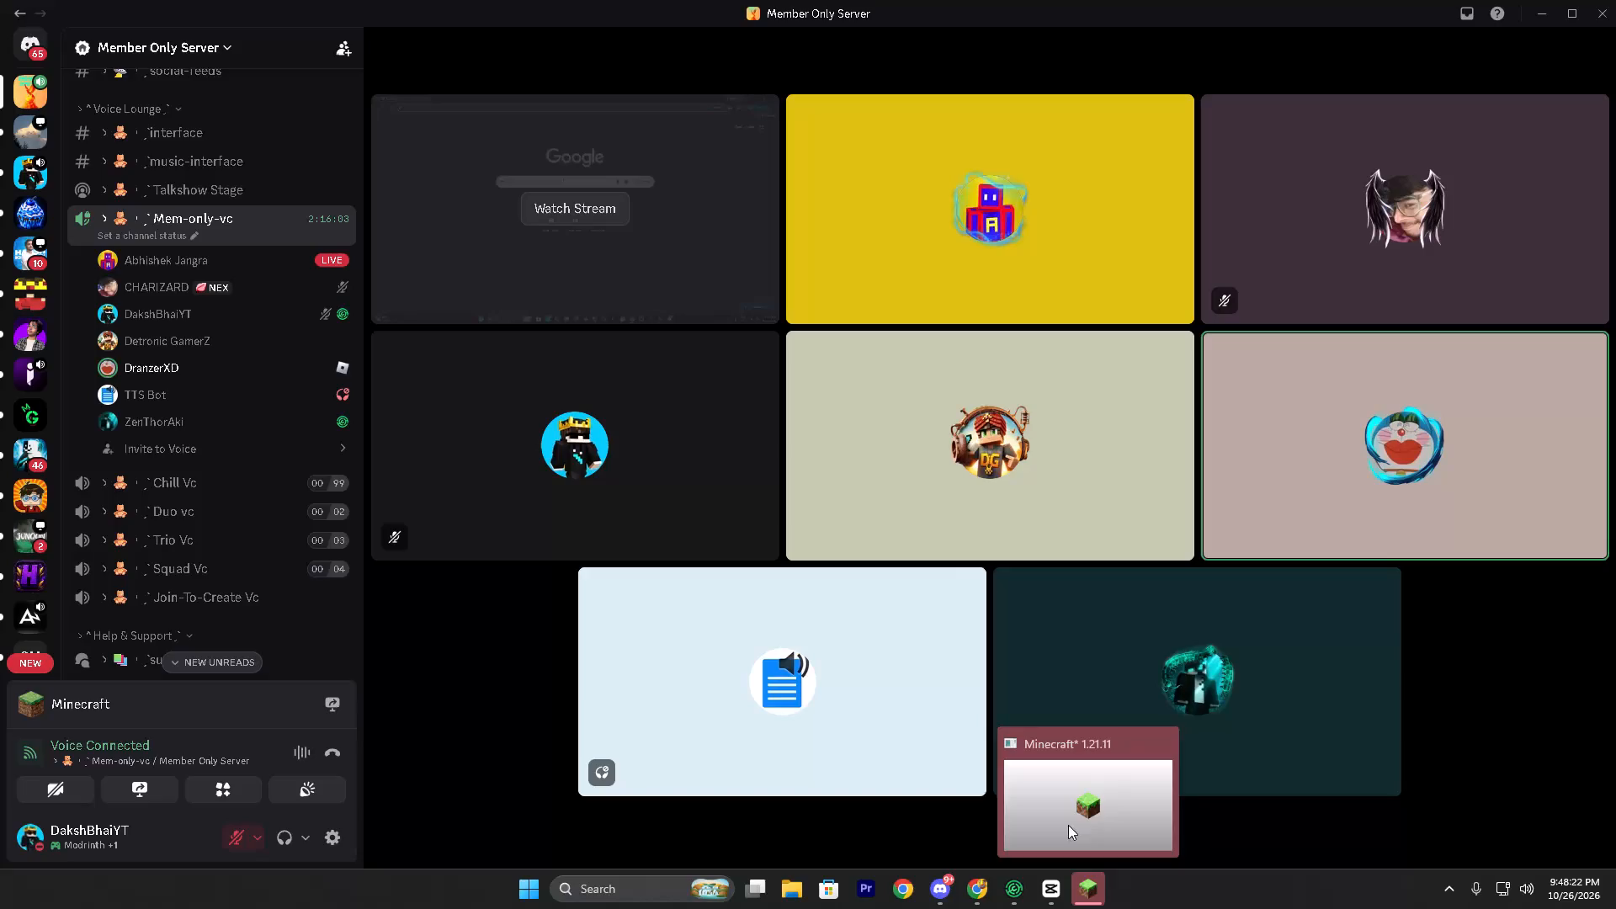
Switch to CapCut and look over the tracks of project 1025.
click(1044, 890)
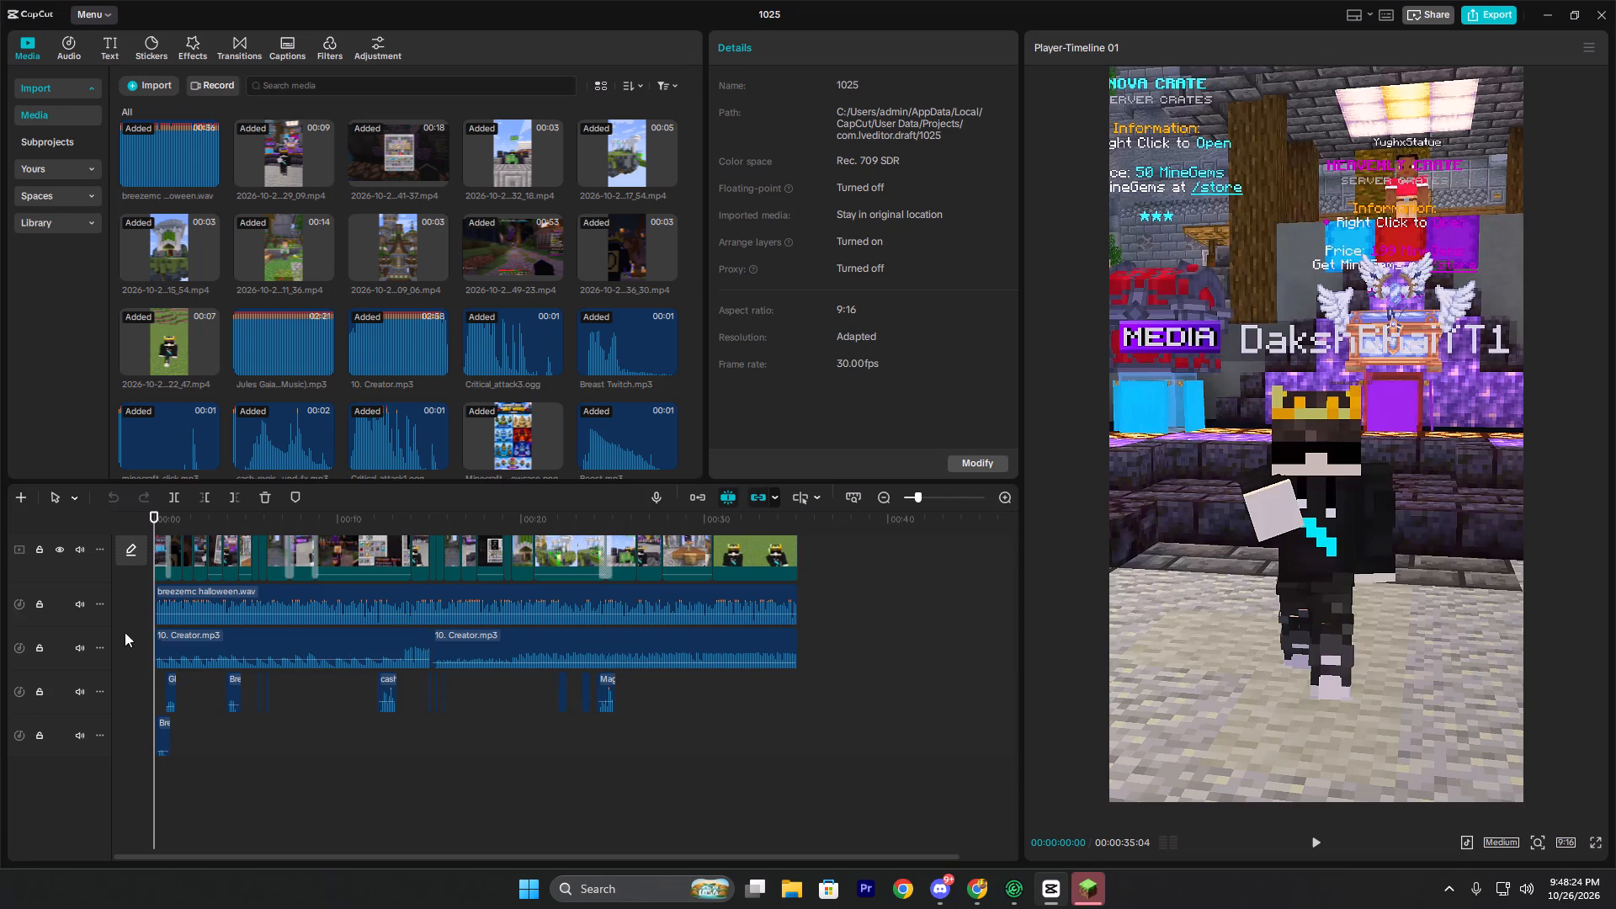
scroll(206, 699, up, 4)
scroll(242, 798, up, 9)
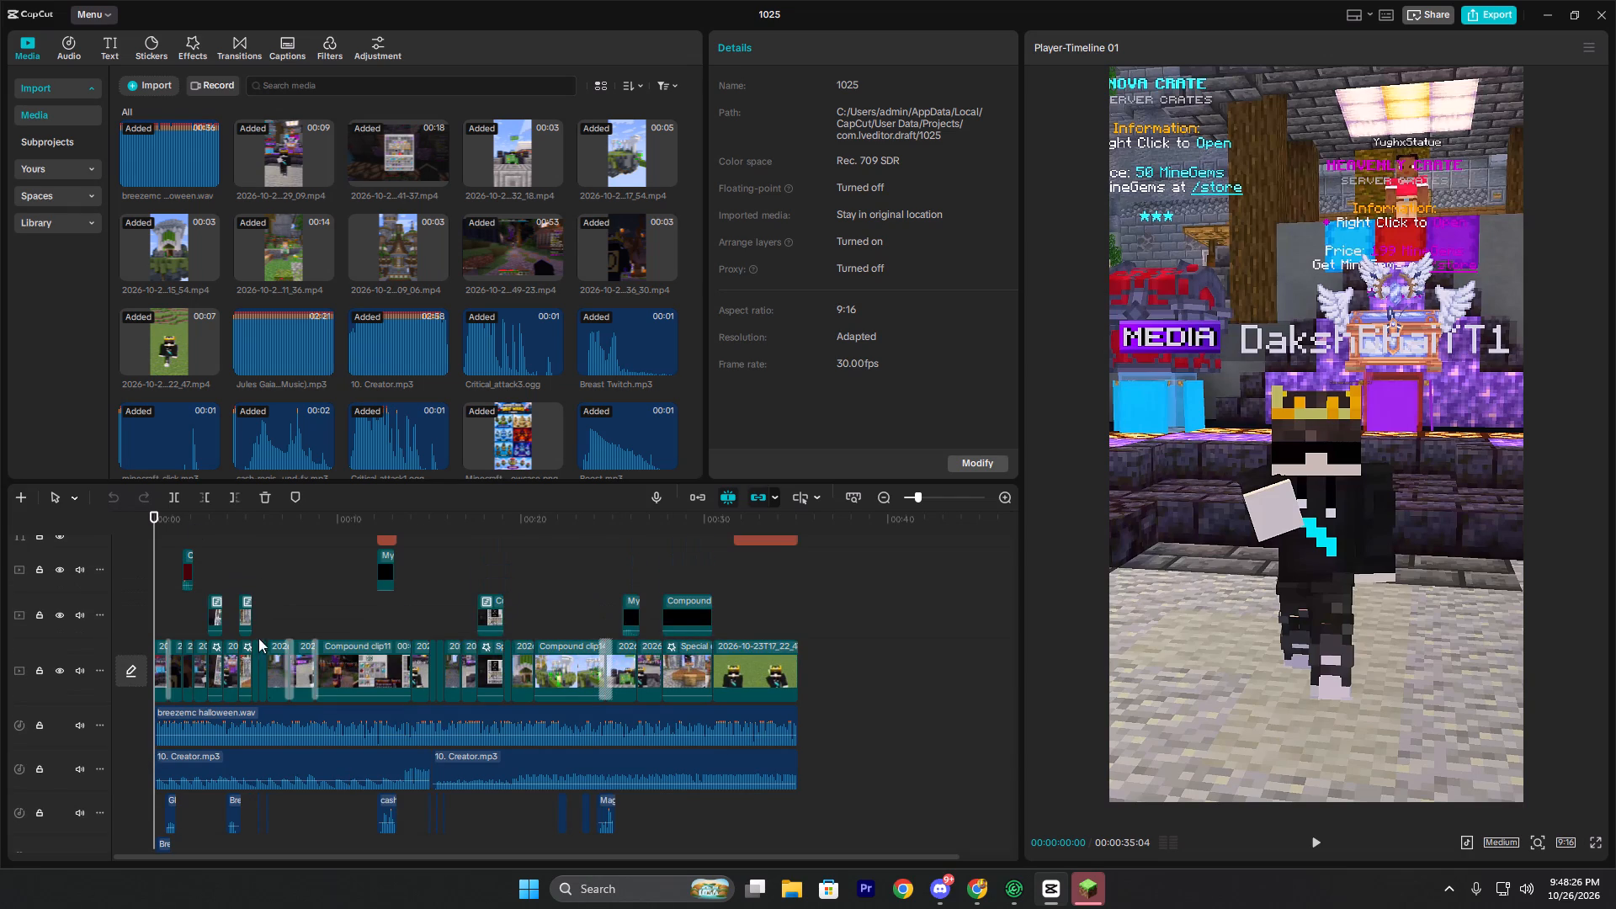
scroll(204, 752, down, 6)
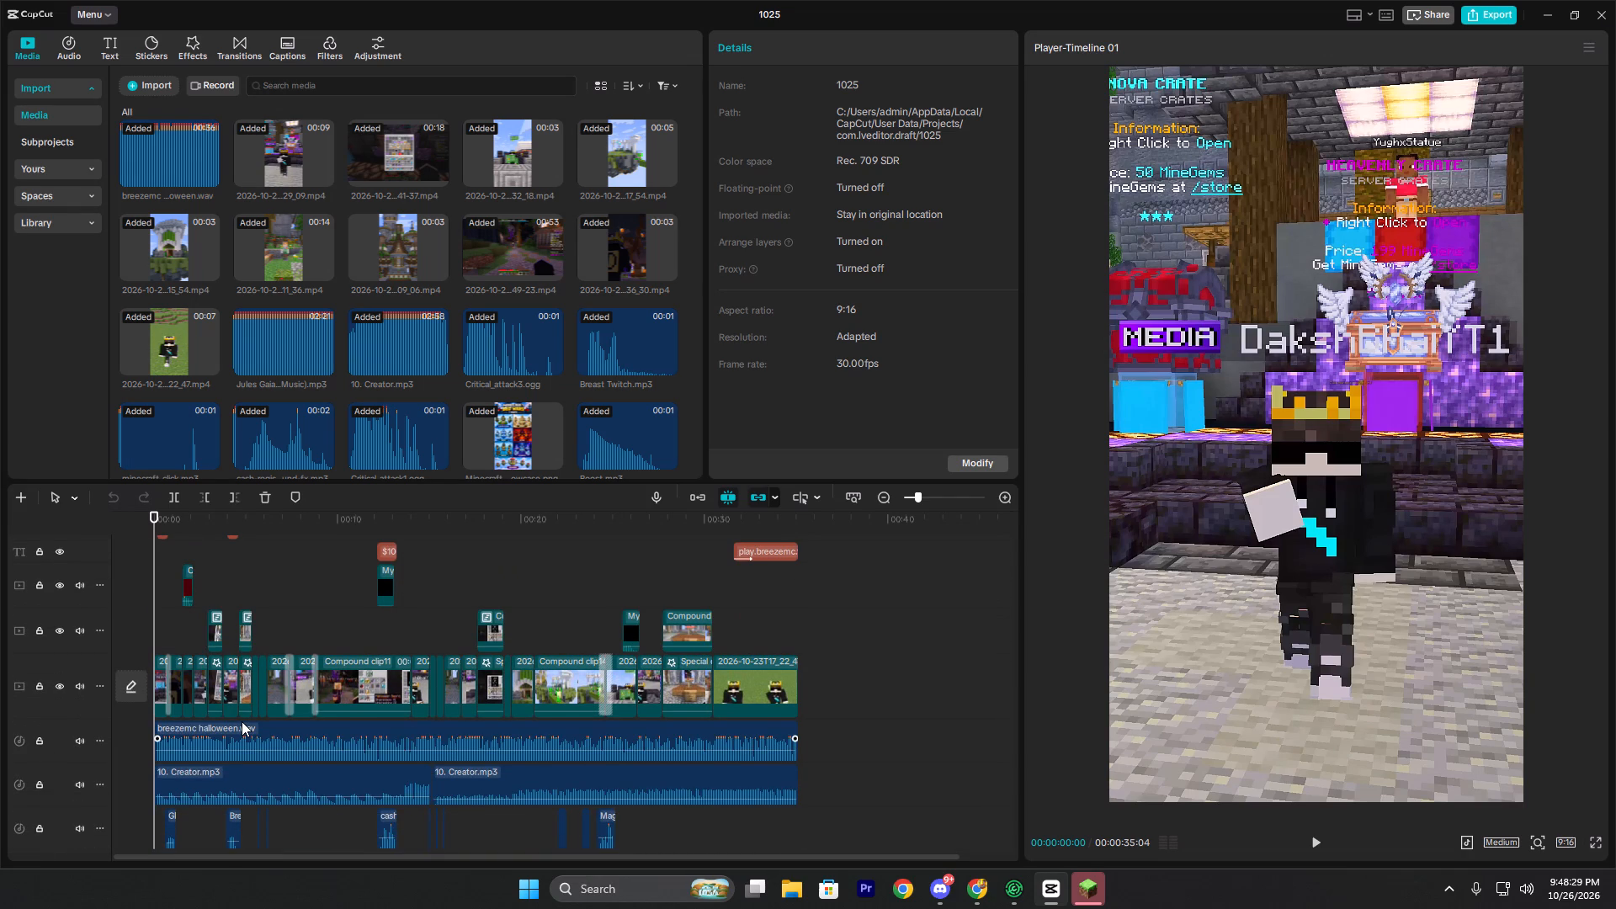
Close project 1025 and open project 1015 (1).
click(1592, 15)
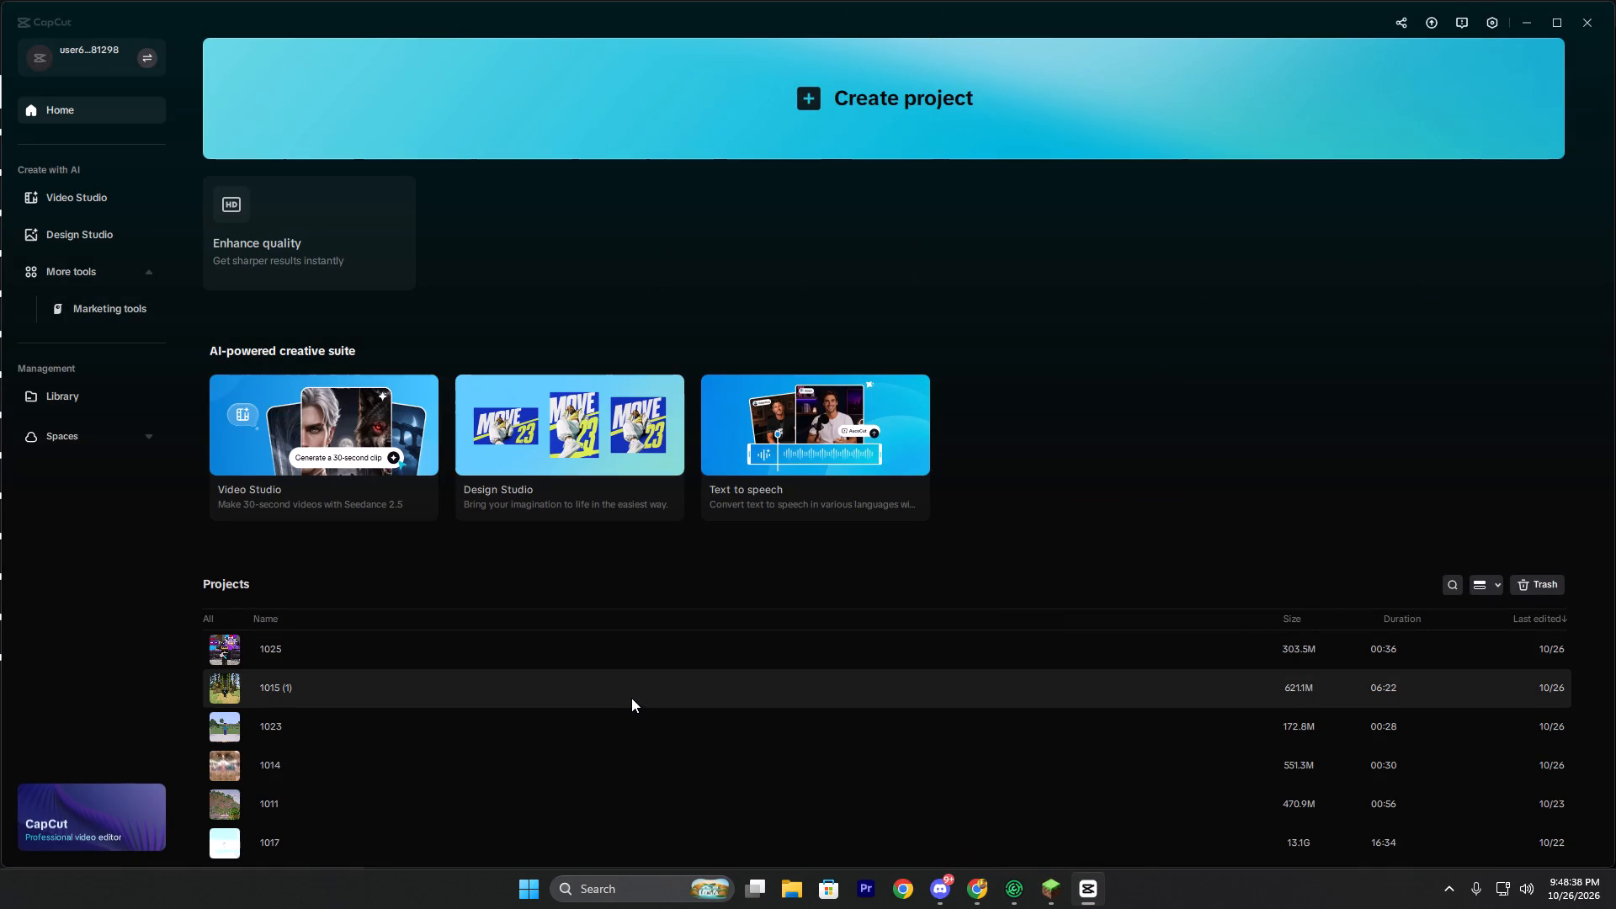
click(631, 698)
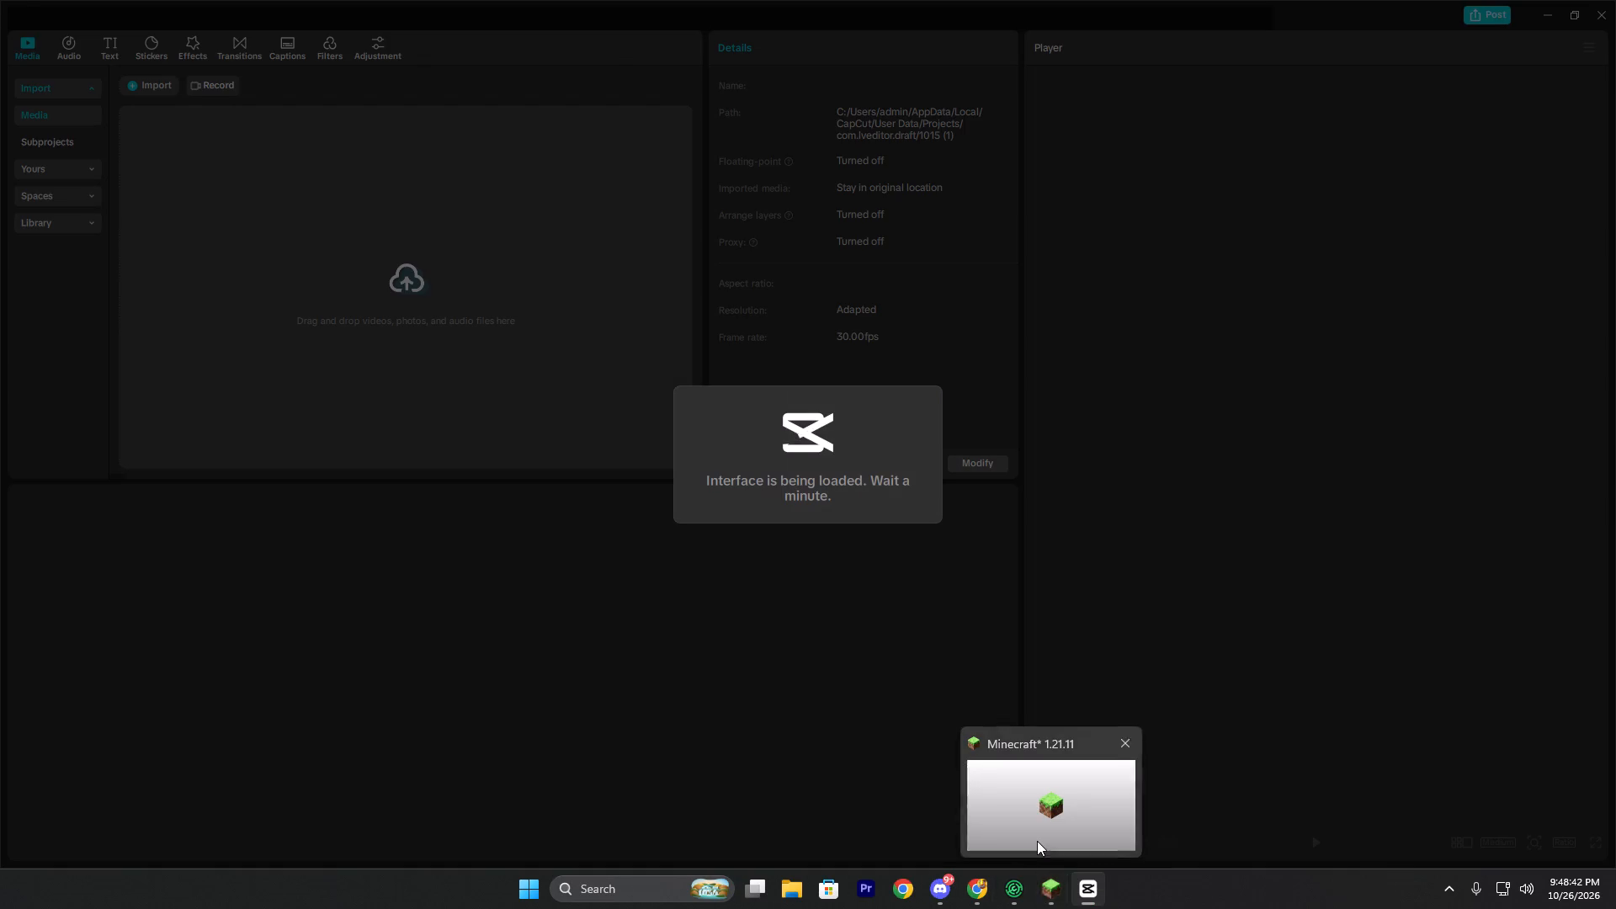
Check the Minecraft window and minimize it to return to CapCut.
click(1037, 837)
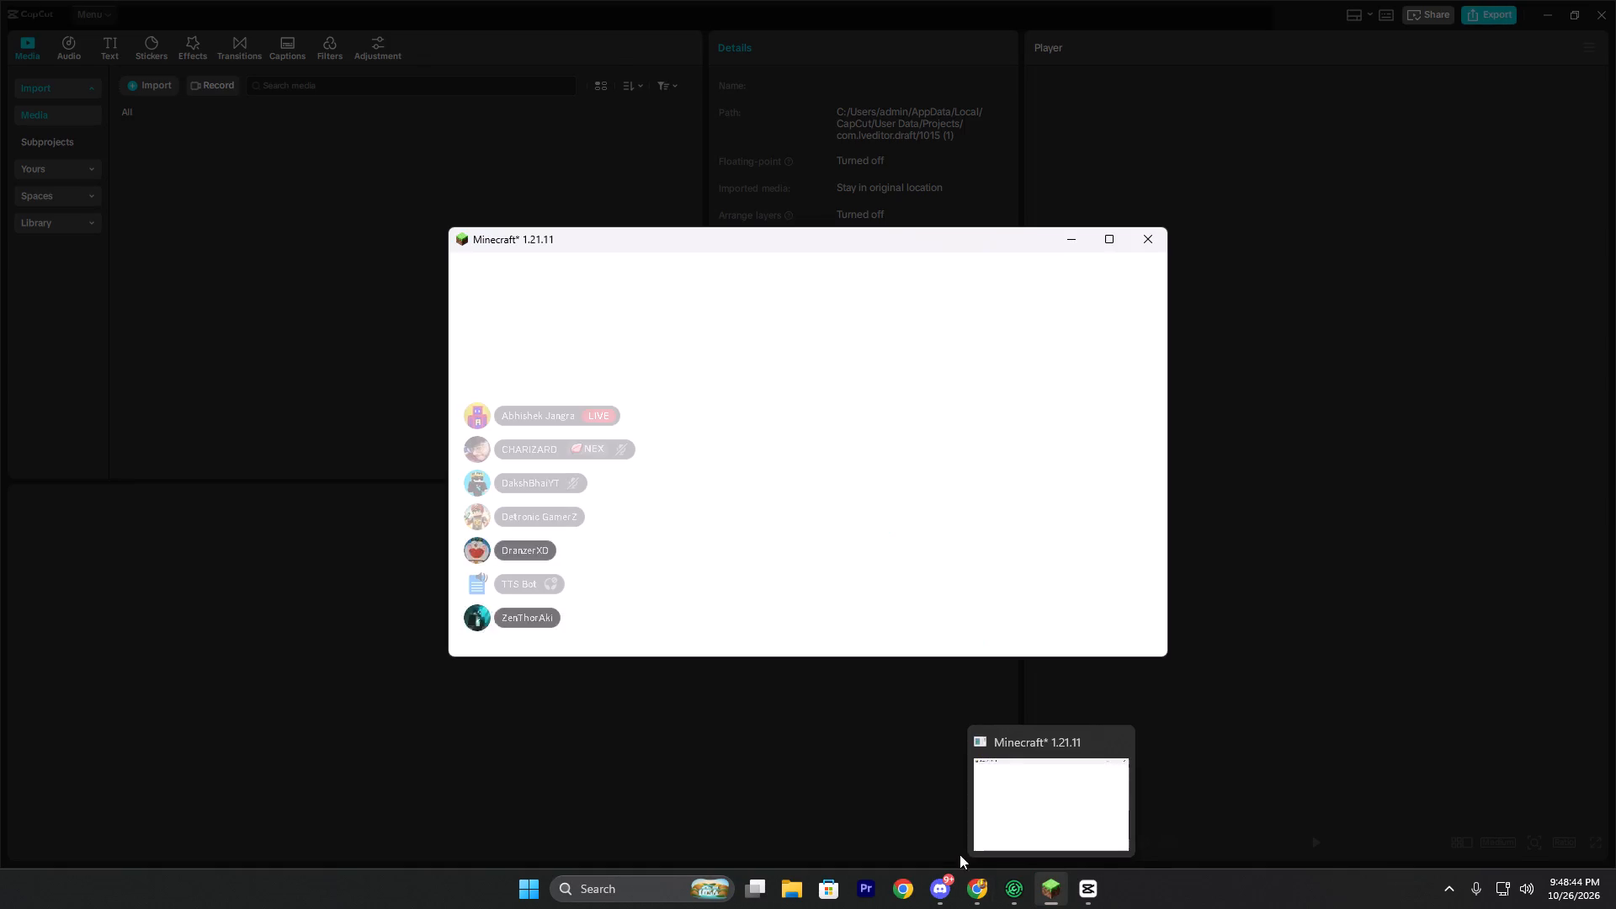
click(1071, 247)
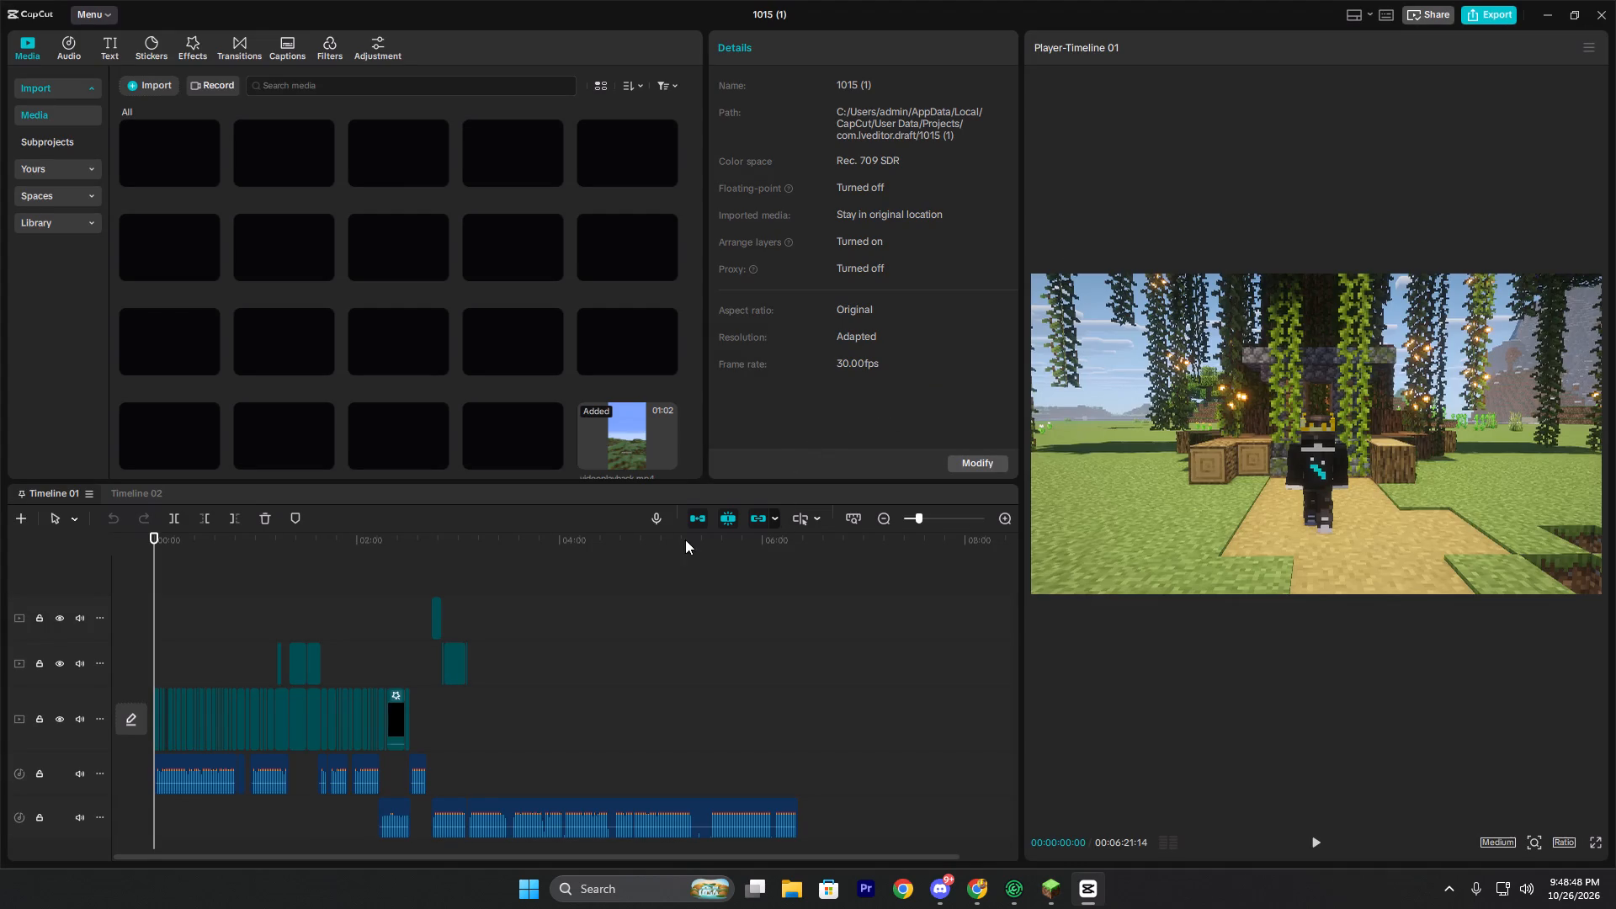
Examine how the video clips and 1.wav and 2.wav audio are arranged across Timeline 01.
scroll(359, 629, up, 4)
scroll(361, 656, down, 1)
ctrl+scroll(368, 675, up, 8)
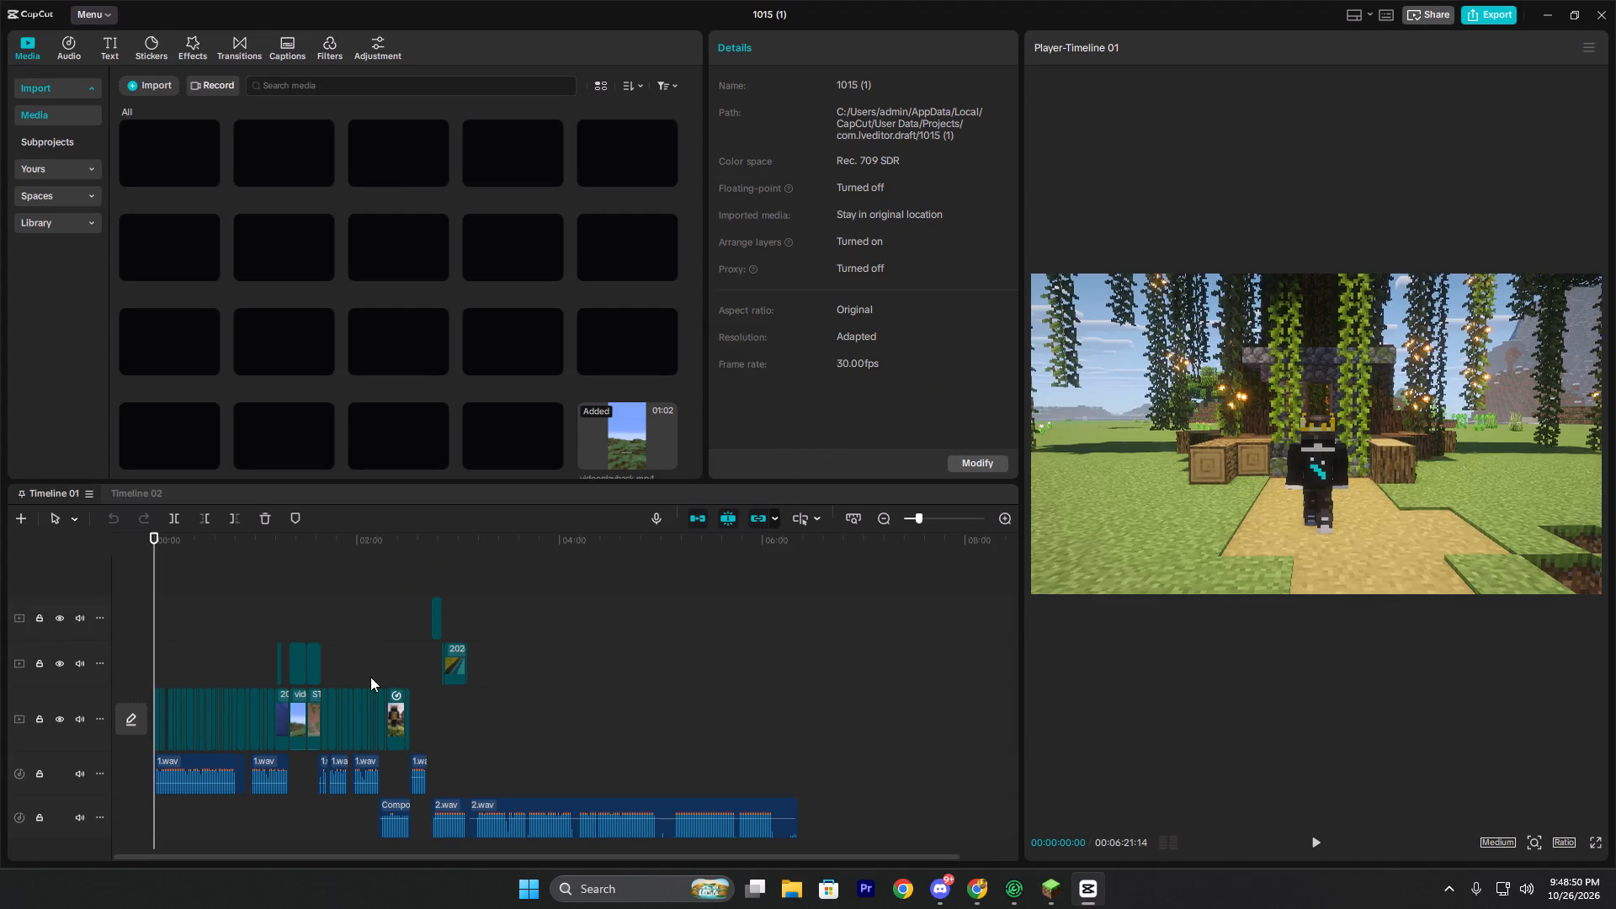
ctrl+scroll(370, 677, up, 2)
scroll(381, 677, up, 4)
scroll(711, 770, down, 5)
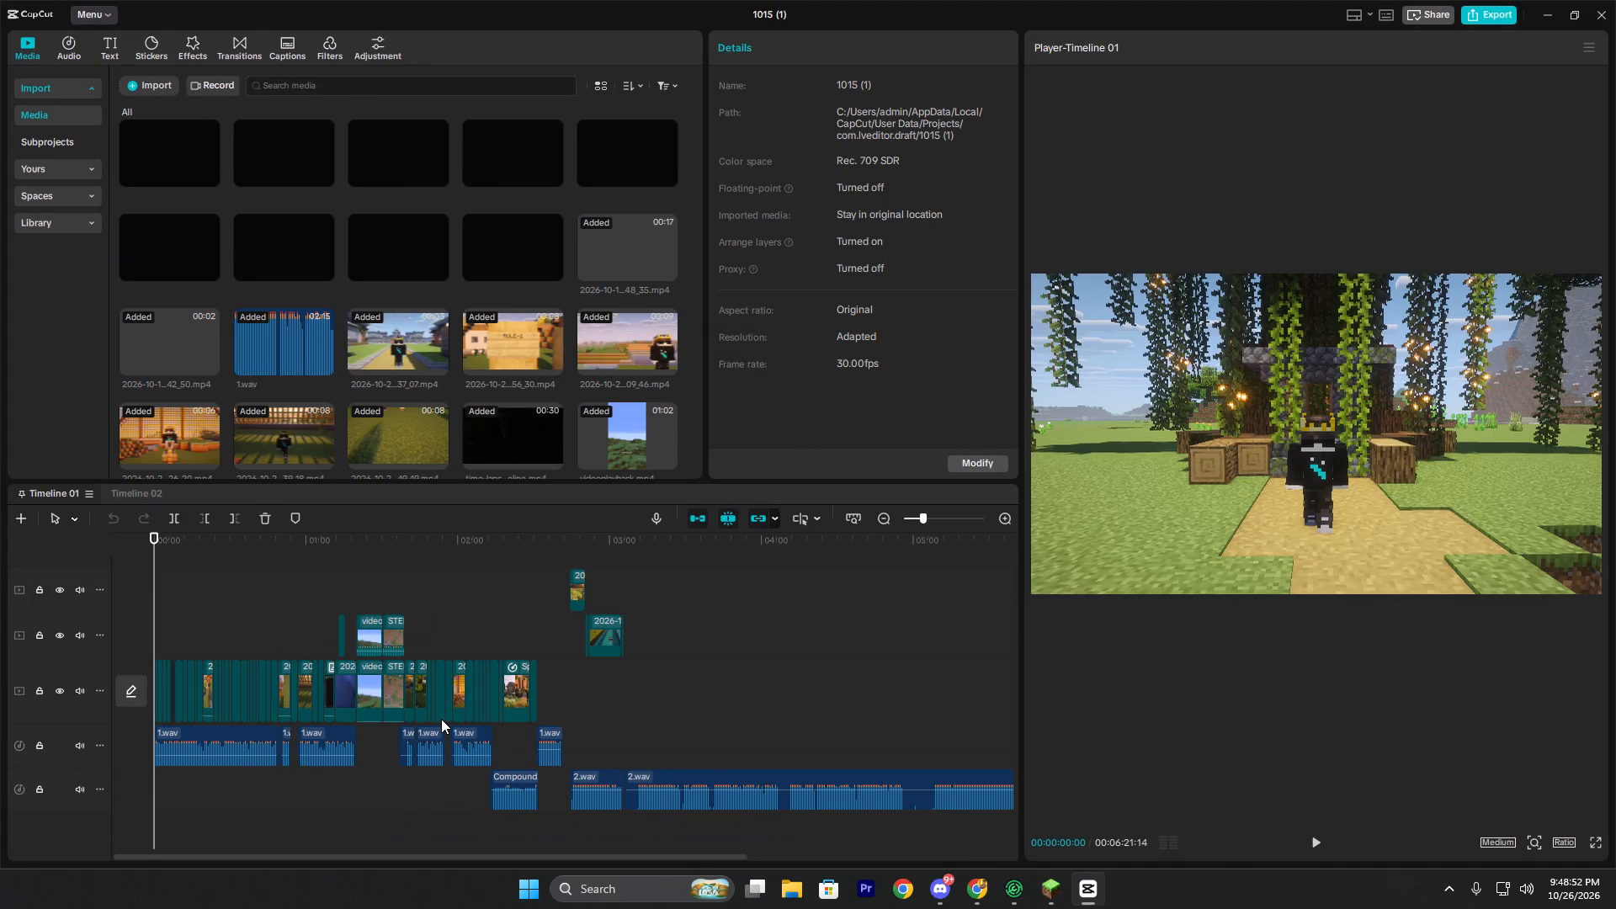
ctrl+scroll(438, 716, up, 18)
ctrl+scroll(348, 714, up, 4)
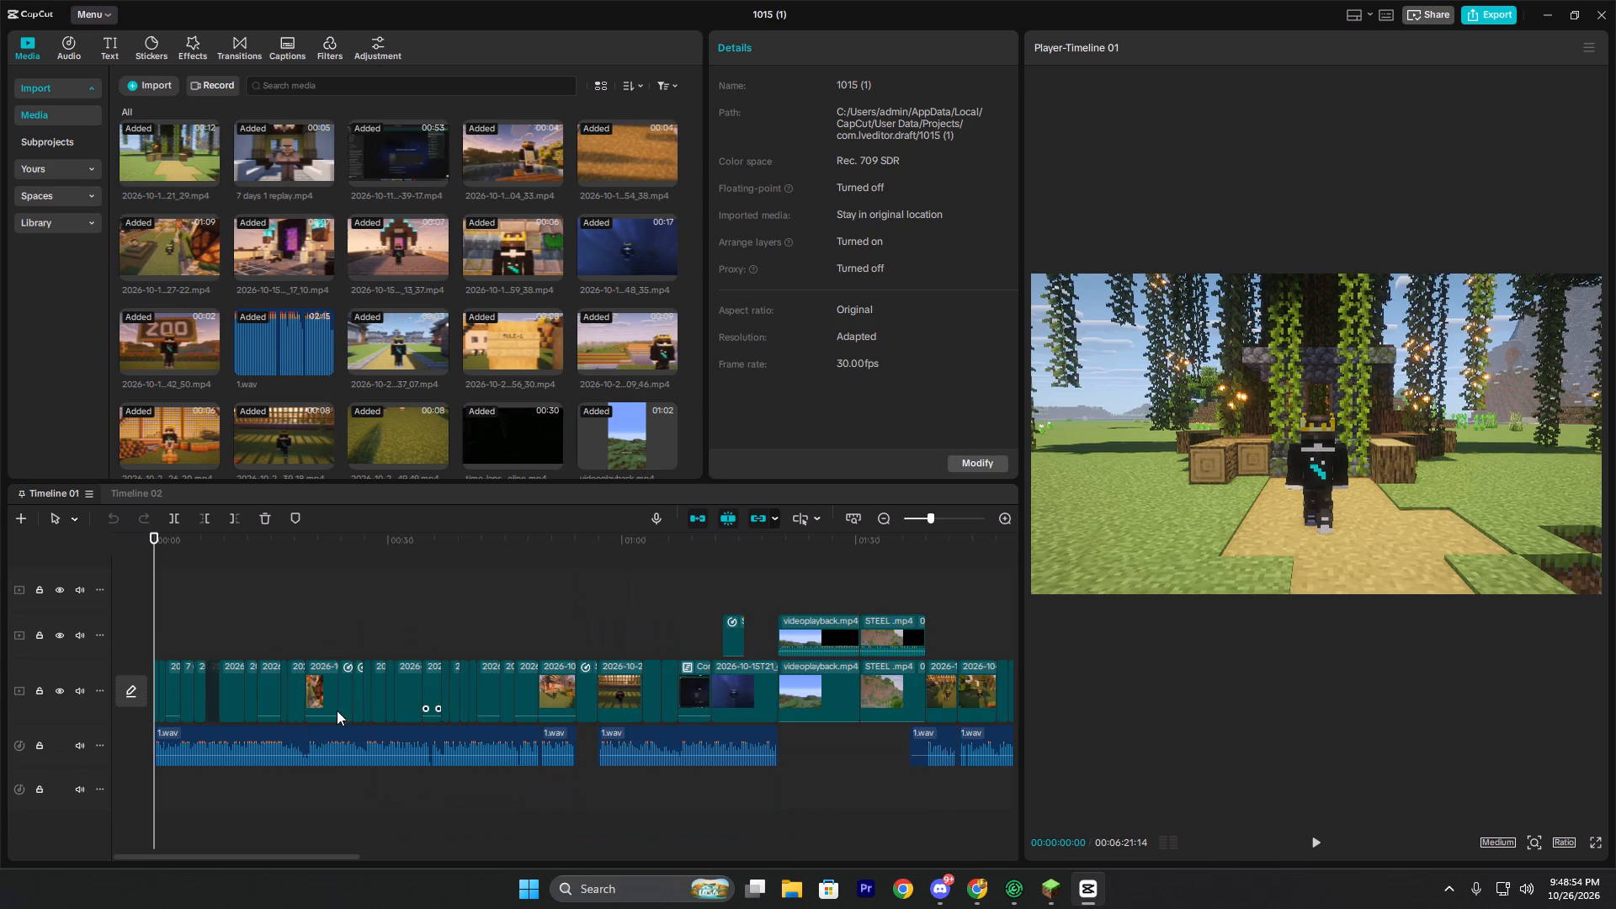
ctrl+scroll(337, 710, up, 2)
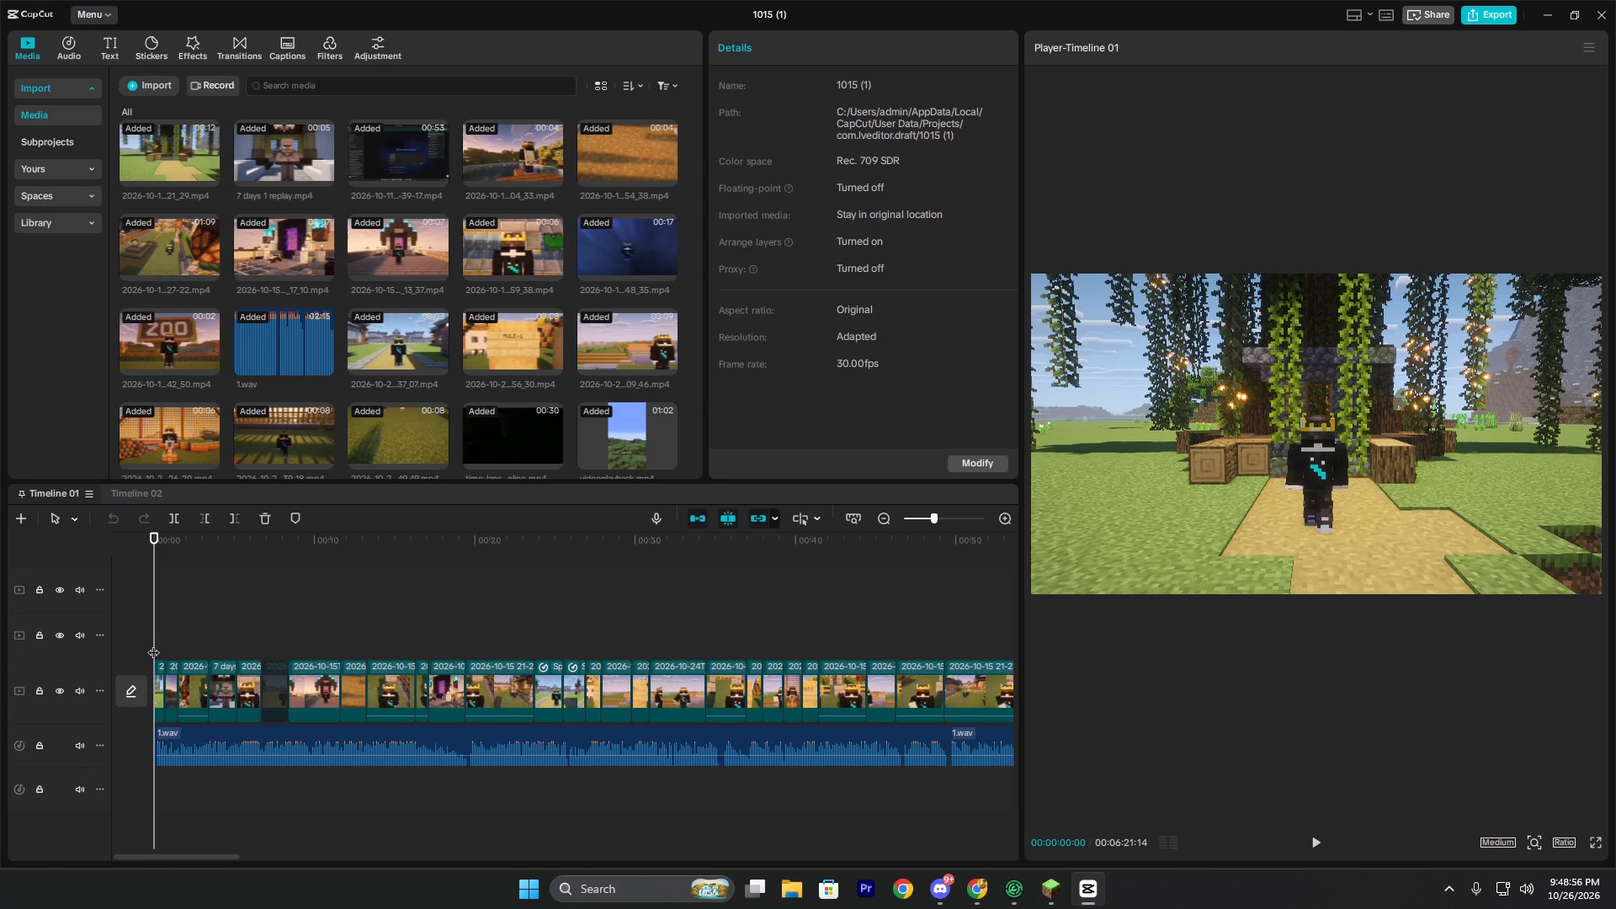
Play Timeline 01 from the beginning and review the opening clips against the 1.wav audio.
click(153, 644)
key(space)
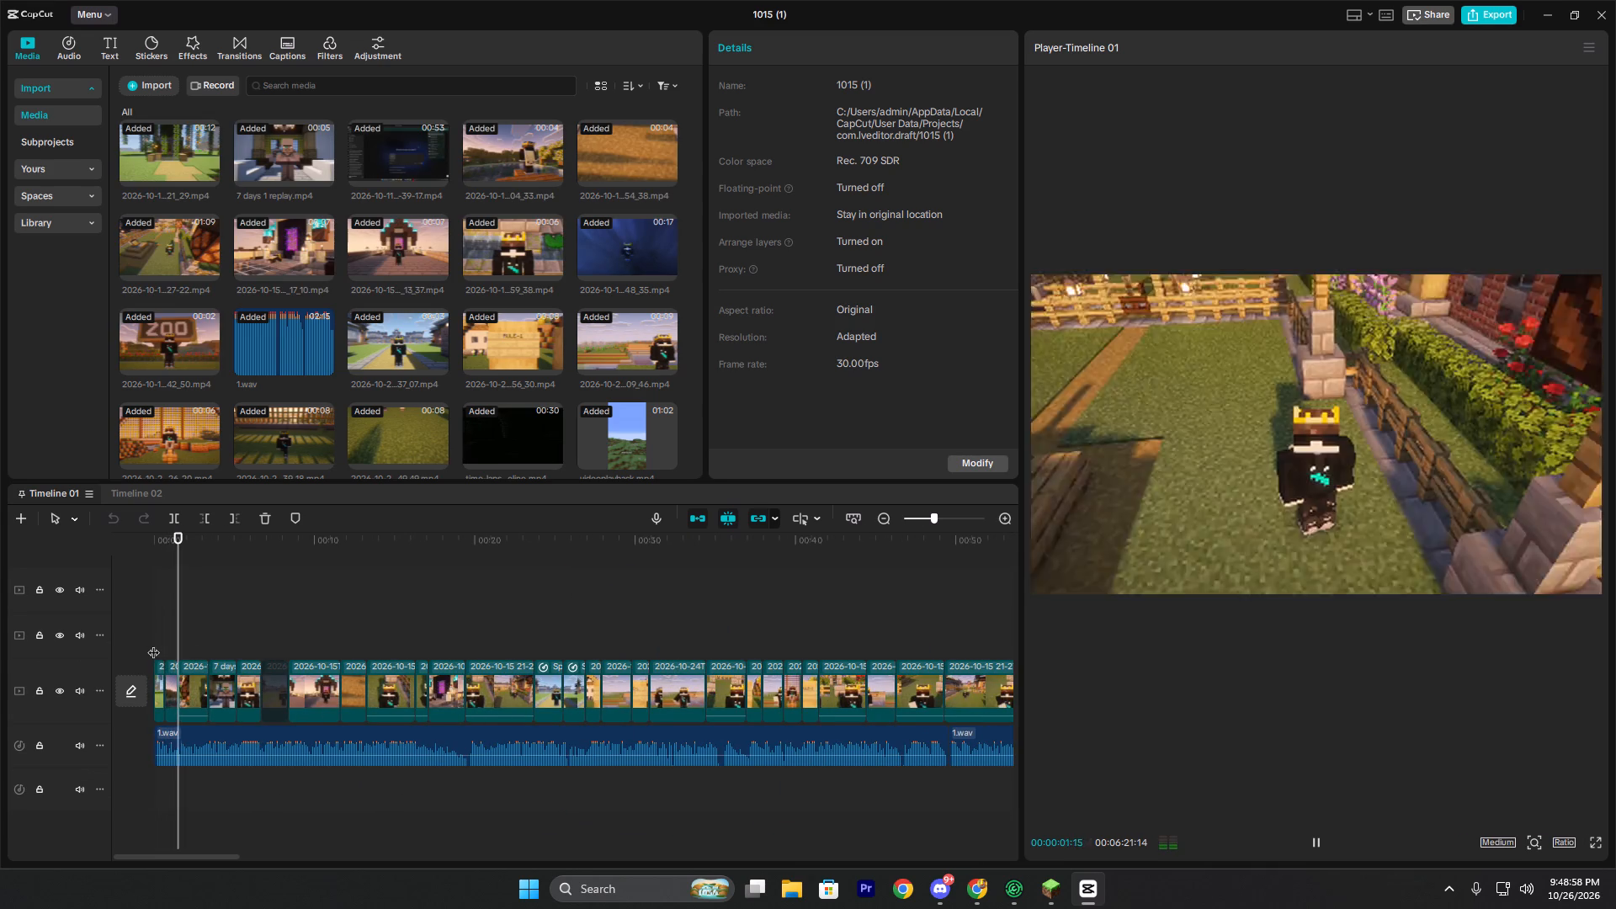
ctrl+scroll(227, 650, up, 4)
ctrl+scroll(230, 650, down, 2)
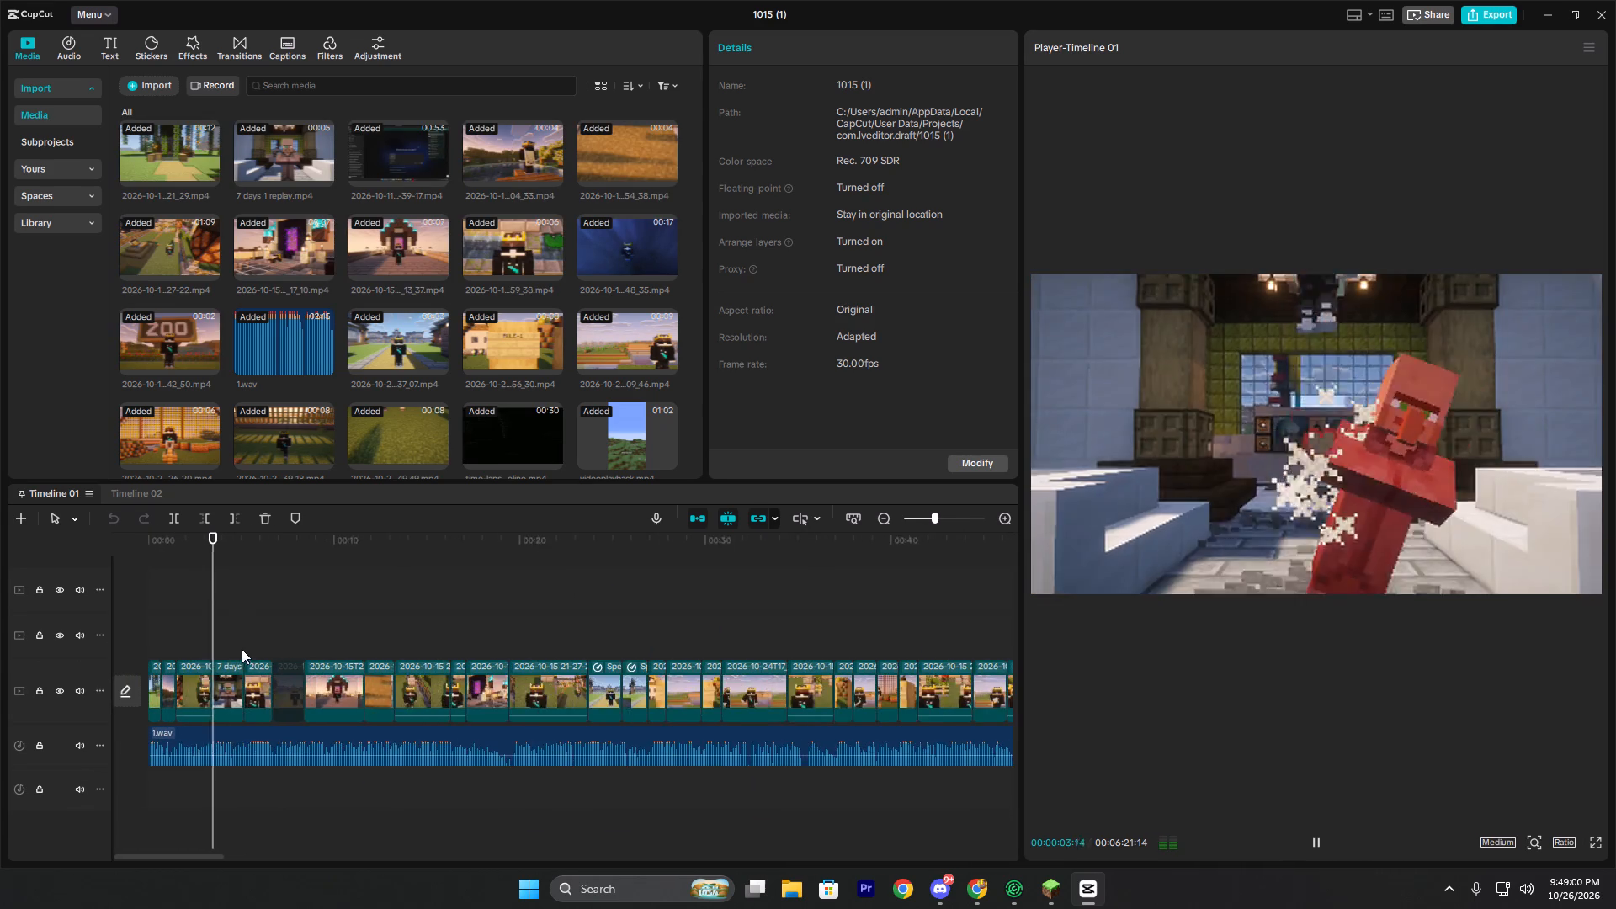
ctrl+scroll(242, 649, down, 4)
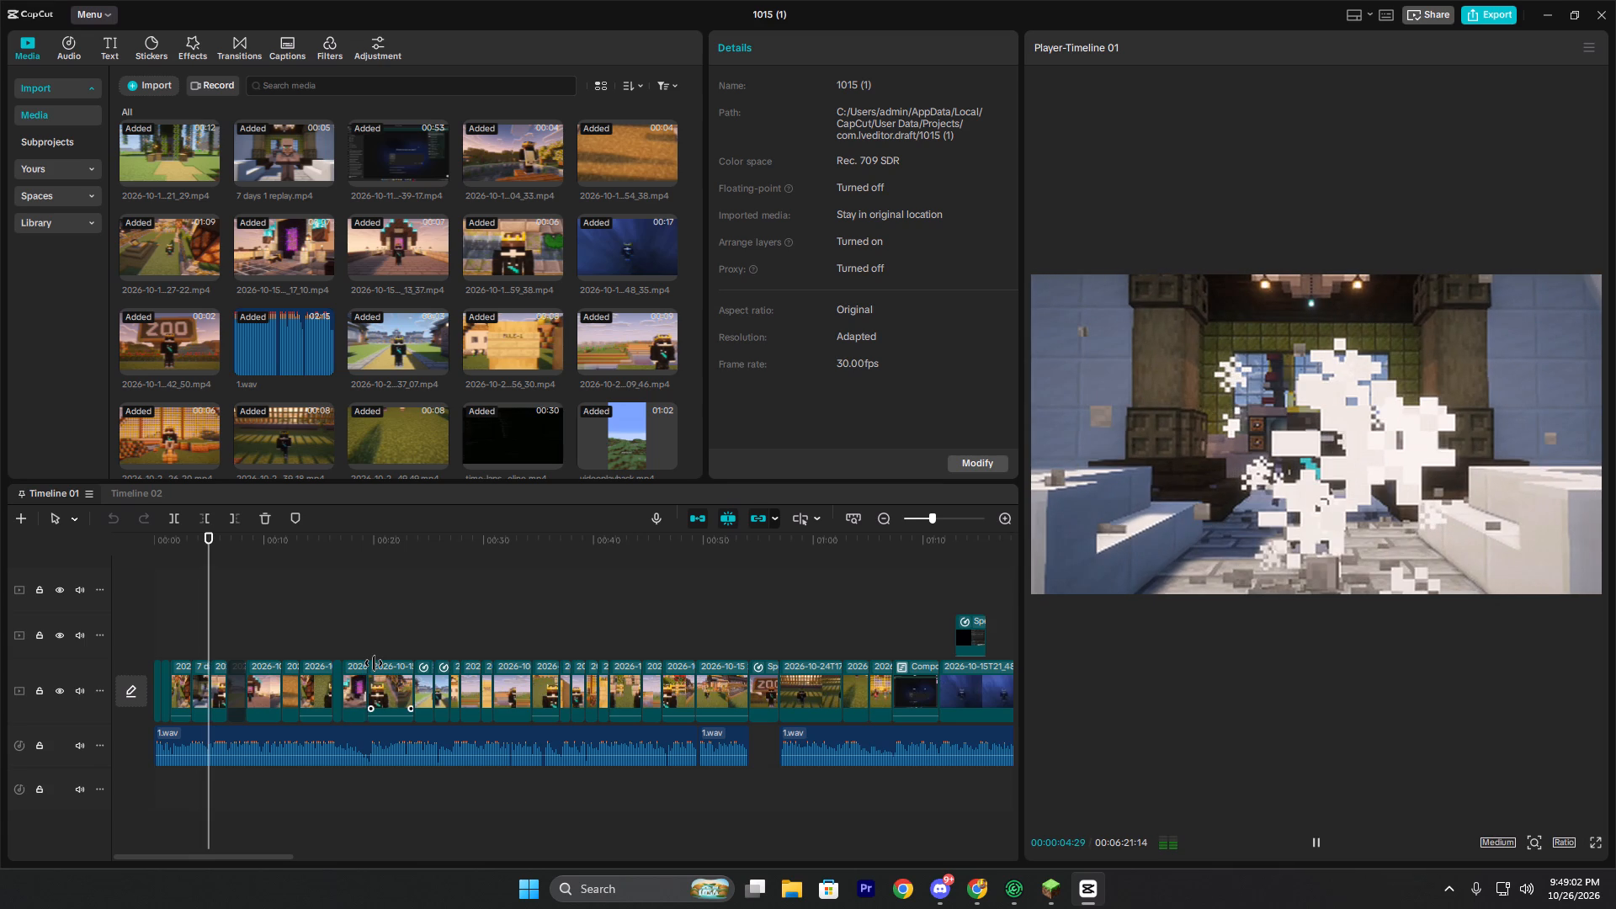
ctrl+scroll(332, 641, up, 13)
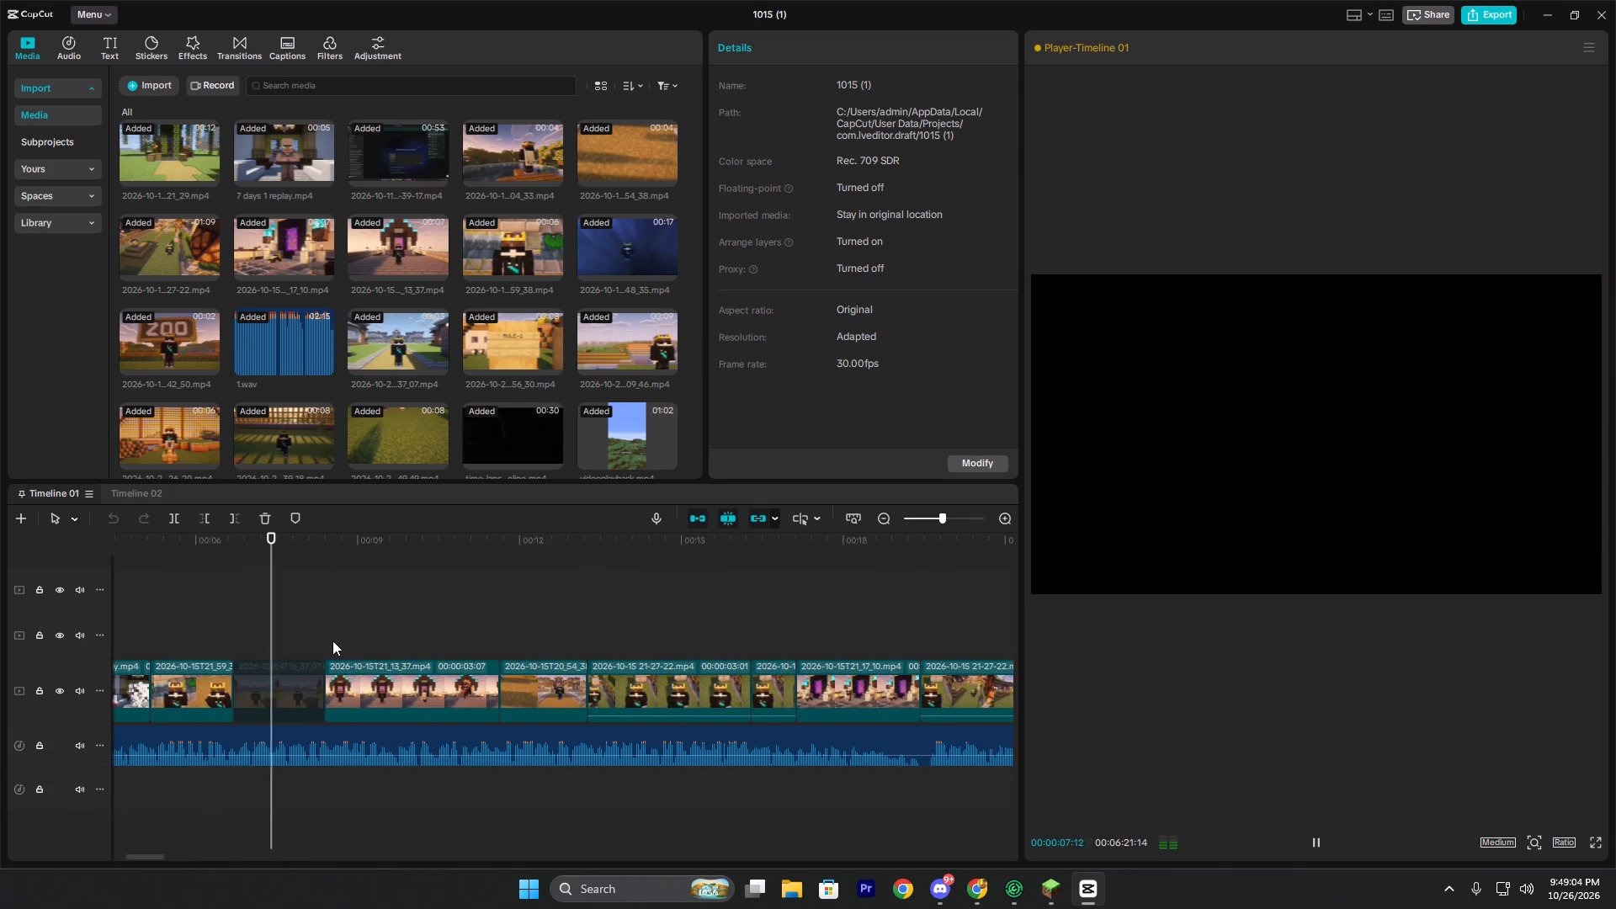
ctrl+scroll(332, 641, down, 9)
ctrl+scroll(461, 640, down, 3)
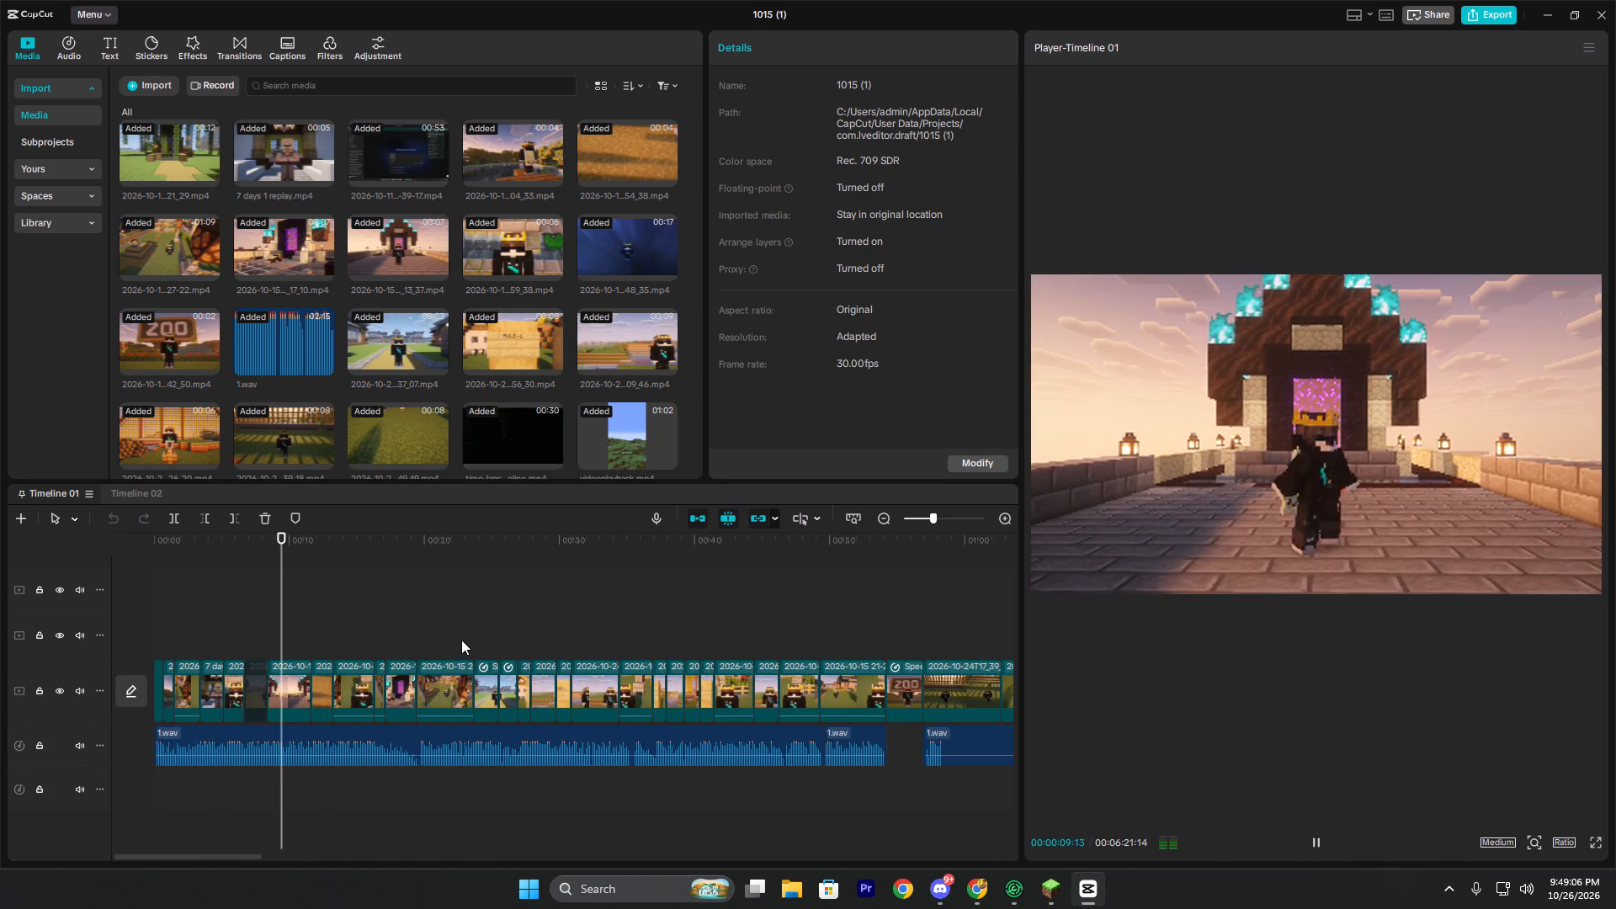
ctrl+scroll(461, 640, down, 3)
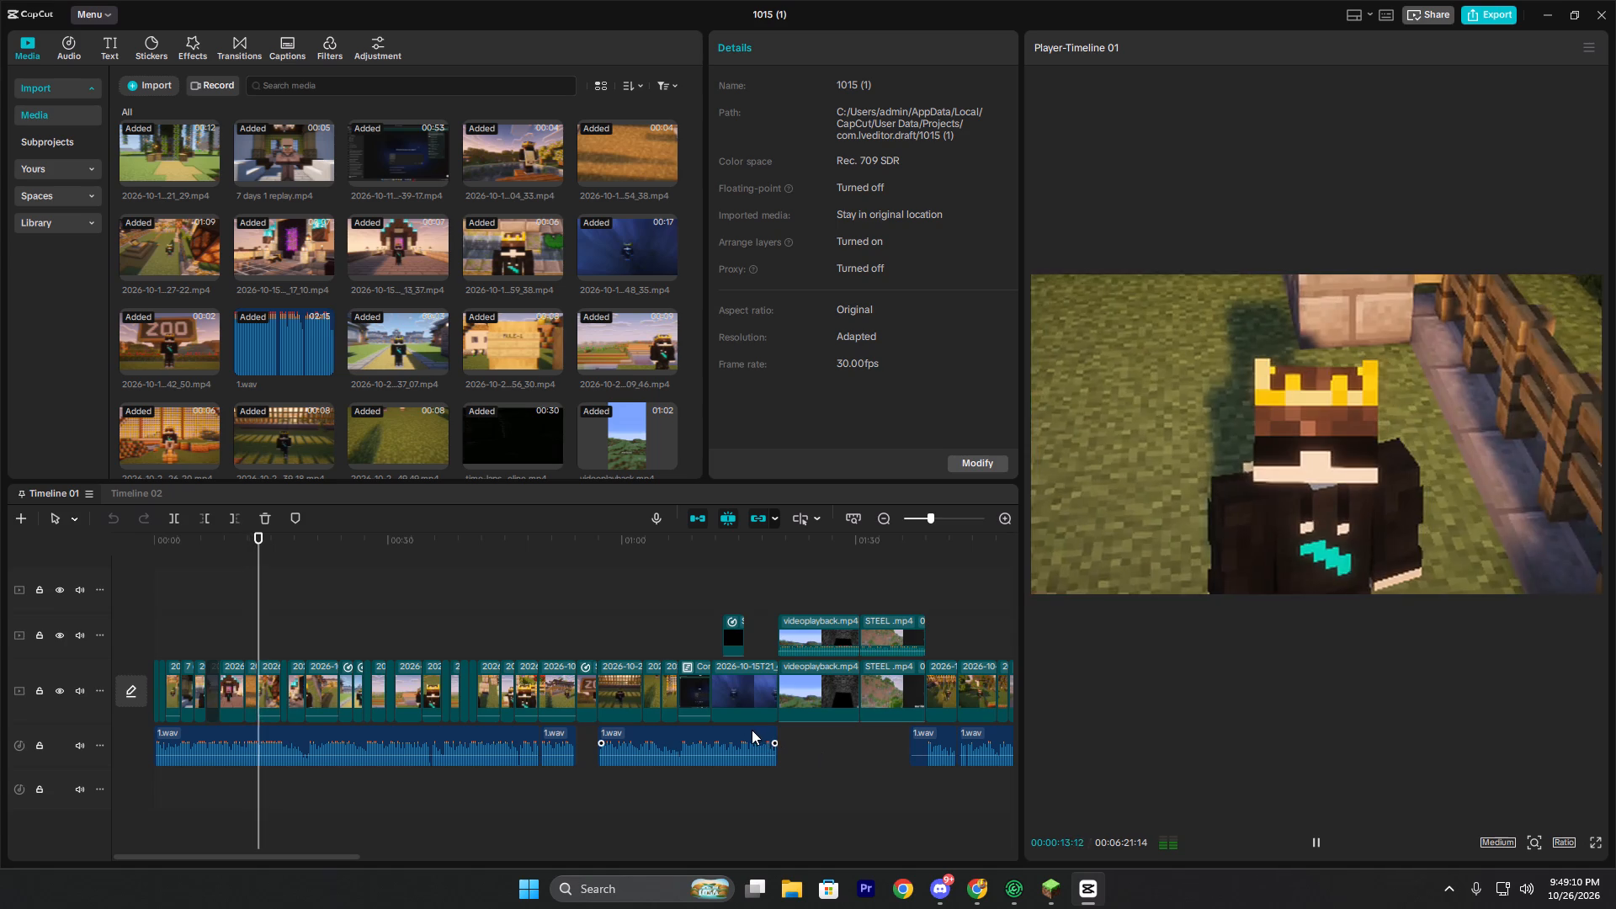
ctrl+scroll(736, 725, up, 4)
scroll(685, 708, down, 8)
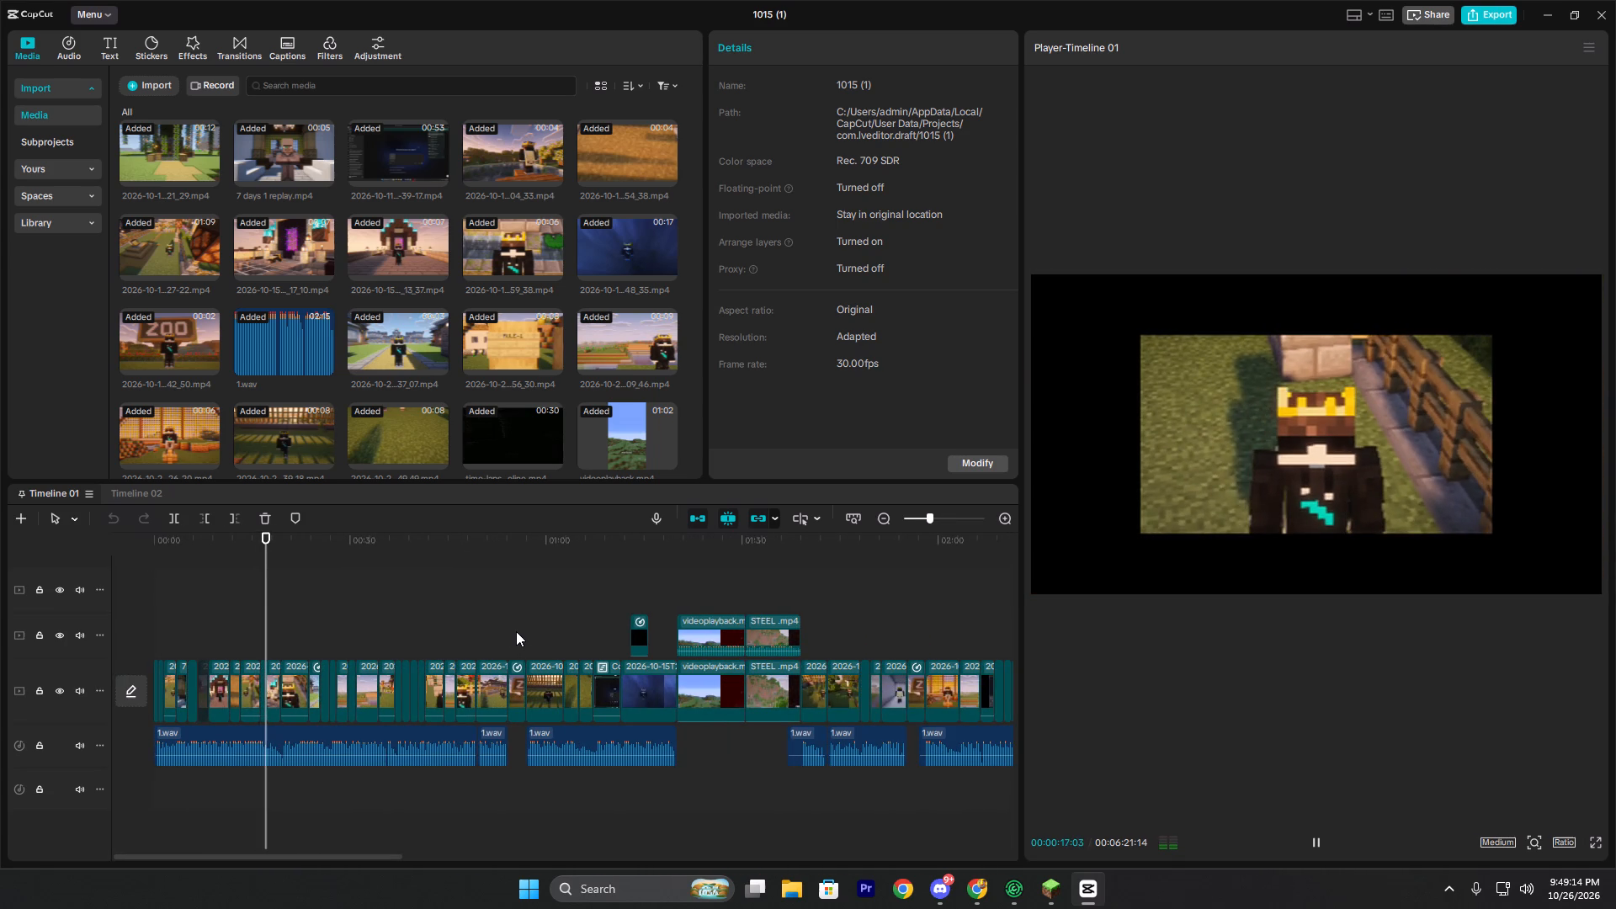
scroll(667, 639, down, 3)
ctrl+scroll(716, 638, down, 7)
Preview the timeline around the empty stretch just before the 2026-10-26T17_49_43.mp4 clip.
click(666, 625)
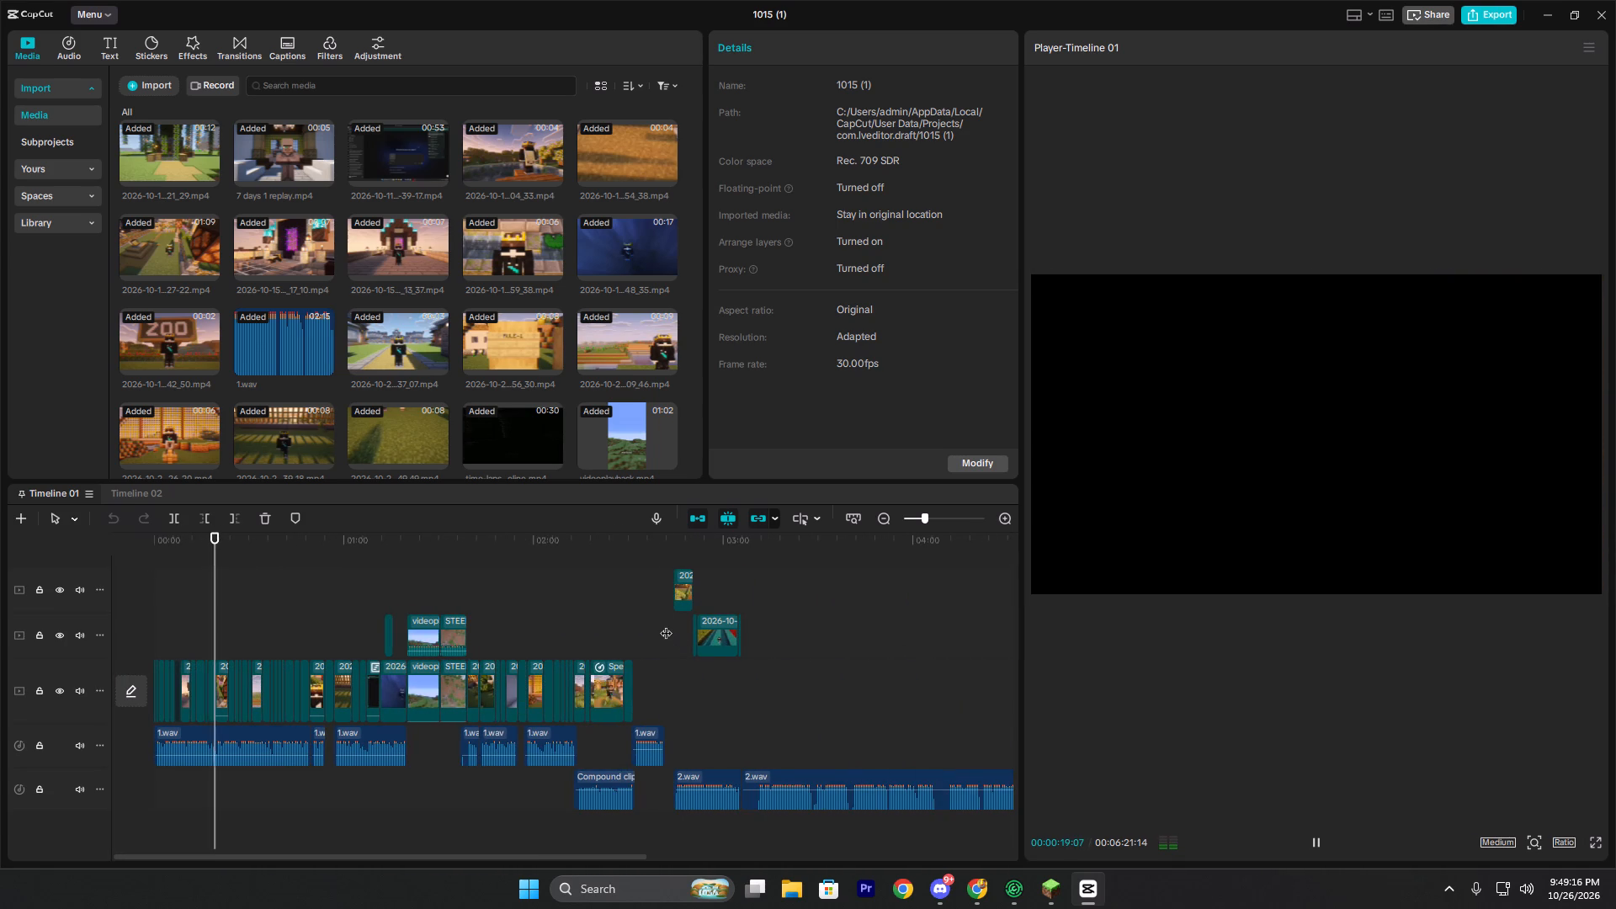
key(space)
ctrl+scroll(737, 645, up, 4)
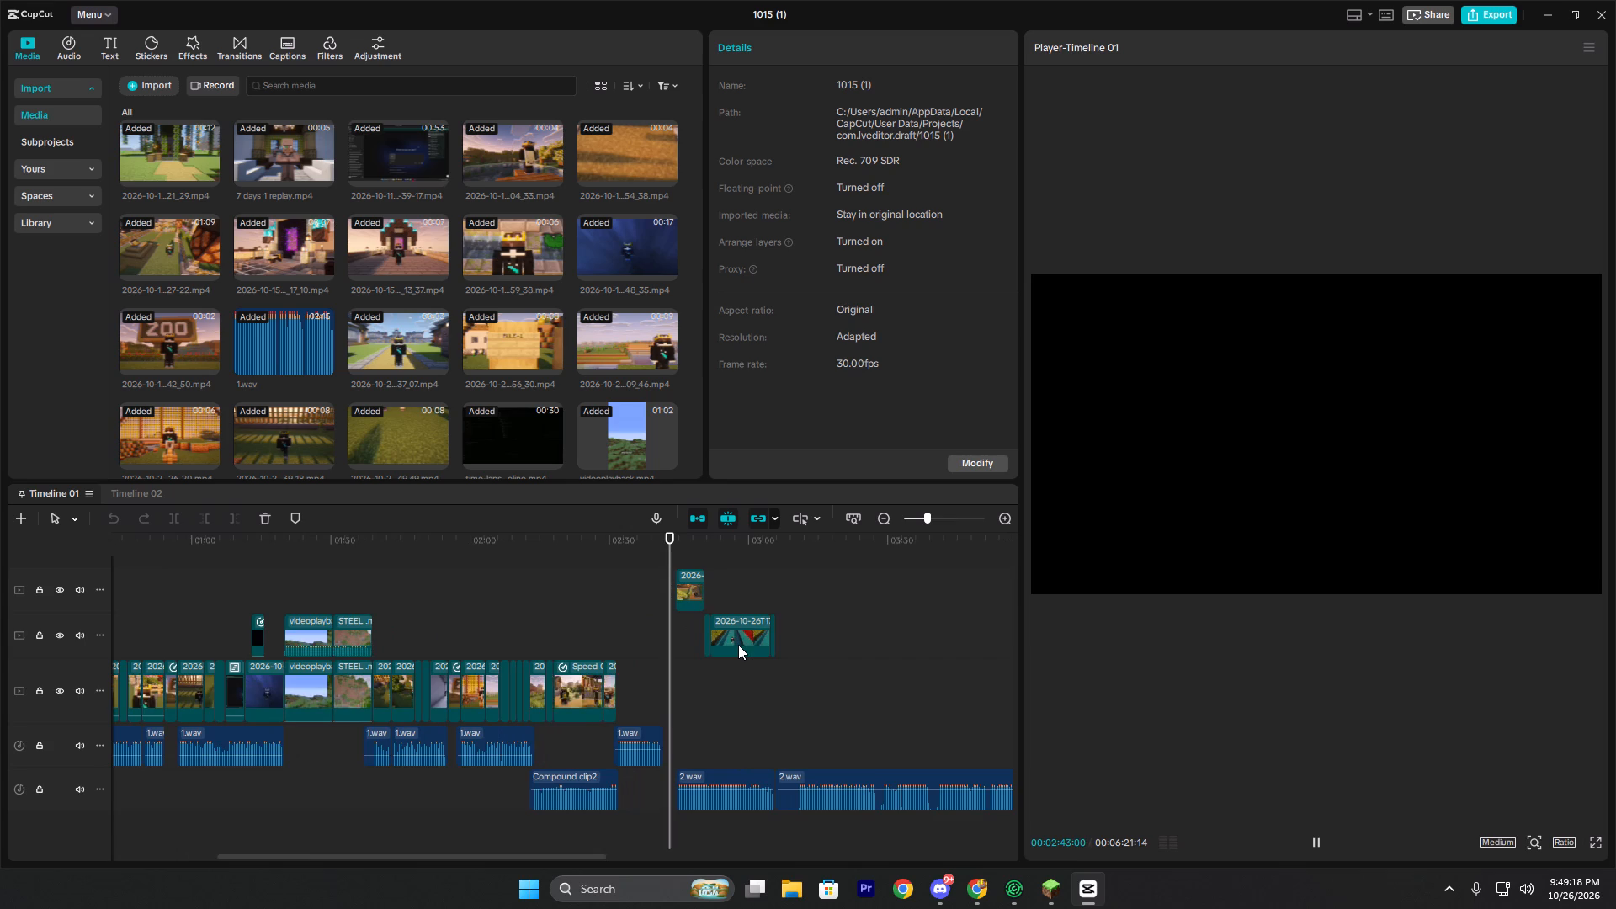
ctrl+scroll(739, 646, up, 13)
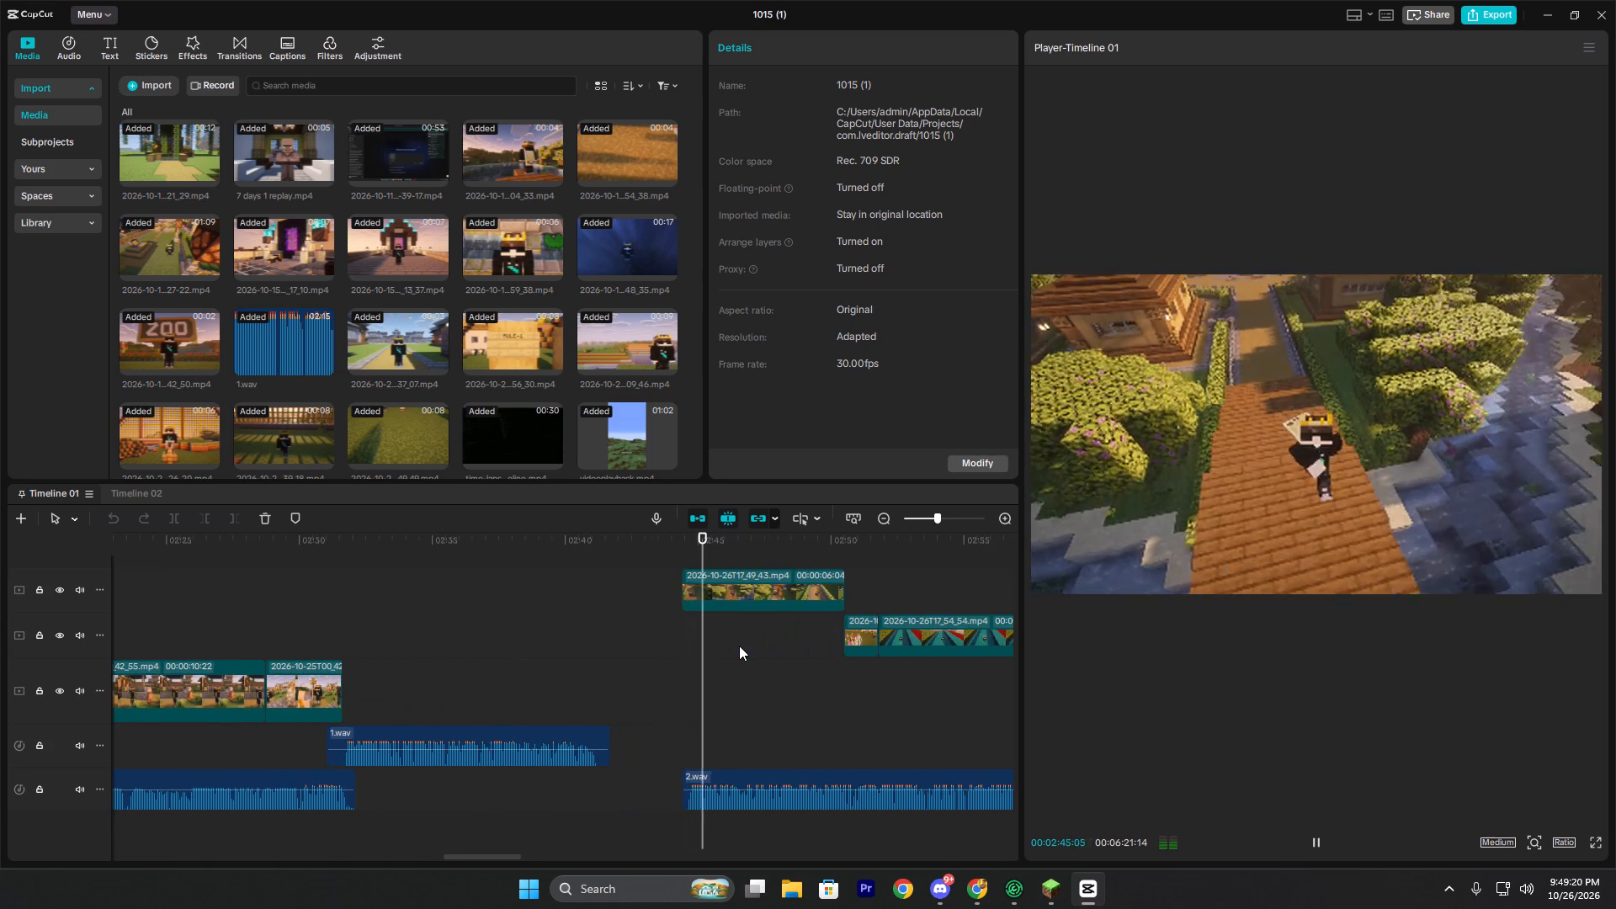
ctrl+scroll(739, 646, down, 8)
ctrl+double_click(648, 652)
key(space)
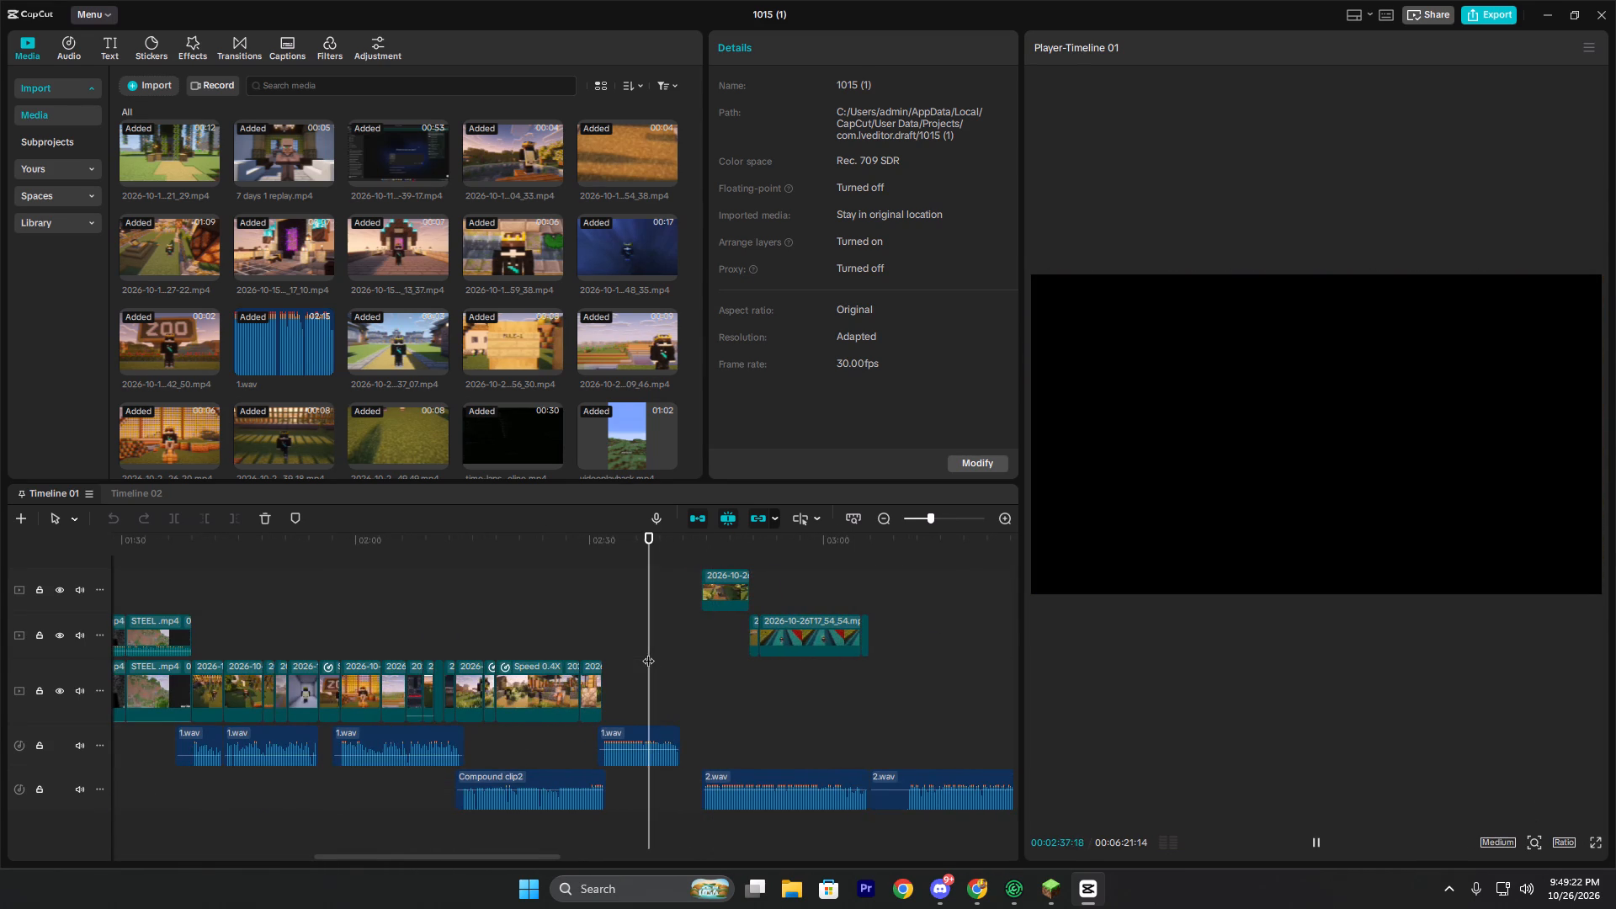
Play the 2026-10-26T17_49_43.mp4 clip from its start and review it with the 2.wav audio.
click(704, 676)
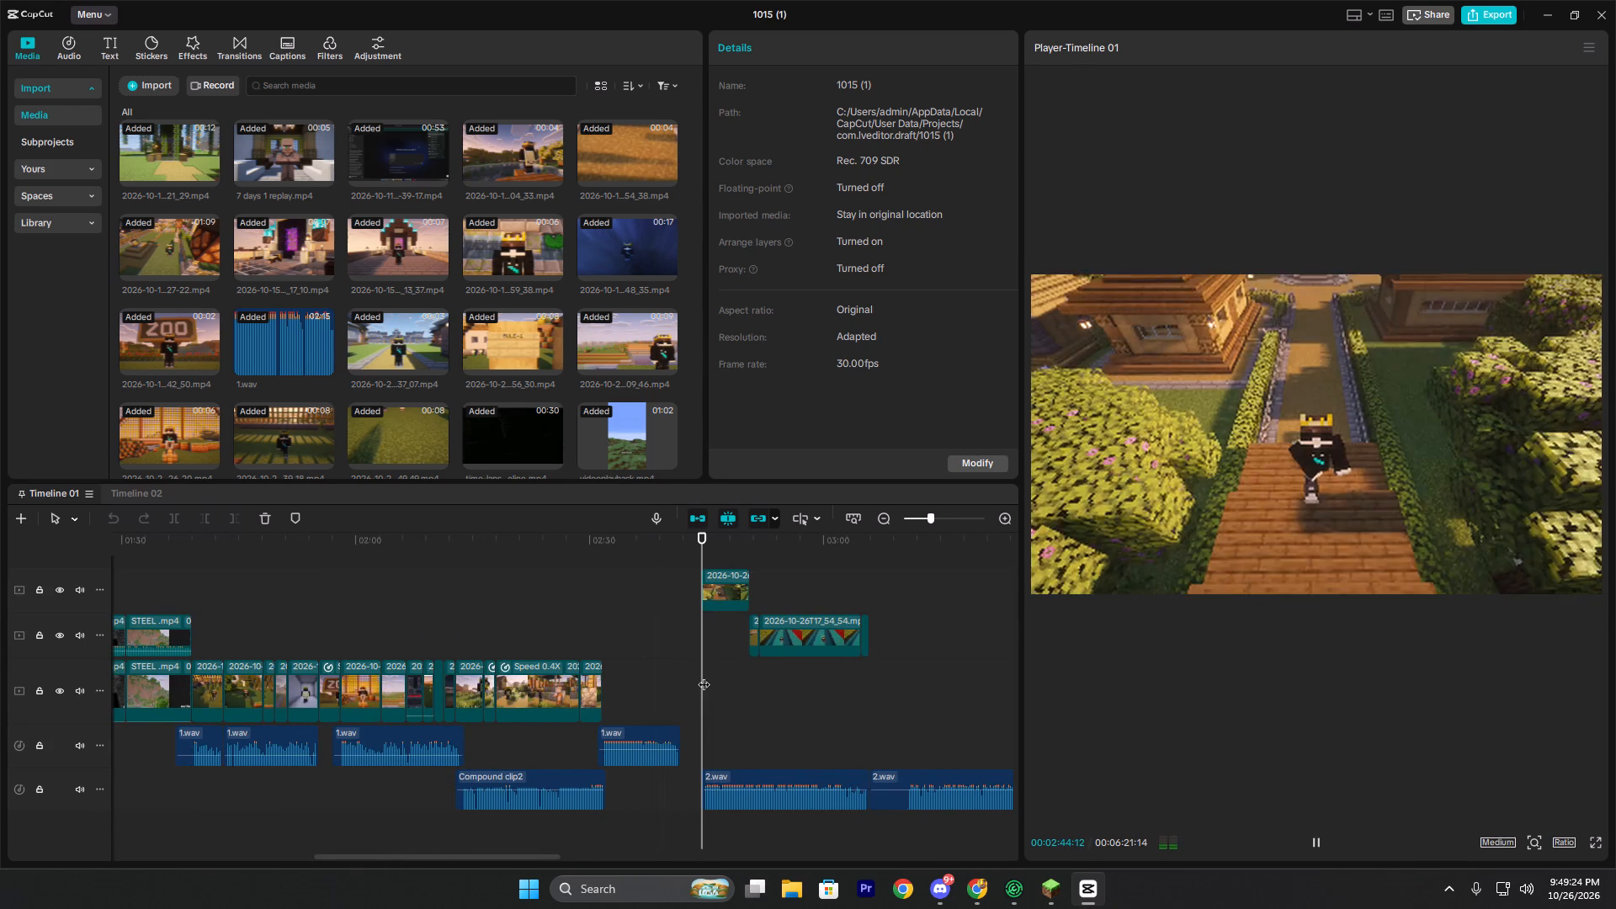
key(space)
ctrl+scroll(896, 699, up, 9)
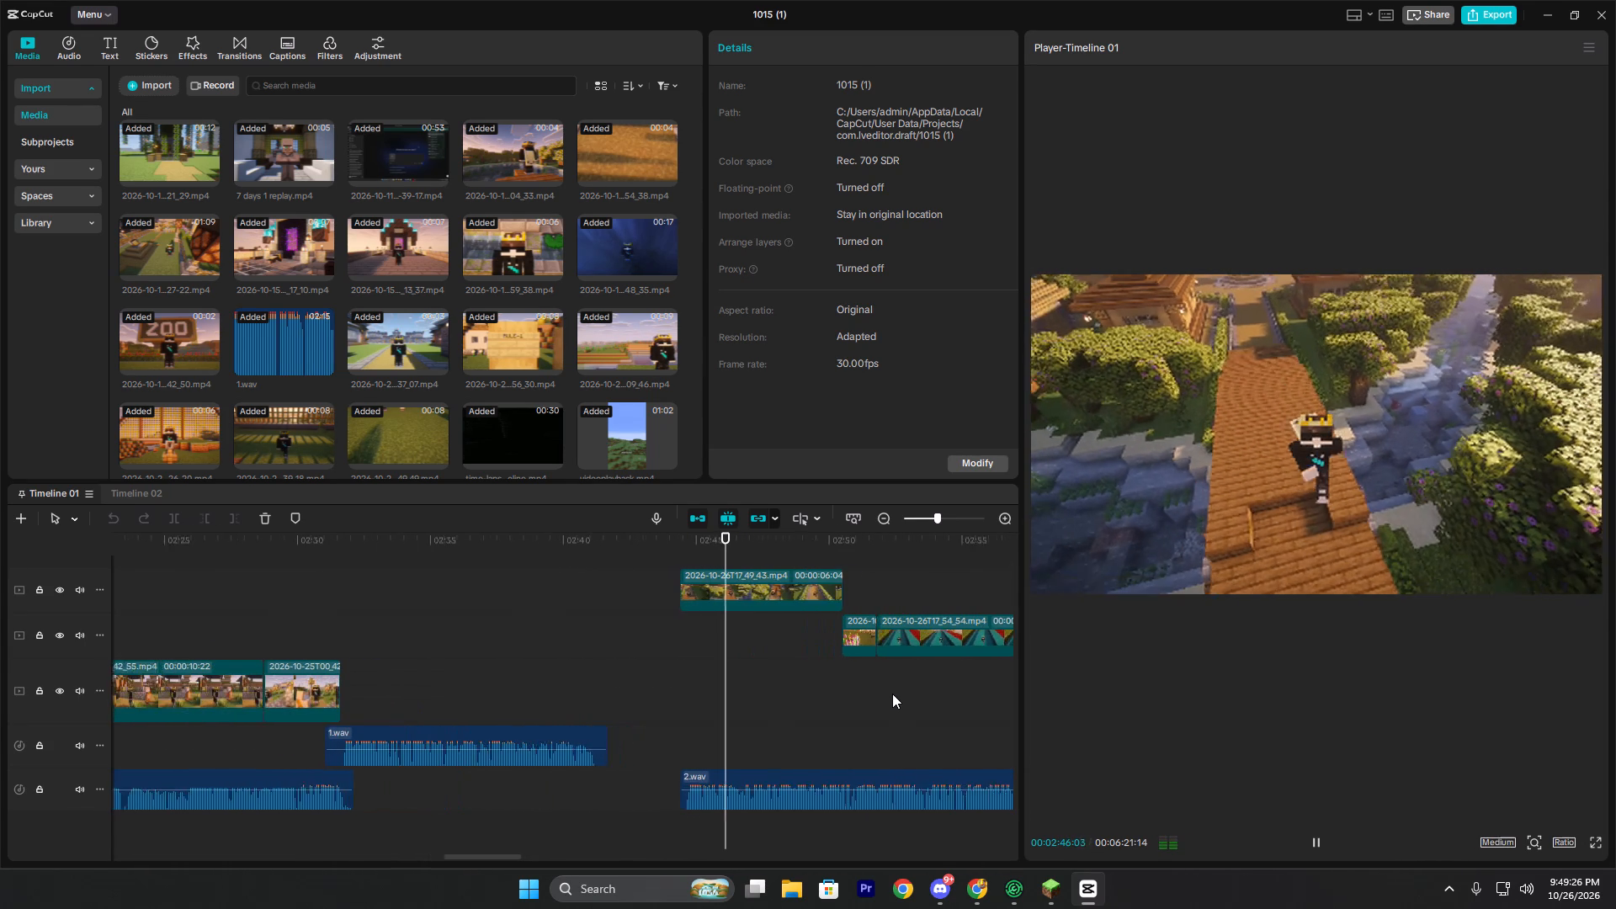
ctrl+scroll(892, 694, down, 6)
scroll(890, 690, up, 15)
ctrl+scroll(795, 704, up, 3)
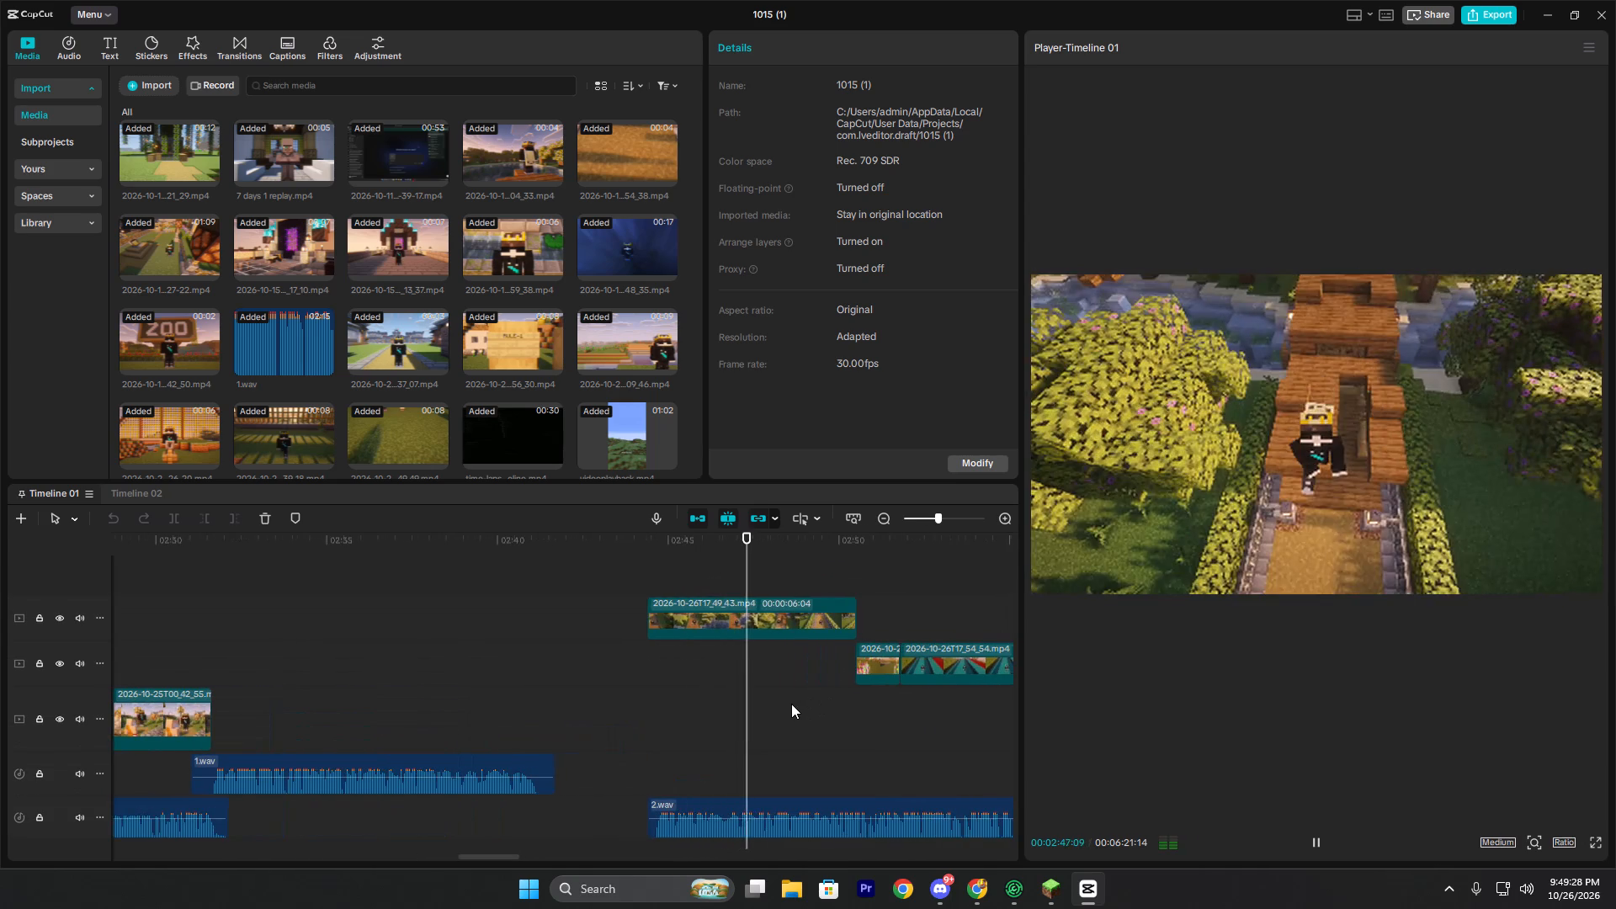
ctrl+scroll(791, 704, up, 6)
scroll(788, 701, down, 4)
ctrl+scroll(795, 698, down, 8)
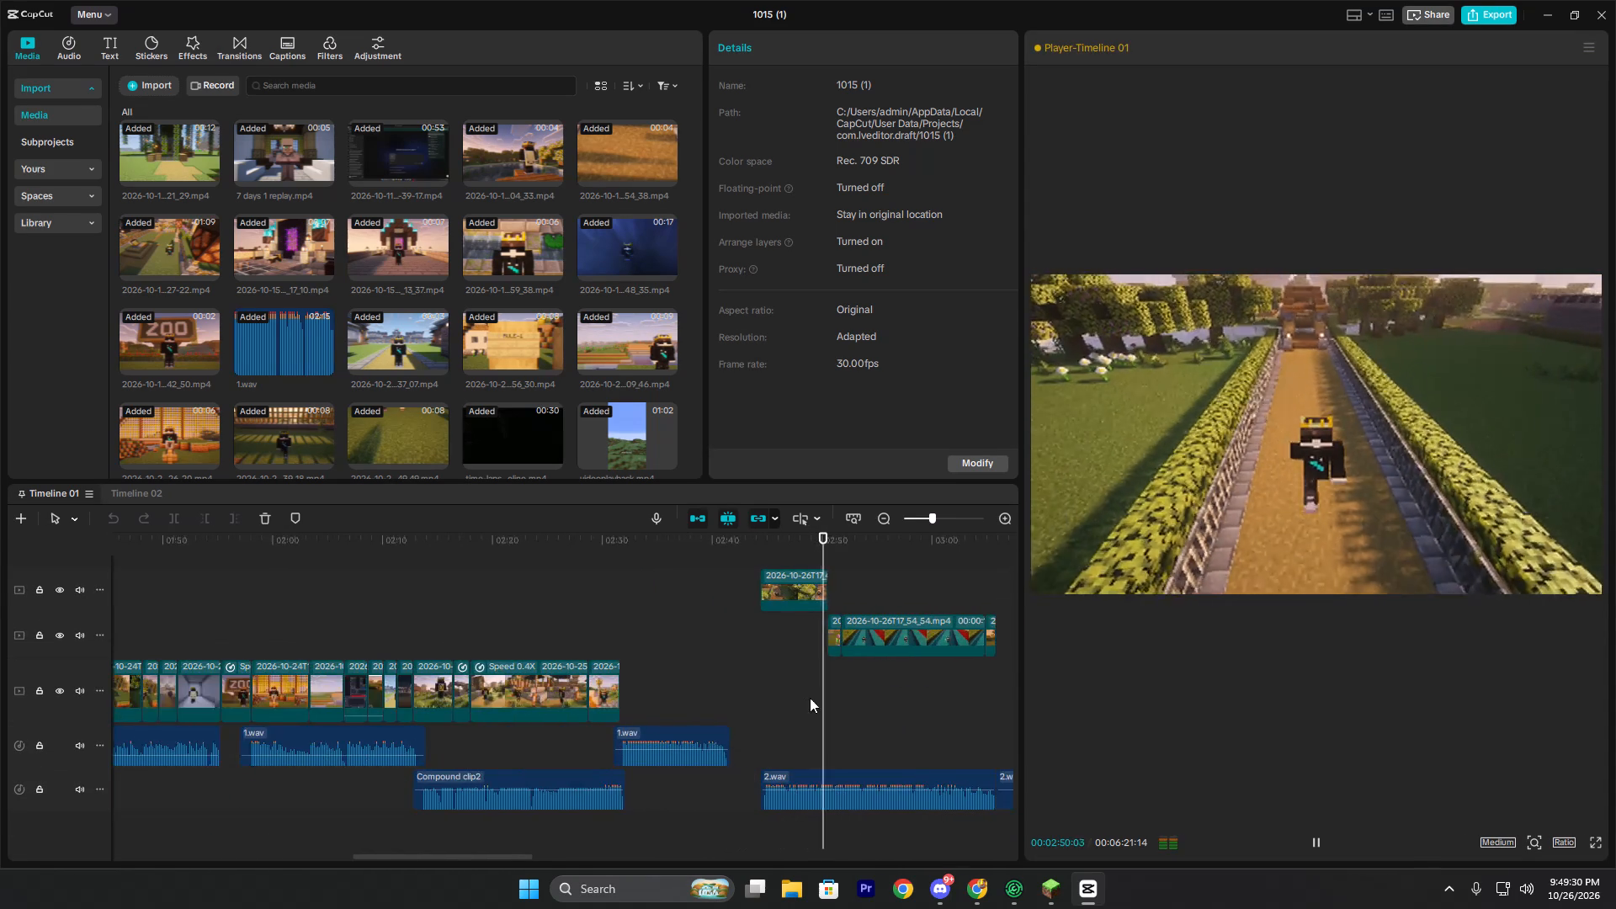
Review the following clips, including 2026-10-26T17_54_54.mp4, through the end of the placed video footage.
ctrl+scroll(824, 698, up, 8)
ctrl+scroll(880, 700, down, 8)
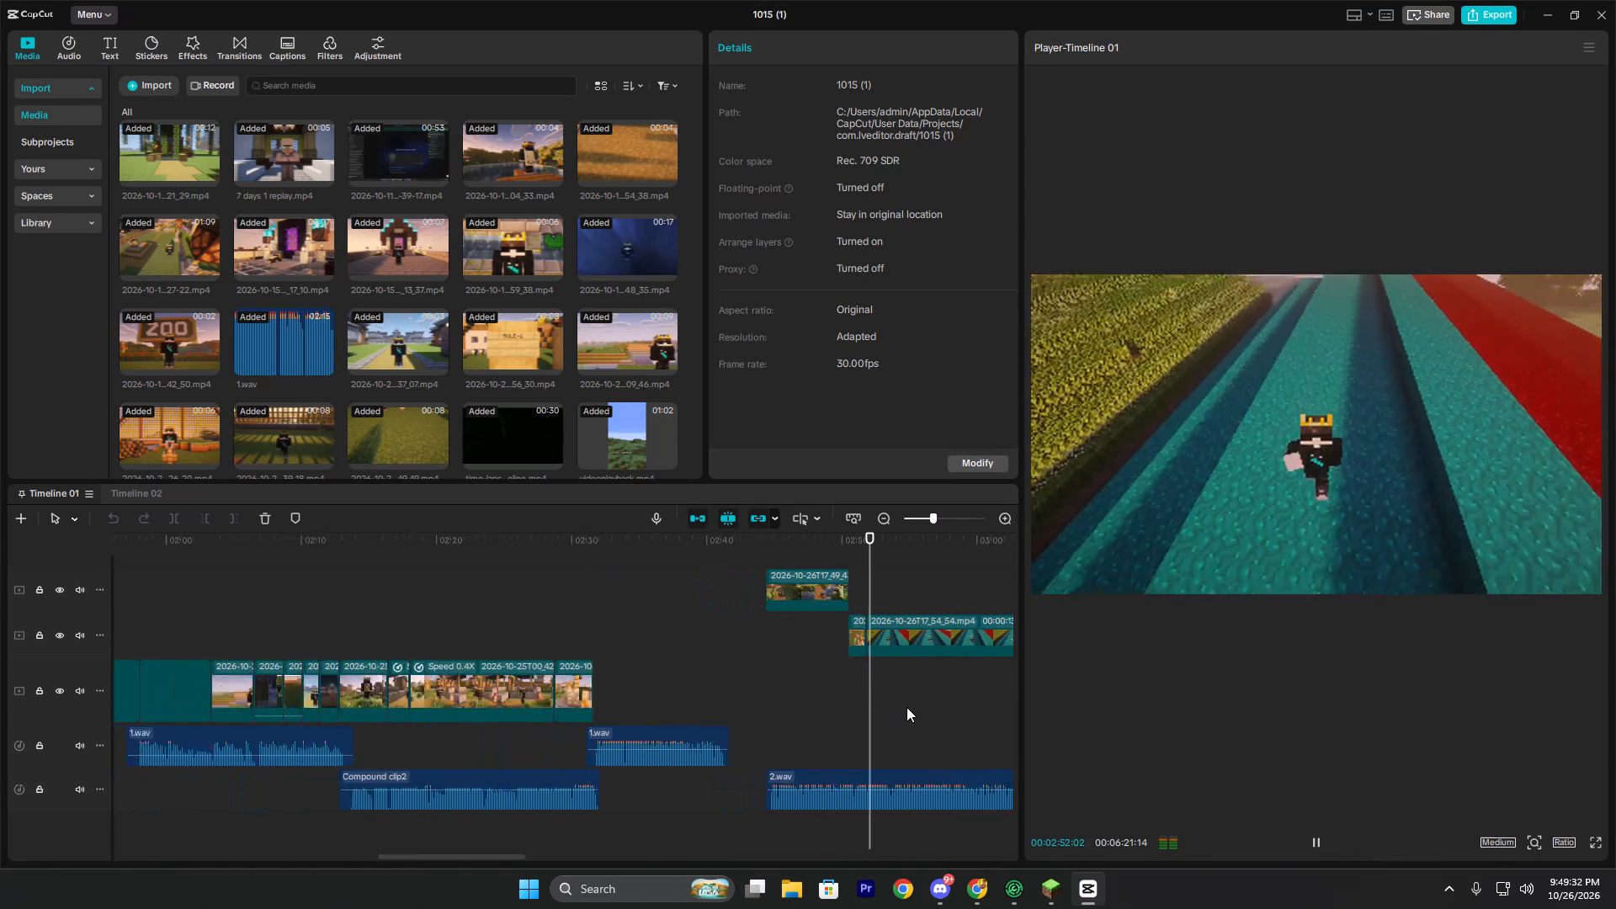
ctrl+scroll(906, 707, down, 5)
ctrl+scroll(952, 706, up, 11)
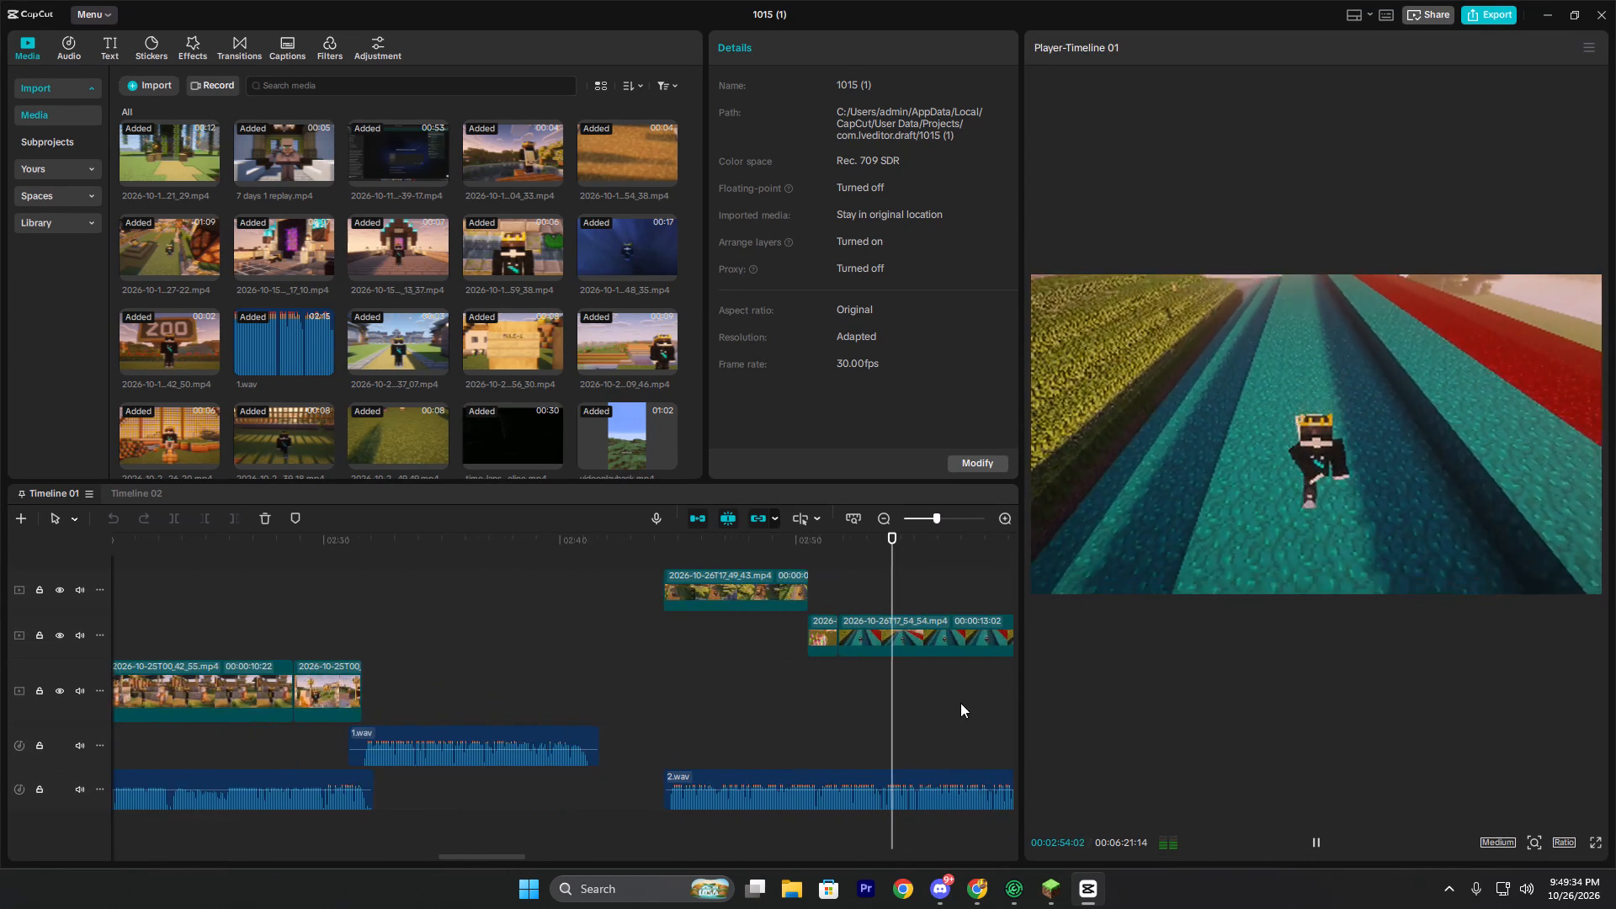
ctrl+scroll(960, 703, up, 15)
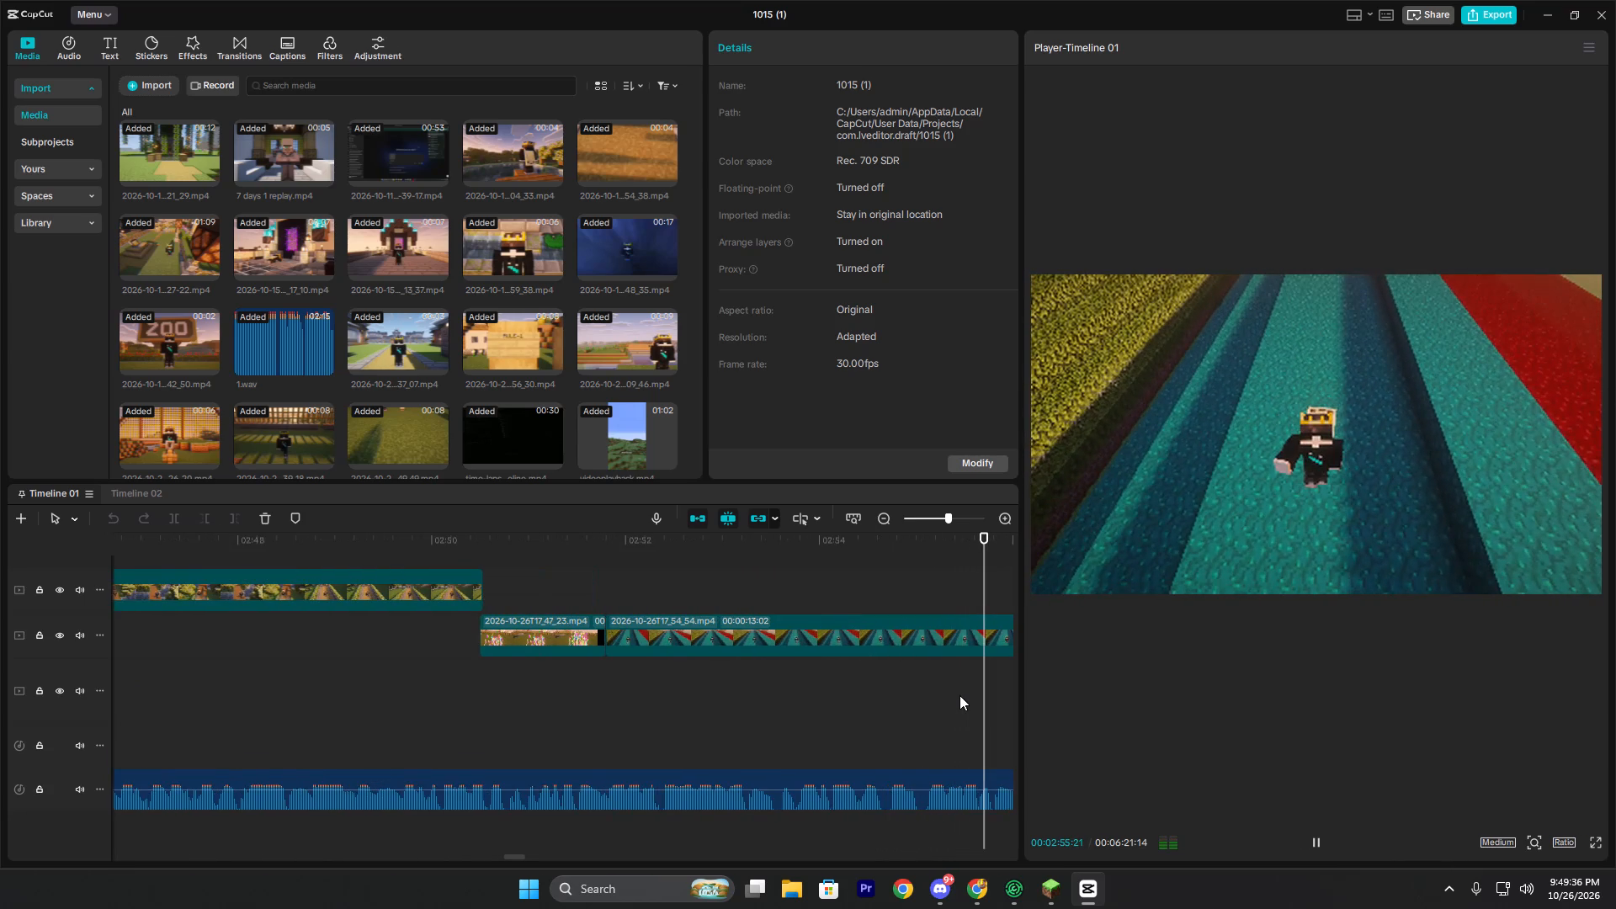
ctrl+scroll(959, 695, down, 9)
ctrl+scroll(786, 688, down, 4)
ctrl+scroll(689, 692, down, 3)
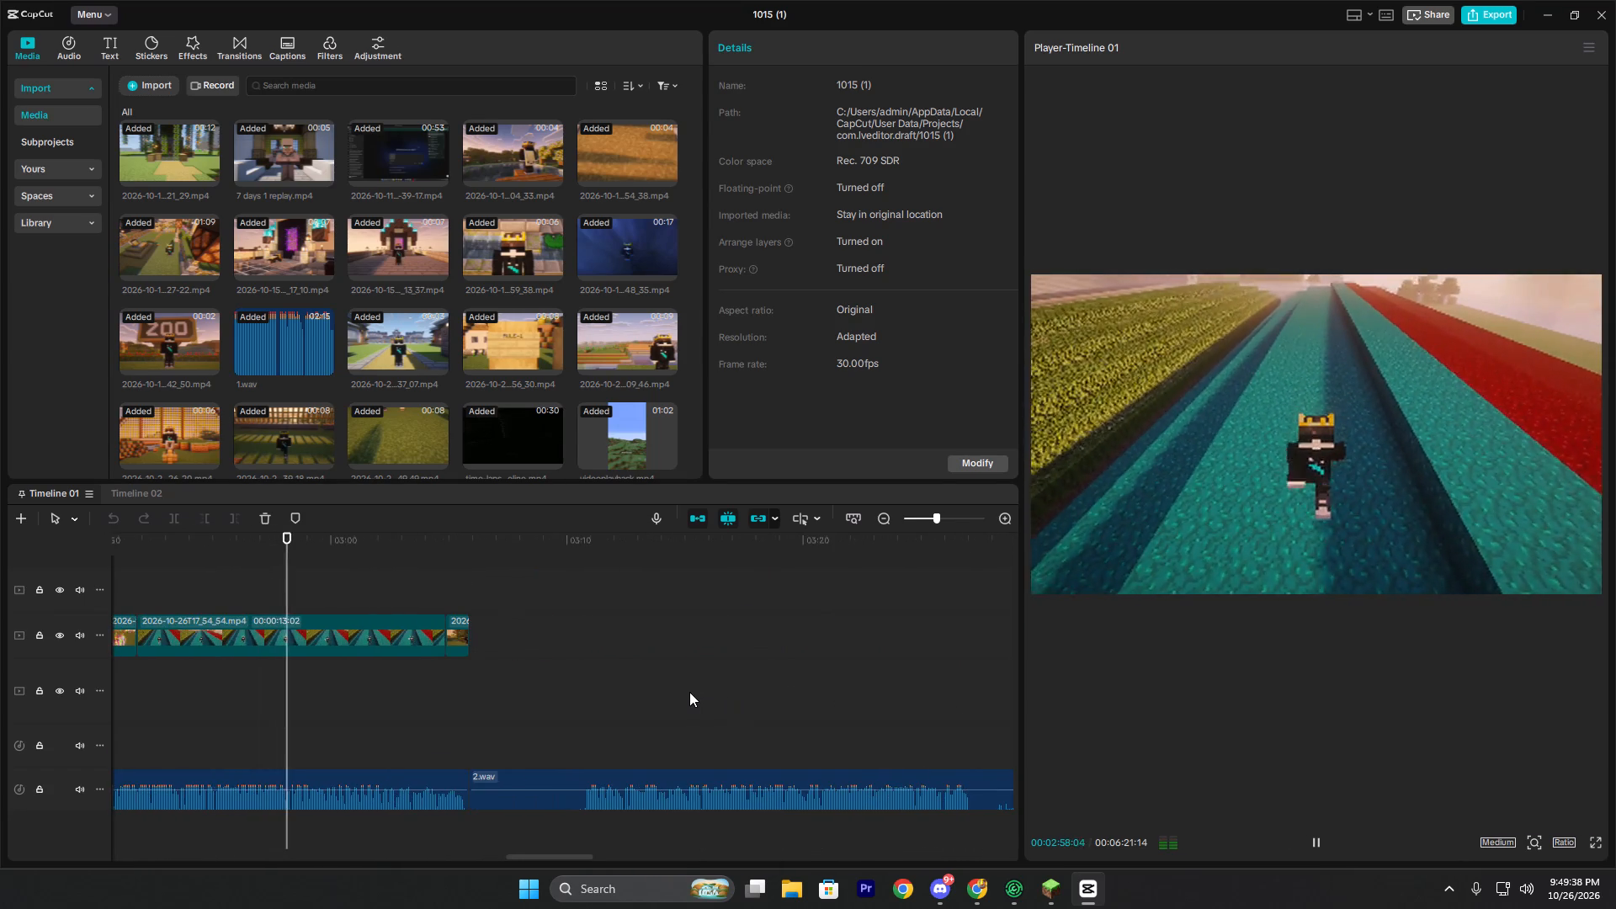
ctrl+scroll(674, 688, down, 4)
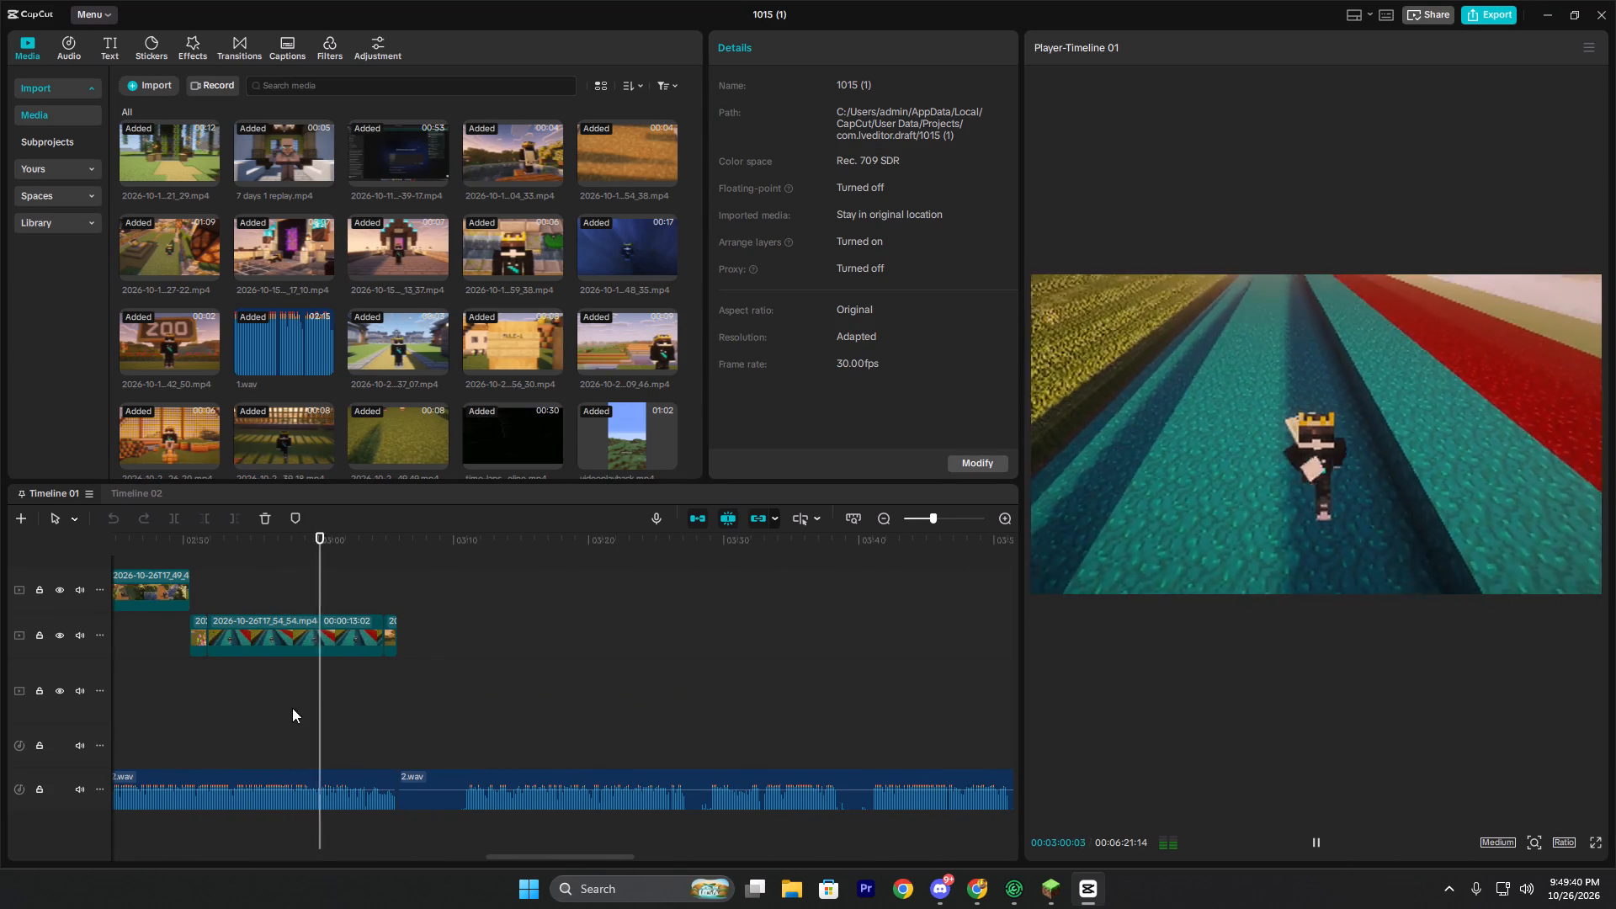
ctrl+scroll(297, 697, down, 3)
ctrl+scroll(304, 698, up, 10)
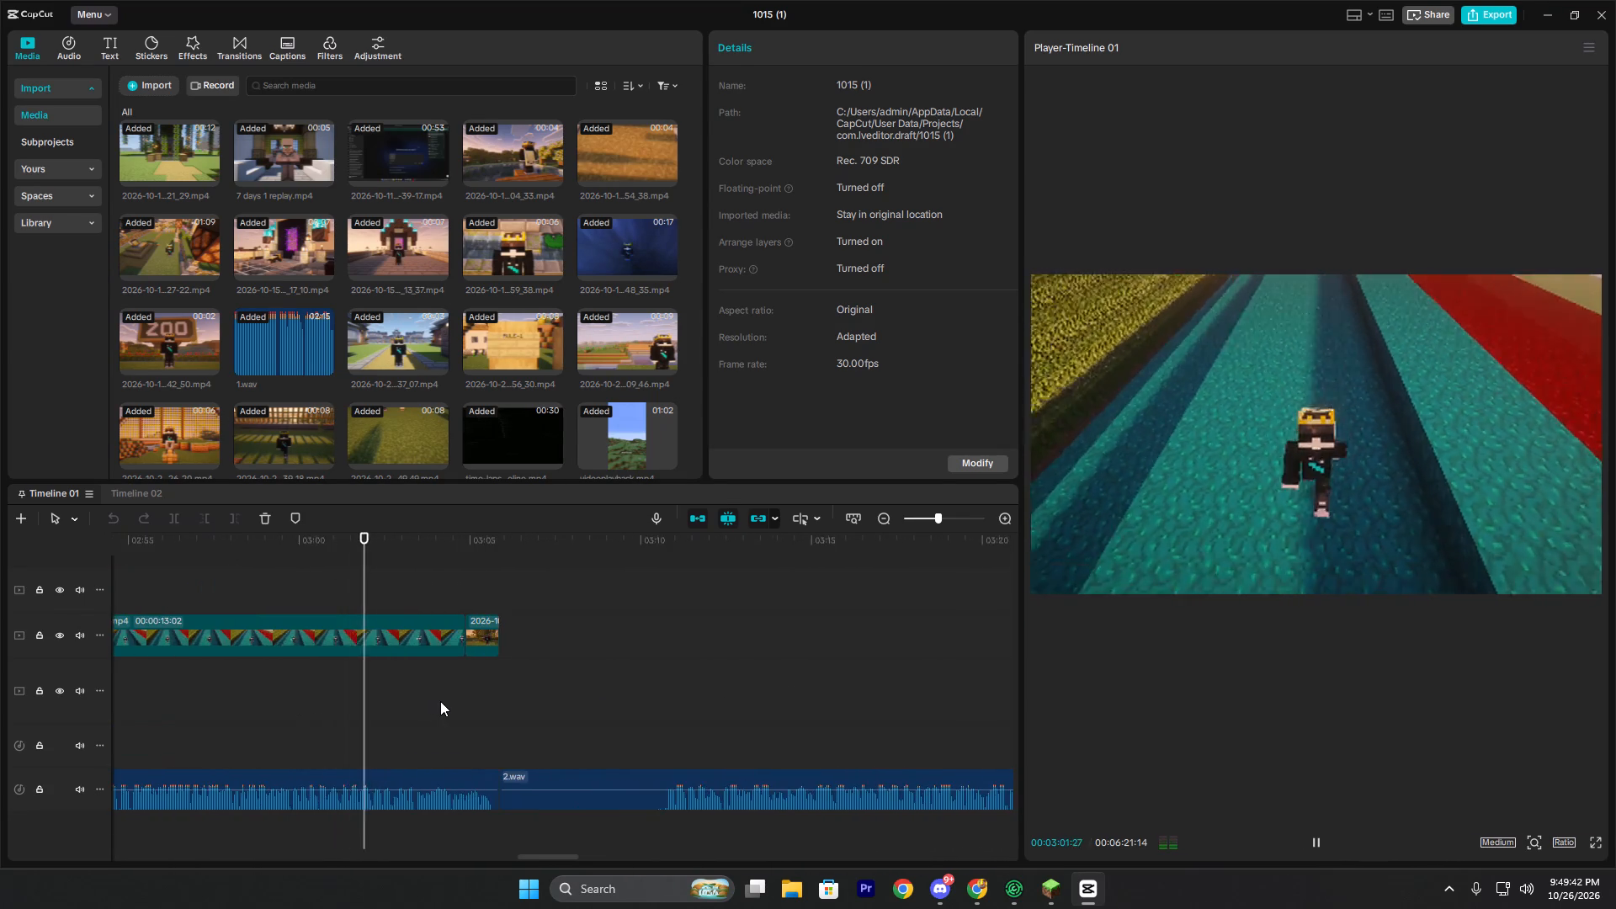
ctrl+scroll(440, 701, up, 5)
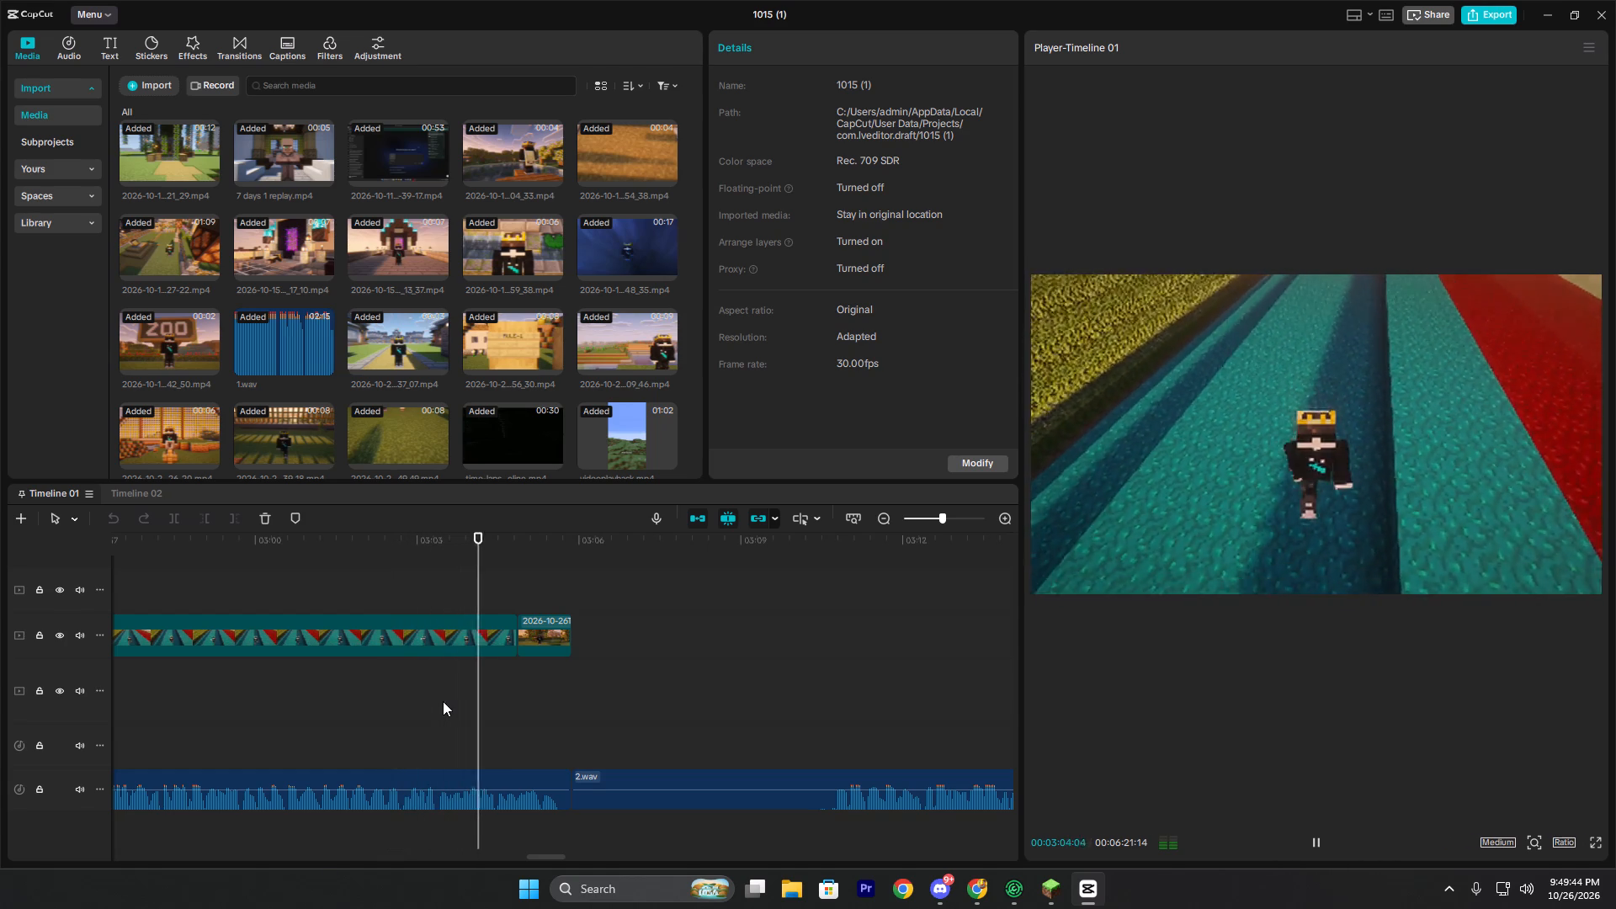
ctrl+scroll(545, 731, down, 5)
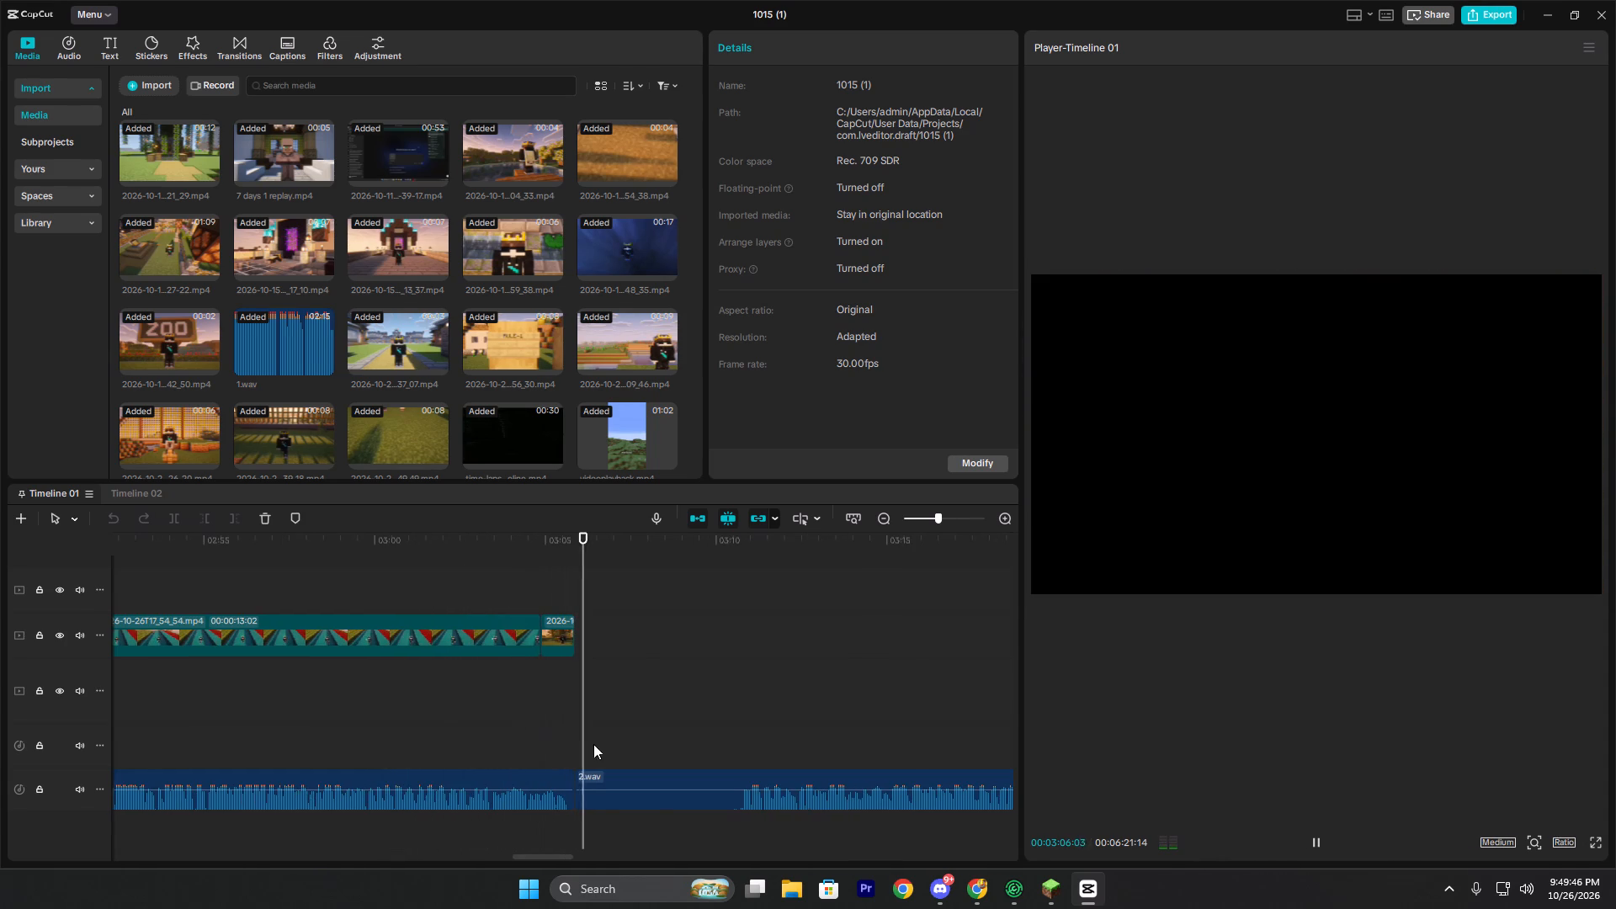
ctrl+scroll(635, 733, down, 3)
Review the end of the placed video footage and the 2.wav audio that continues past it.
click(681, 738)
key(space)
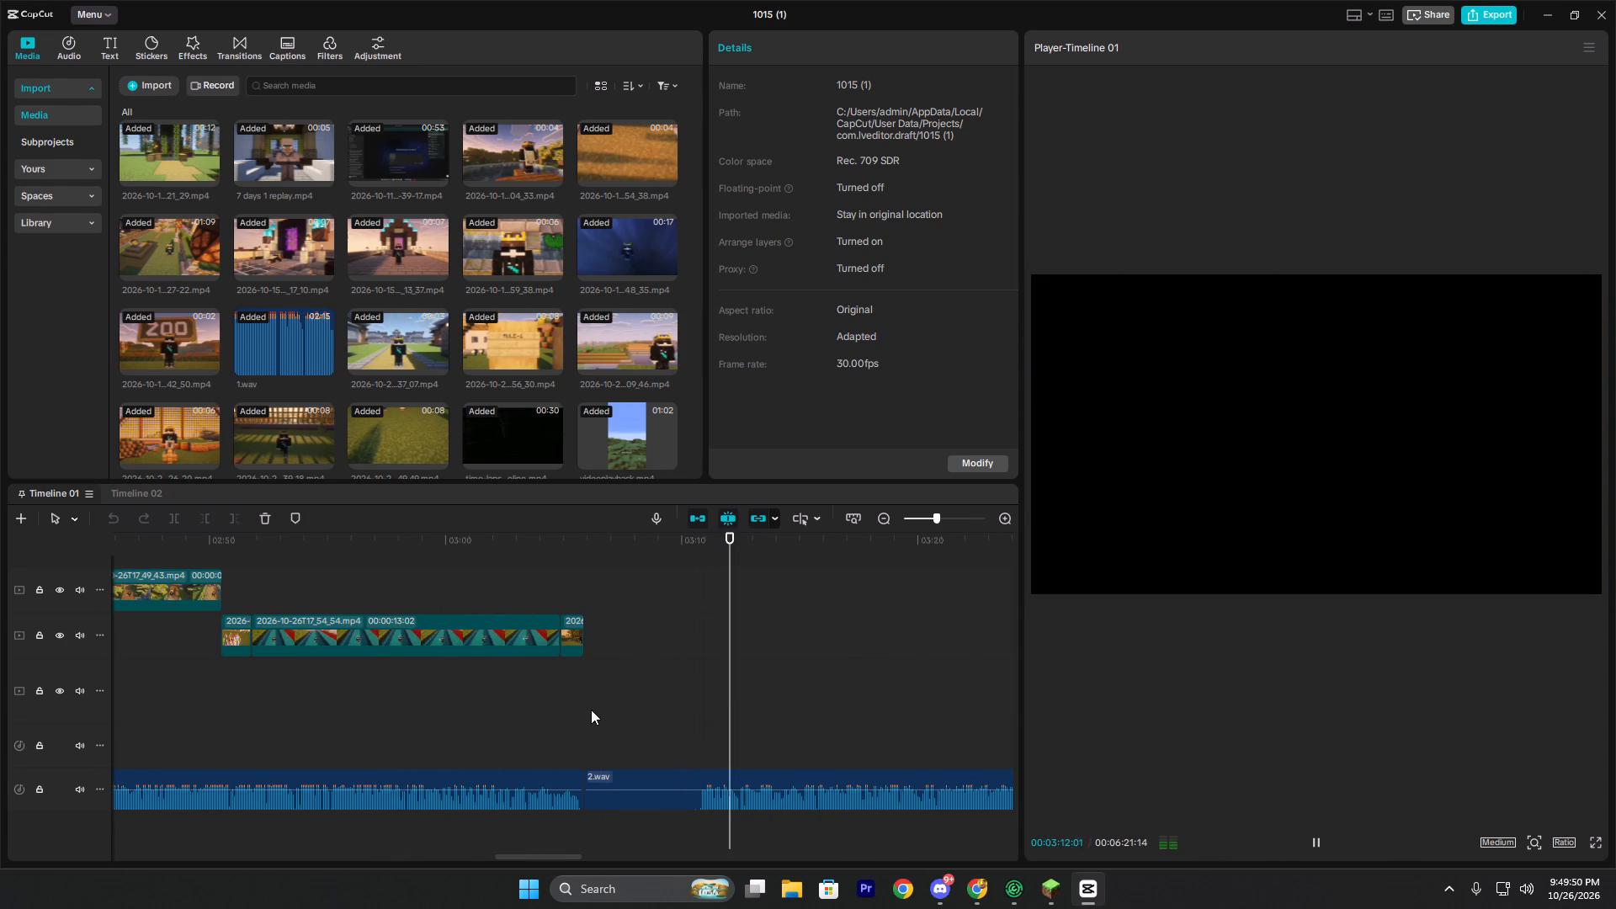
key(space)
click(570, 713)
double_click(513, 720)
key(space)
ctrl+scroll(513, 720, up, 1)
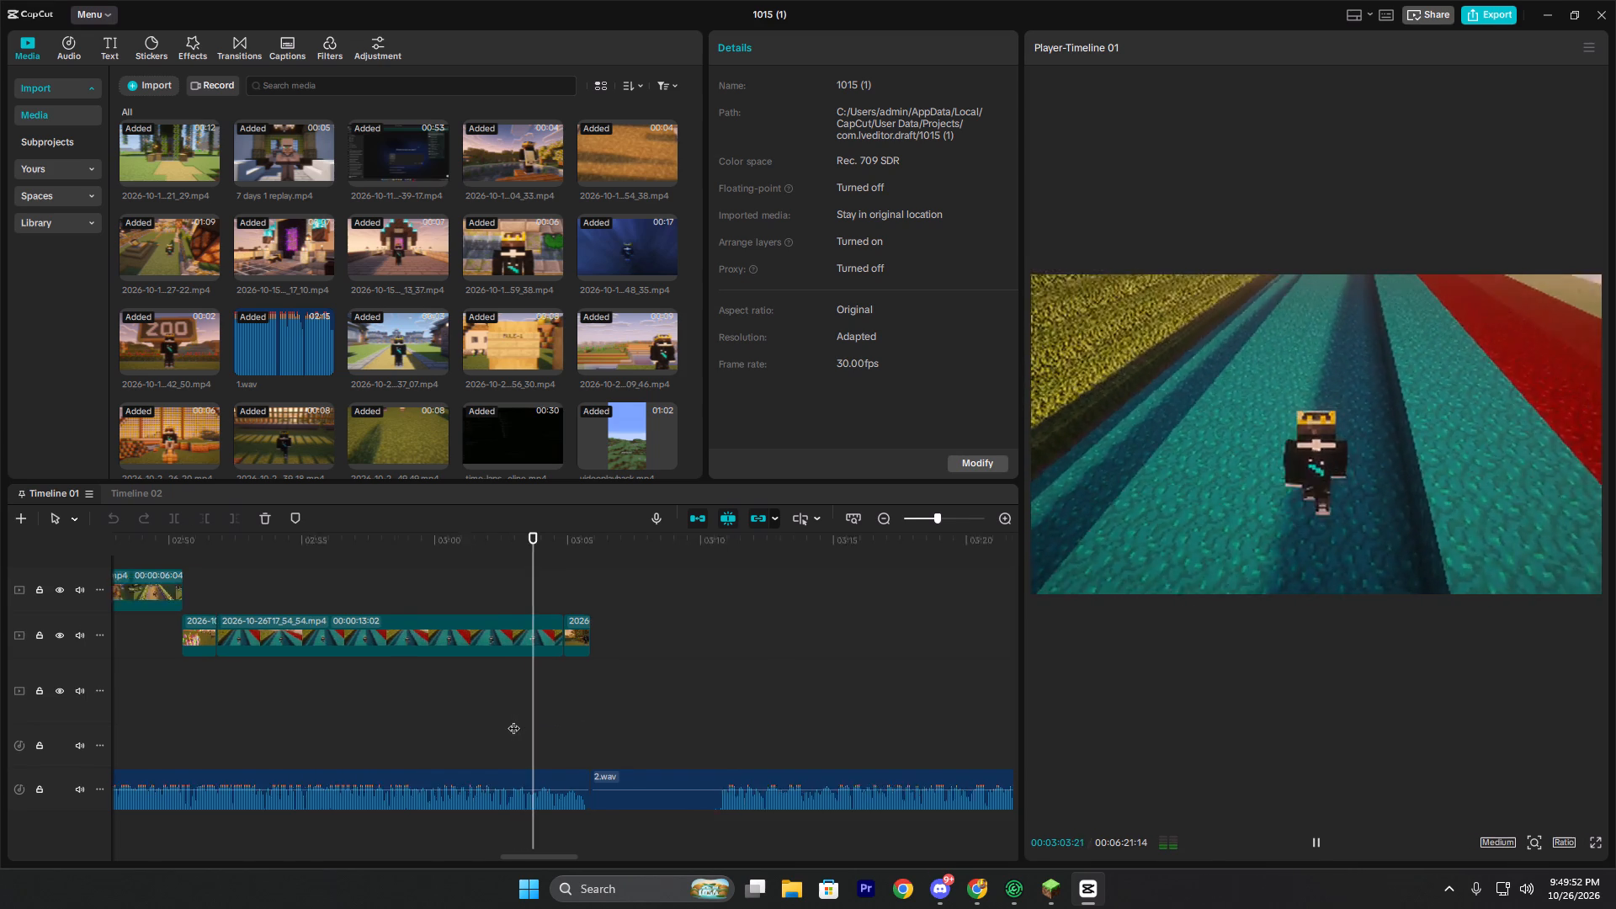
ctrl+scroll(513, 720, up, 3)
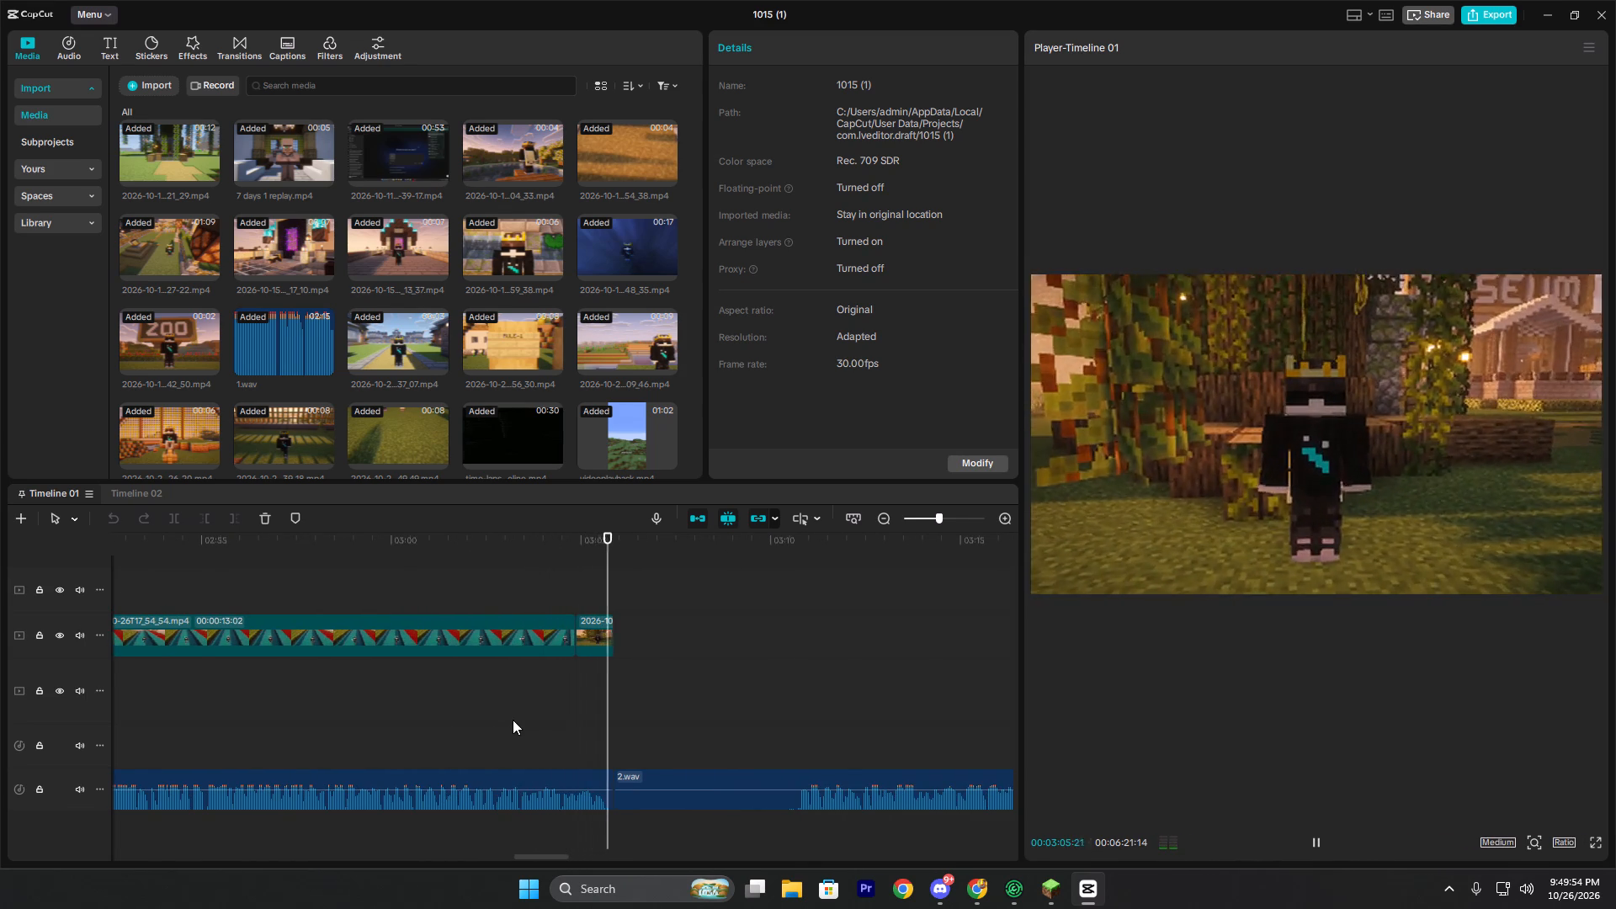
Scrub back through 2026-10-26T17_54_54.mp4 and replay the timeline from within 2026-10-26T17_49_43.mp4.
click(324, 704)
drag(324, 704, 204, 724)
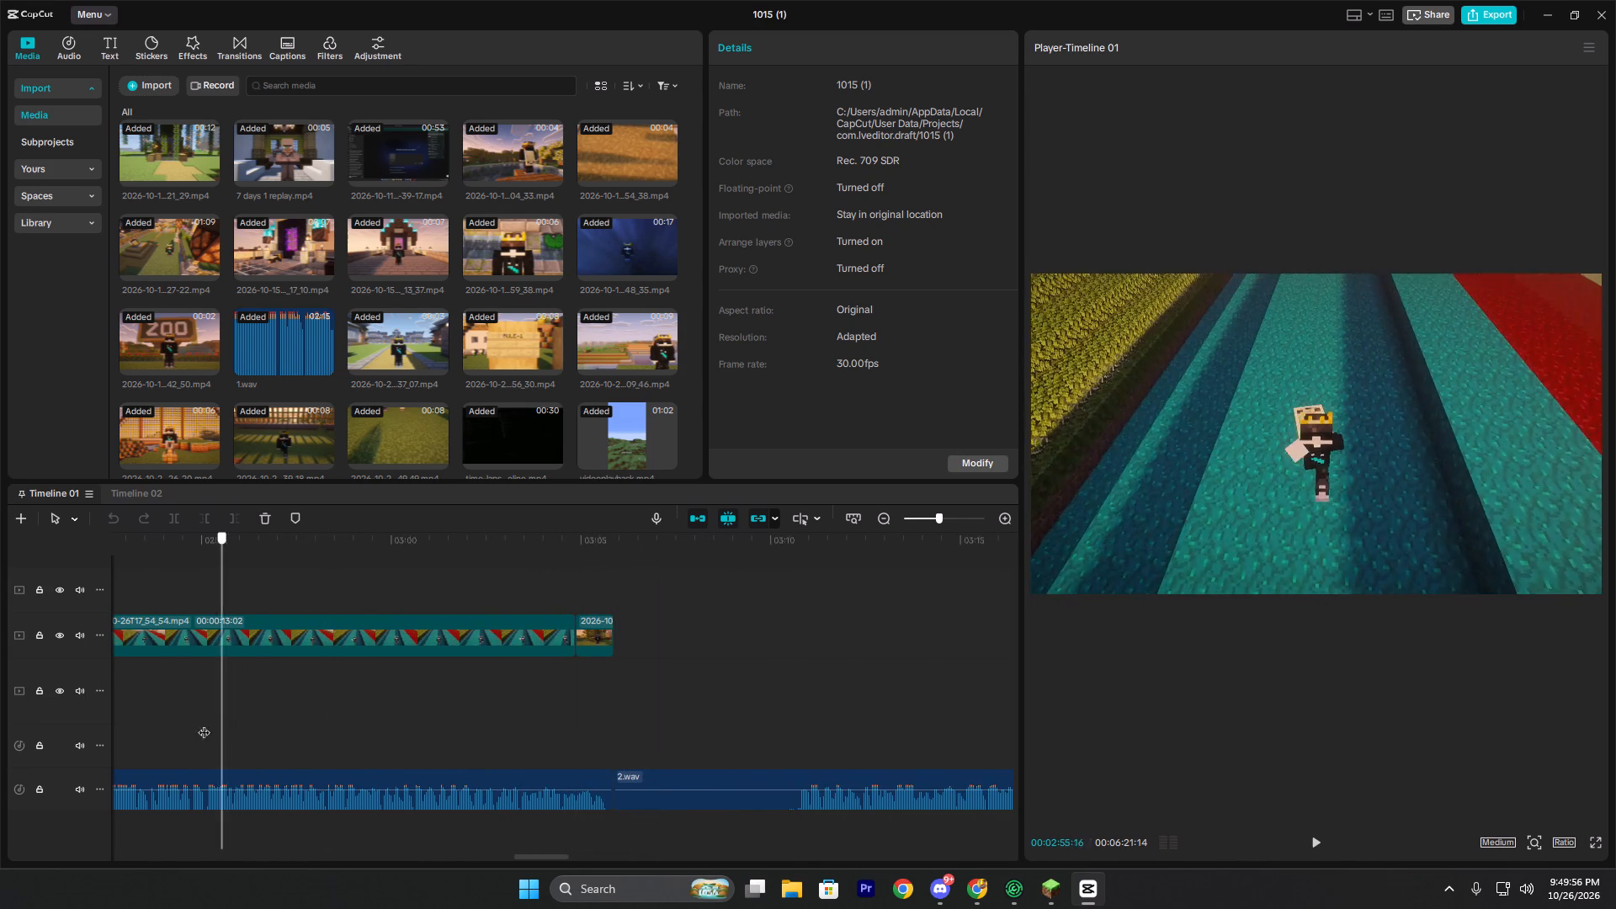
drag(204, 724, 313, 728)
click(313, 728)
key(space)
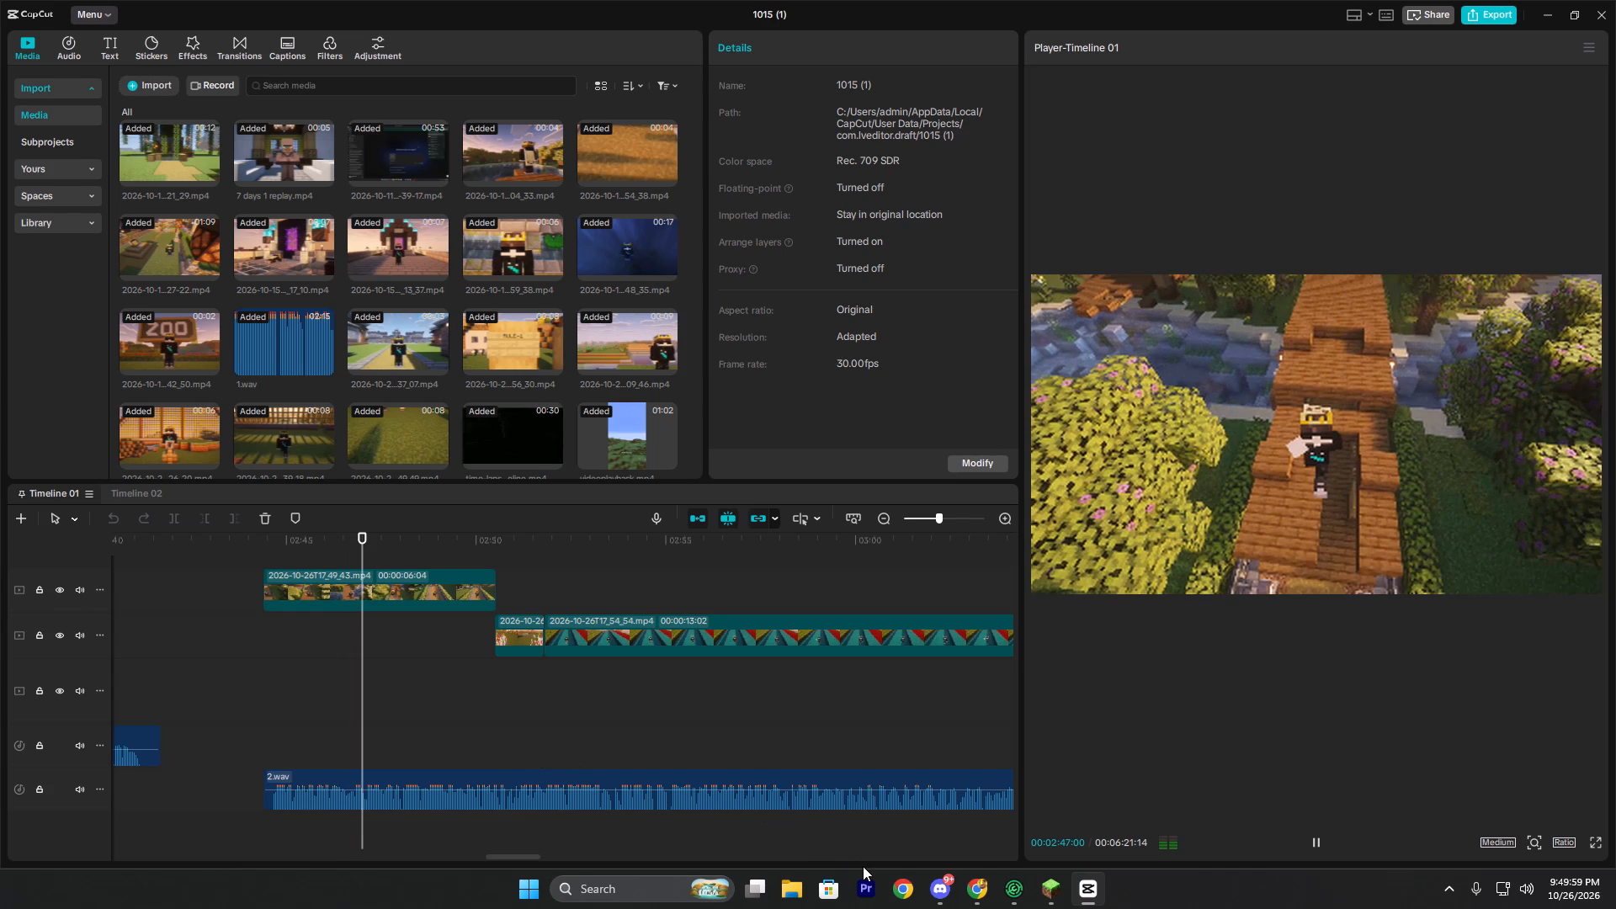
Scrub through the stretch without footage before 2026-10-26T17_49_43.mp4, checking it against the end of the 1.wav audio.
click(165, 664)
drag(165, 664, 154, 666)
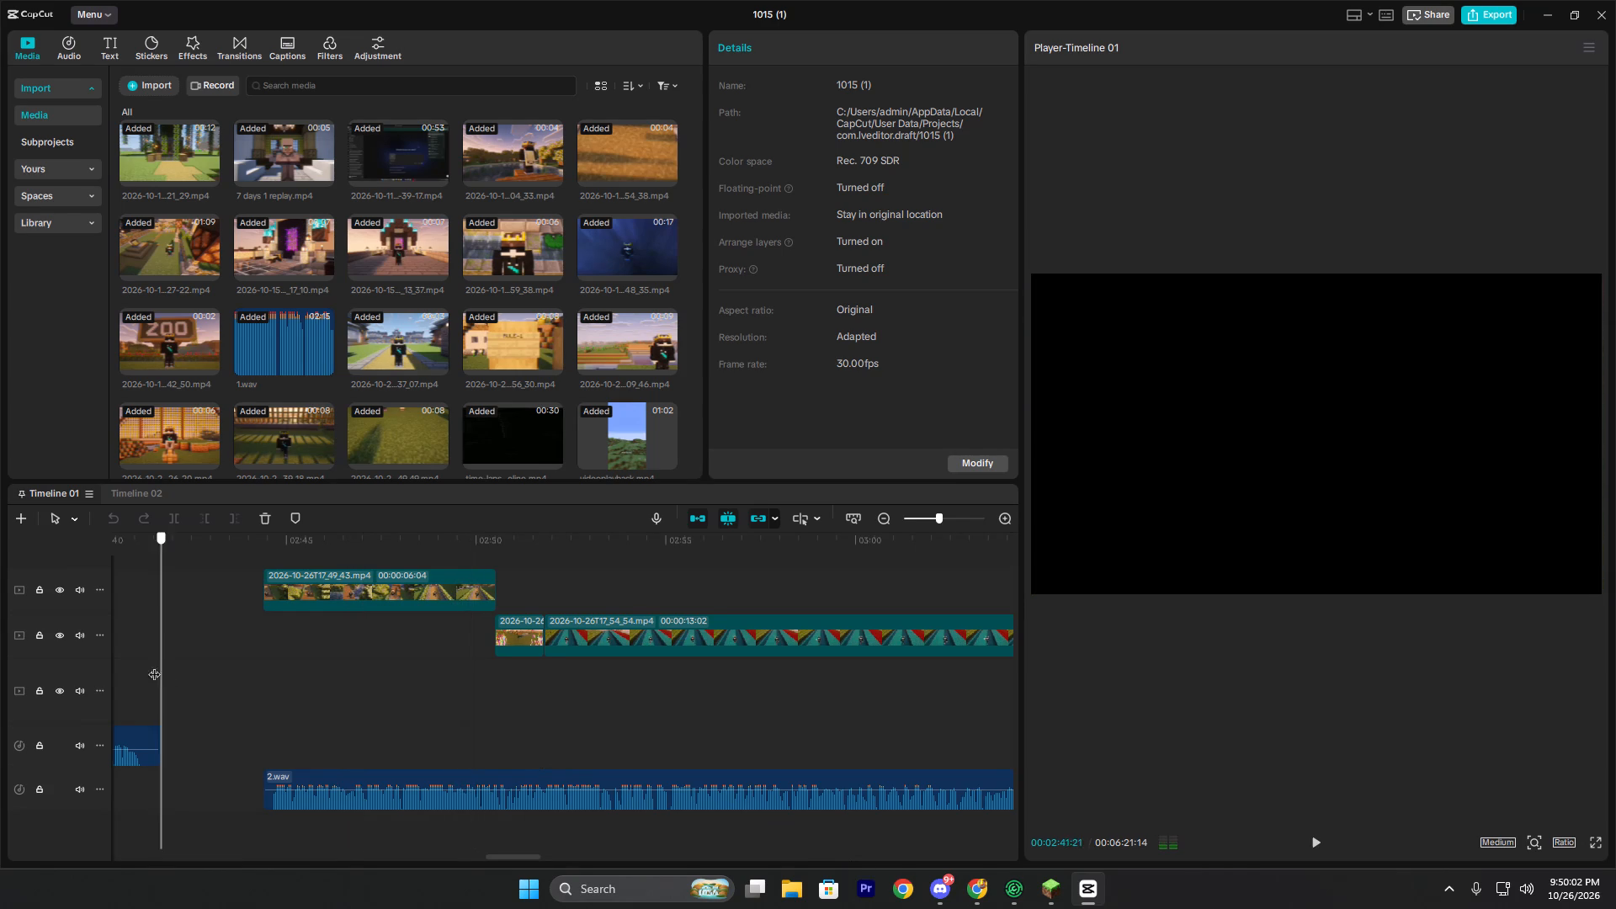
drag(154, 666, 423, 720)
click(423, 720)
click(493, 693)
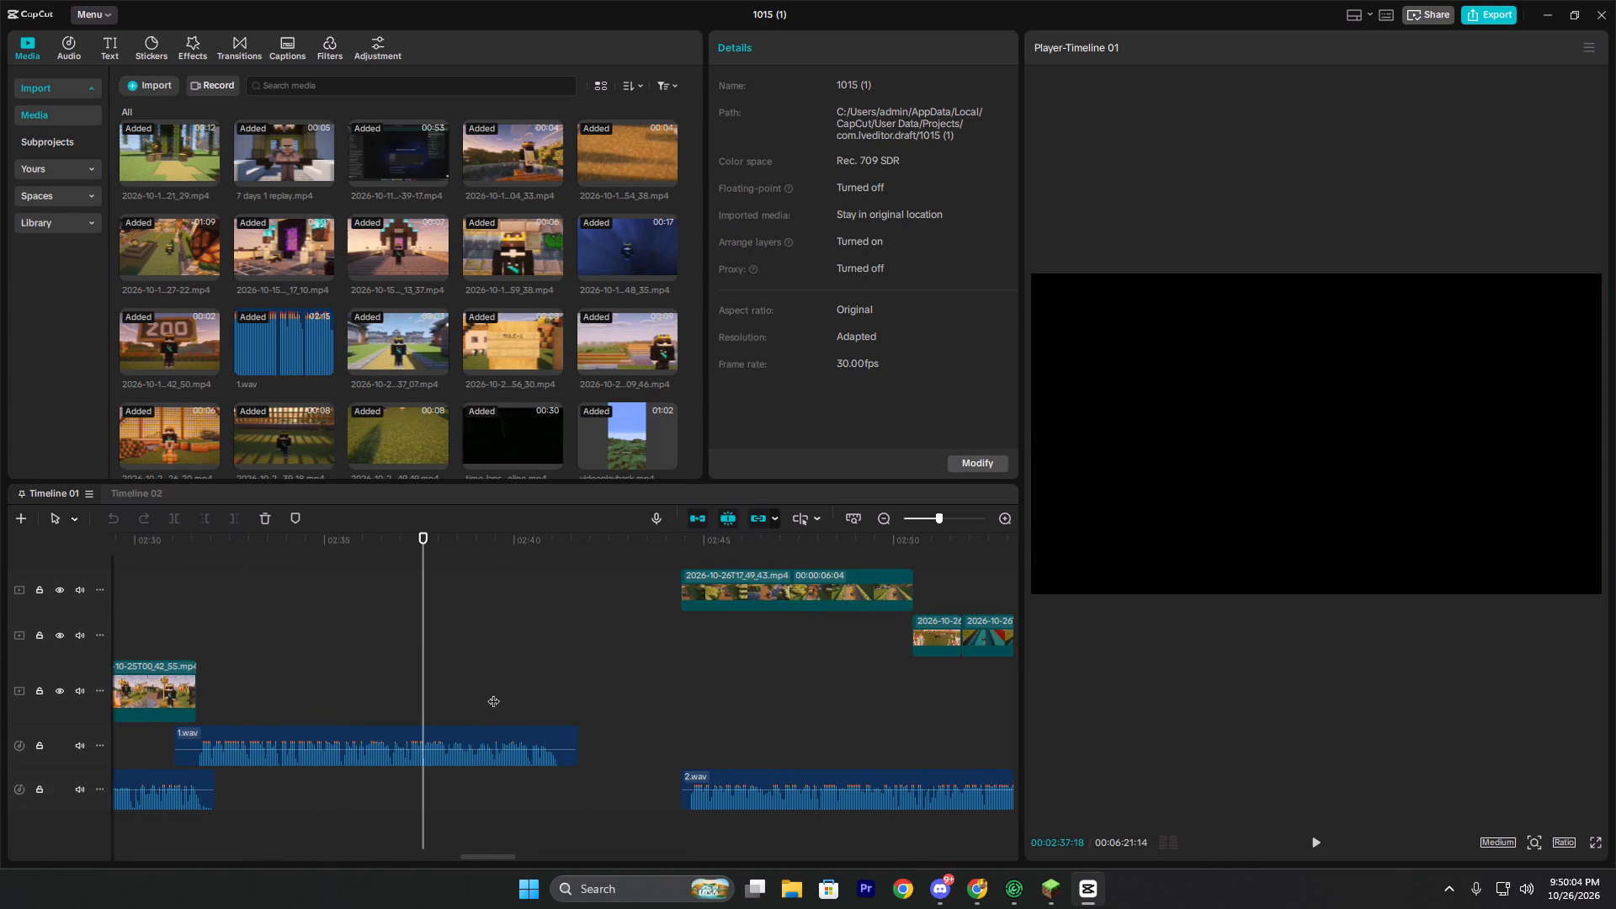
drag(493, 693, 593, 691)
drag(593, 691, 586, 691)
click(586, 691)
Switch to Google Chrome and search YouTube for "amor playz minecraft".
click(979, 890)
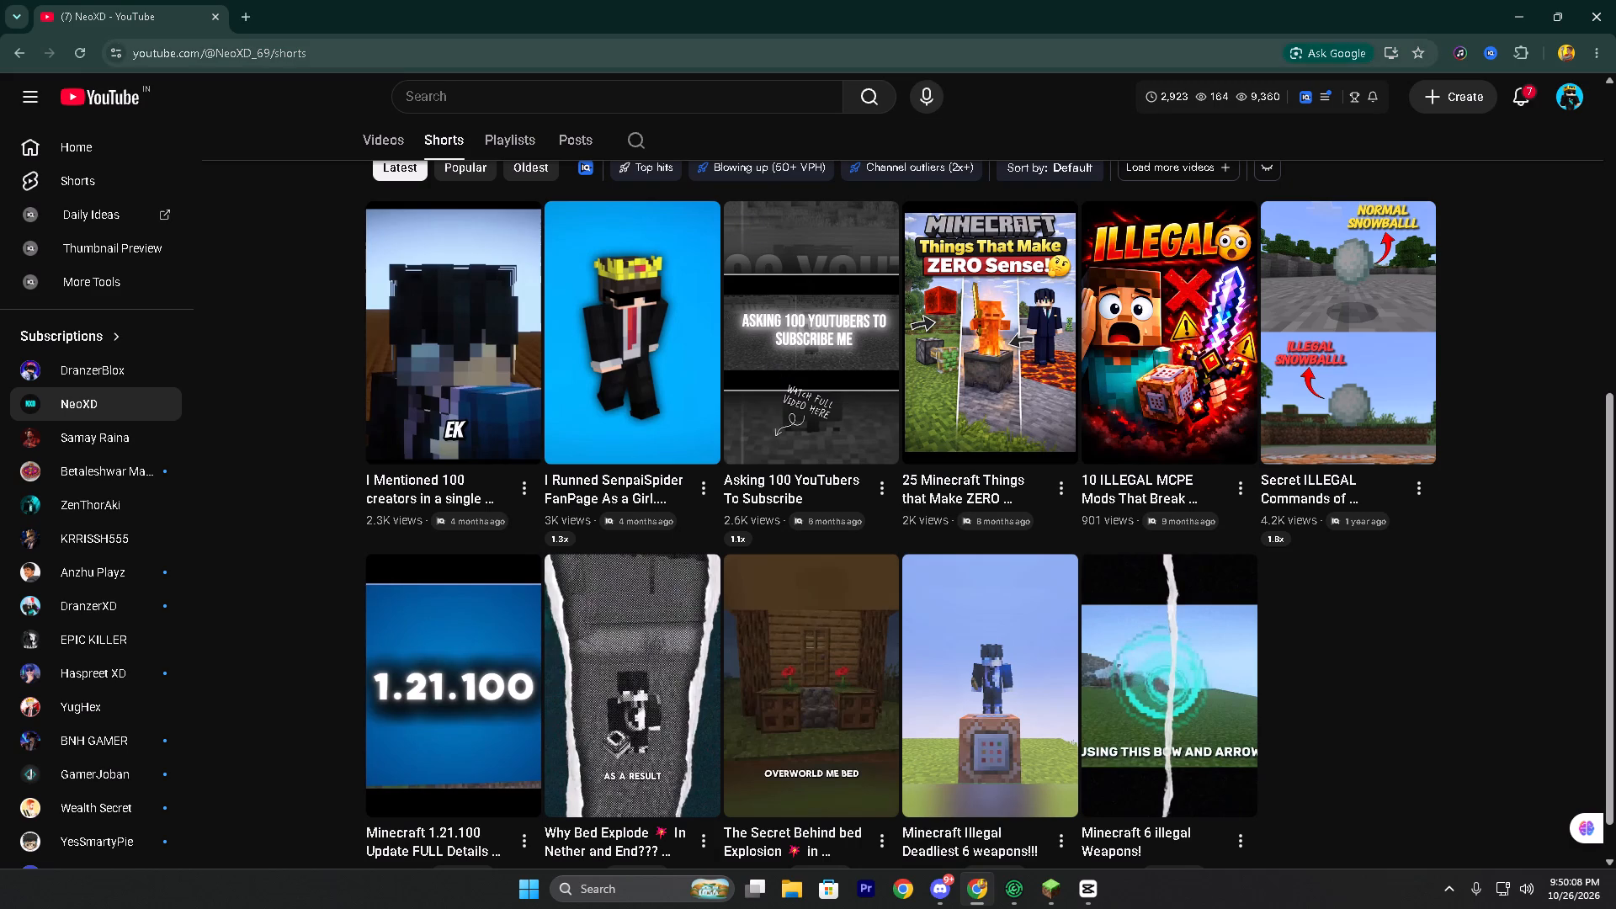
scroll(509, 343, up, 4)
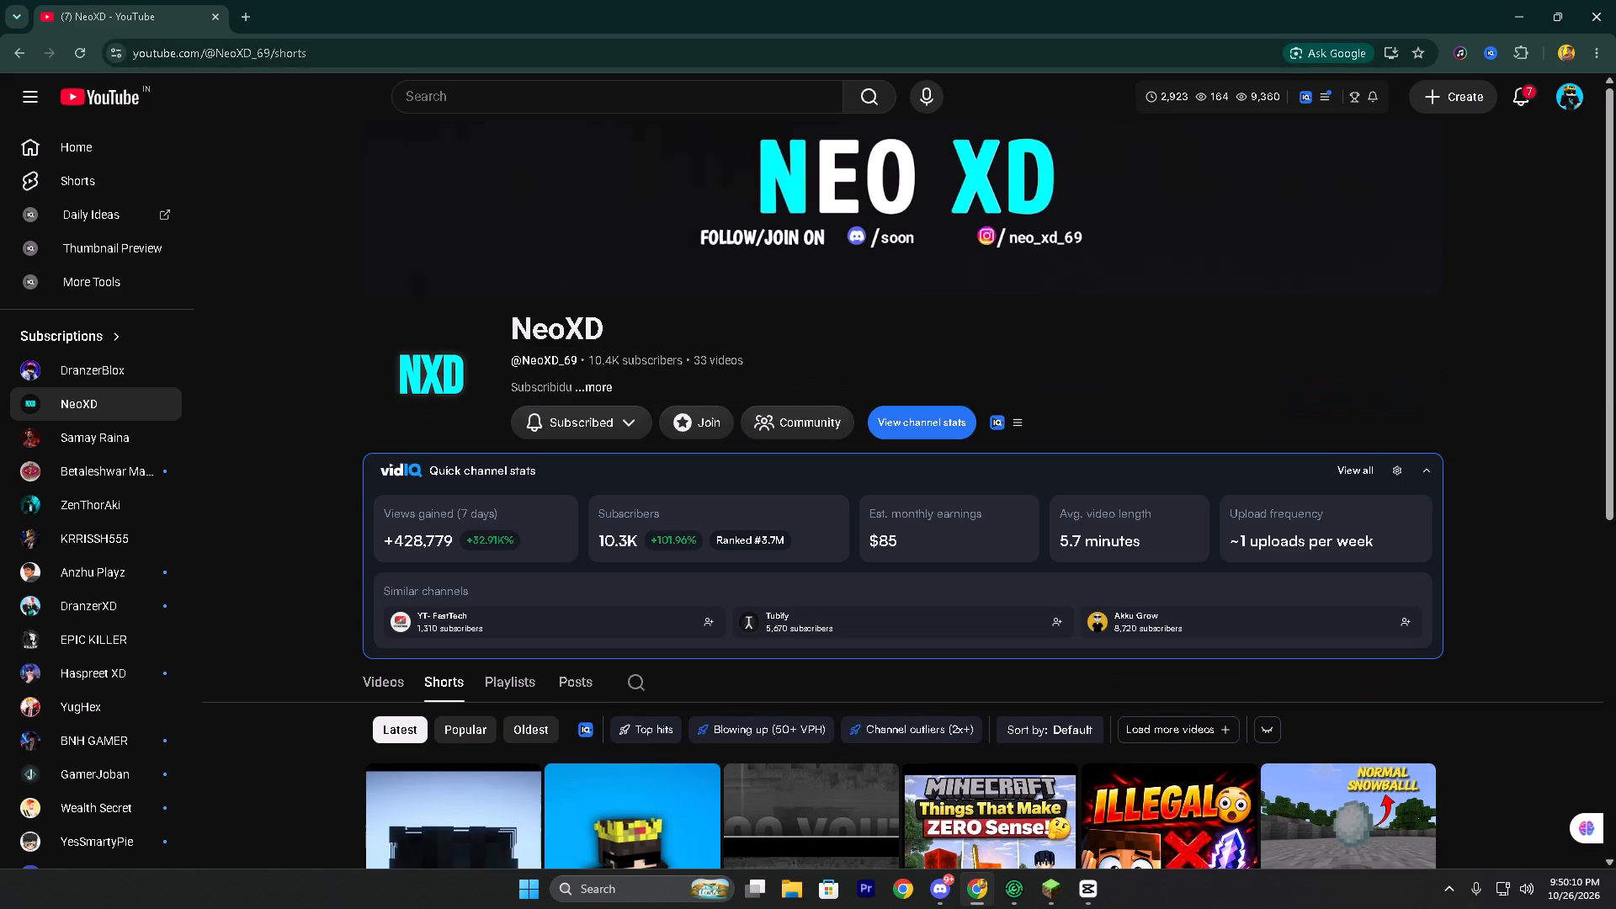
click(449, 100)
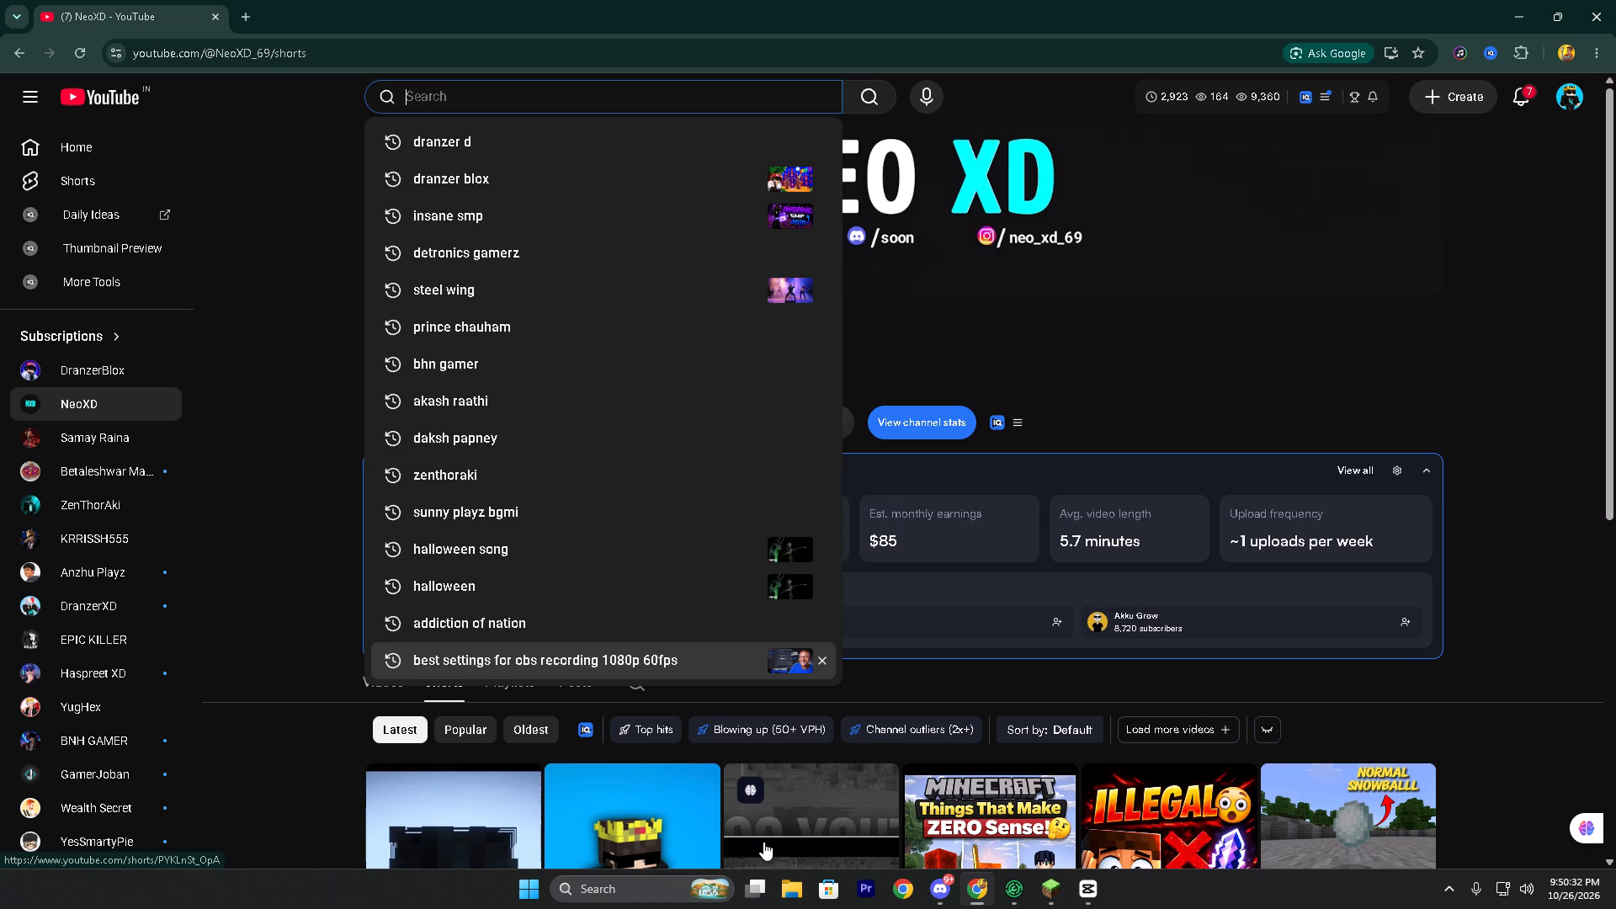
key(a)
text(mor)
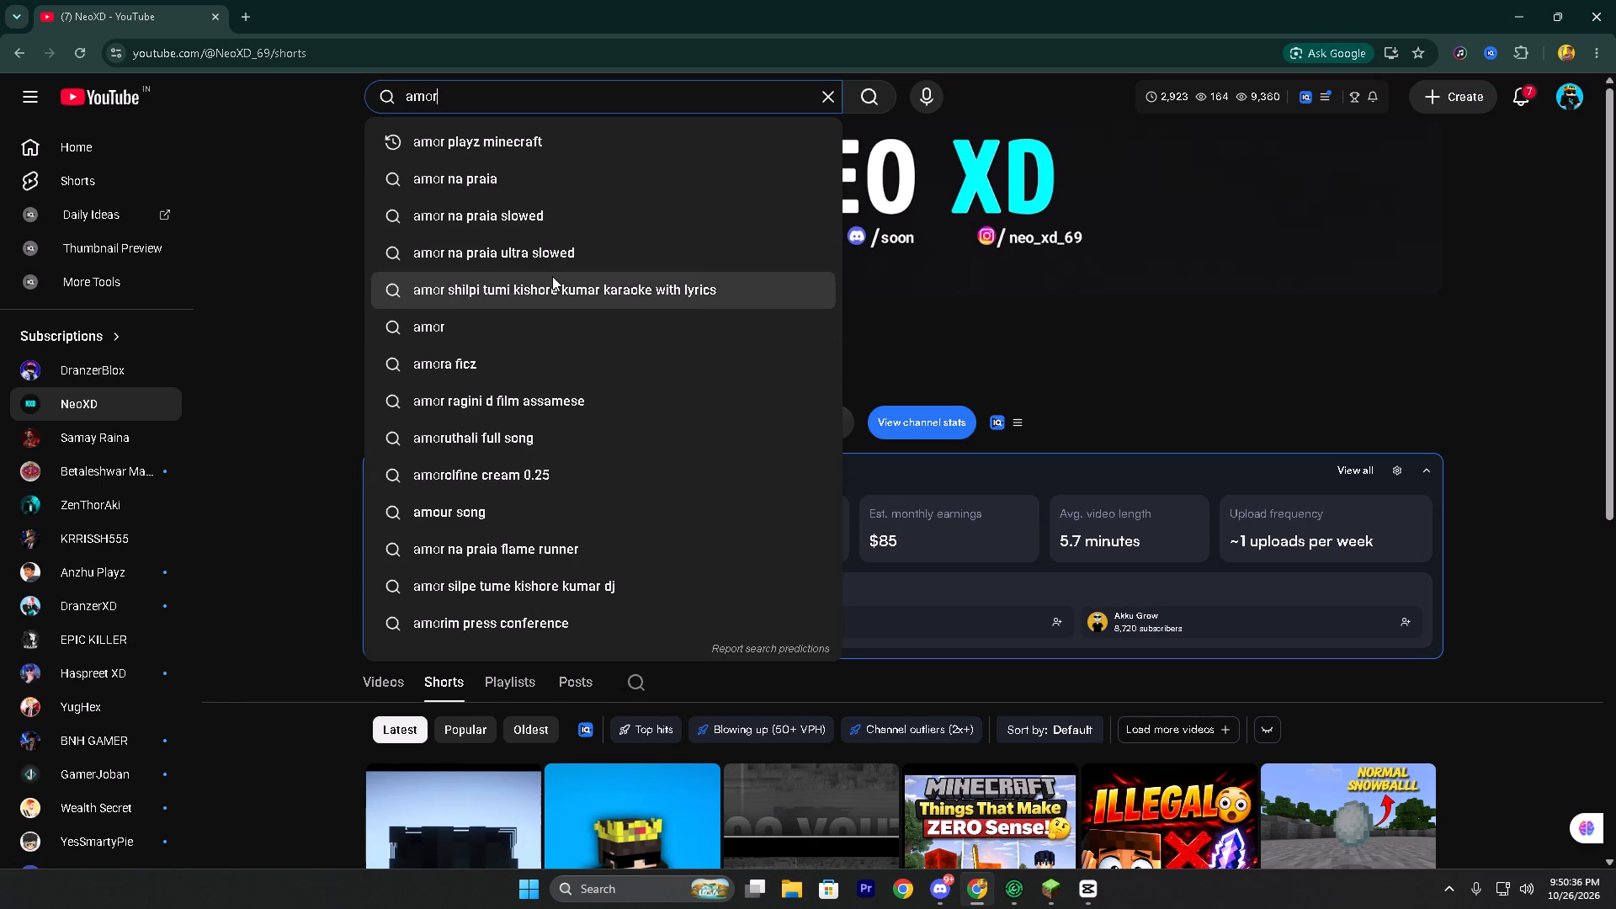
click(575, 144)
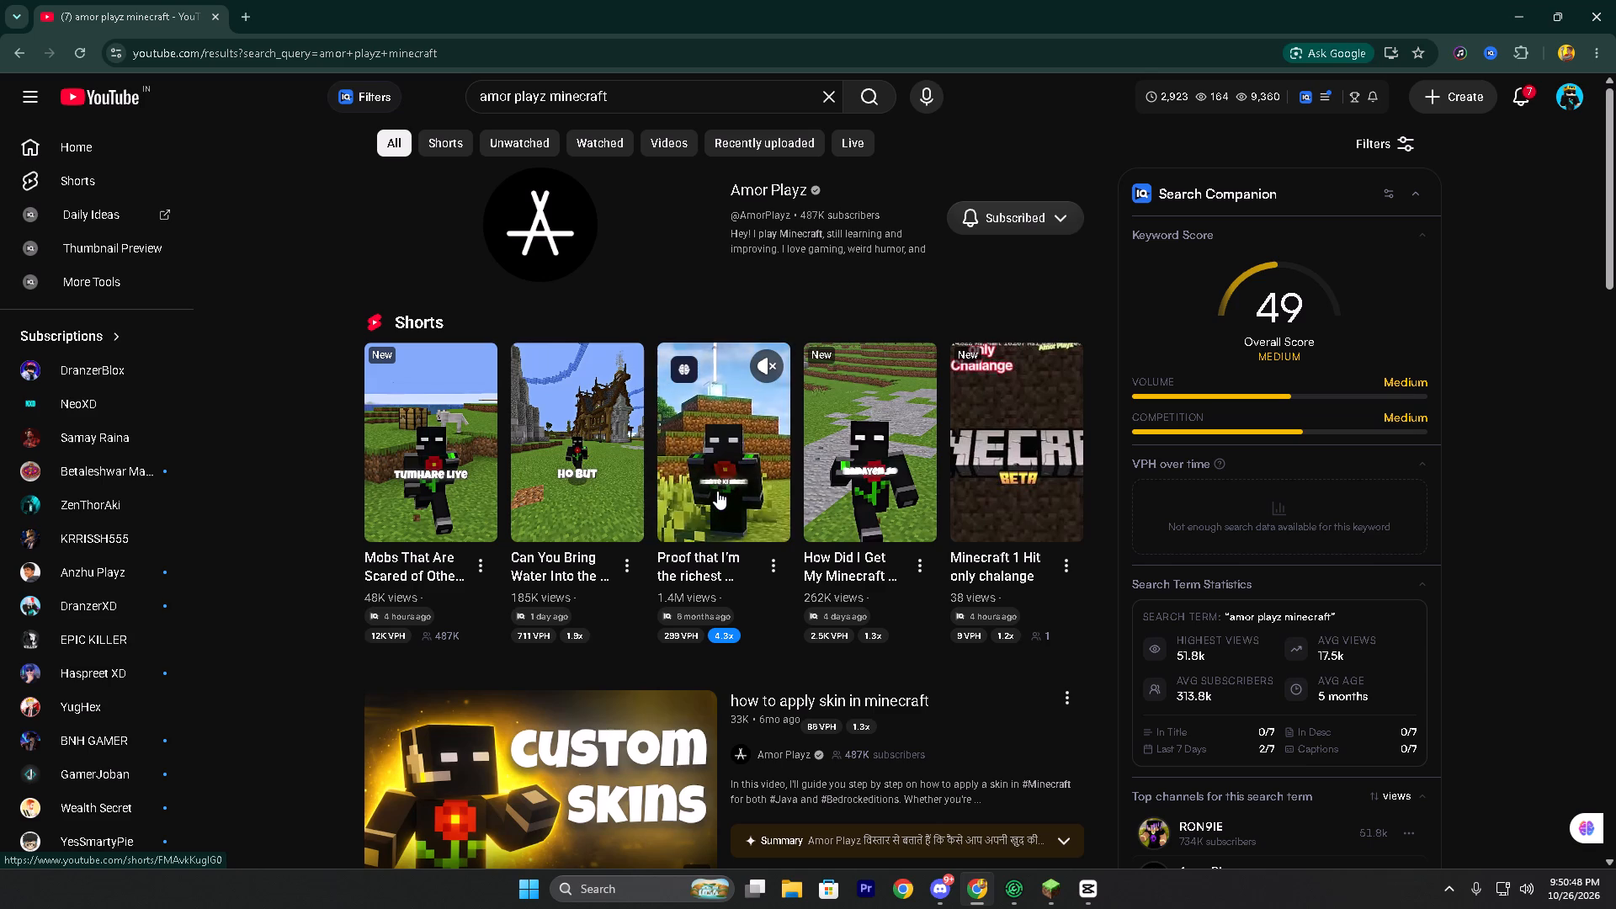
Open the Amor Playz channel and show its Shorts.
click(559, 252)
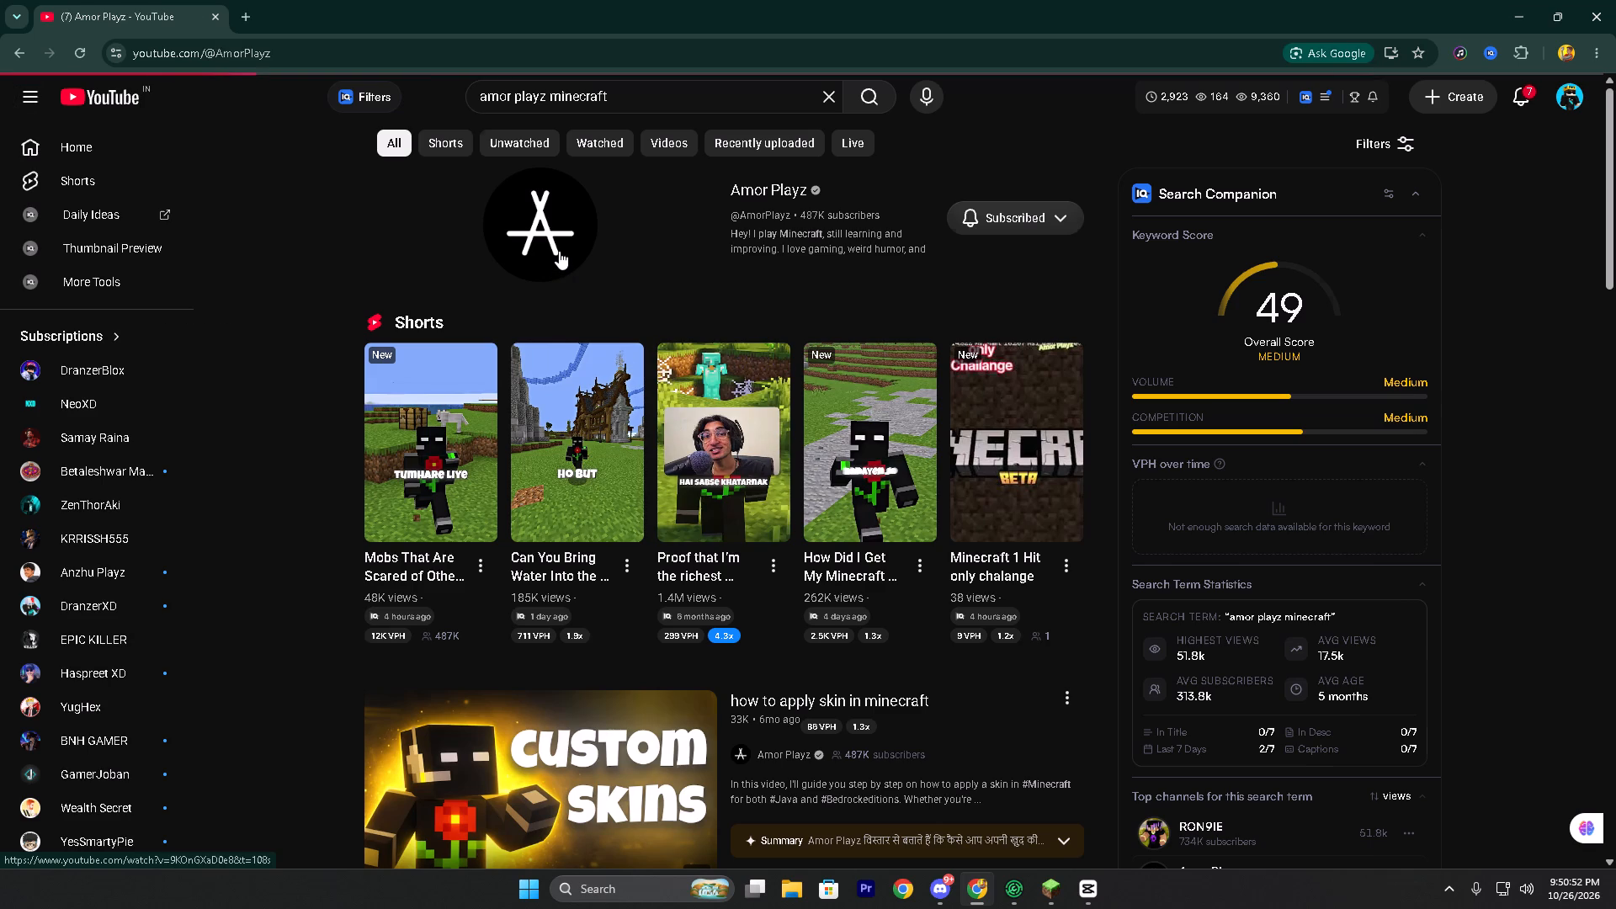
scroll(454, 623, down, 1)
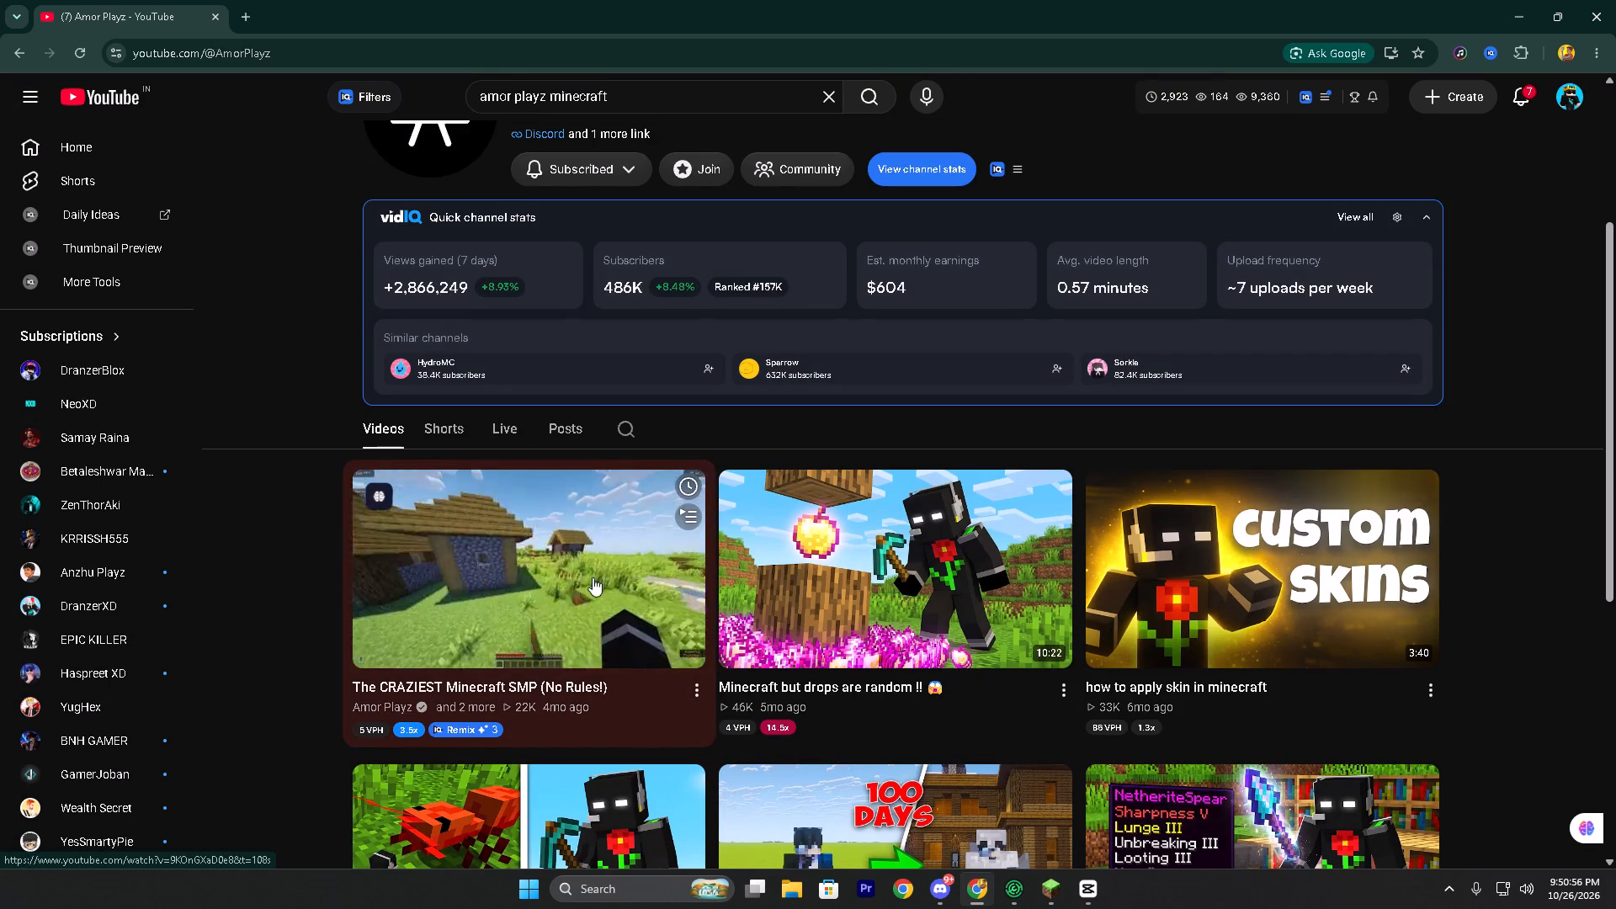
click(448, 420)
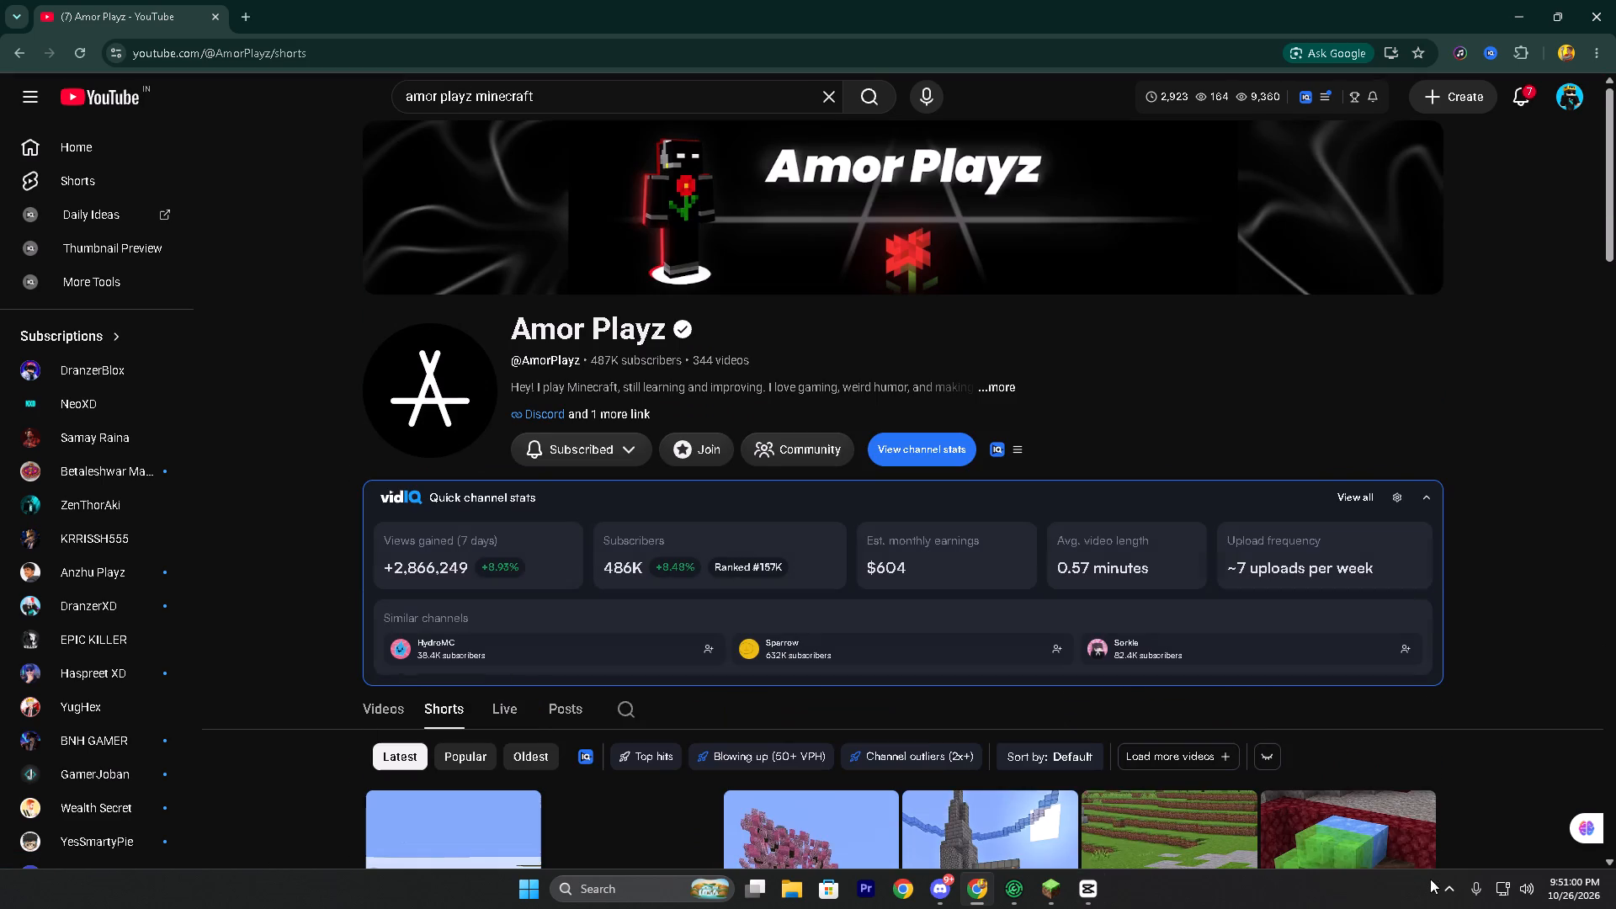
Reveal the hidden background apps in the system tray and open the first one.
double_click(1439, 884)
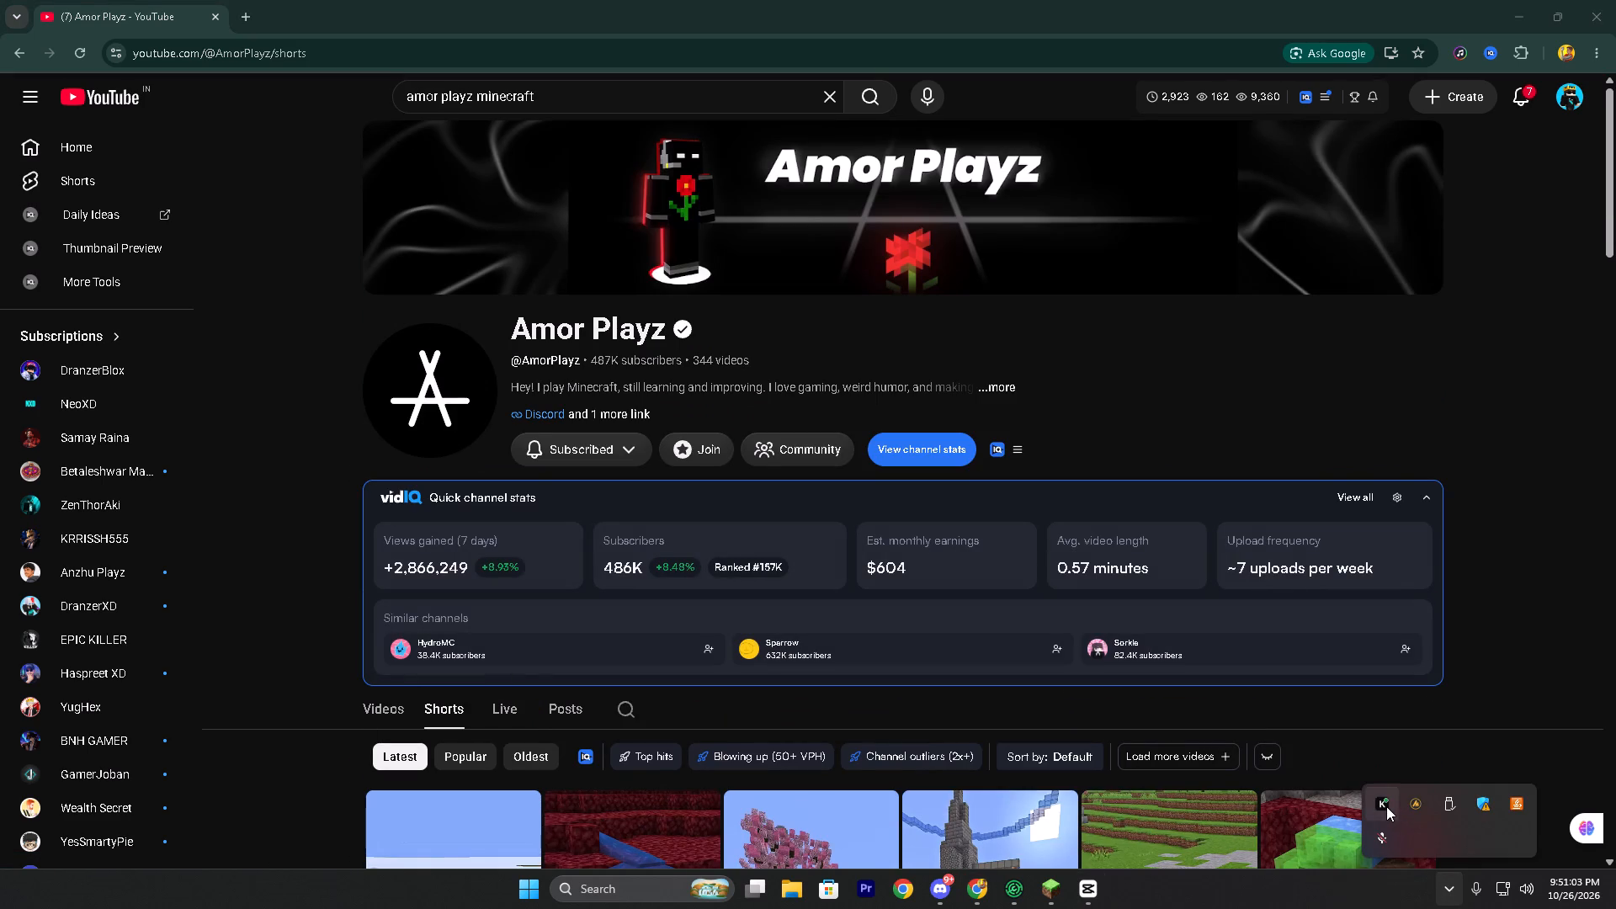
click(1383, 801)
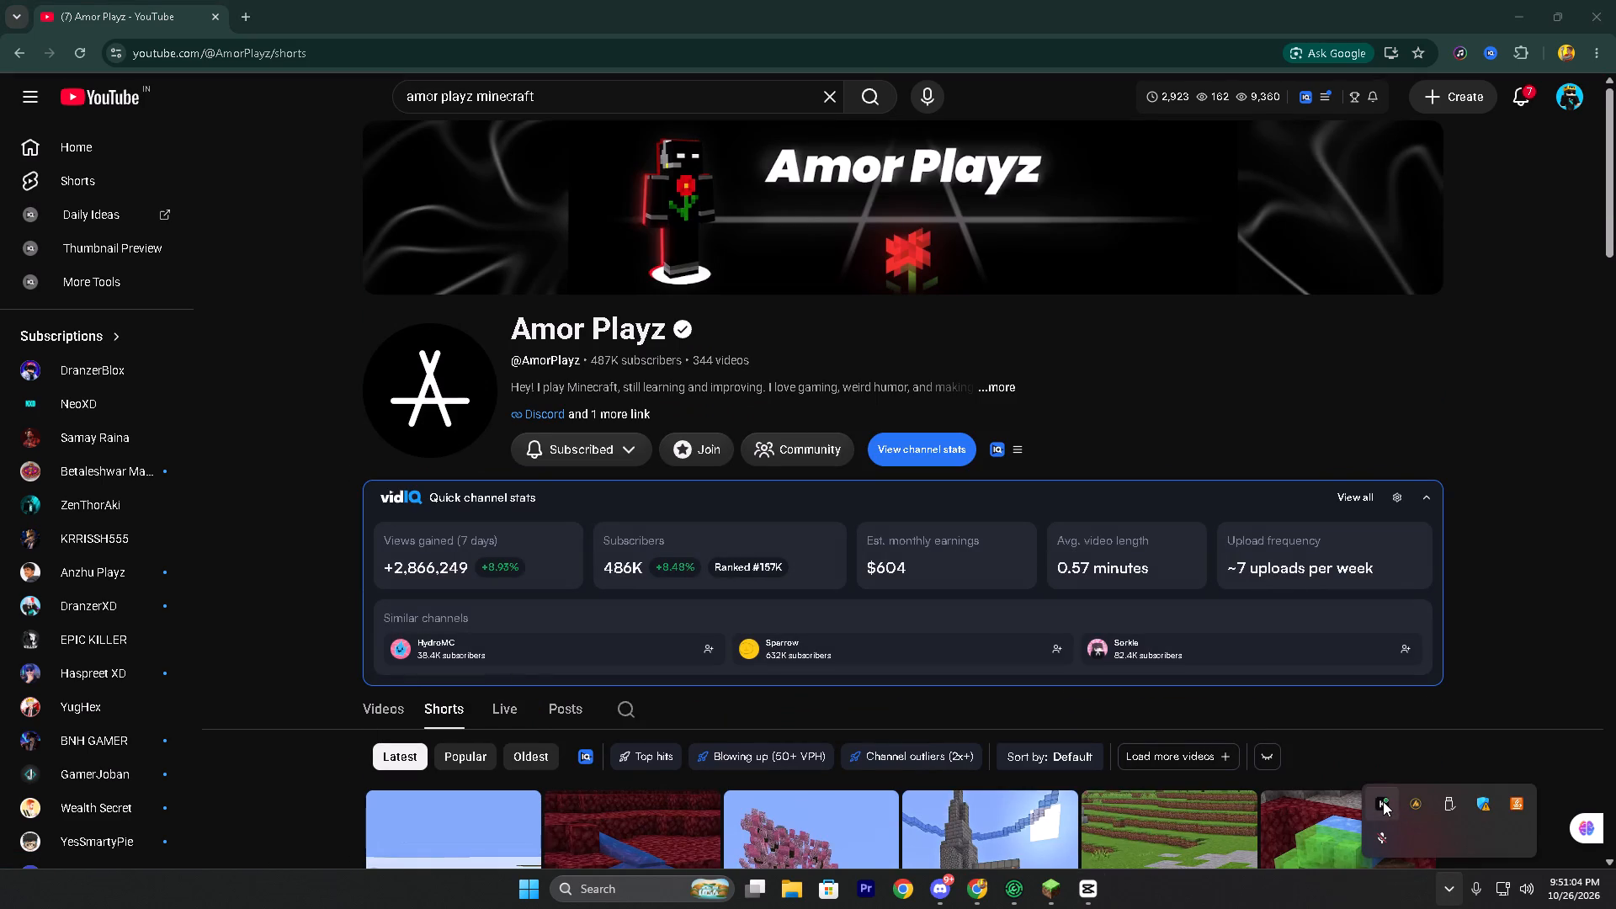
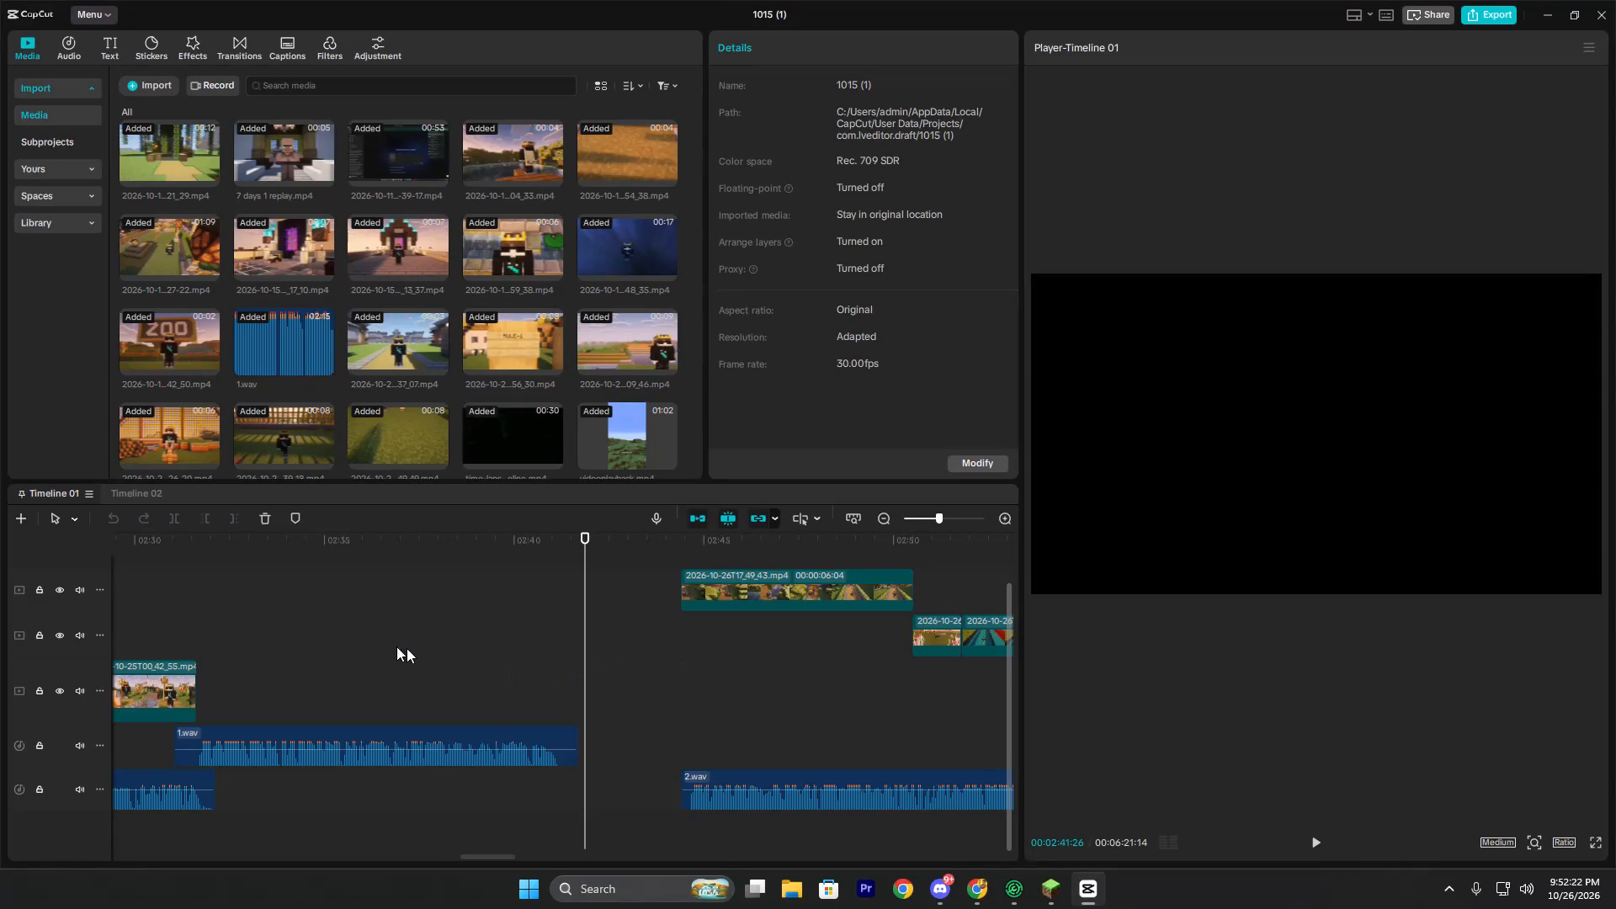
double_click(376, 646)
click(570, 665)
Switch to Google Chrome and show the Amor Playz channel's Shorts sorted by Popular.
click(980, 890)
scroll(527, 718, down, 1)
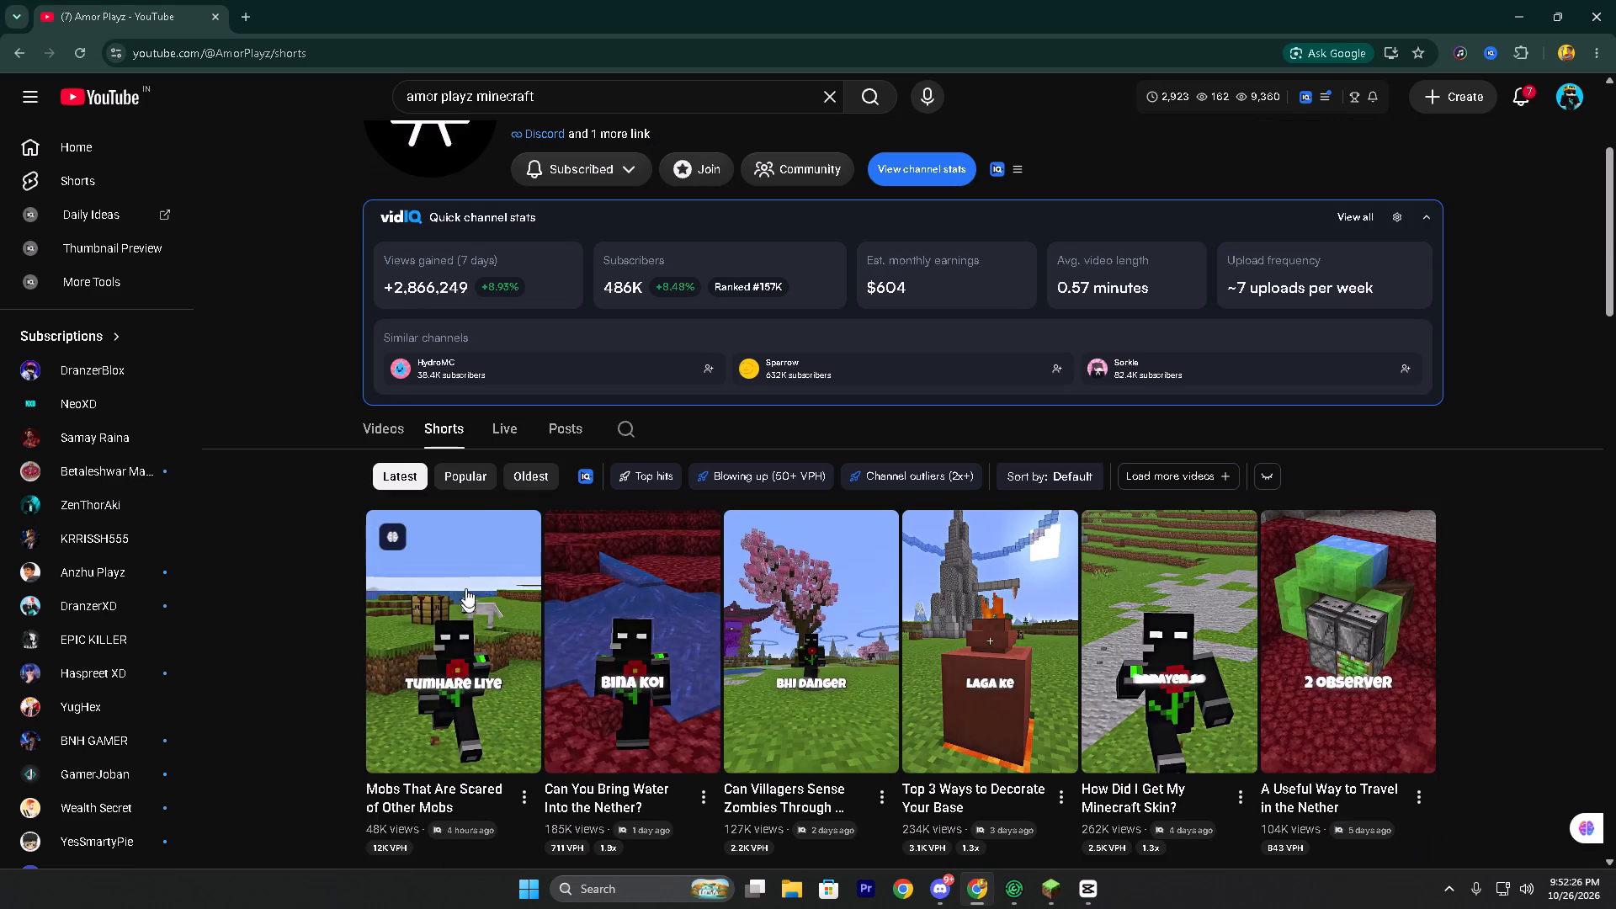
click(480, 474)
scroll(550, 562, down, 1)
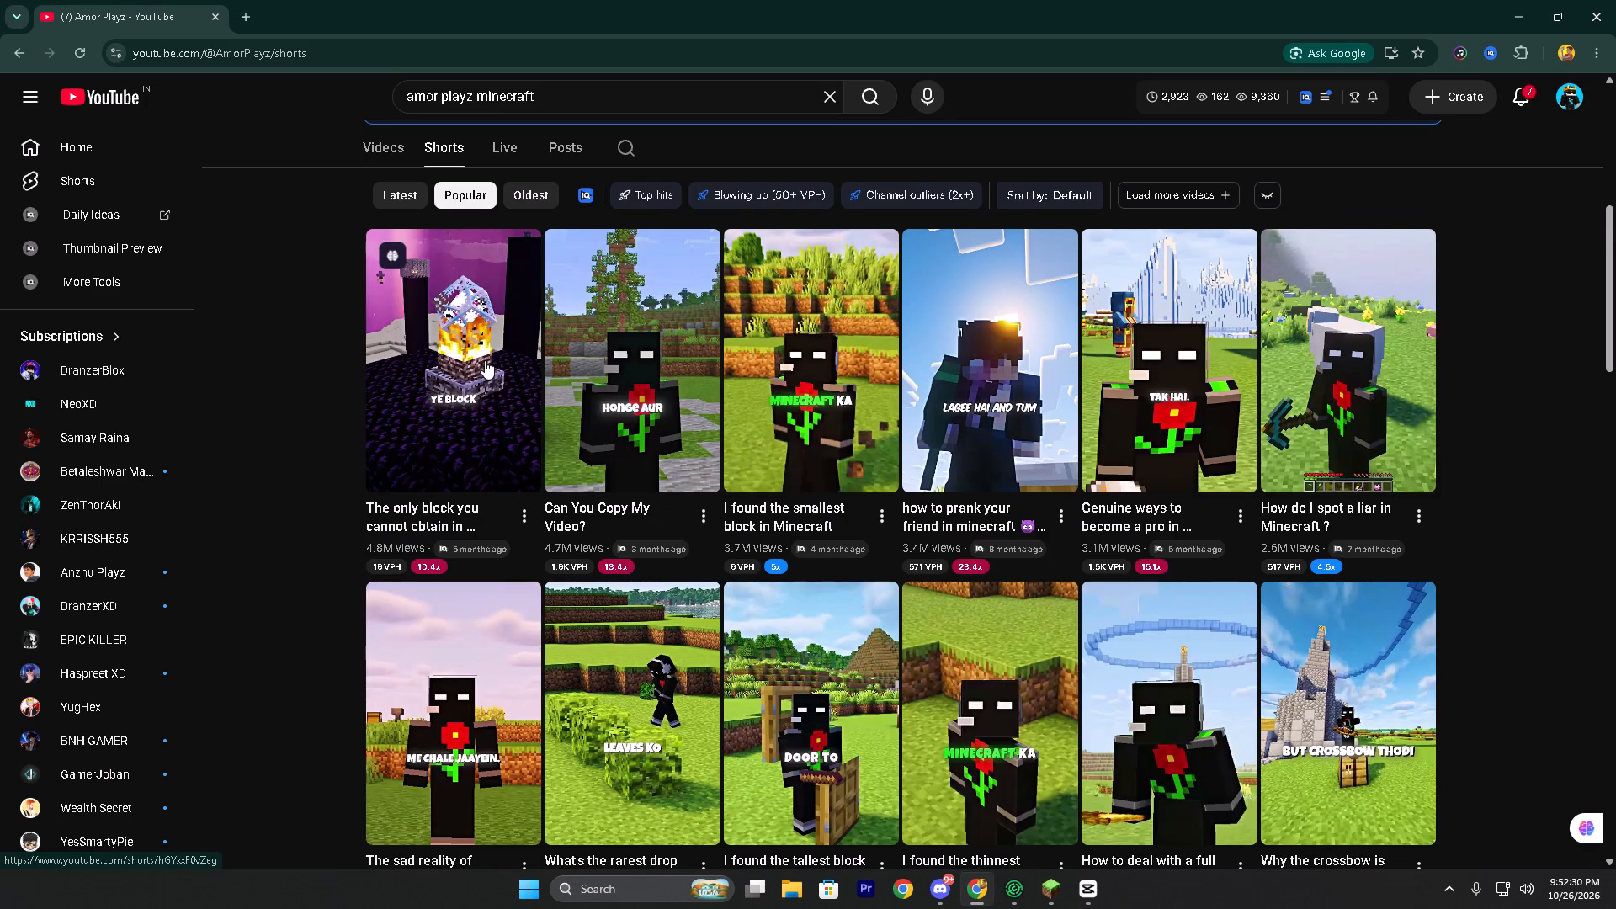
Open the Chrome Web Store to discover more extensions and enter "youtube do" as the search term.
click(1516, 47)
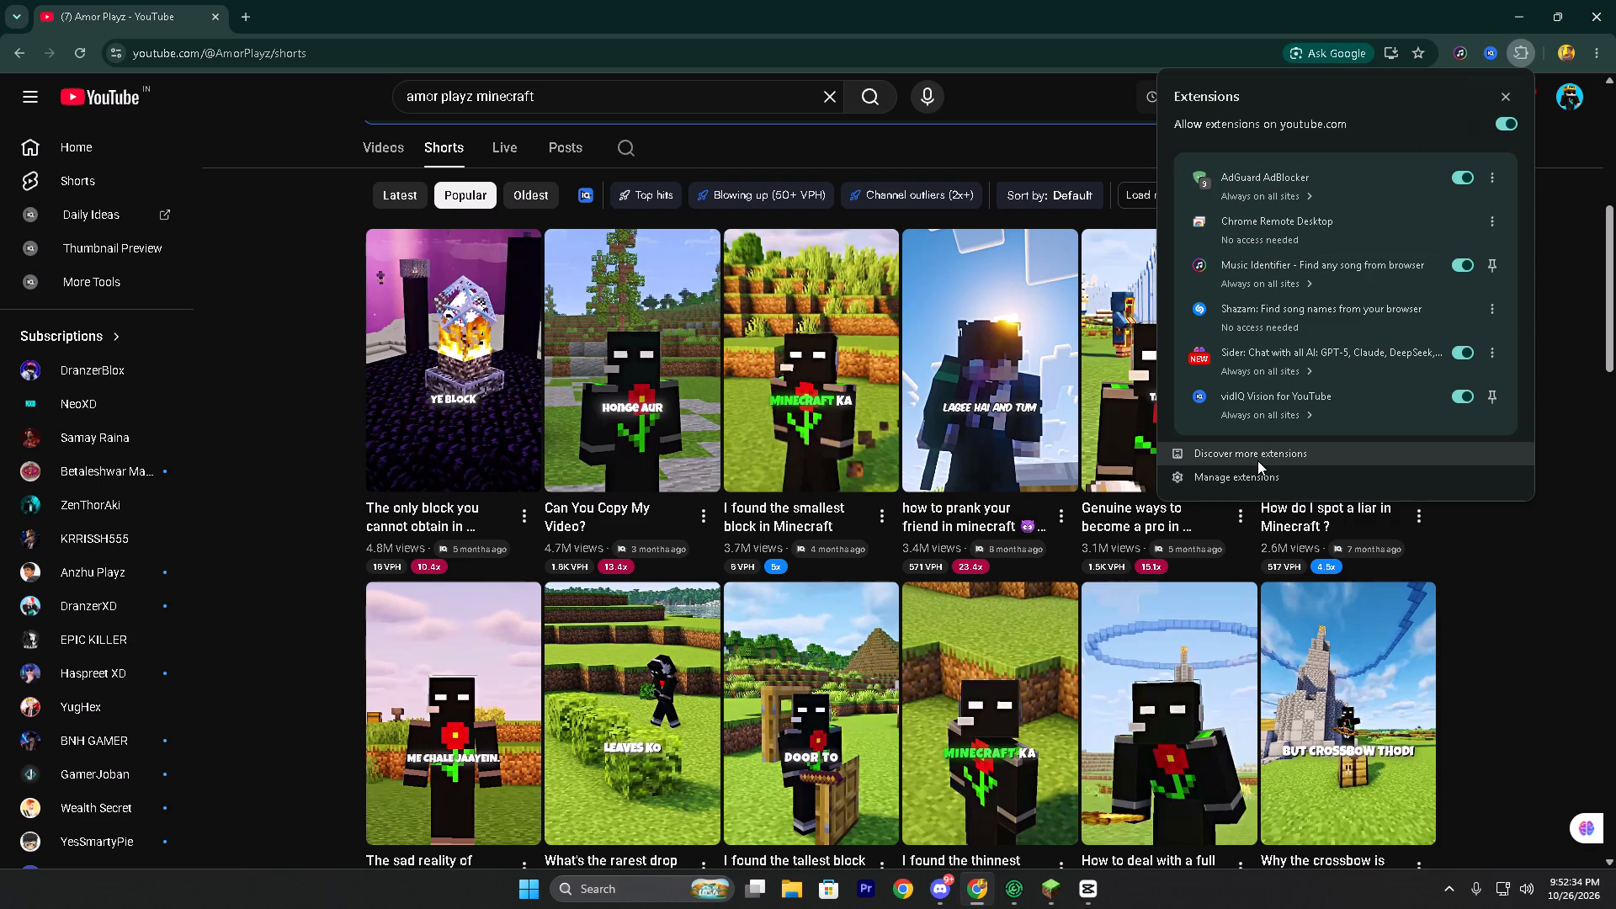
click(1256, 463)
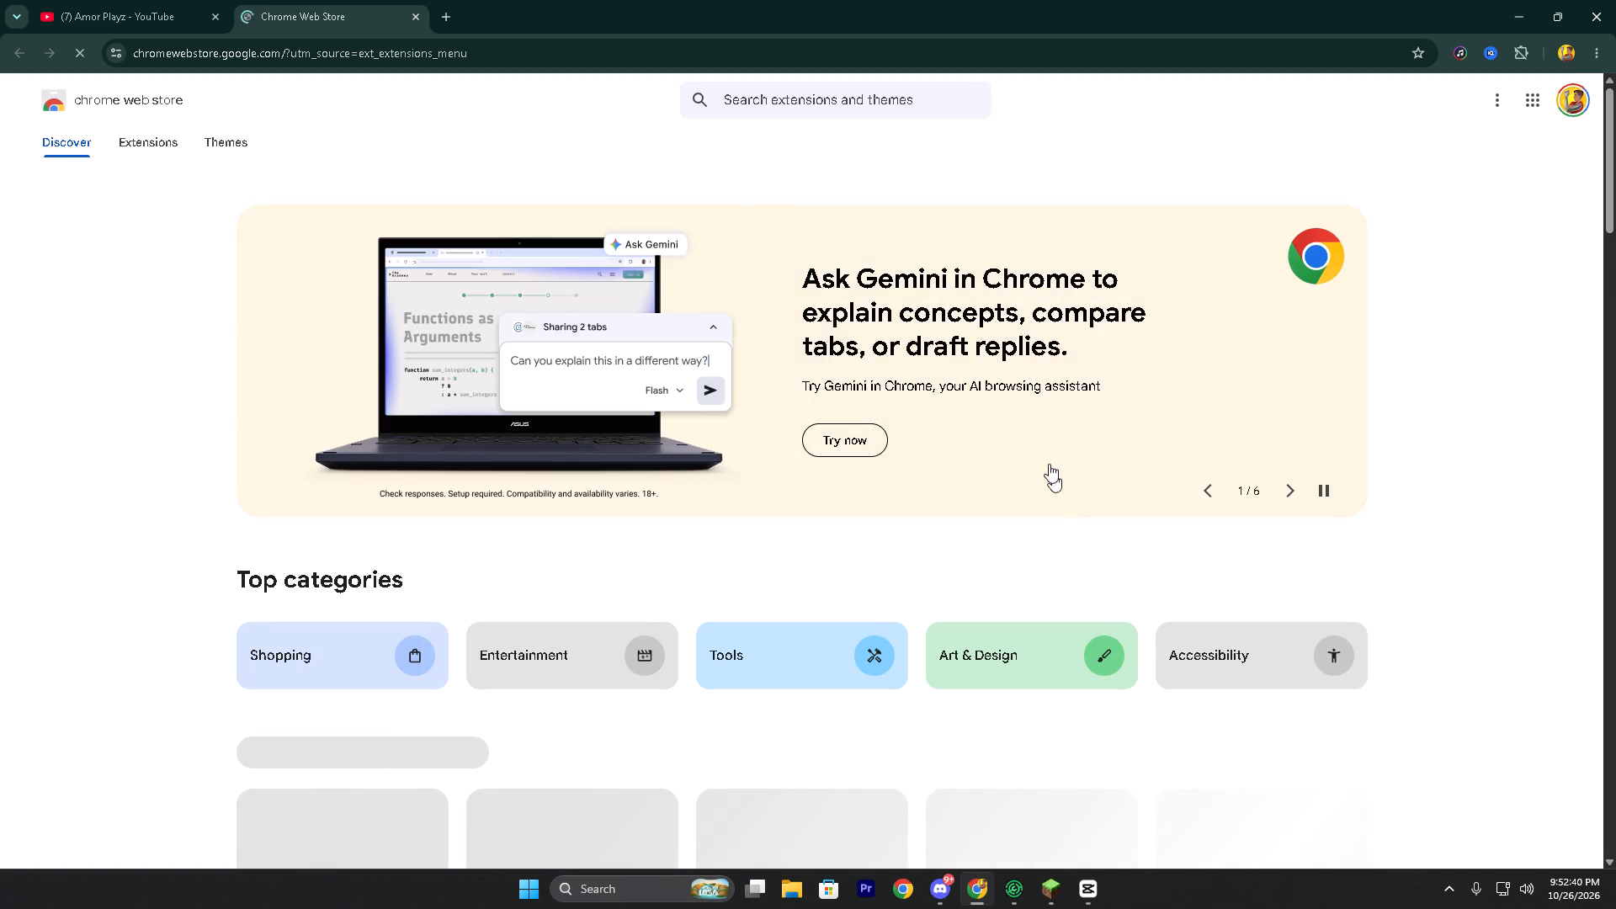
click(858, 108)
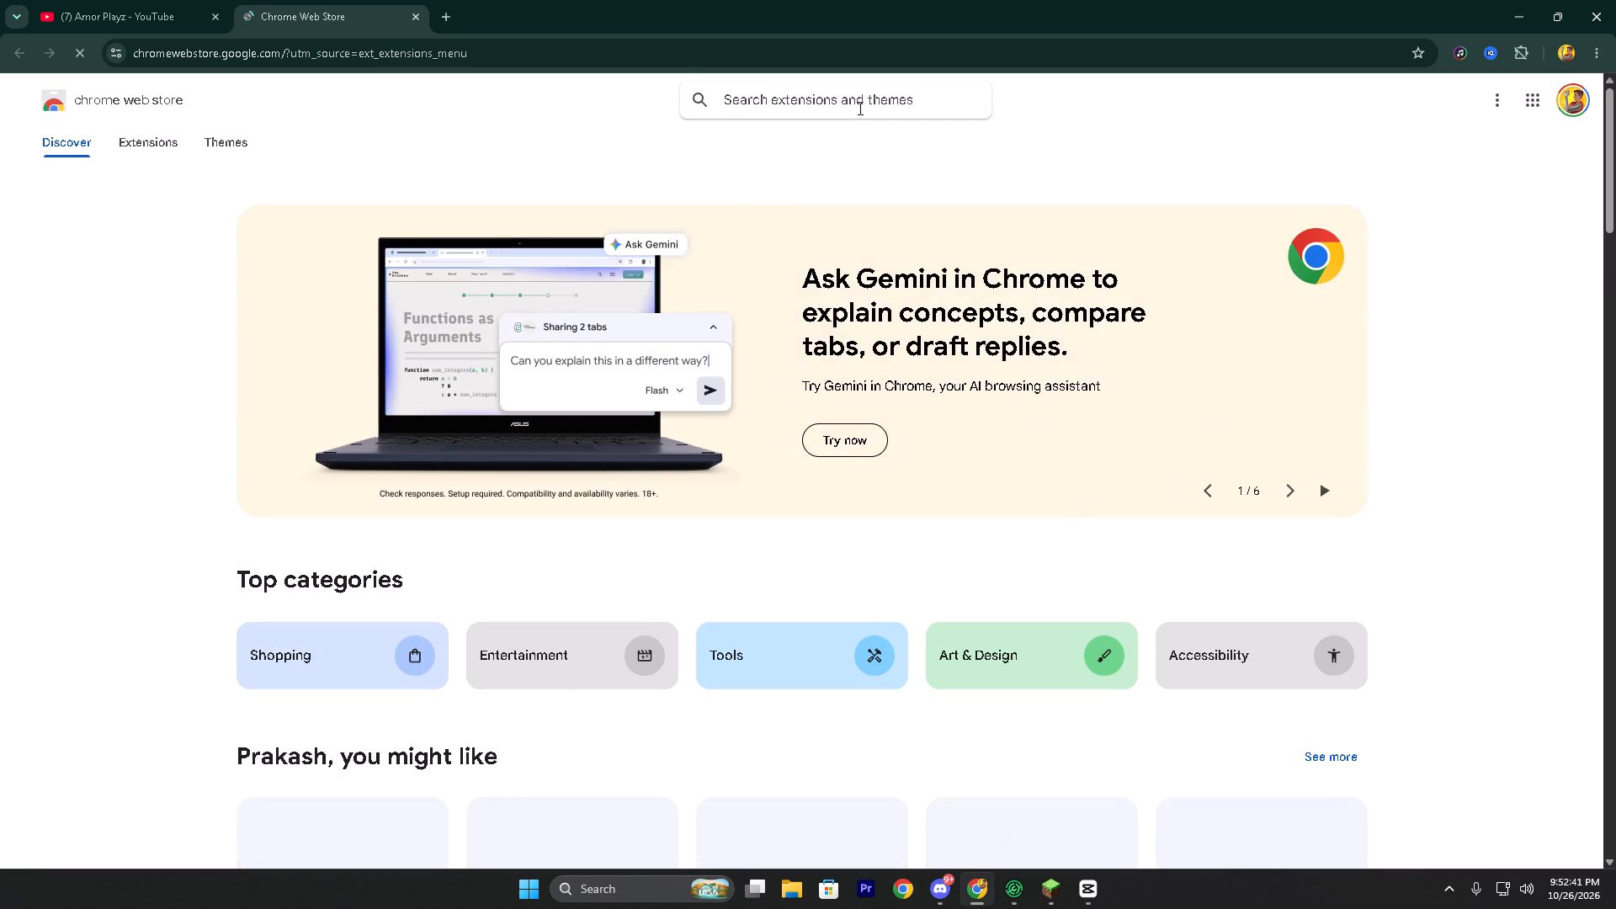
text(youtube)
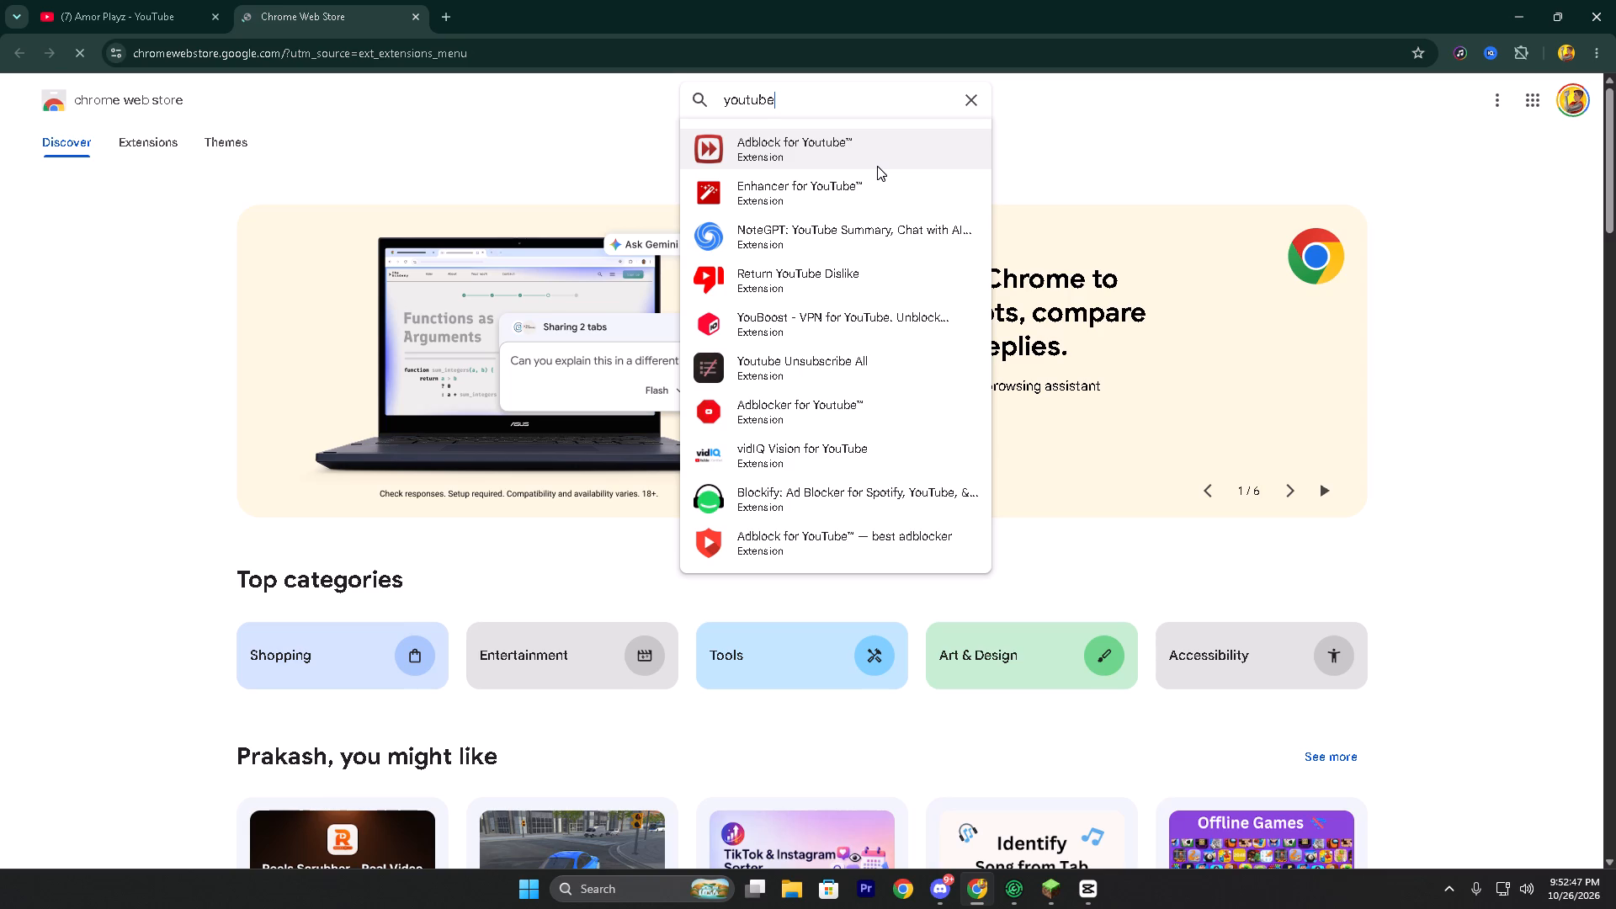
key(space)
text(do)
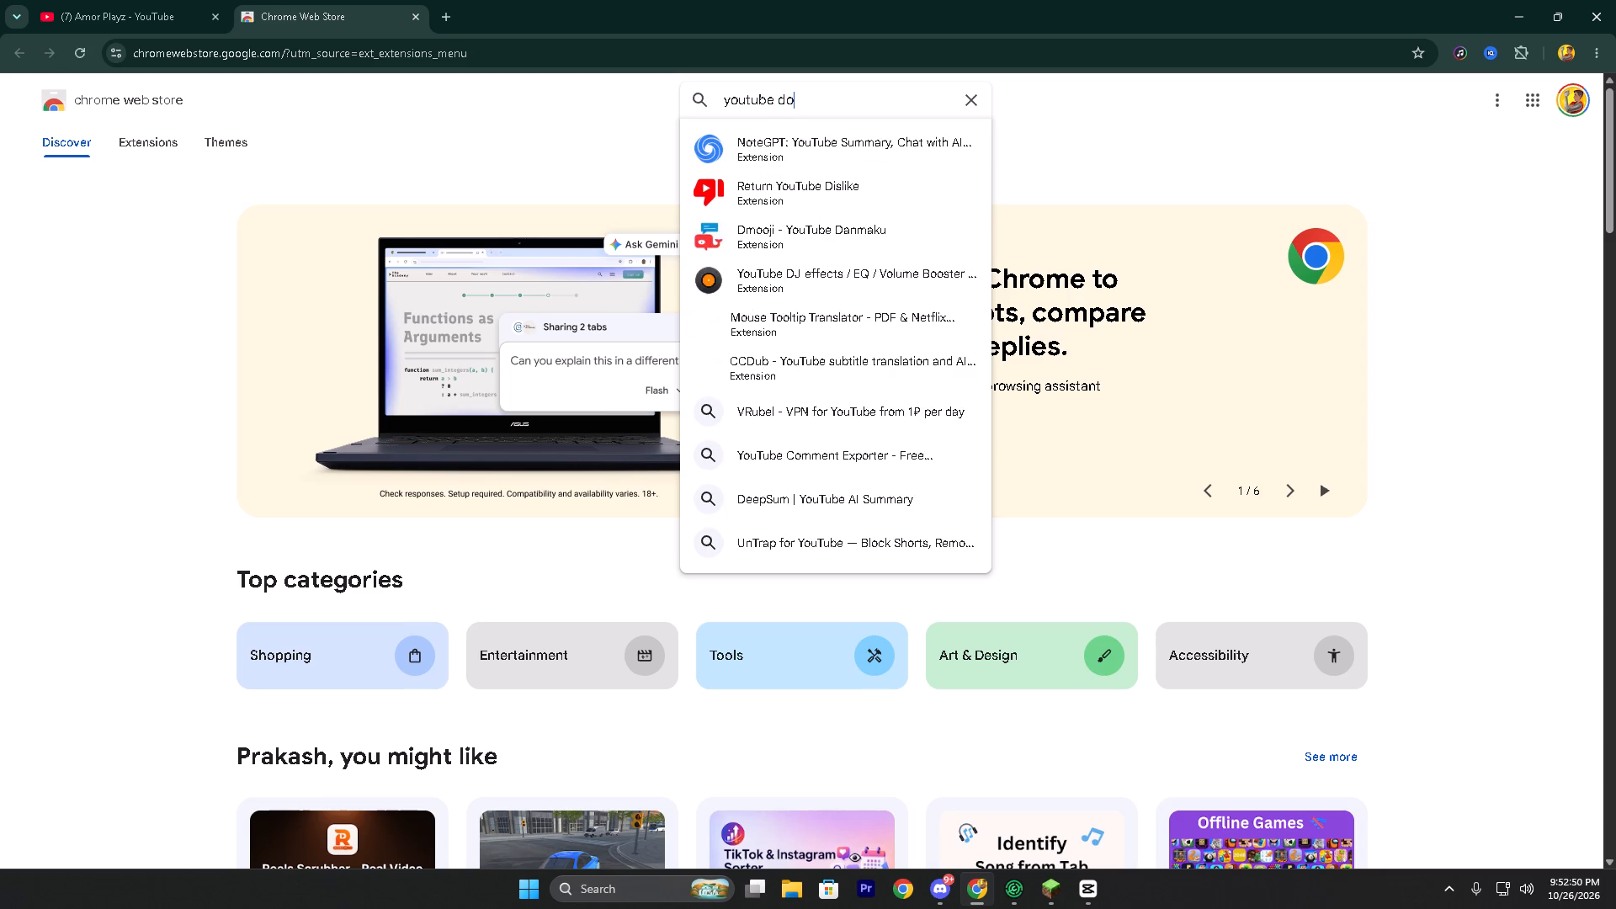
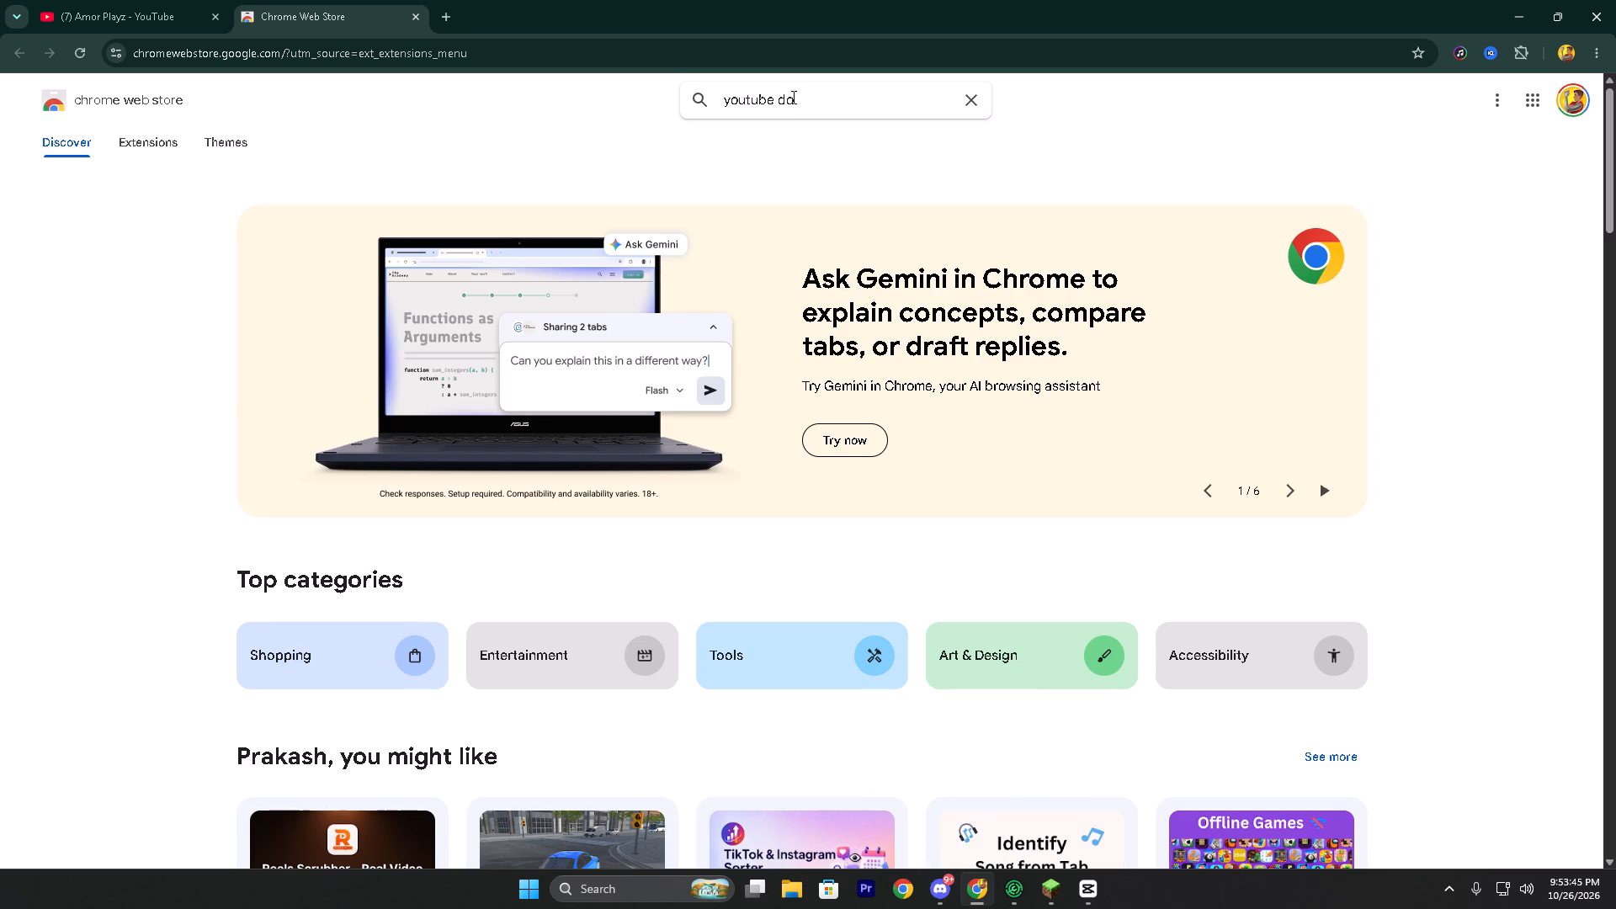
Search the Chrome Web Store for "crx" instead and add the CRX Emulator extension to Chrome.
double_click(976, 98)
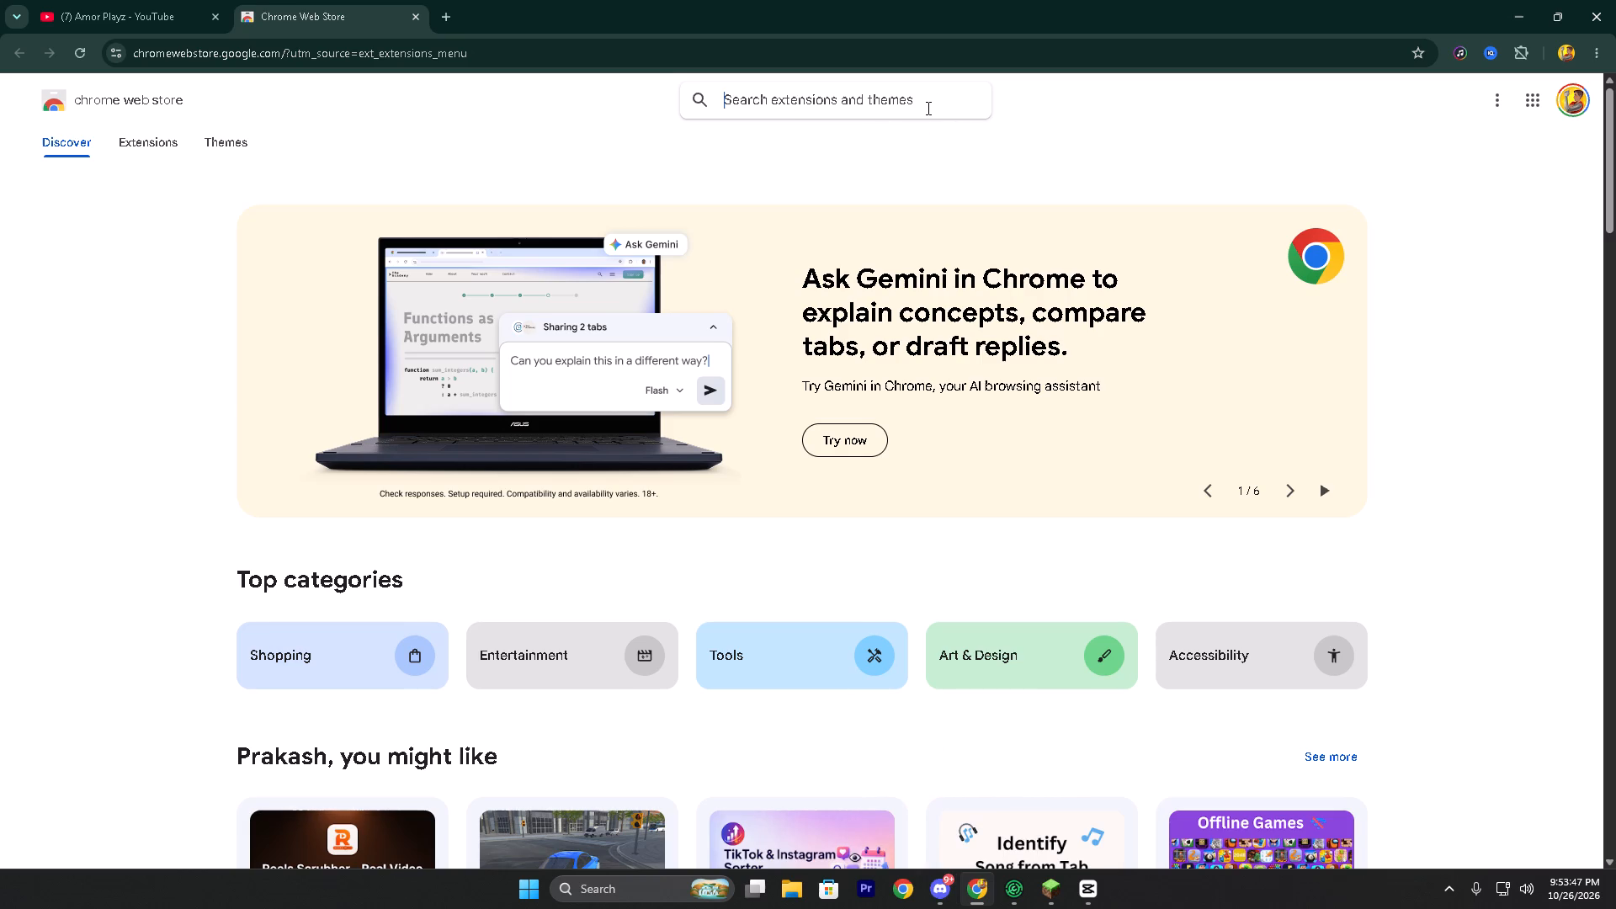
text(crx)
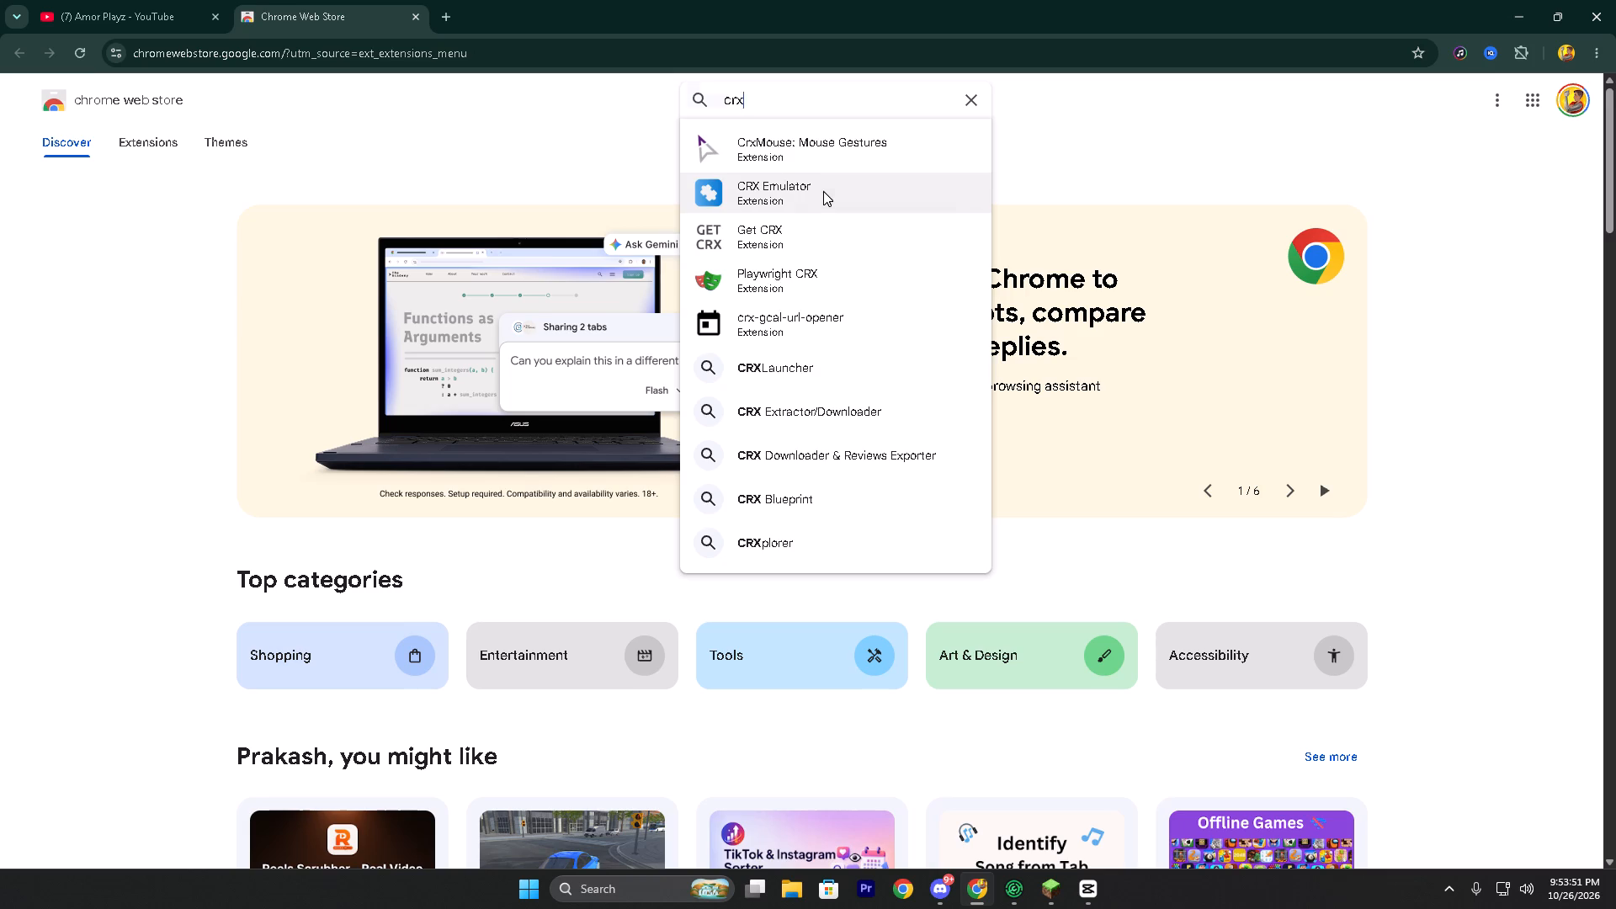
double_click(823, 191)
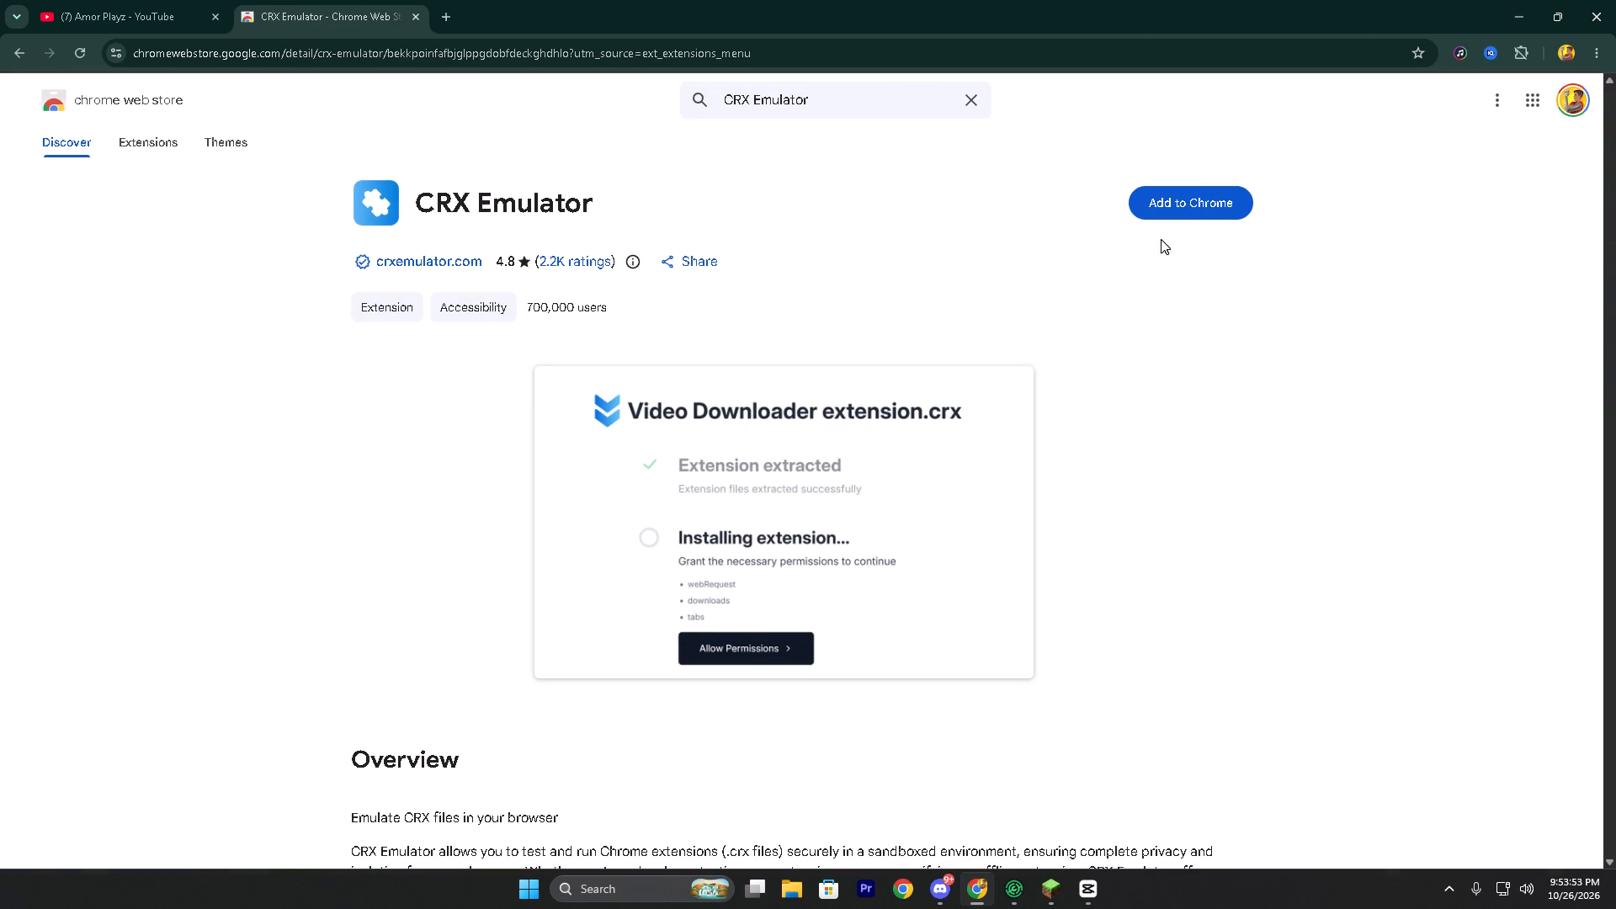
double_click(1191, 210)
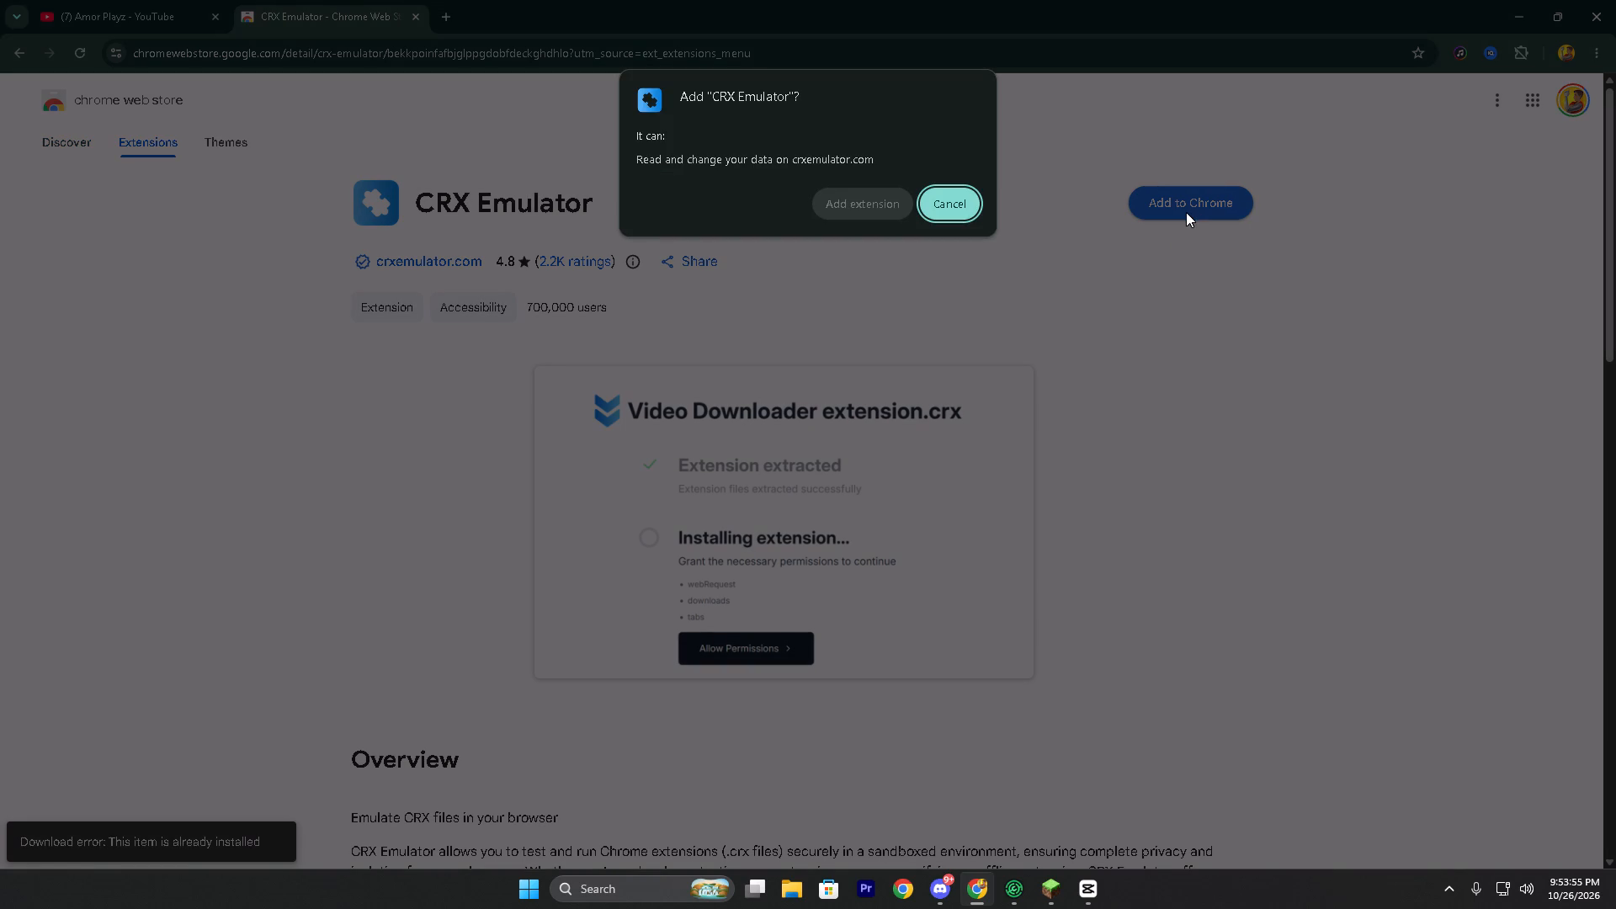
click(811, 191)
click(839, 199)
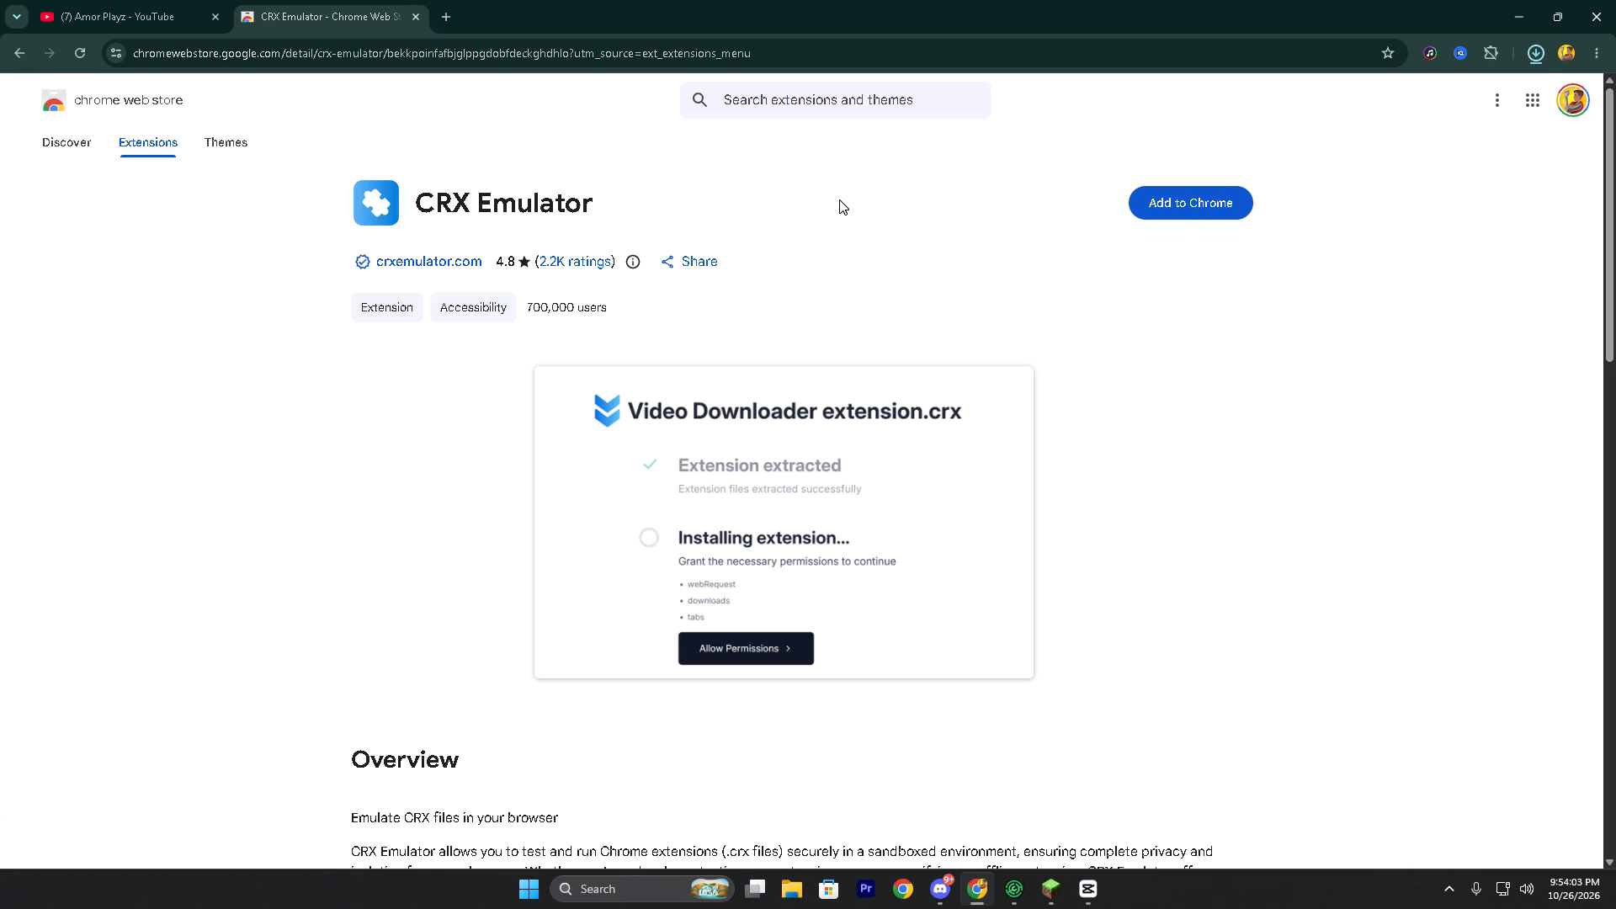
Open a blank new tab and close the CRXEmulator welcome page.
click(439, 15)
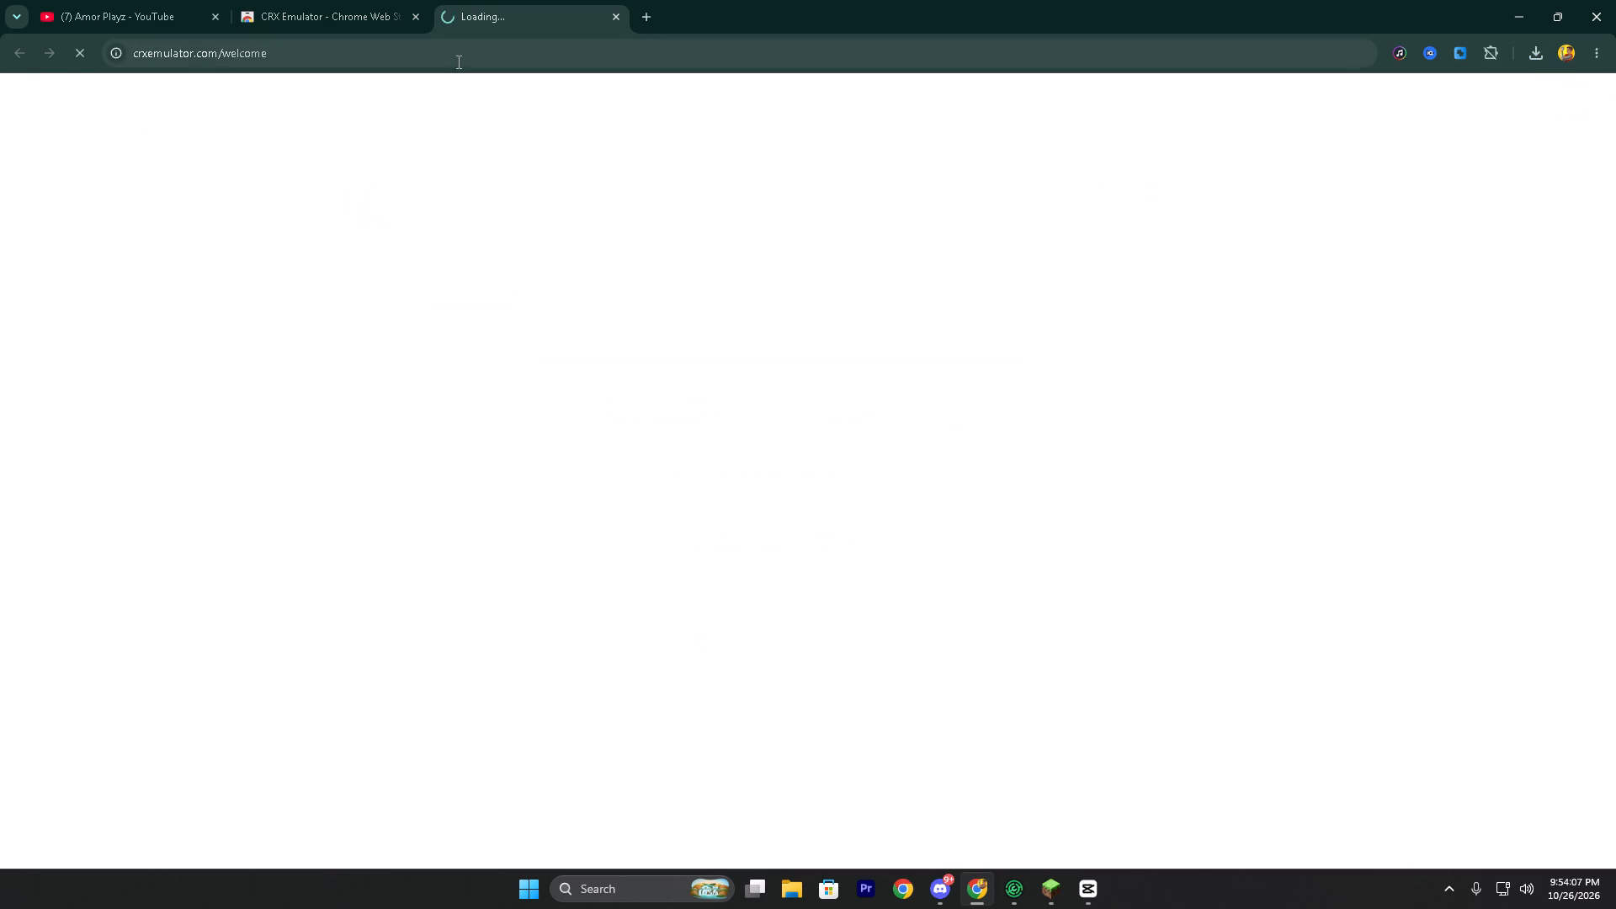
double_click(458, 57)
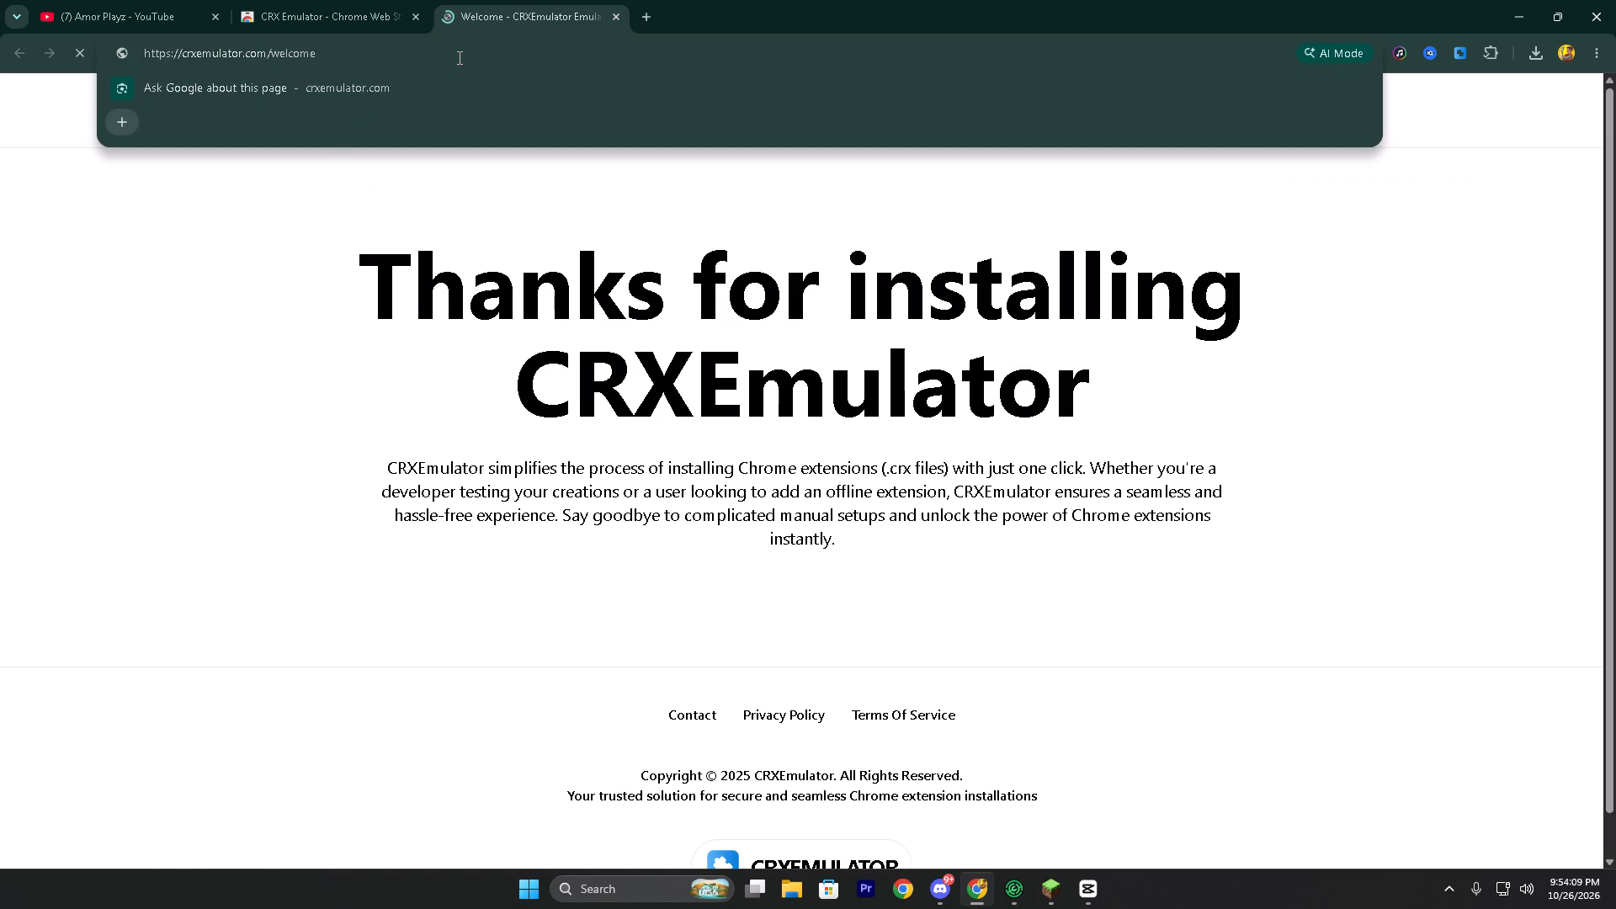
key(a)
click(635, 13)
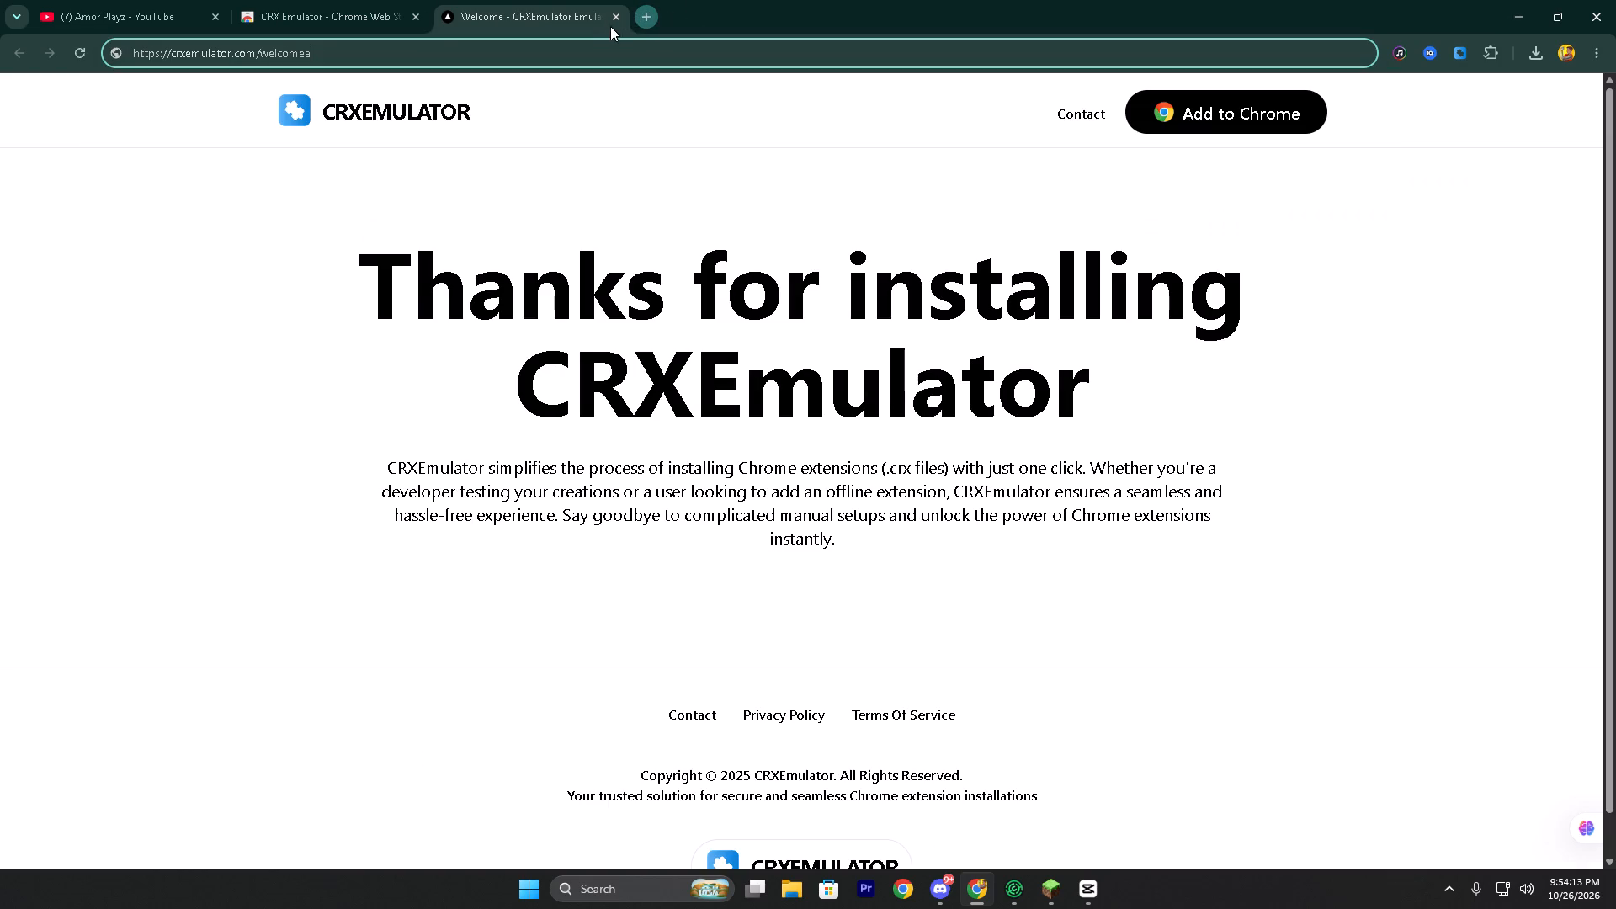
click(614, 16)
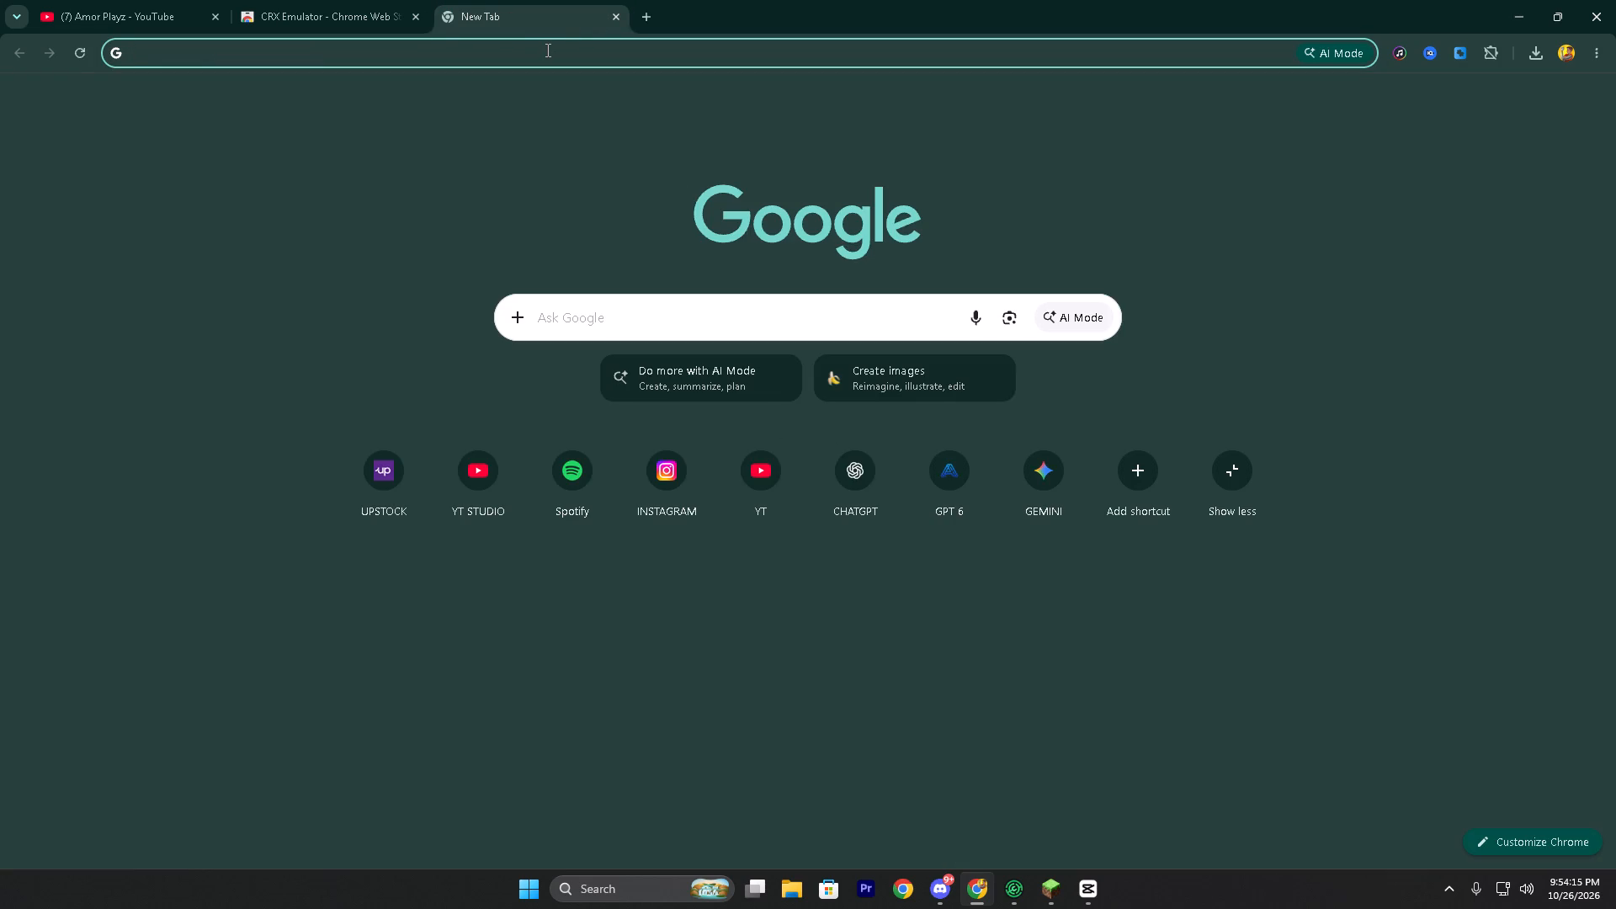
Search Google for "add oncrop" and open the YouTube Video Downloader page on the Addoncrop site.
click(543, 52)
text(add)
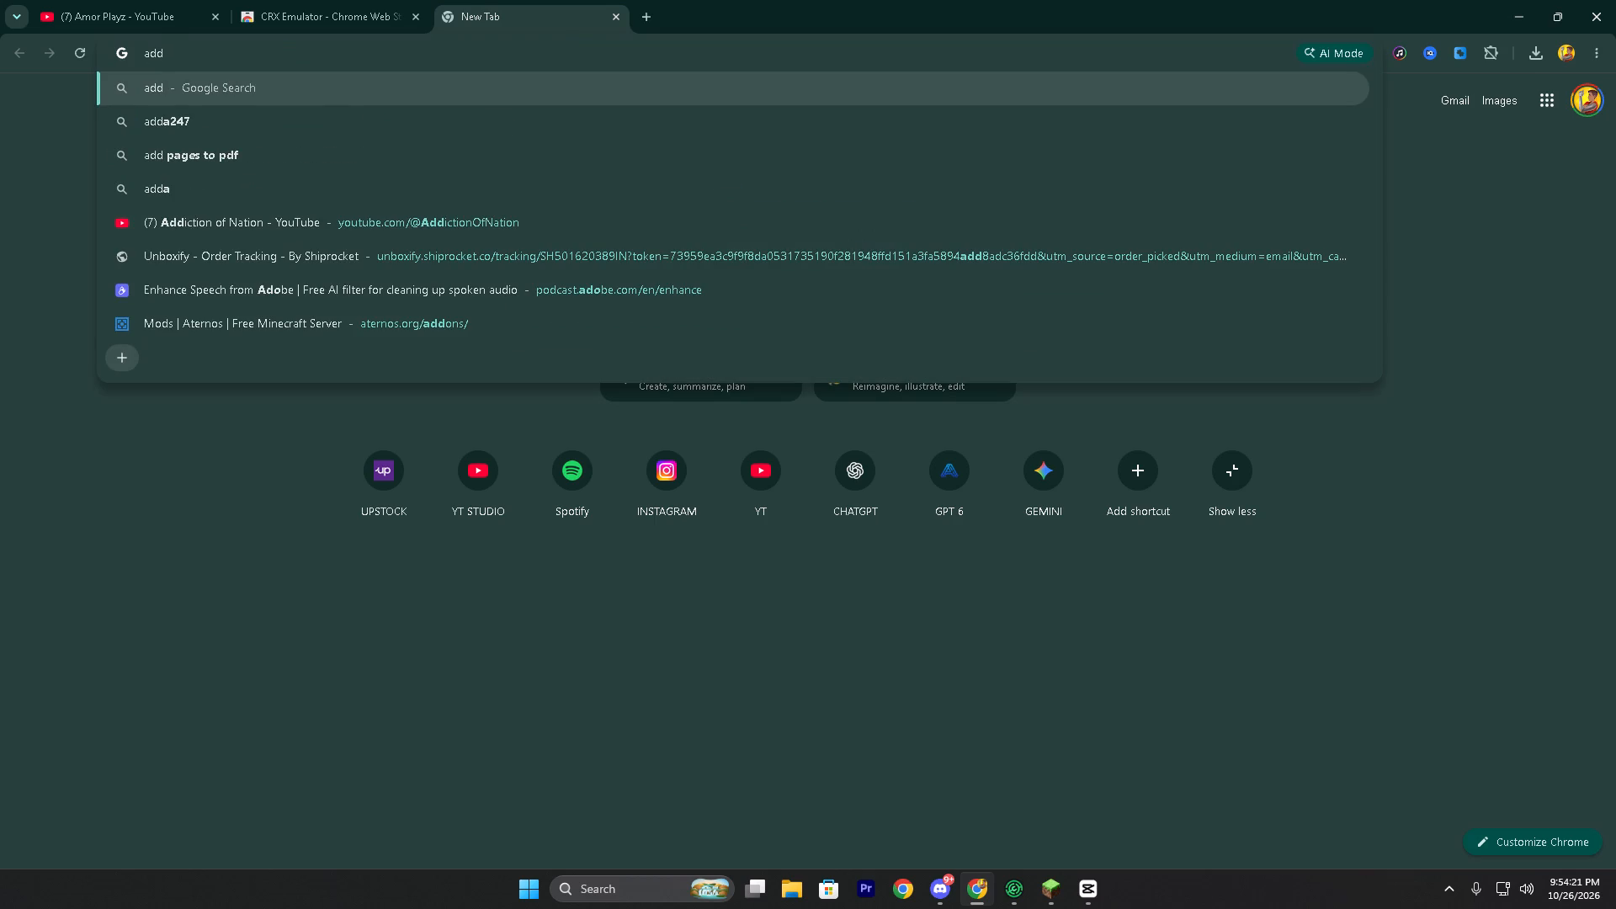
key(space)
text(on)
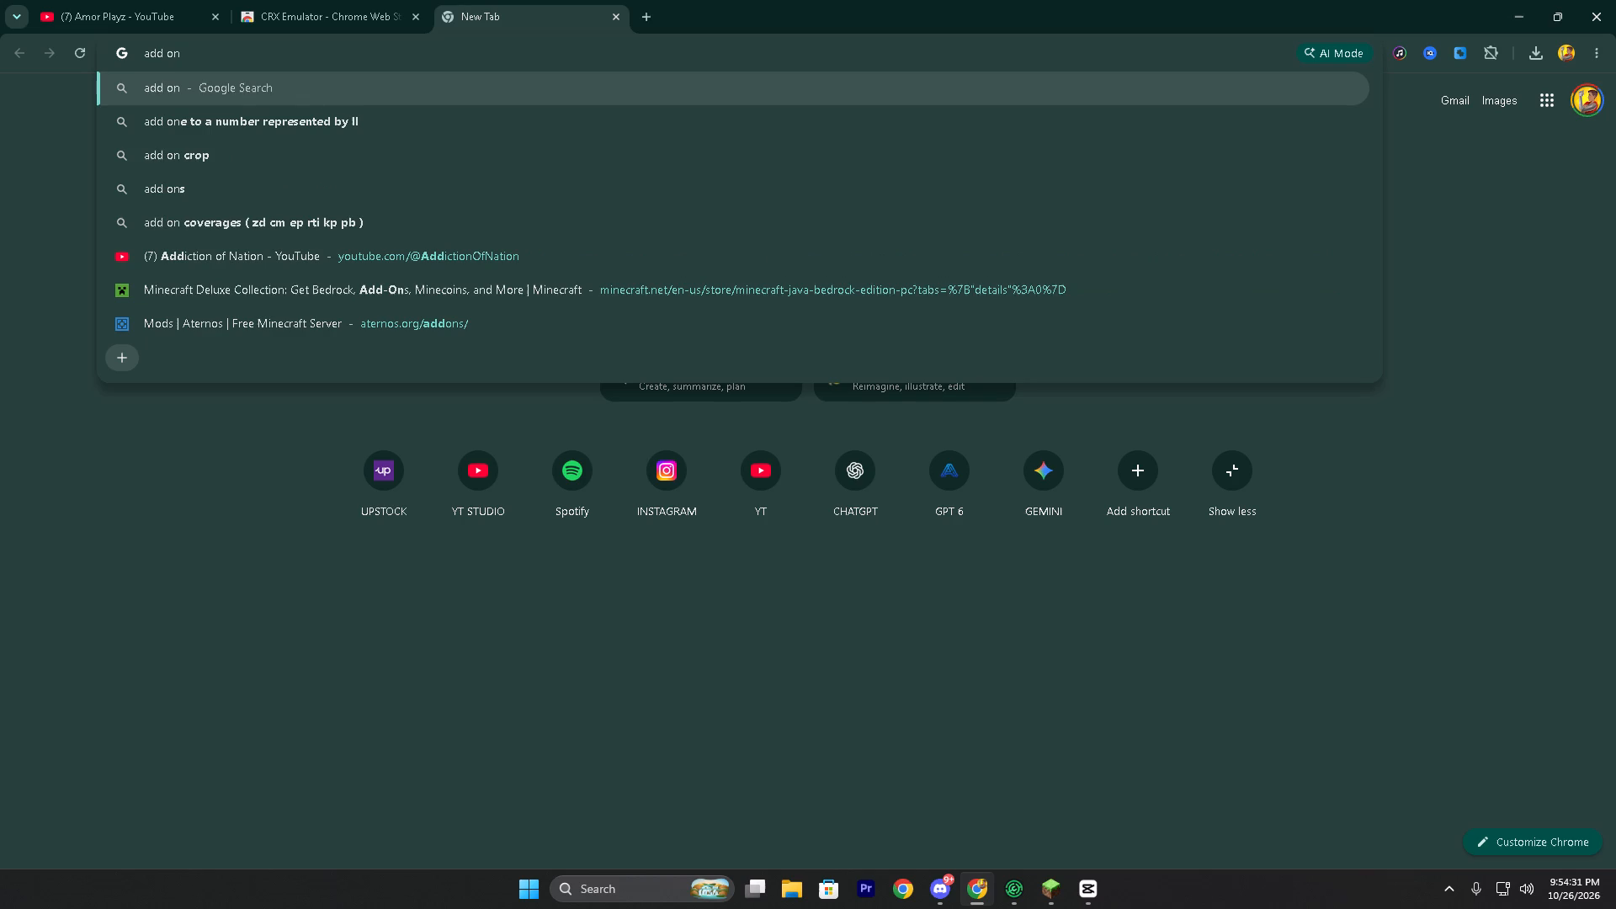
text(crop)
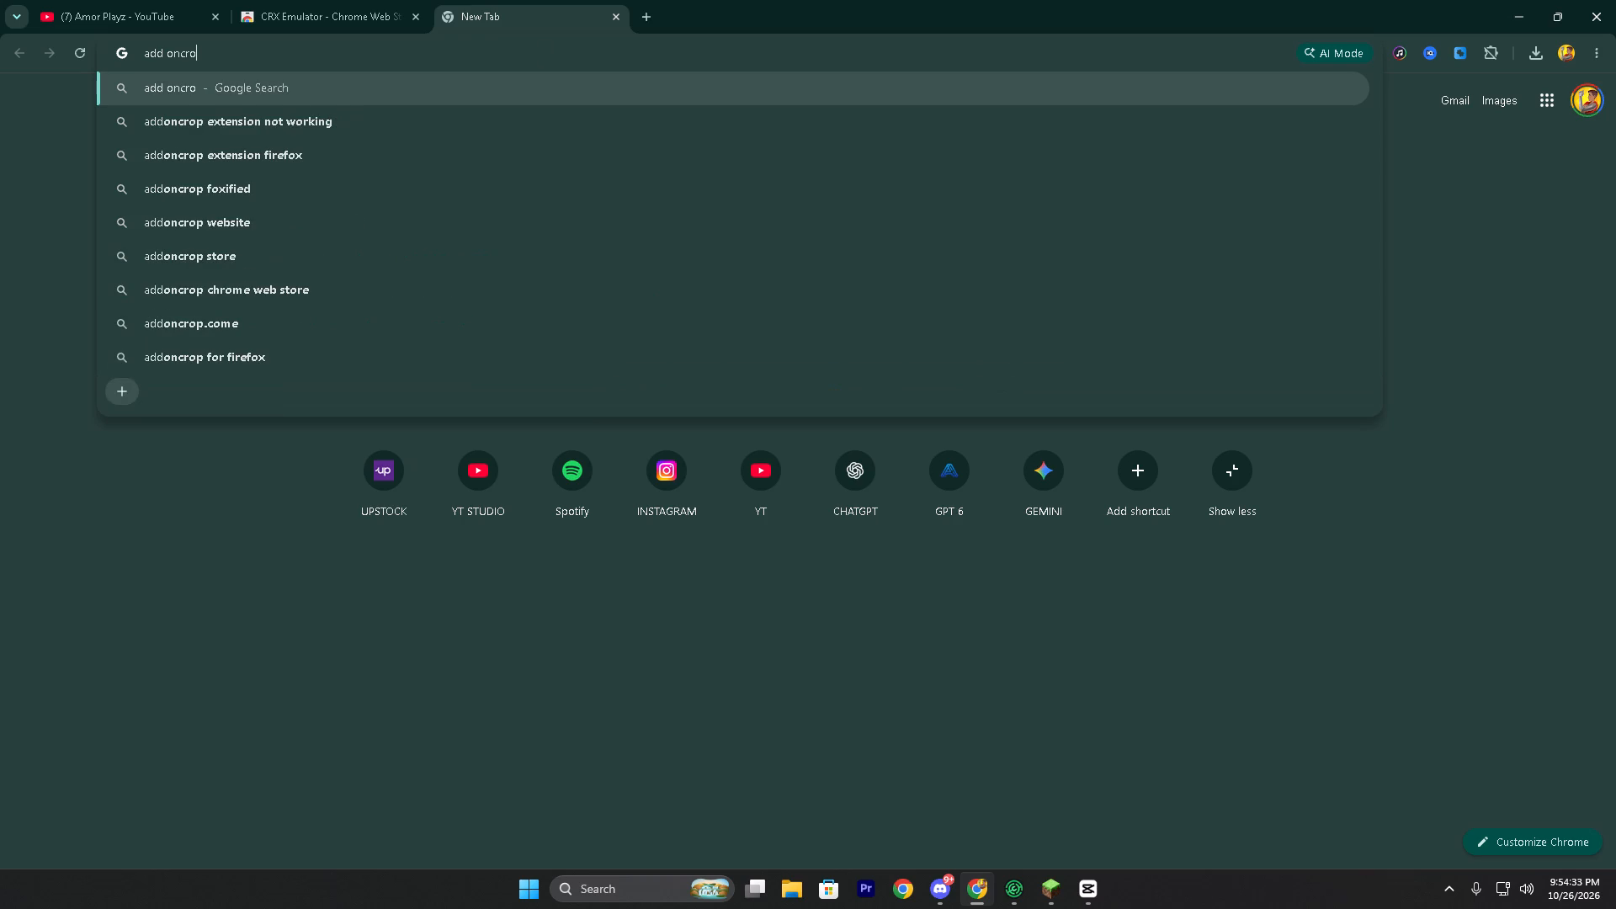
key(Return)
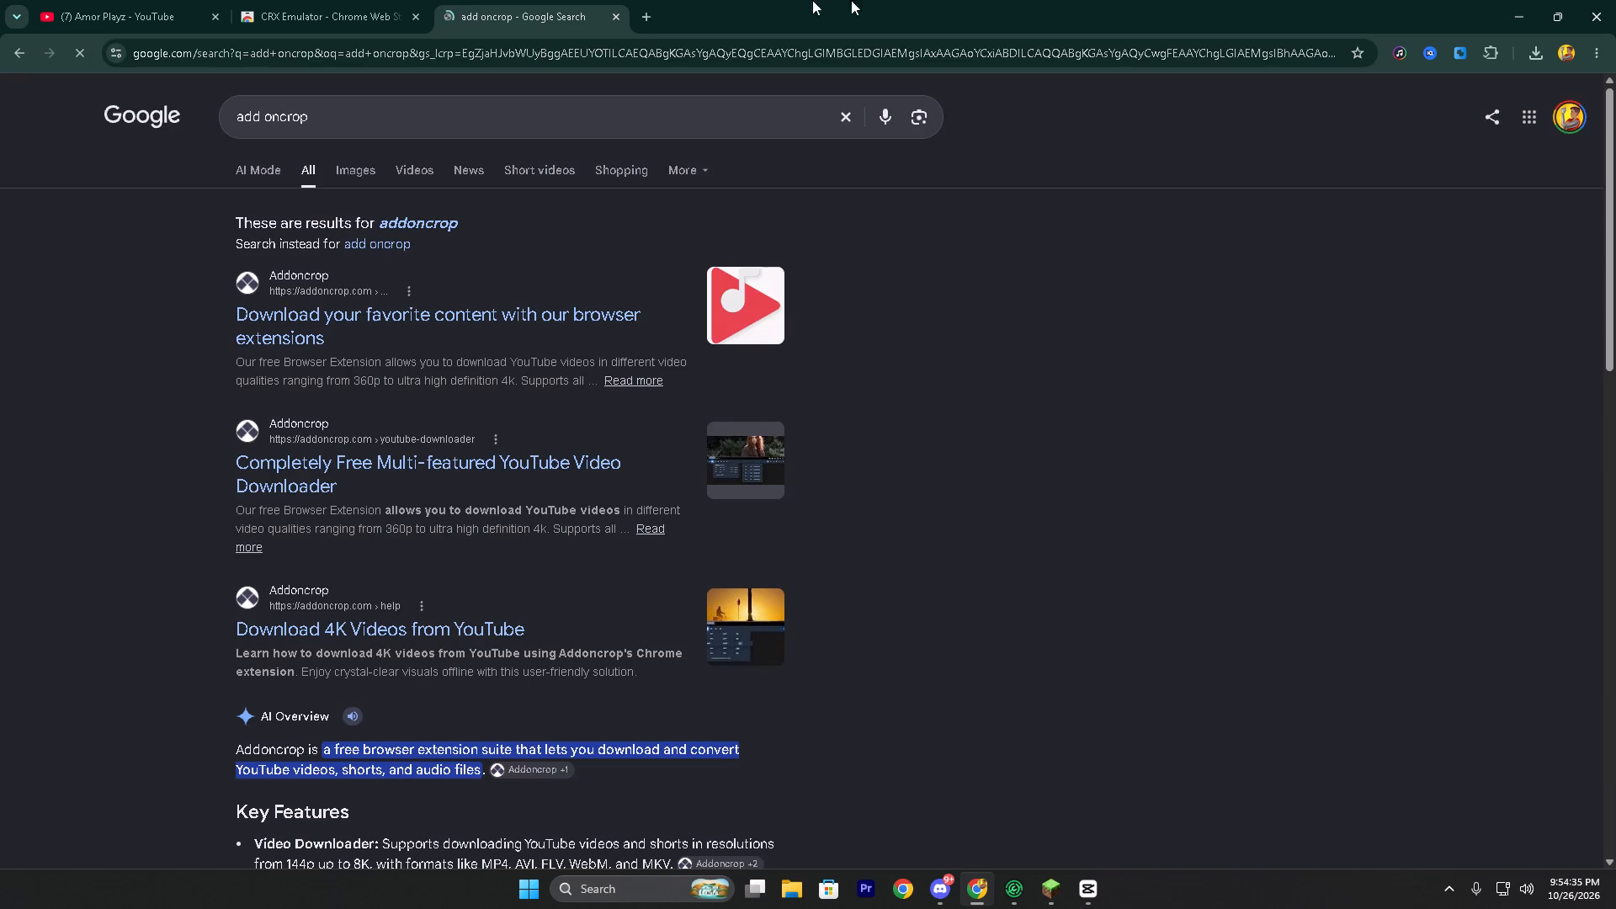
double_click(518, 315)
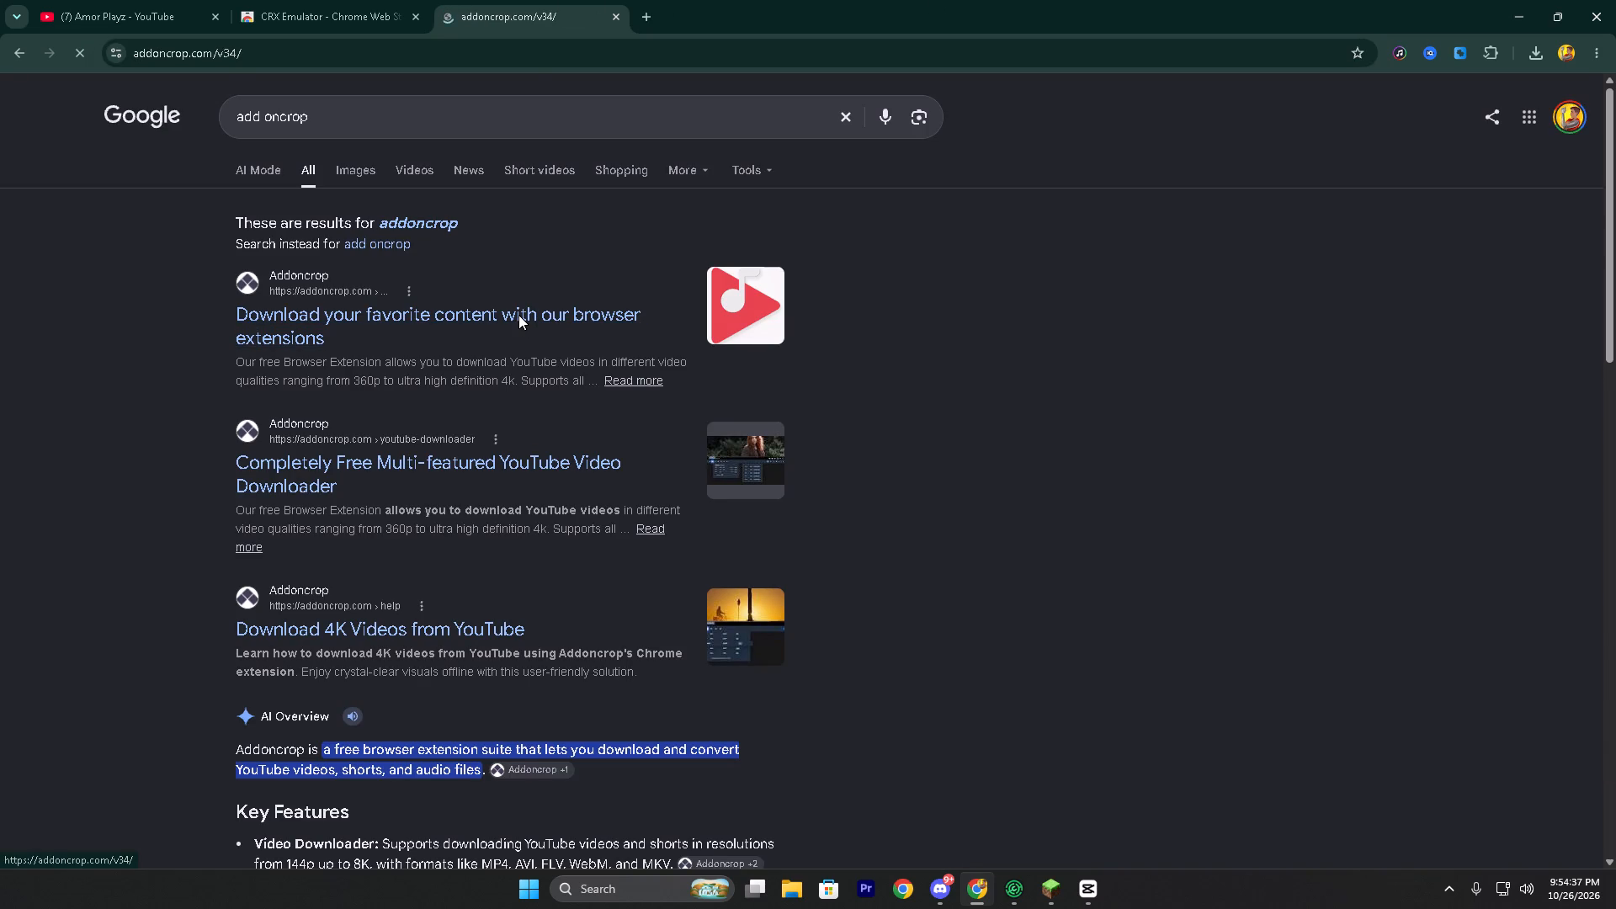
click(478, 436)
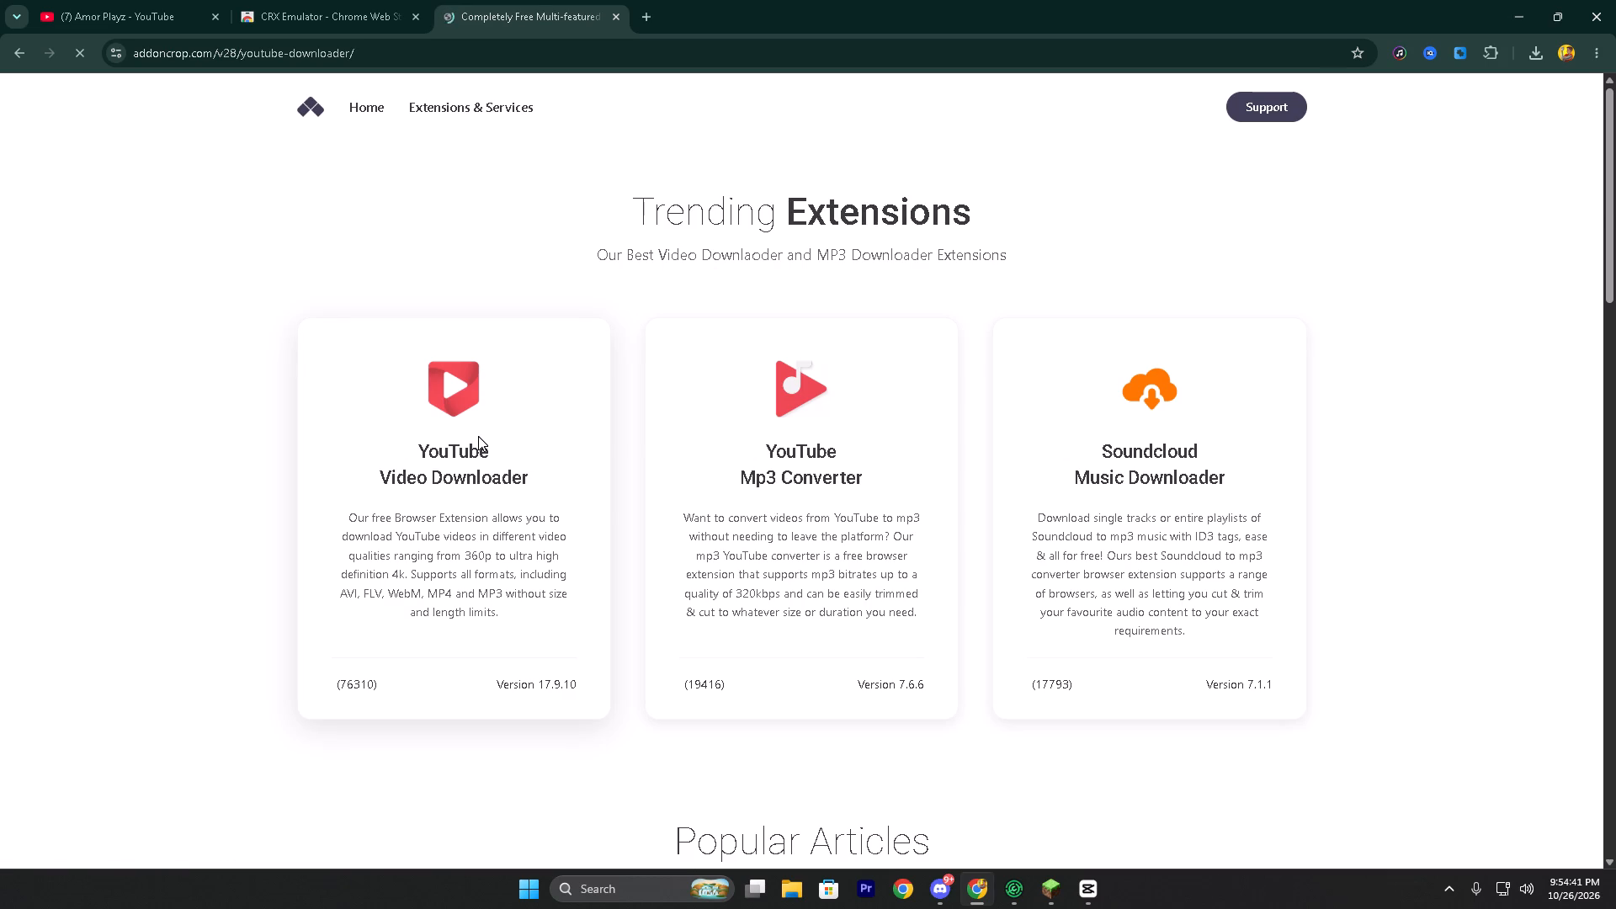
Start adding Addoncrop's YouTube Video Downloader to Chrome through the CRXEmulator extension.
double_click(764, 375)
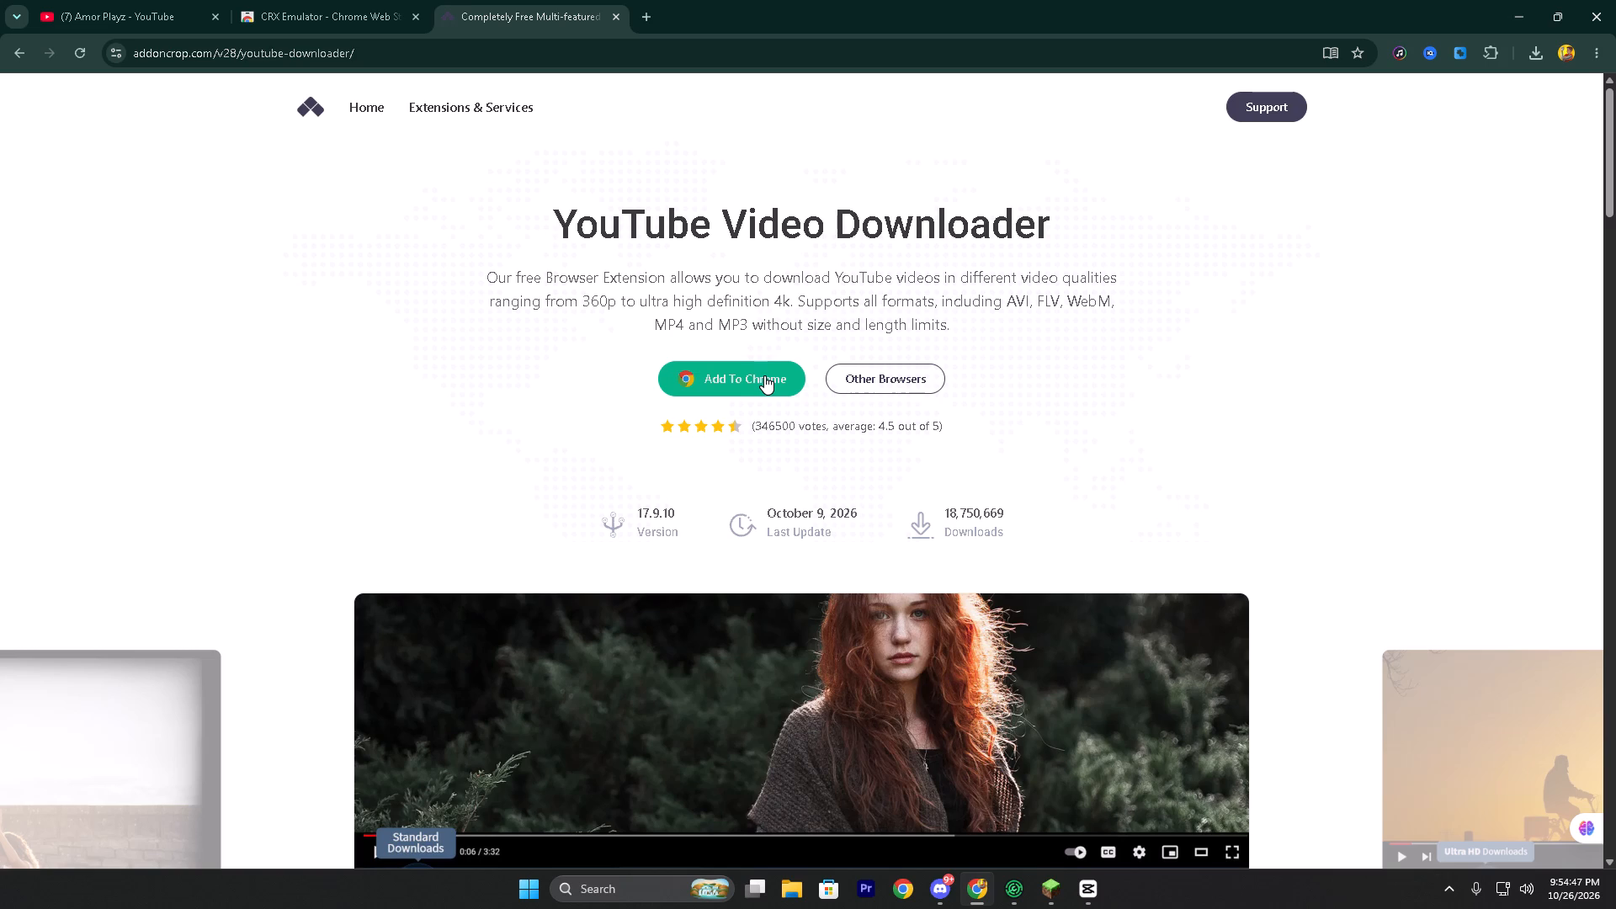
click(764, 375)
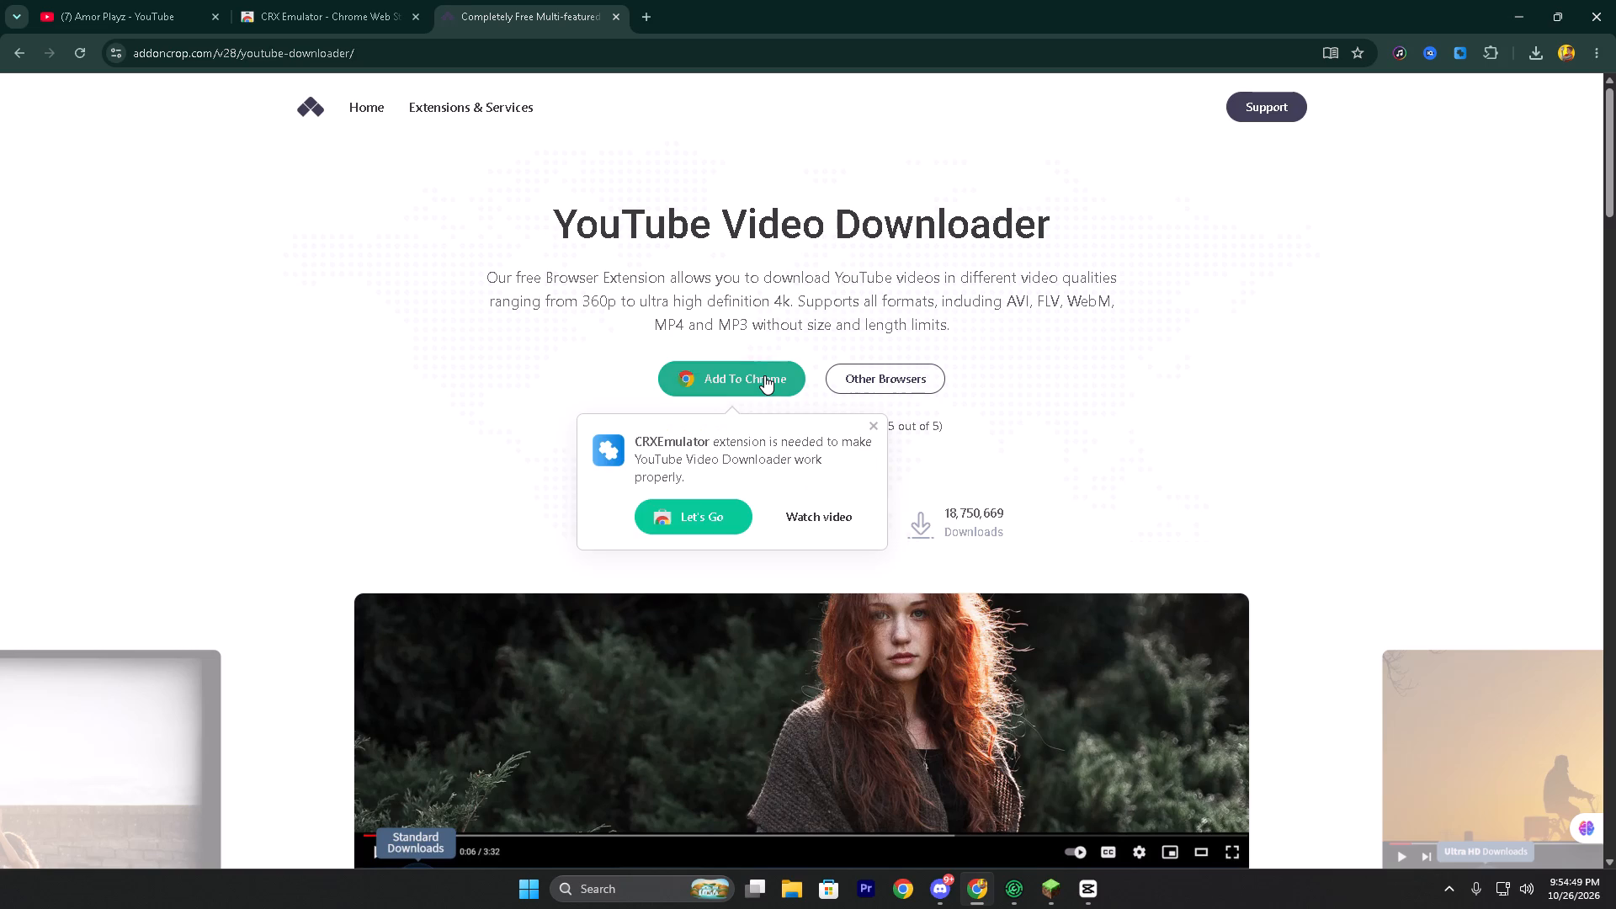
click(698, 513)
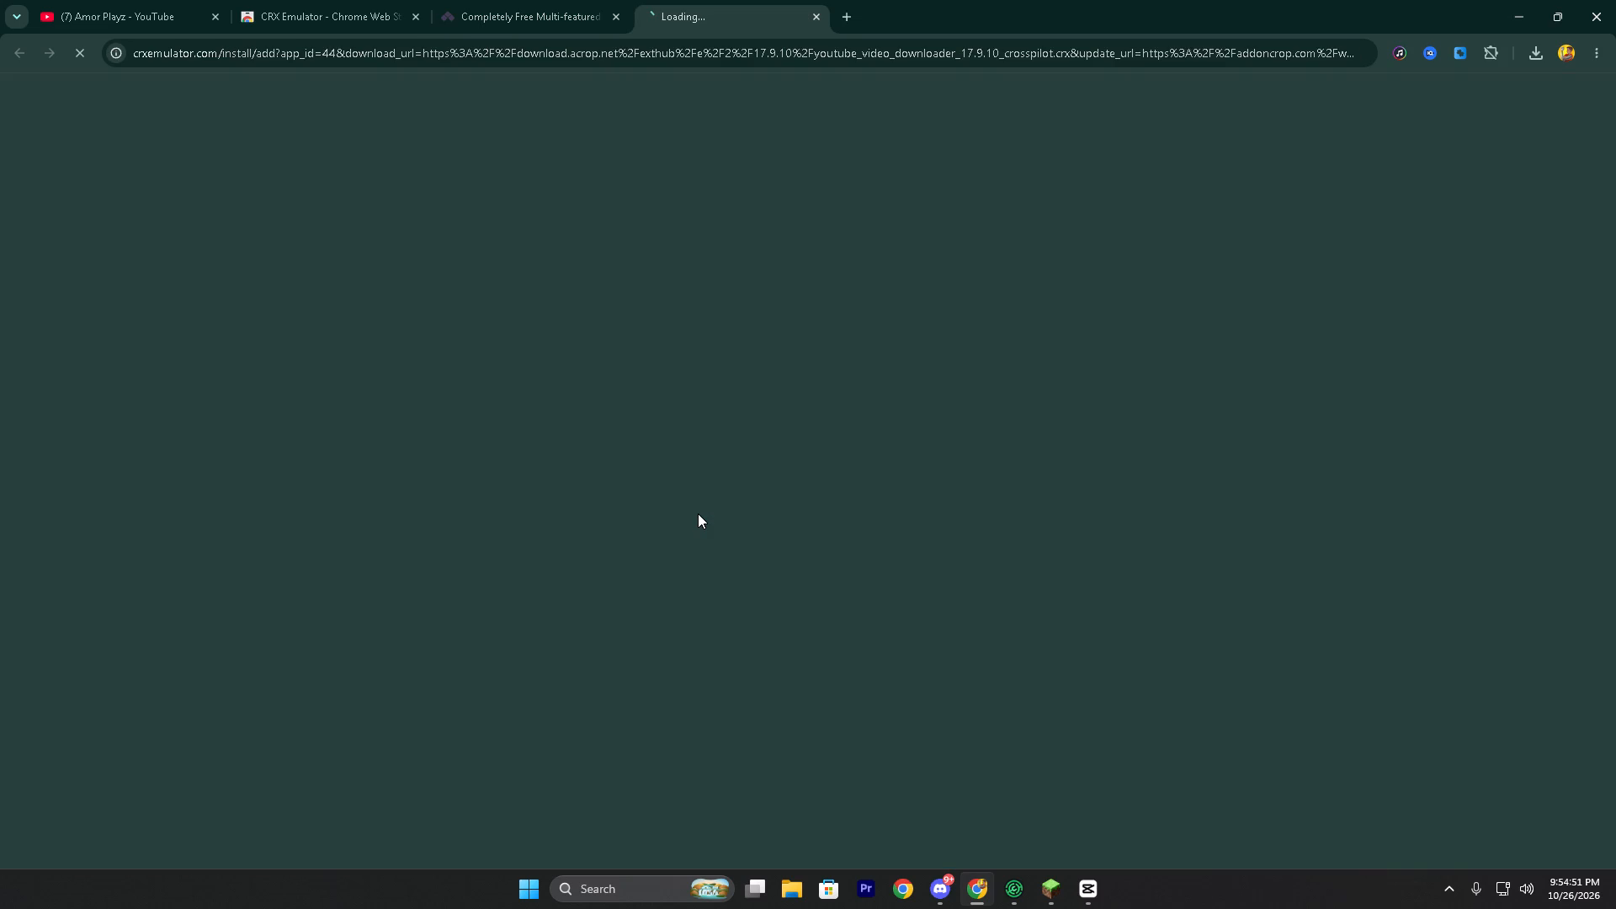
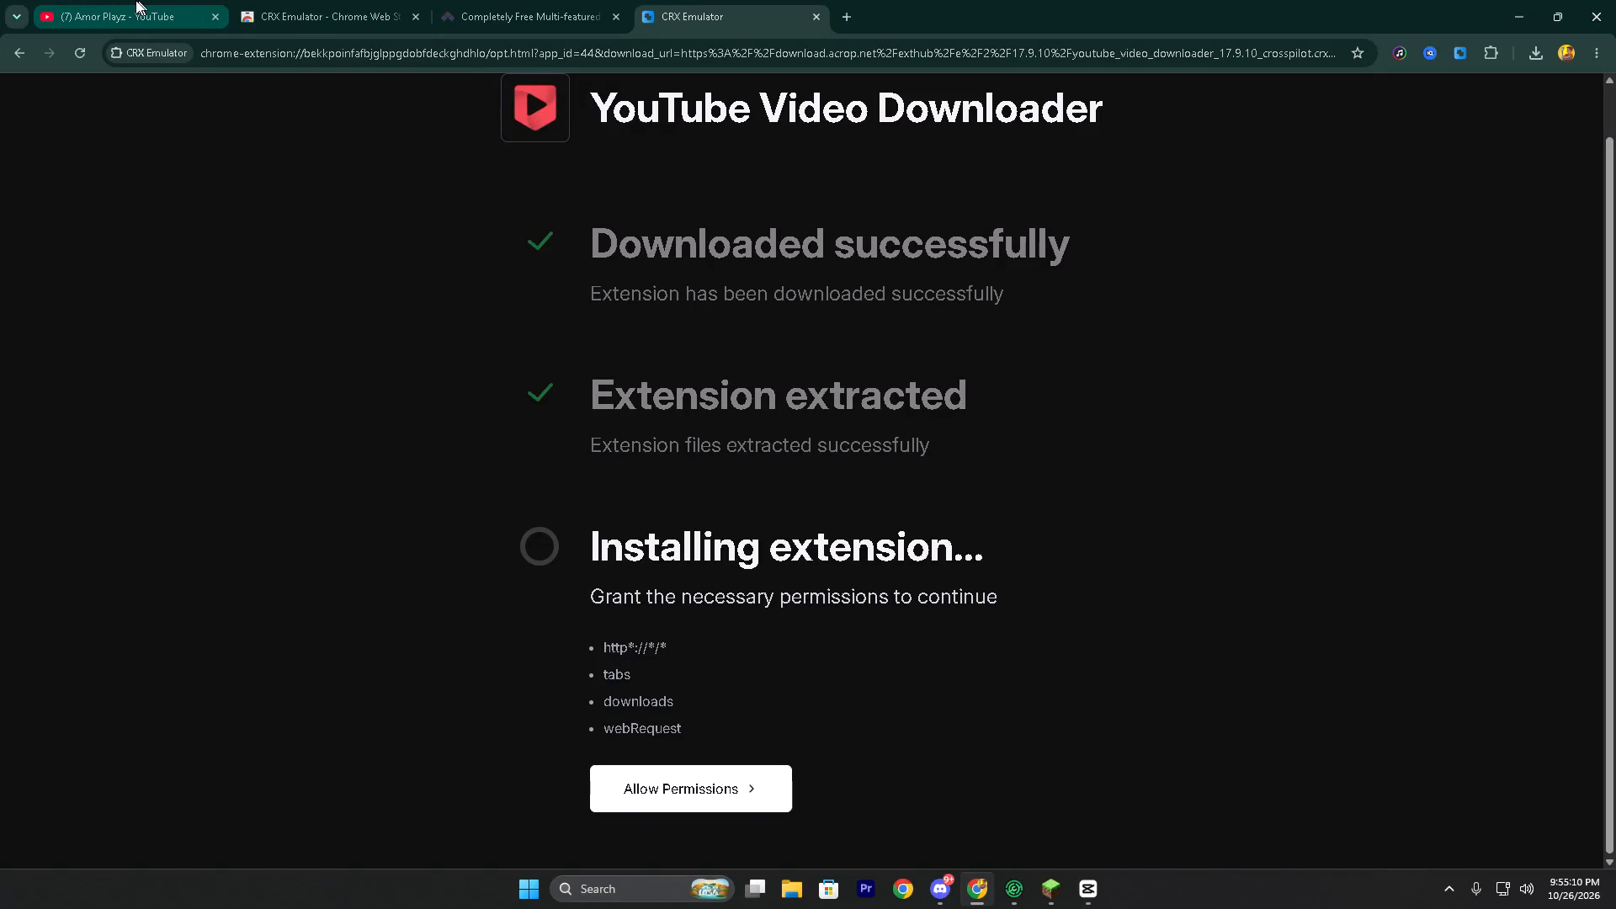
Allow the permissions CRX Emulator requests so that Addoncrop's YouTube Video Downloader gets installed.
scroll(711, 479, up, 2)
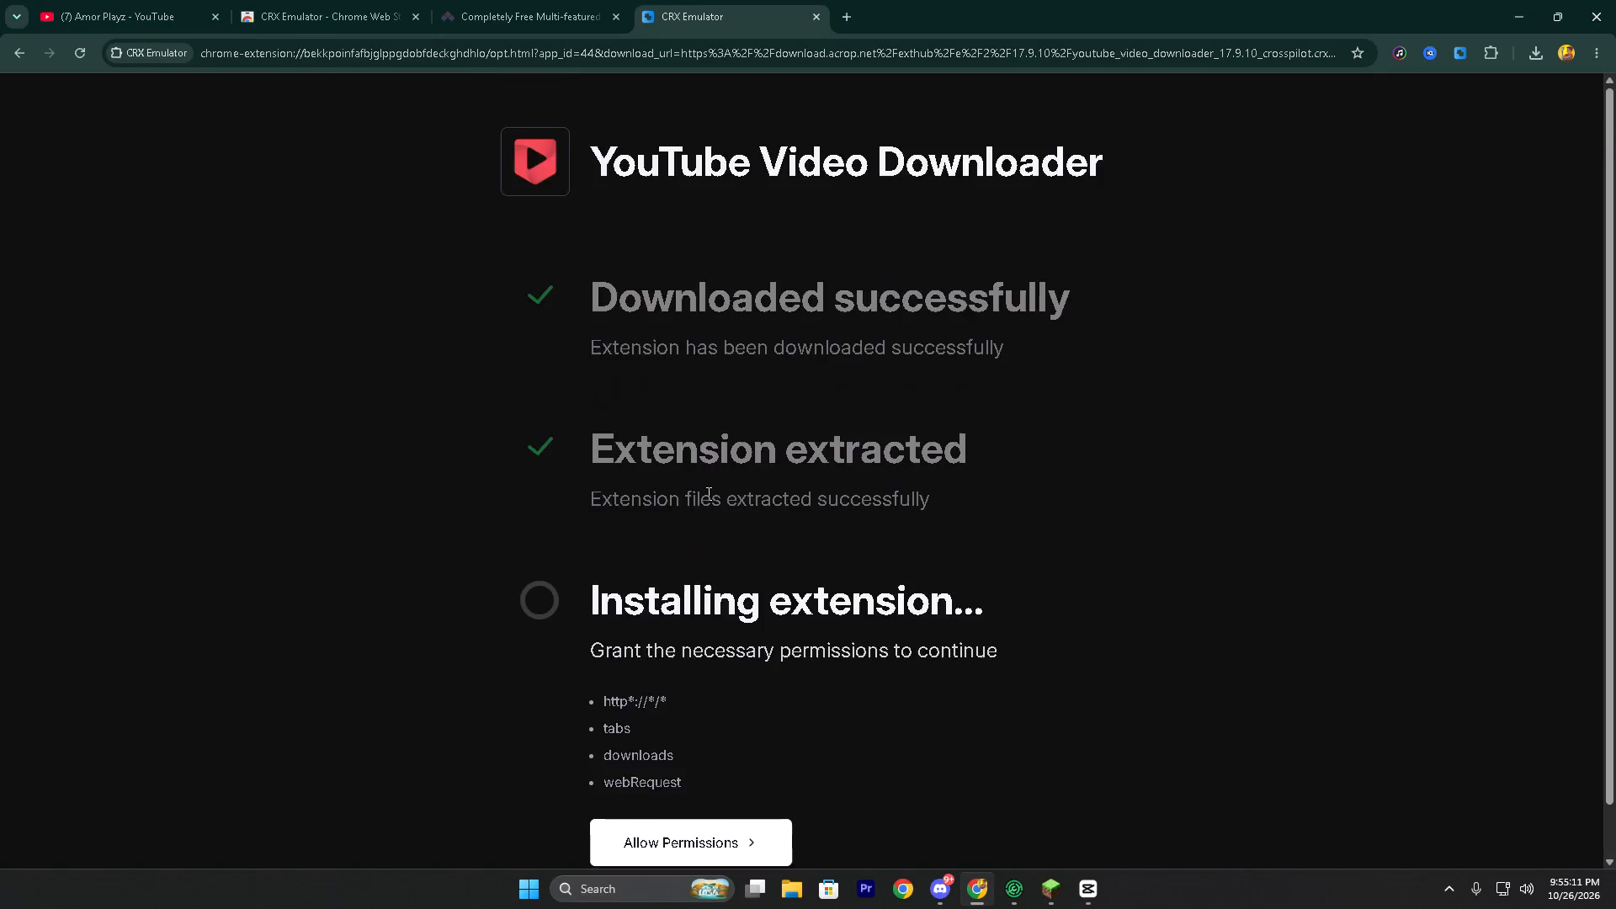
scroll(705, 502, down, 2)
scroll(705, 502, up, 4)
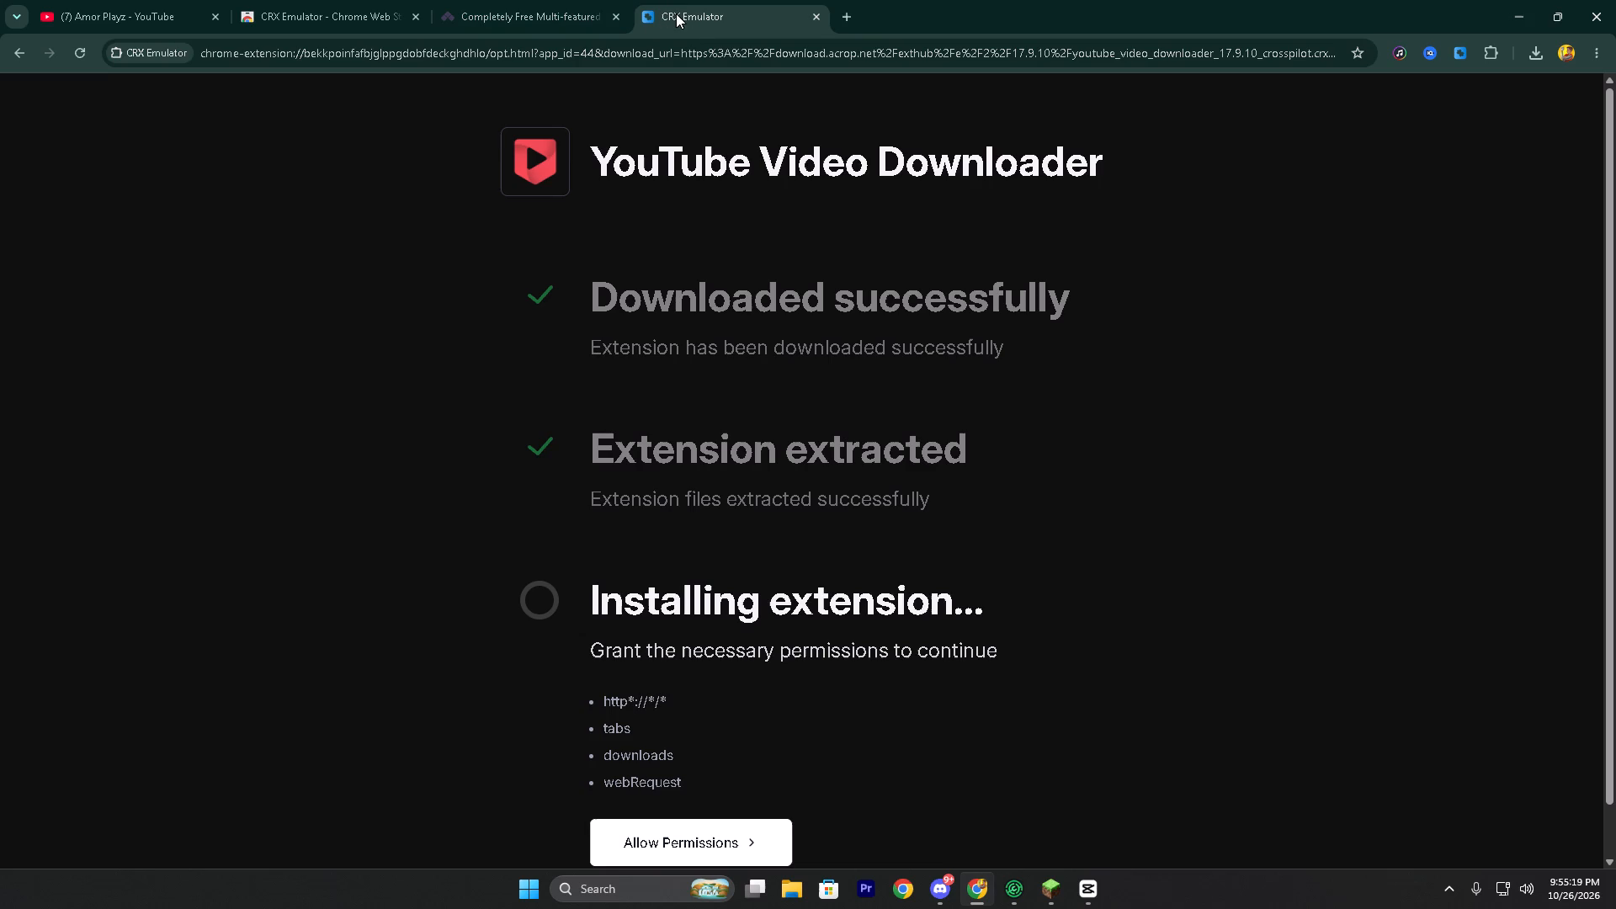
click(556, 22)
double_click(549, 13)
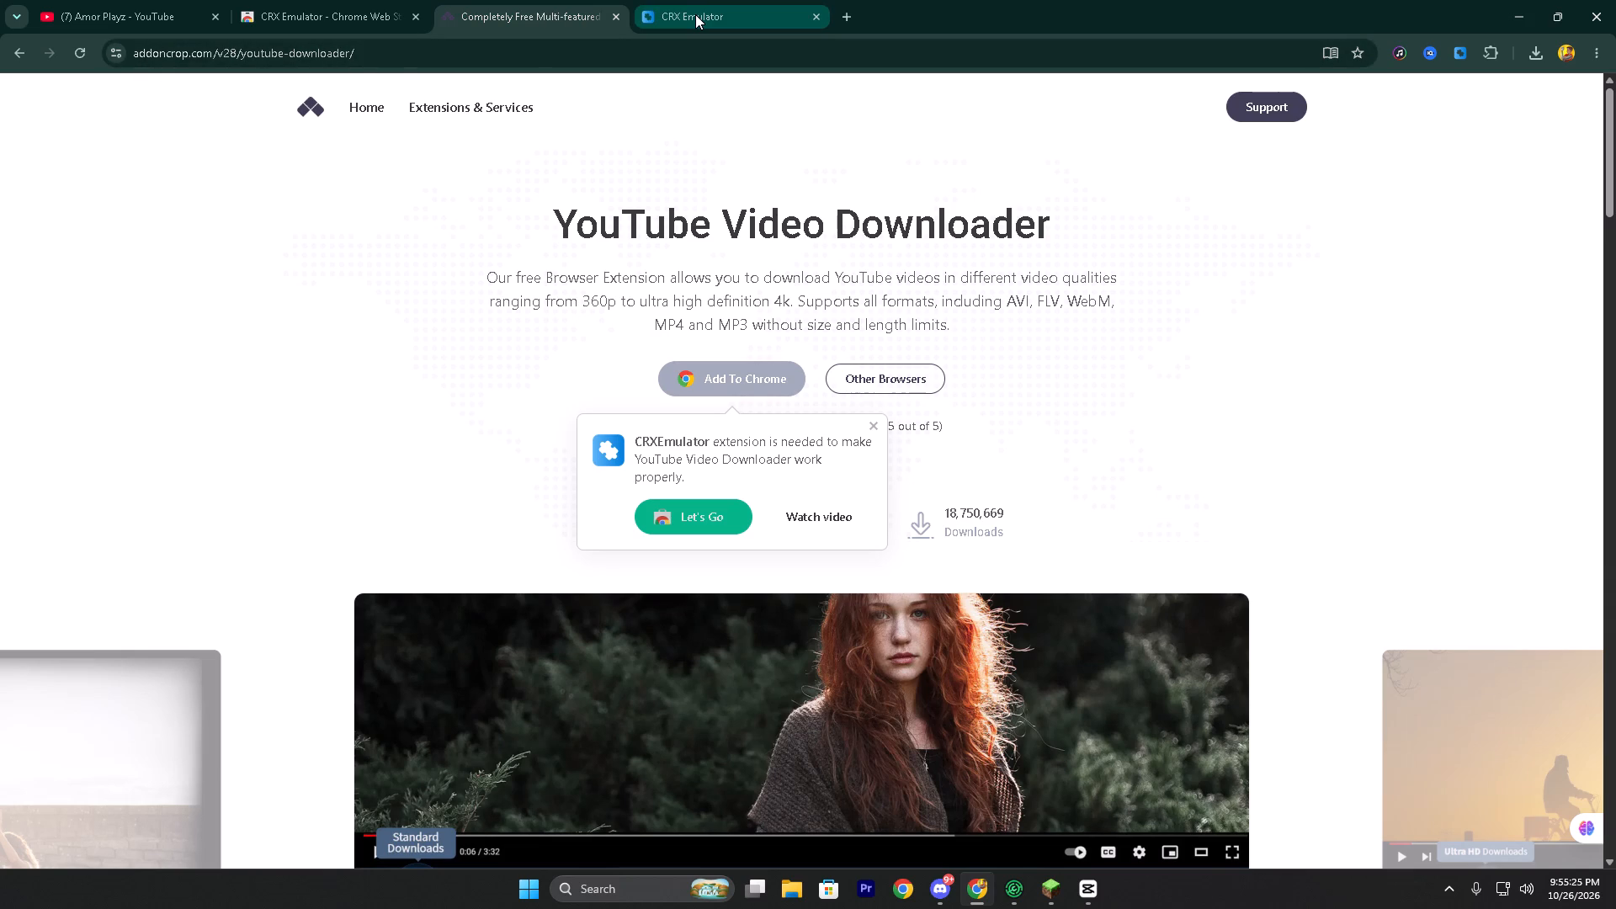
click(726, 0)
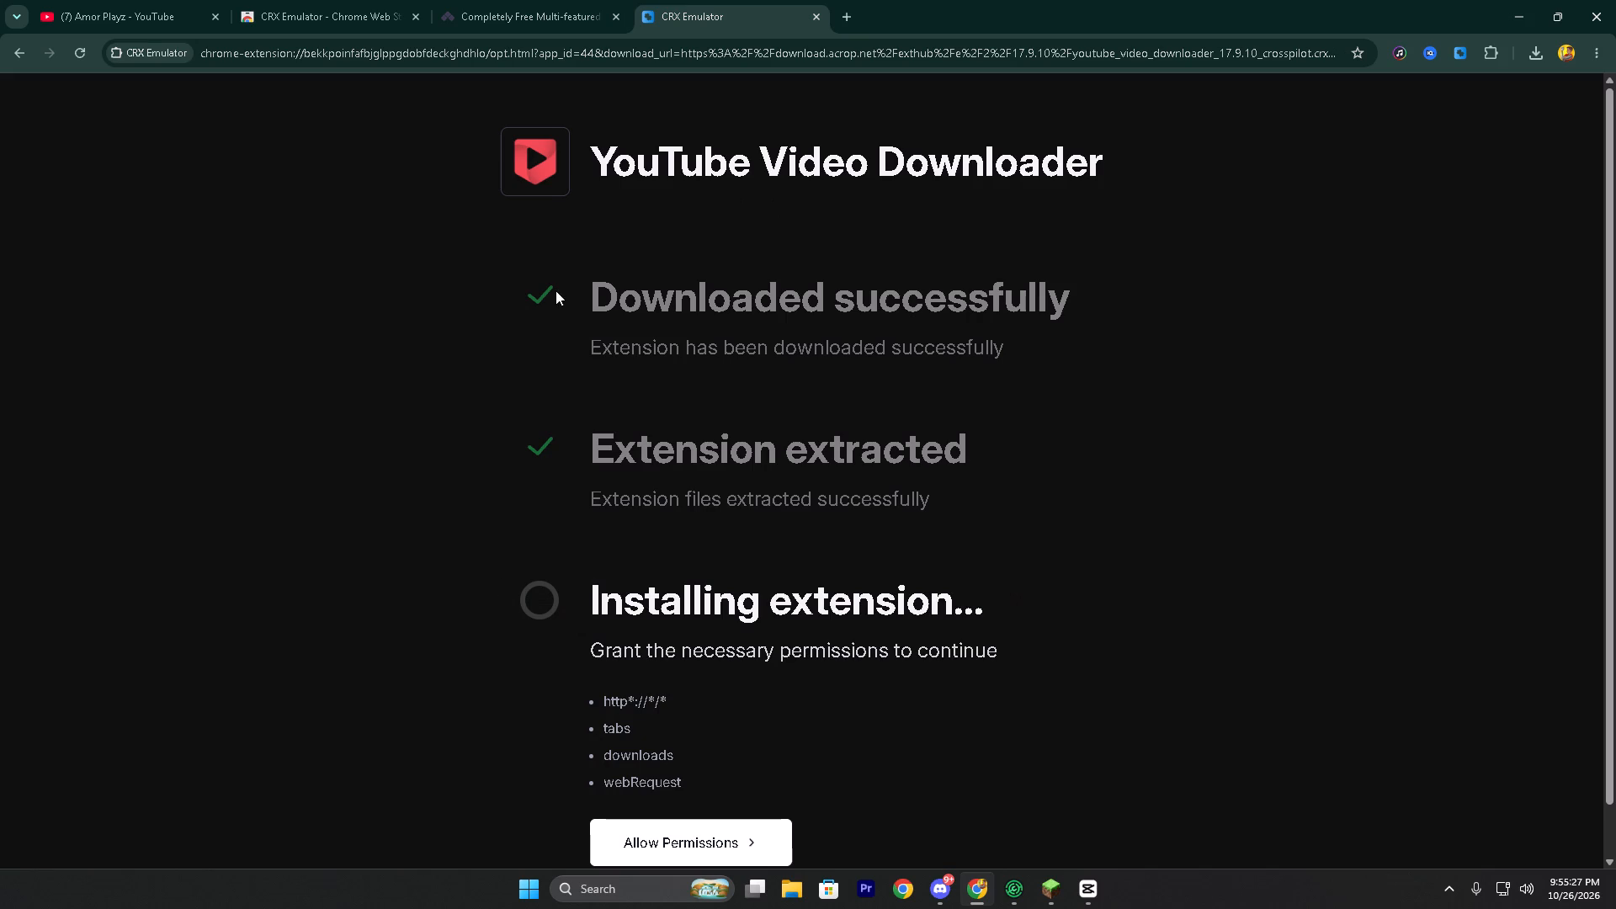
scroll(782, 772, down, 1)
double_click(761, 776)
click(890, 230)
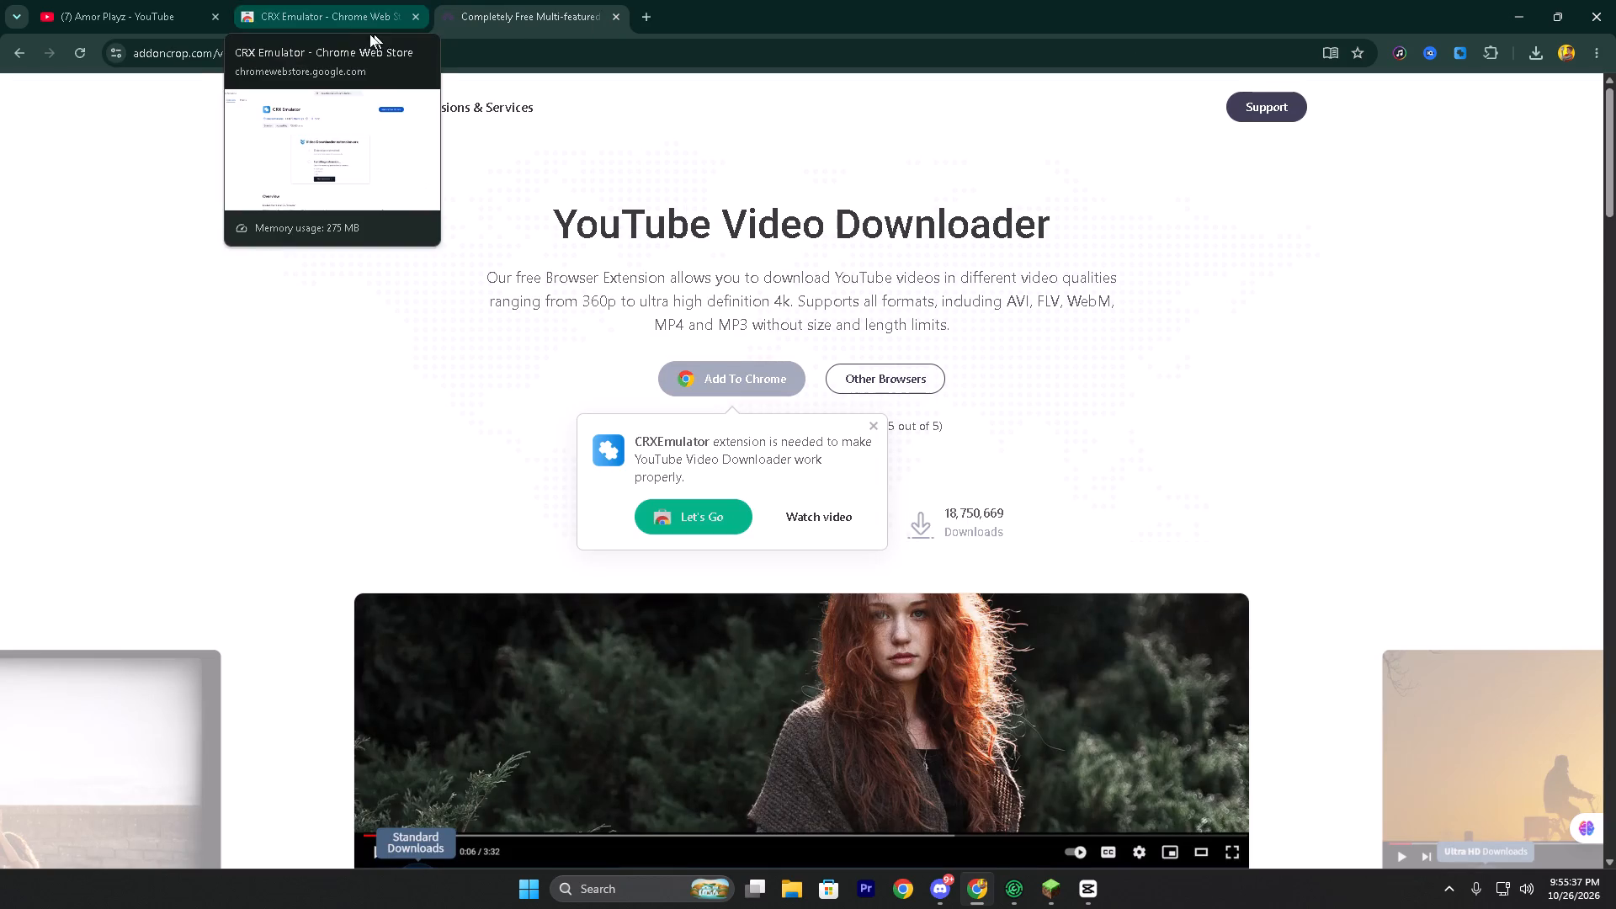
Reload the Amor Playz Shorts page on YouTube and close the CRX Emulator store page and both Addoncrop pages.
click(121, 21)
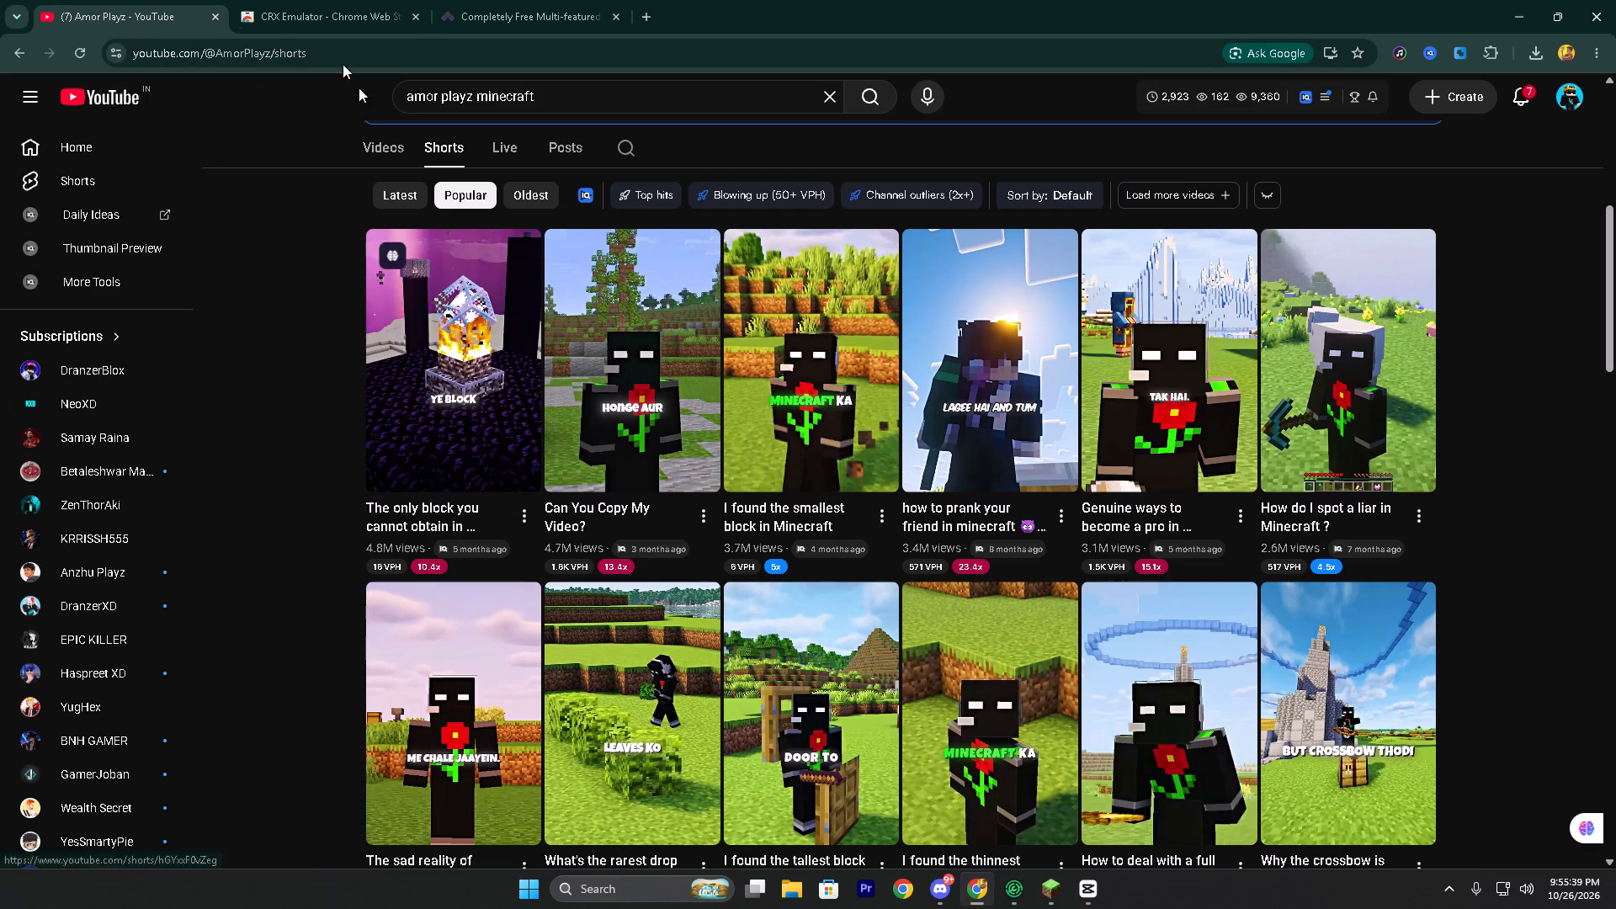
double_click(73, 50)
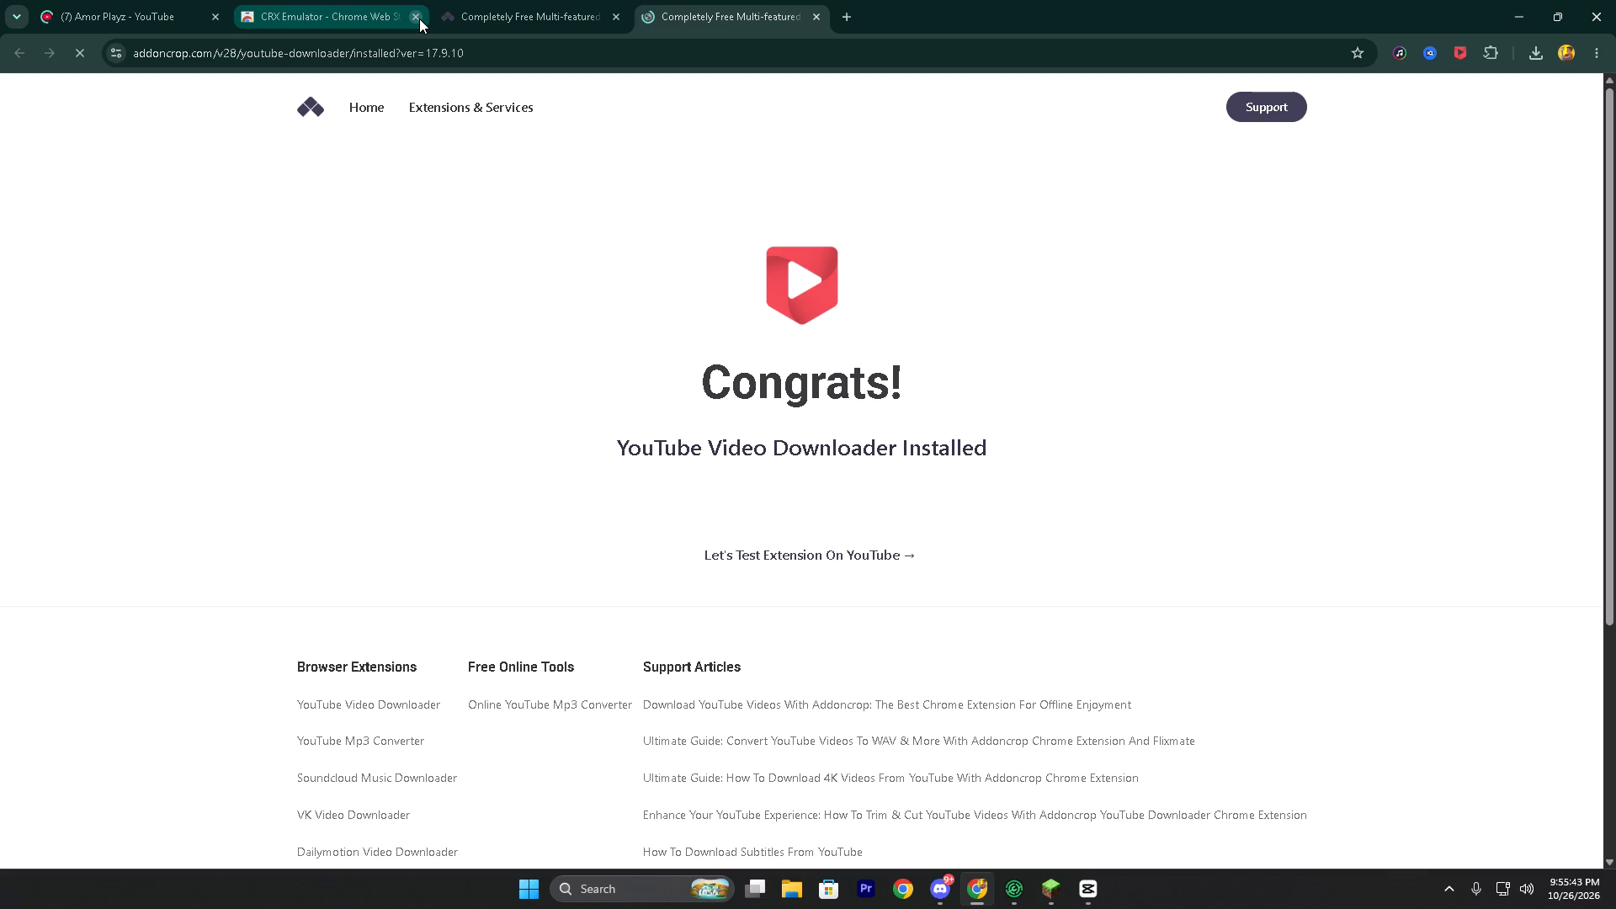
click(419, 19)
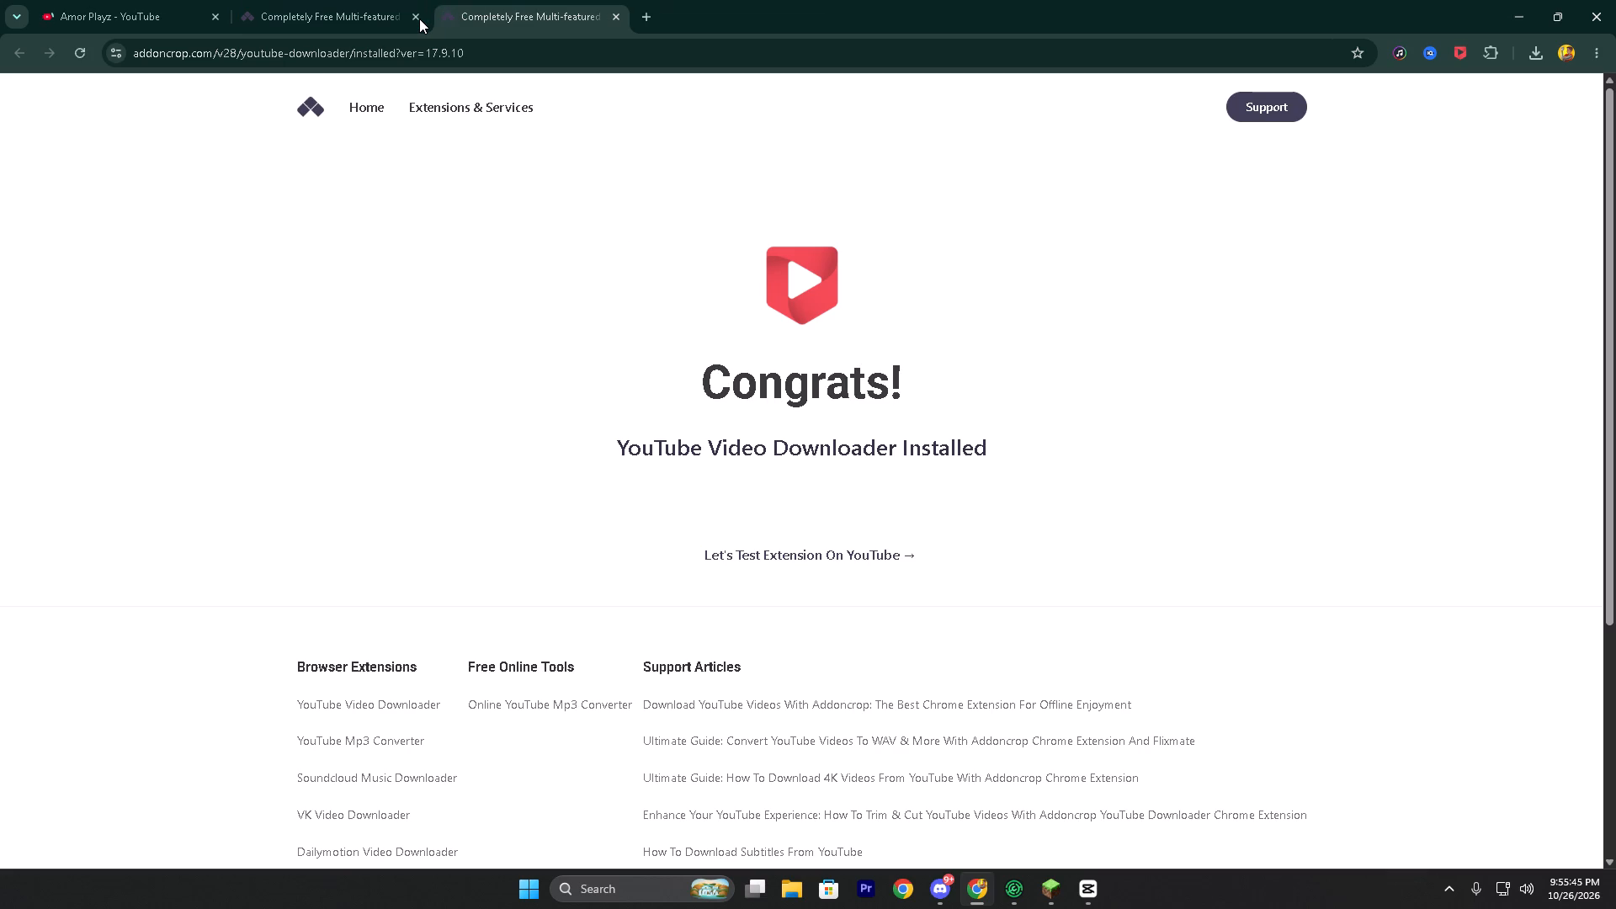
click(419, 19)
click(419, 19)
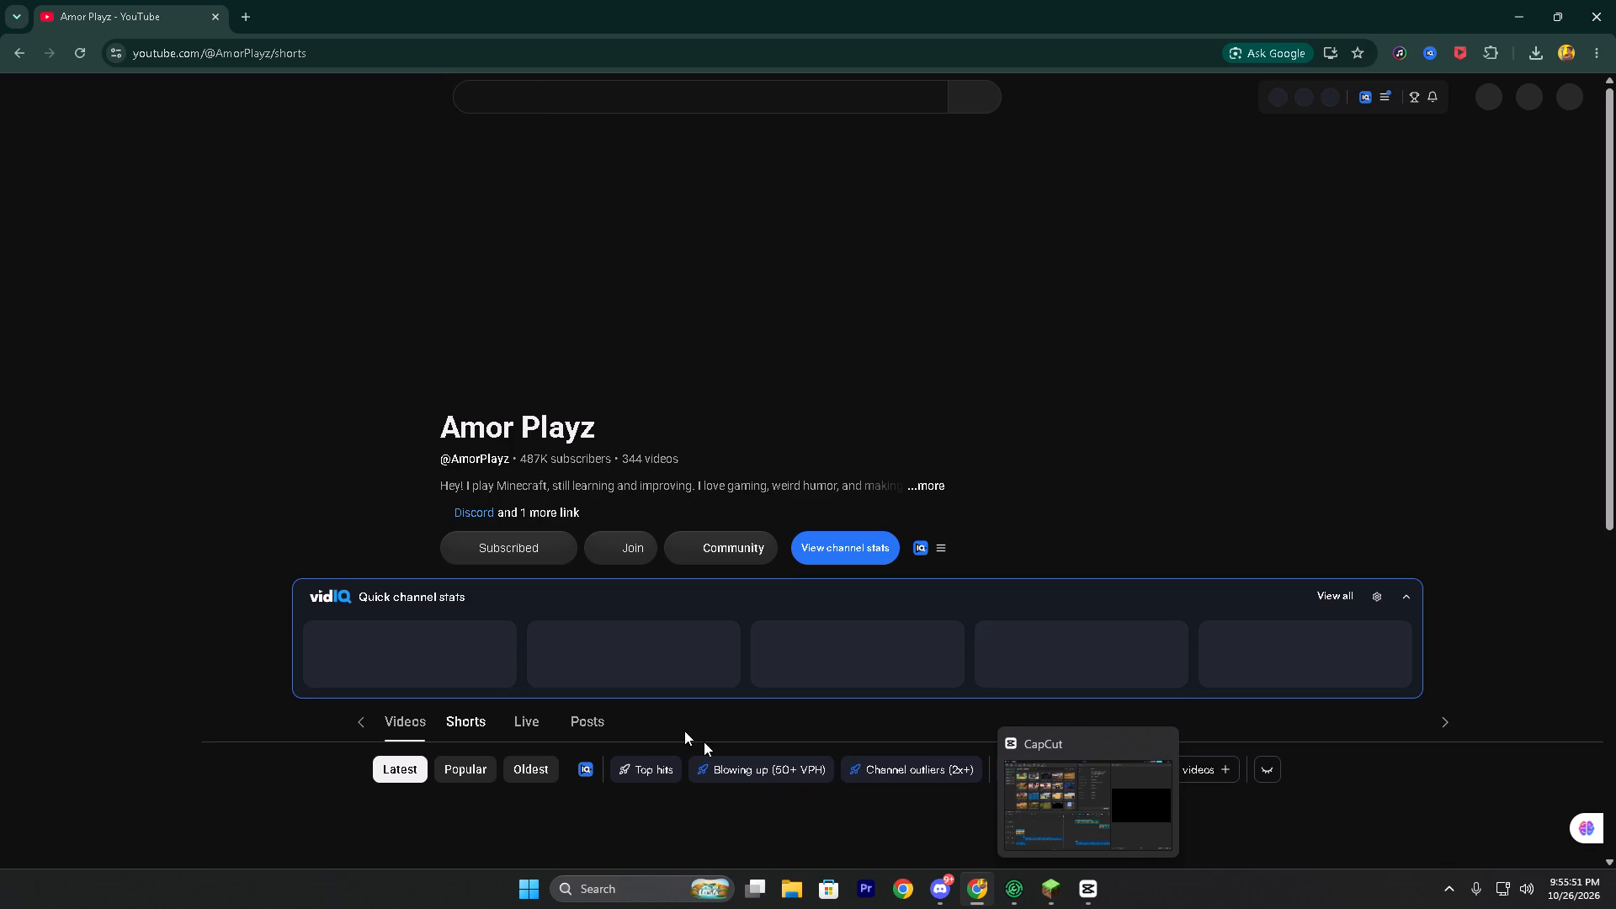
Sort Amor Playz's Shorts by Popular, open "The only block you cannot obtain in Minecraft" and pause it.
scroll(546, 651, down, 1)
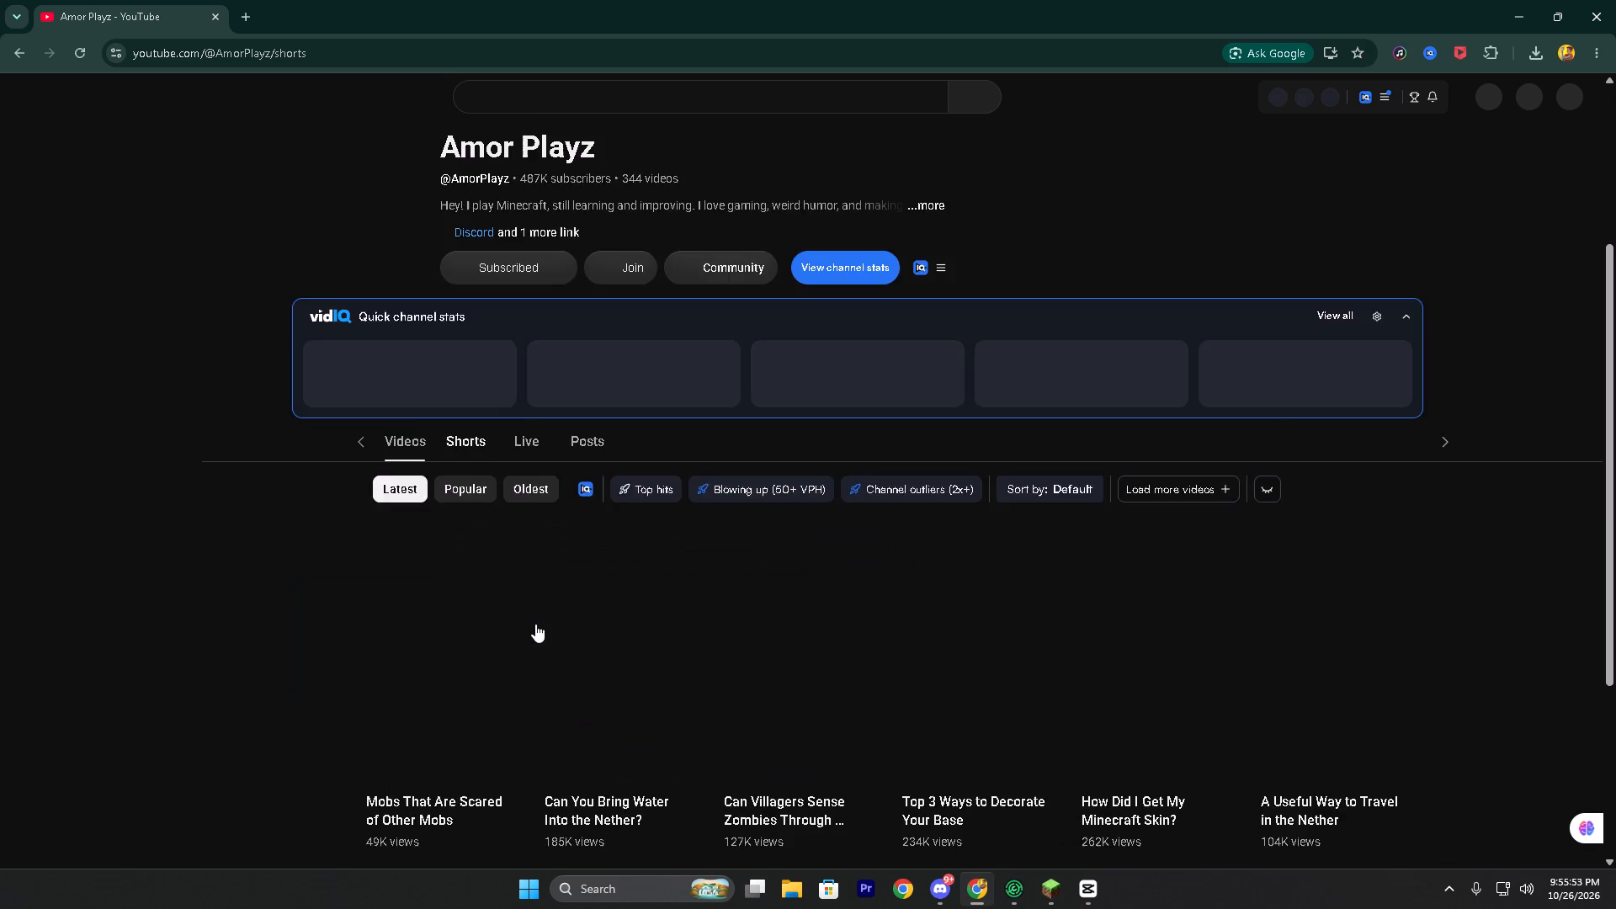
scroll(470, 664, down, 1)
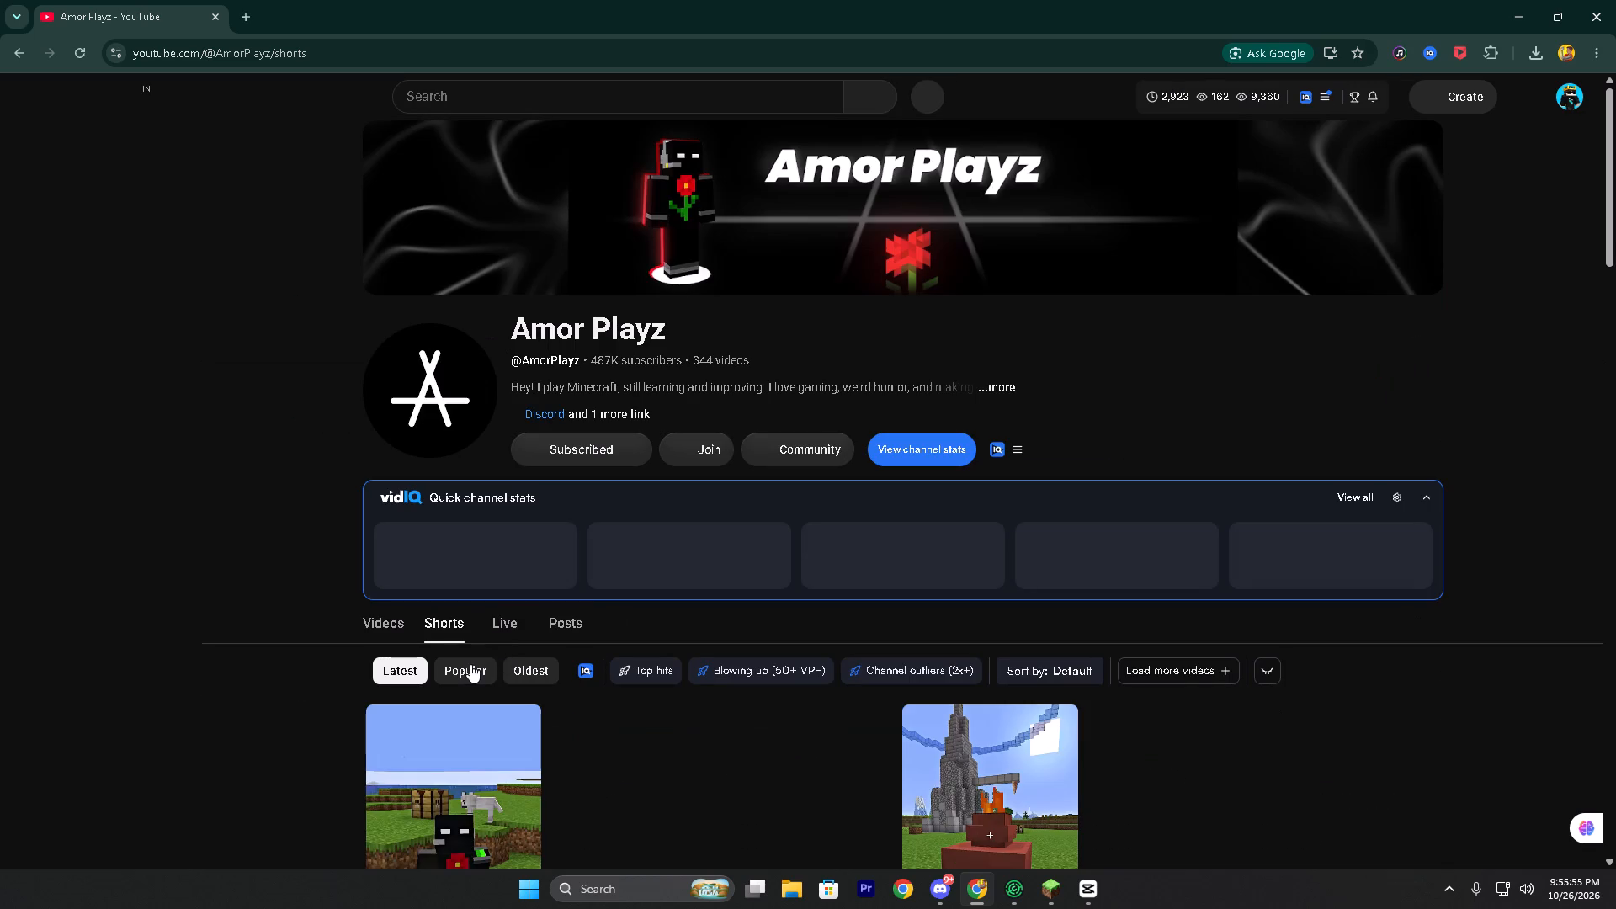
scroll(470, 664, down, 1)
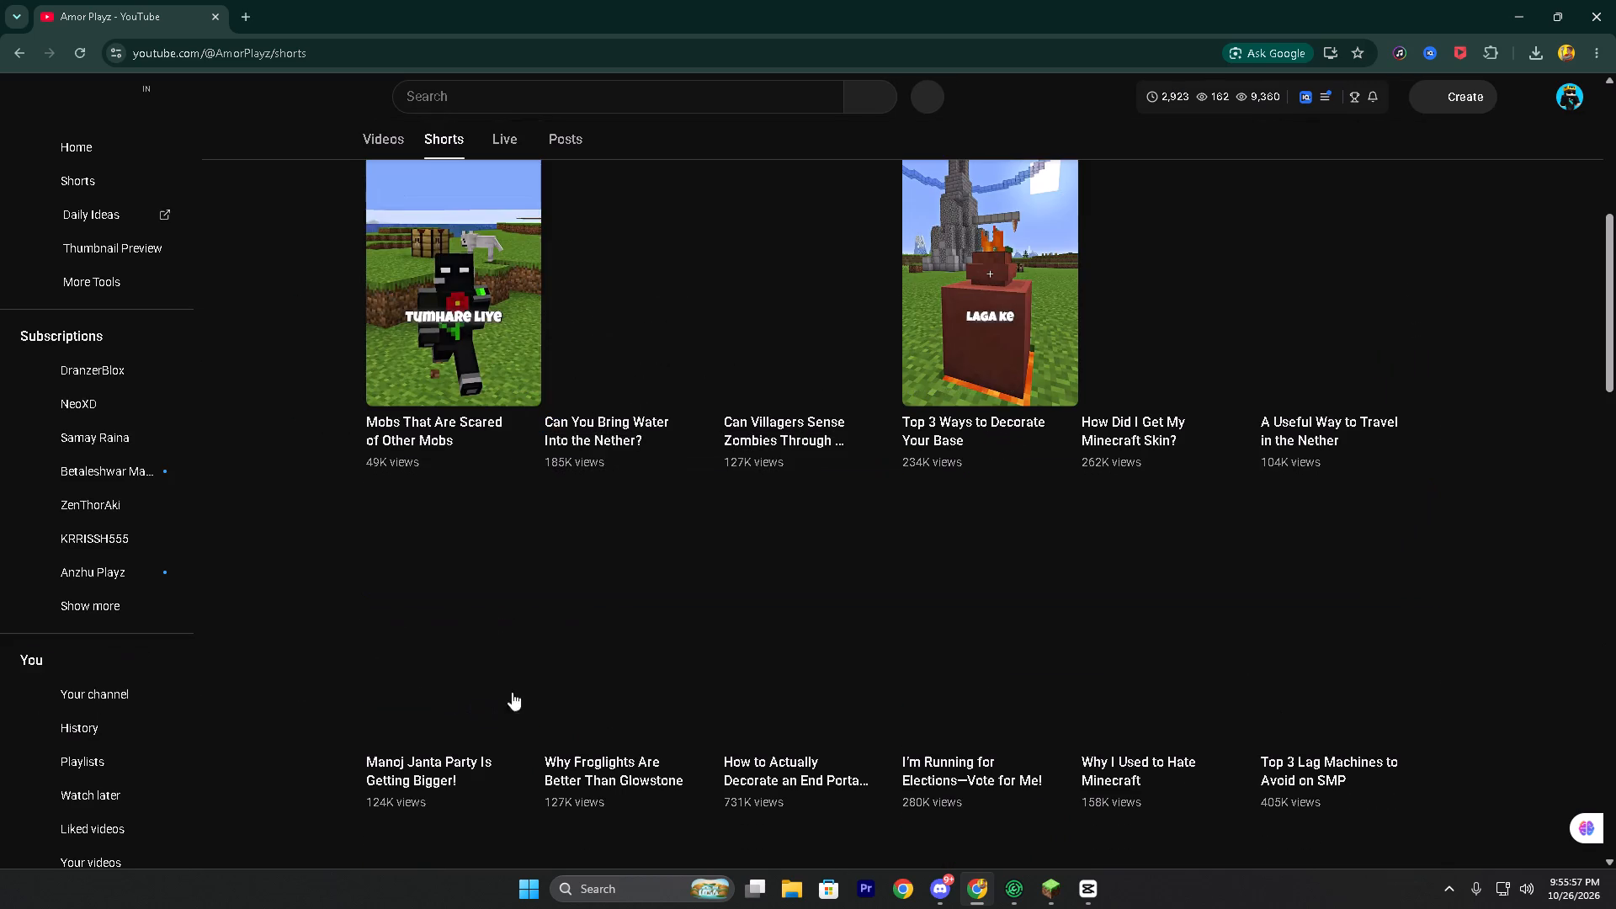
scroll(437, 496, up, 1)
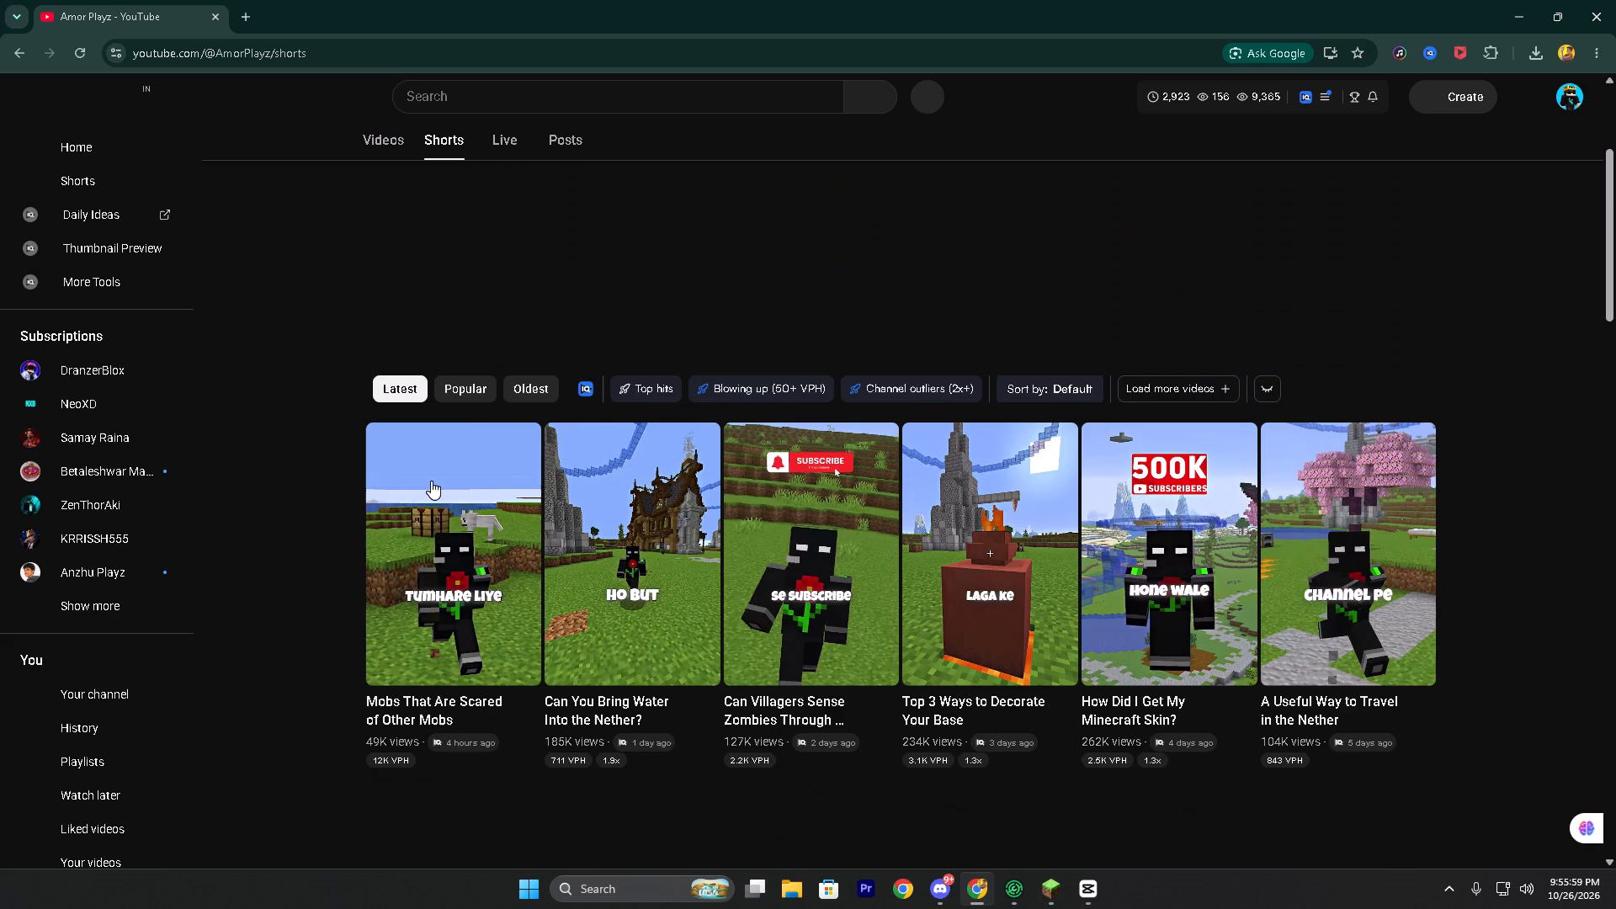
click(466, 474)
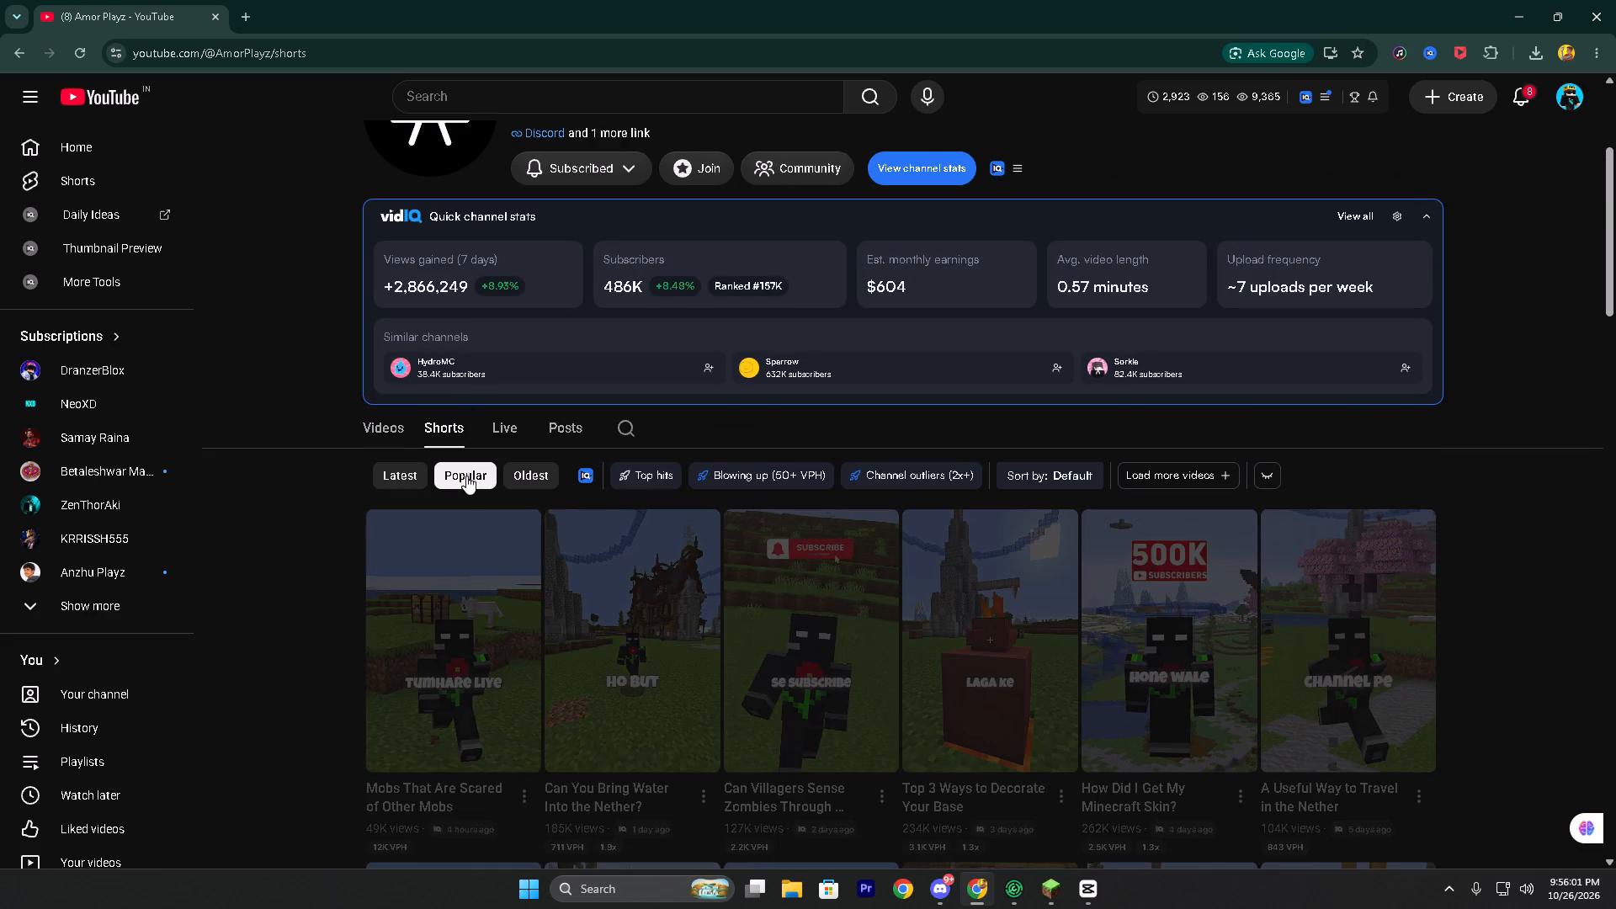
click(496, 648)
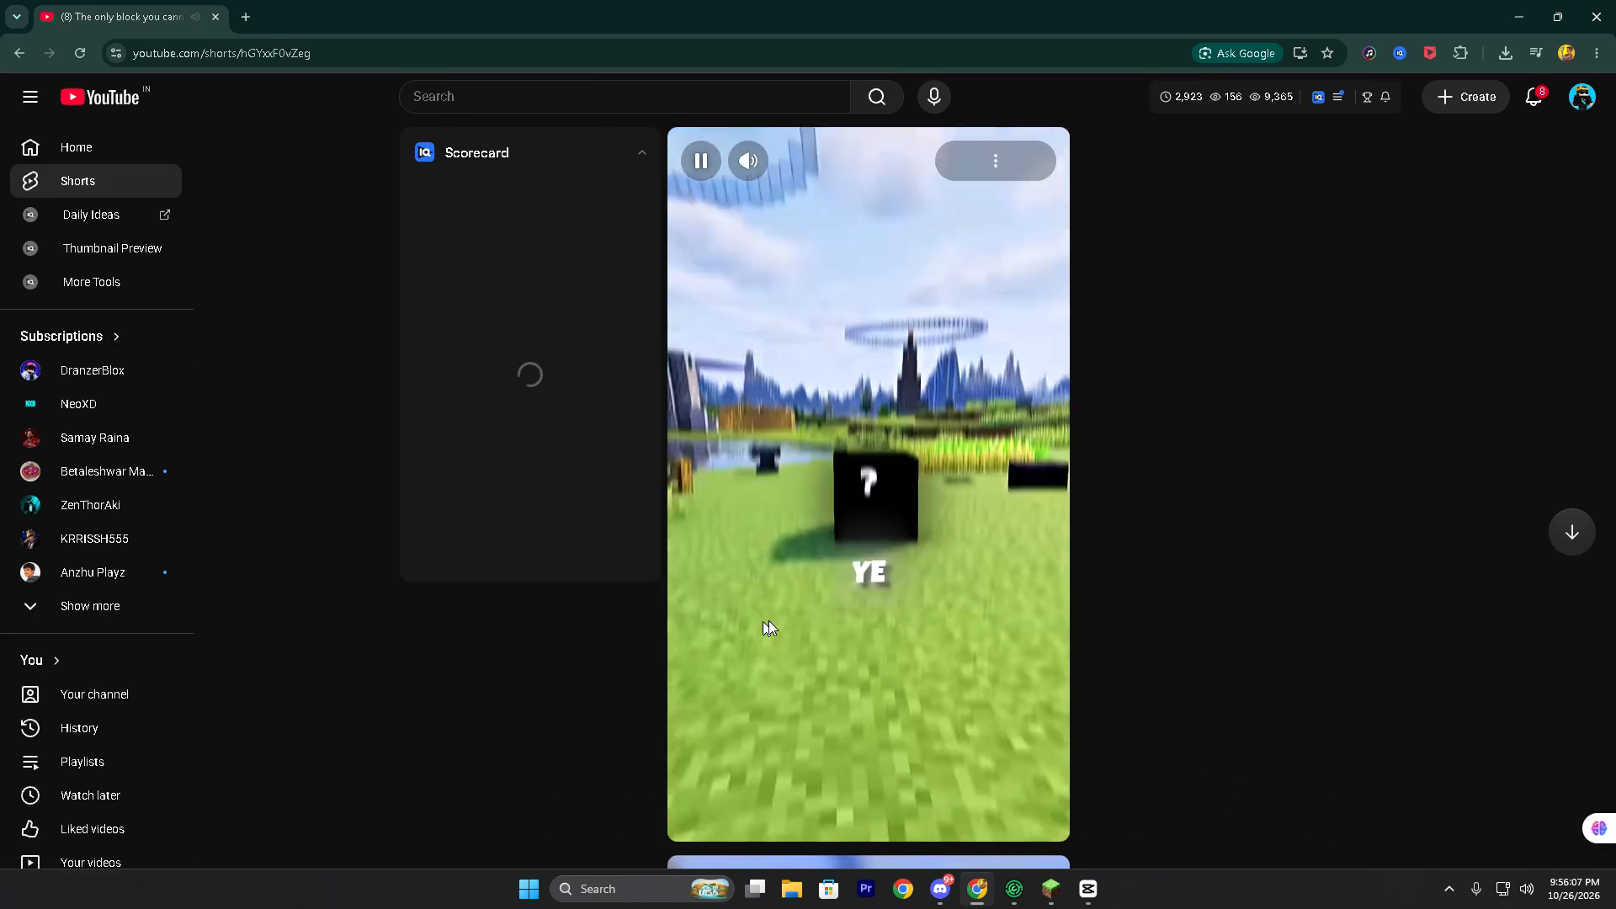
click(905, 571)
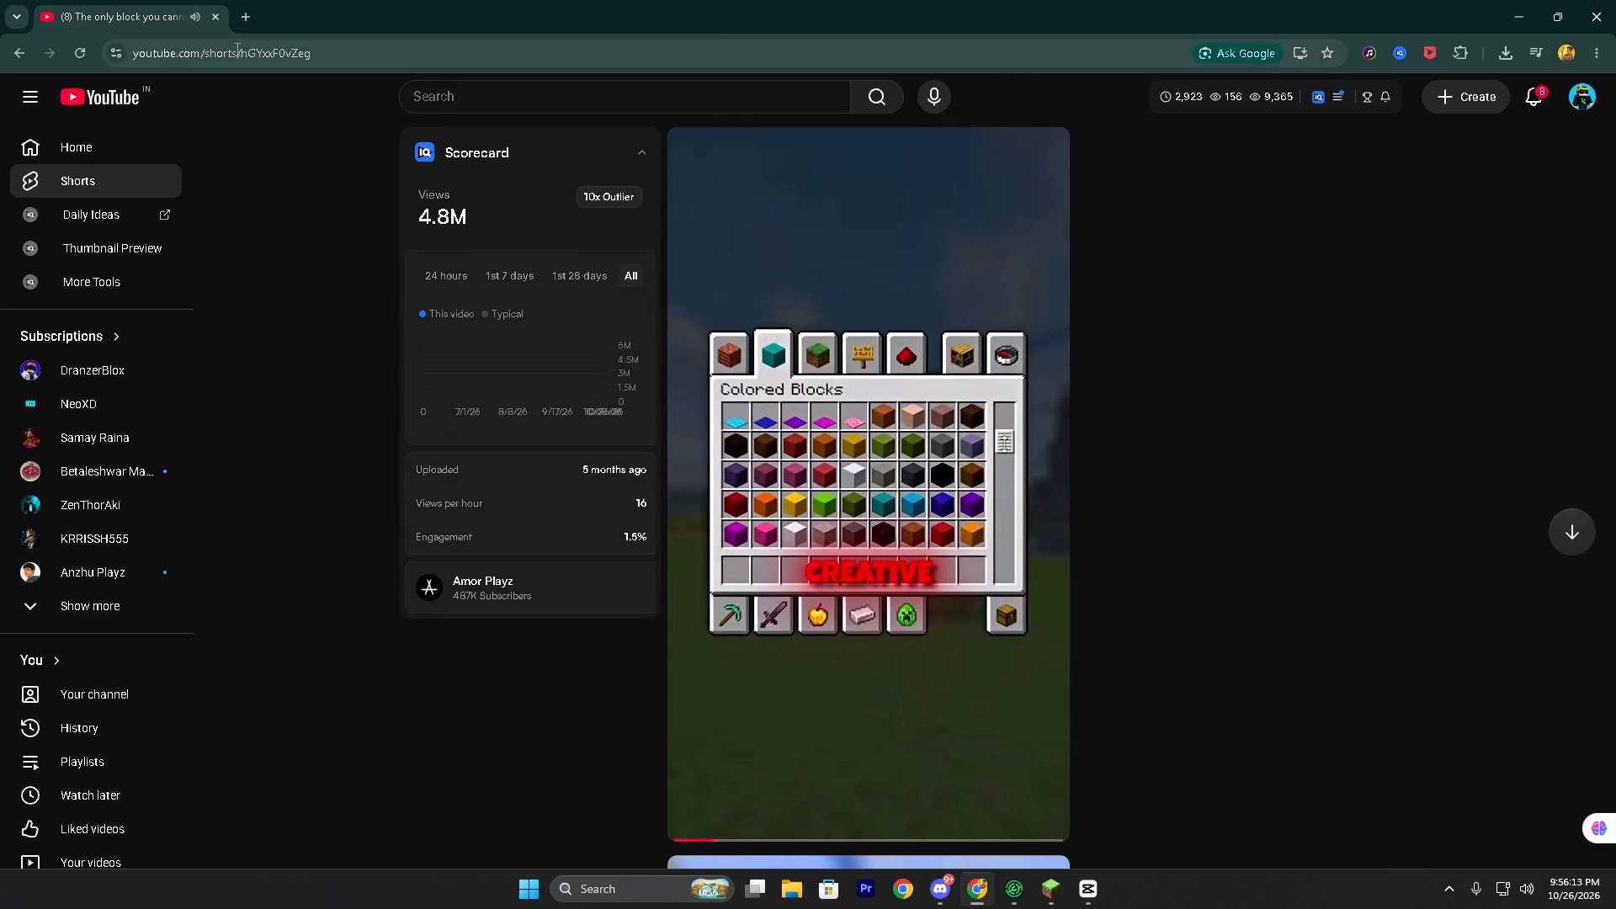
Replace "shorts" with "video" in the Short's web address, load it as a standard video page and pause playback.
drag(236, 49, 218, 56)
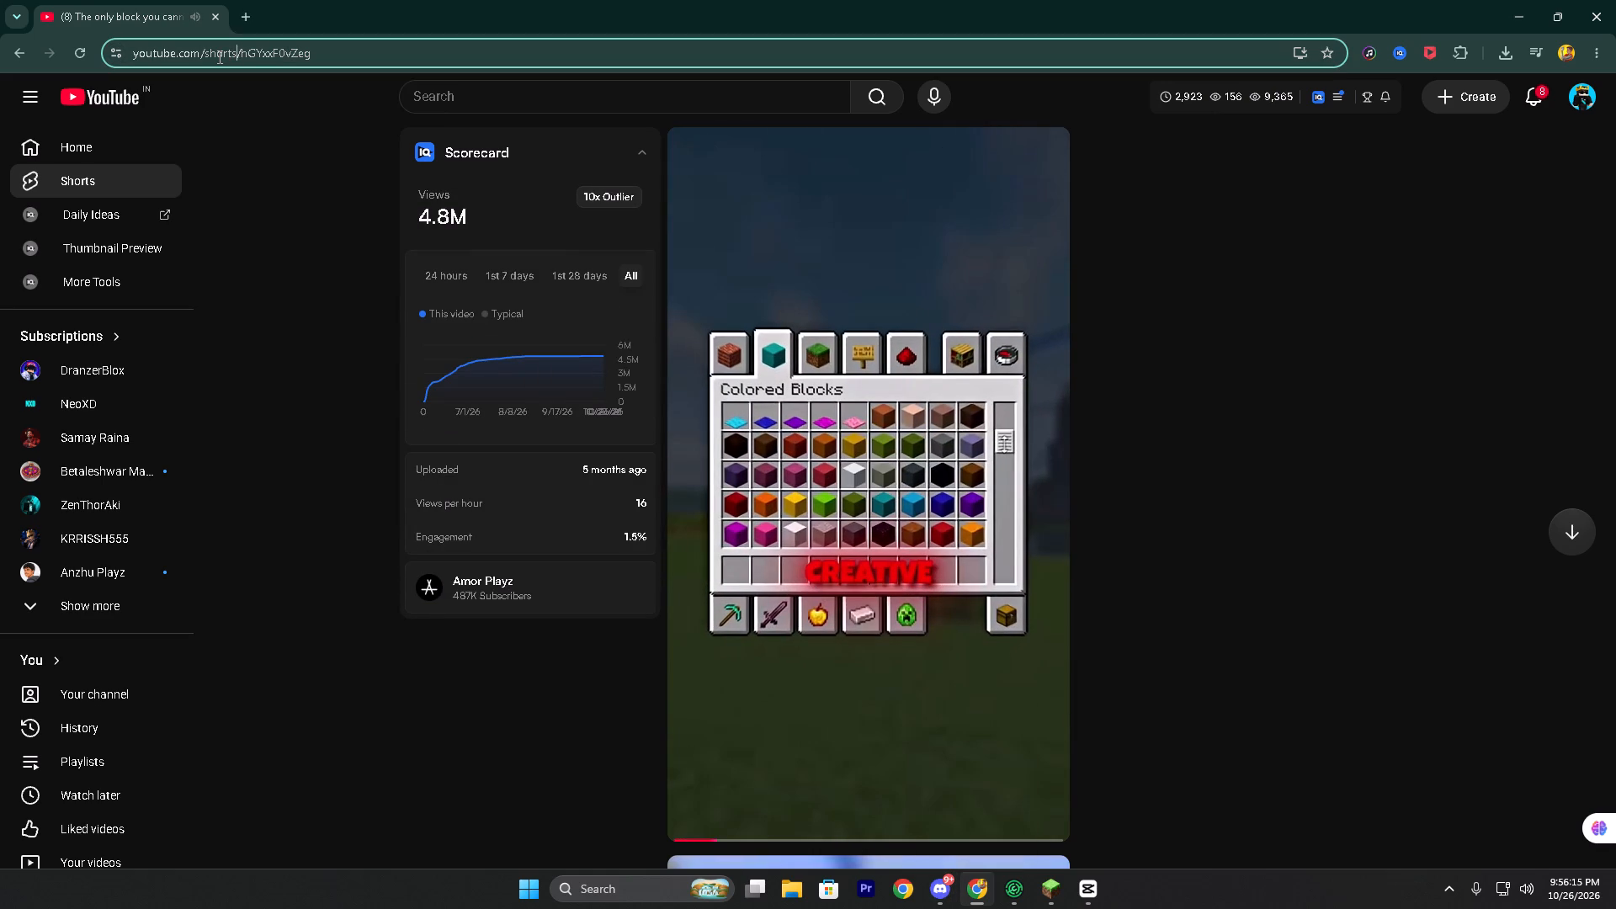
drag(218, 56, 205, 53)
click(205, 53)
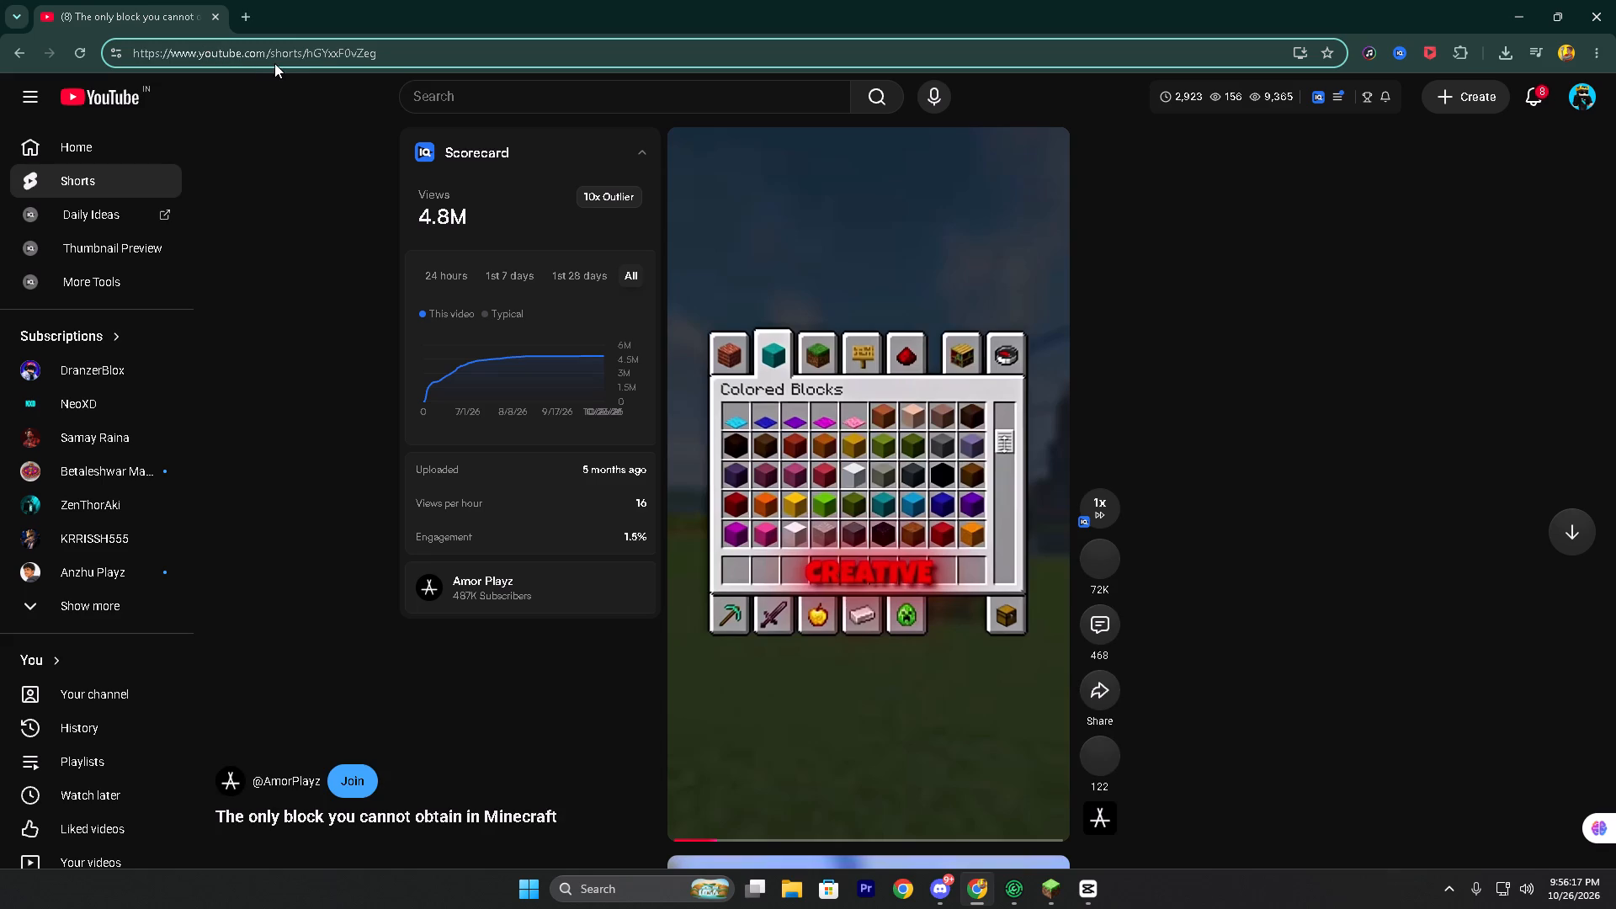
double_click(296, 52)
text(video)
key(Return)
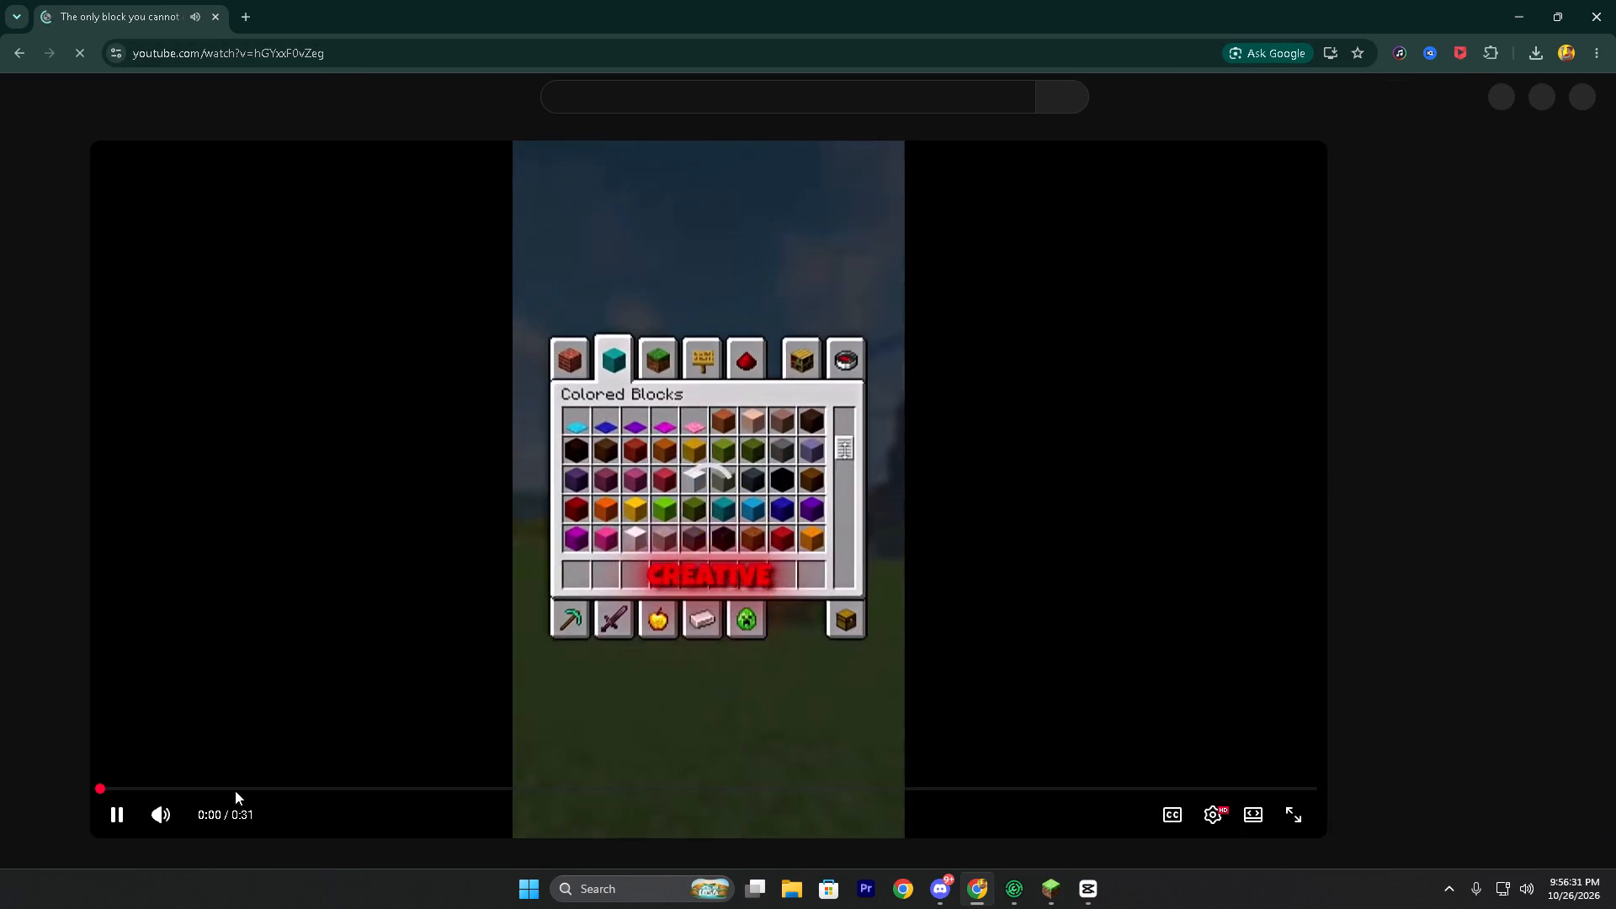
click(112, 814)
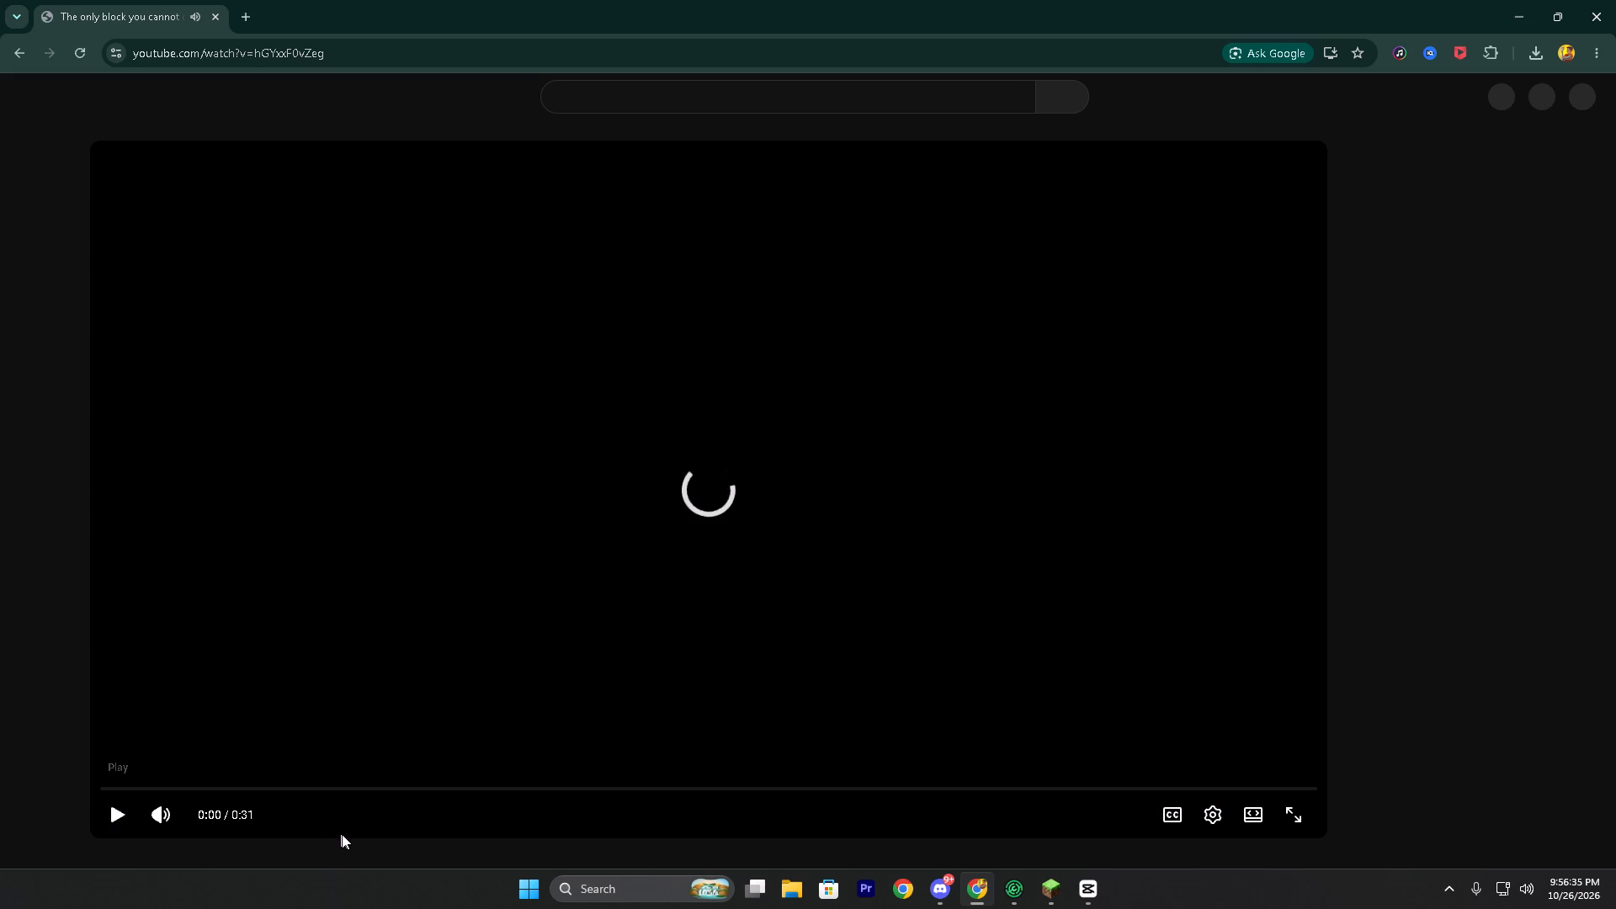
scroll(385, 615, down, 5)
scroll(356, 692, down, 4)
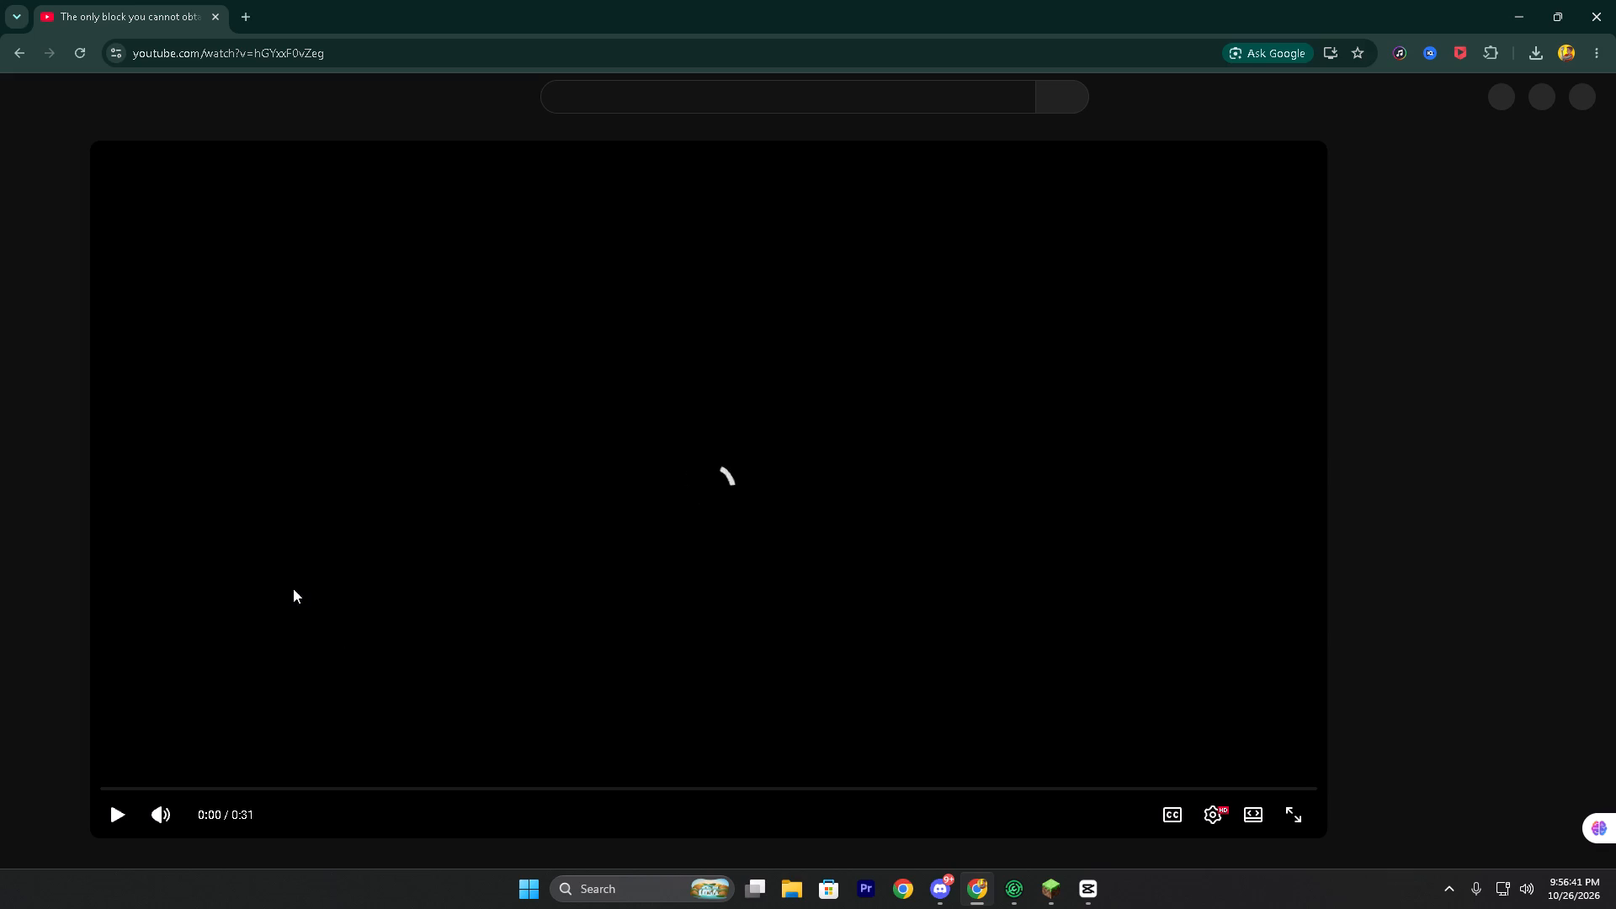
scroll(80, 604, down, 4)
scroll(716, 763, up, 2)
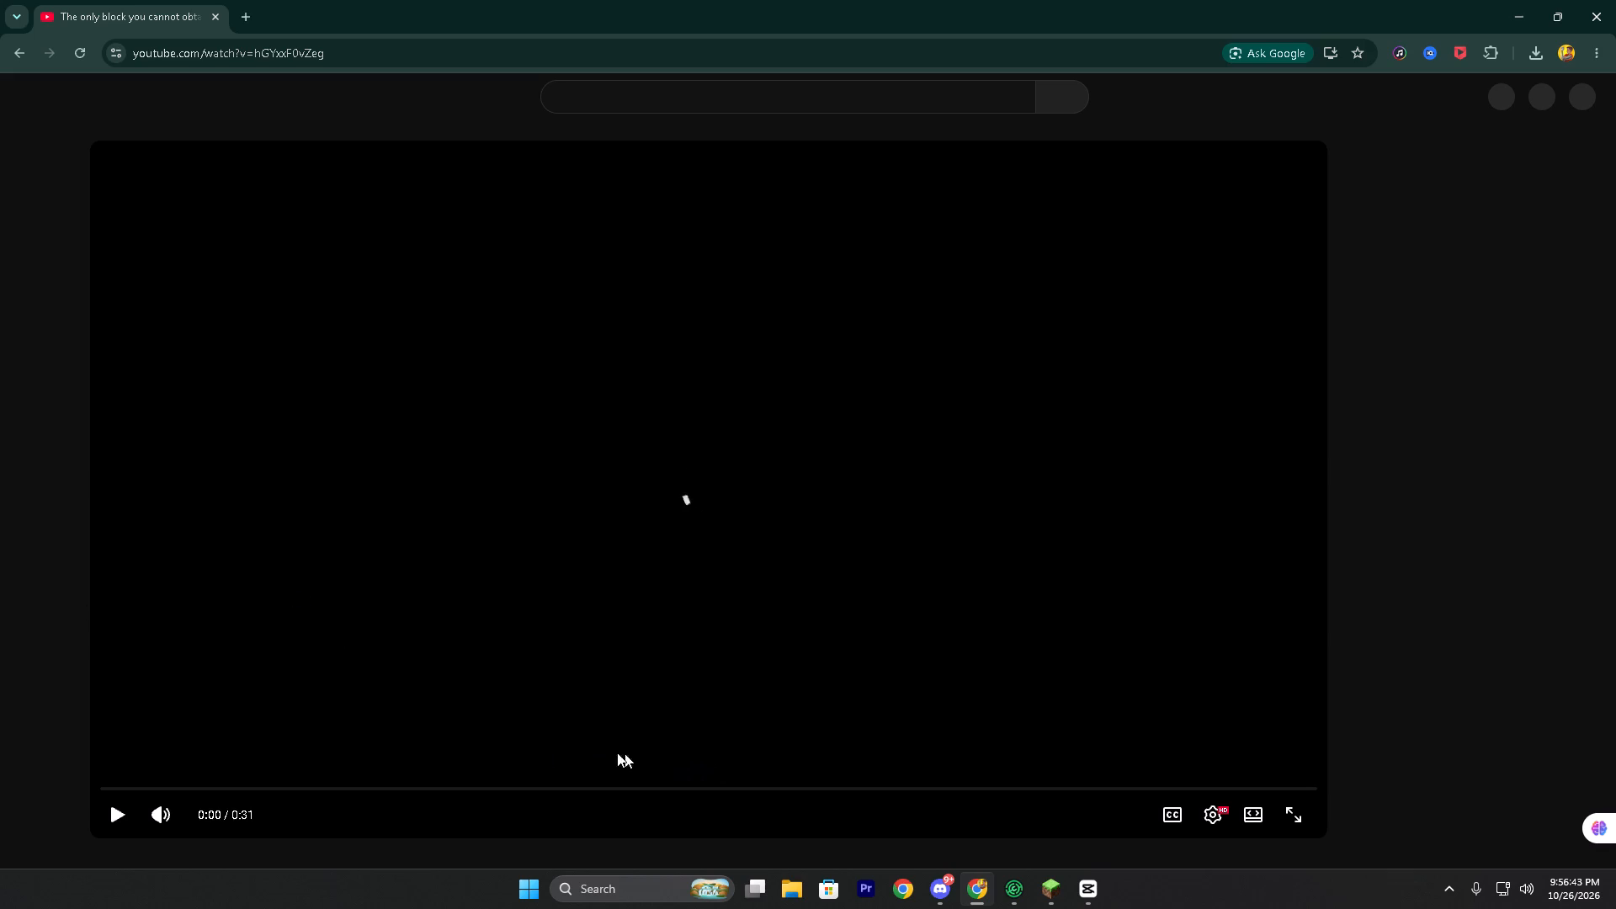
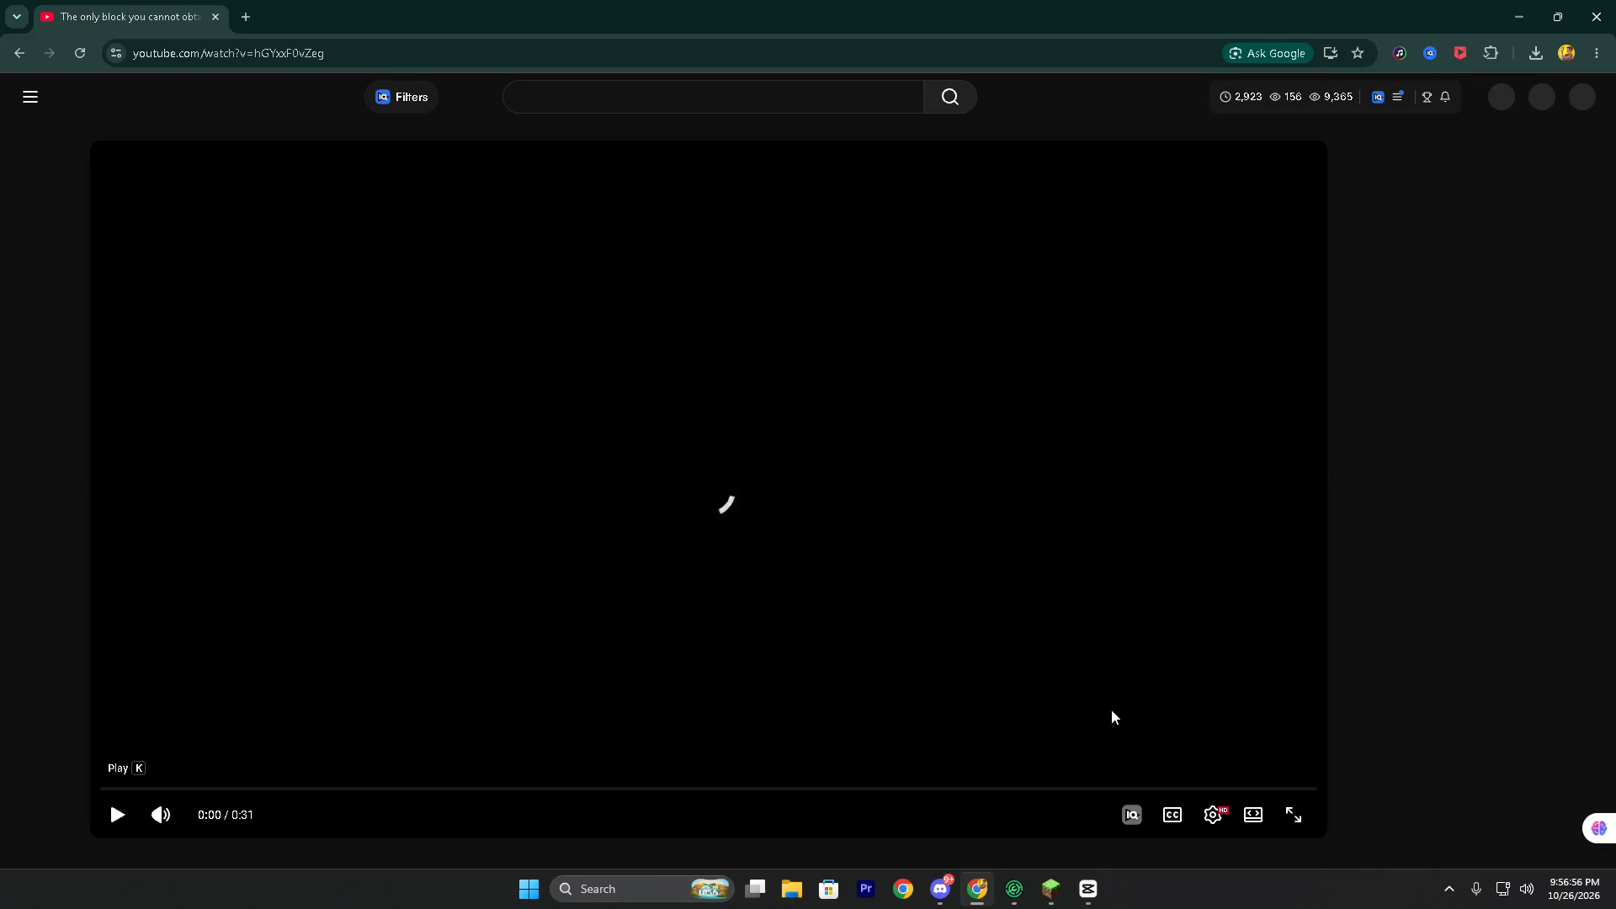
Pause "The only block you cannot obtain in Minecraft" and download it as a 1080p MP4 with the Addoncrop extension.
scroll(1111, 710, up, 4)
scroll(1042, 691, down, 5)
scroll(917, 451, up, 4)
scroll(672, 233, down, 4)
scroll(417, 628, down, 2)
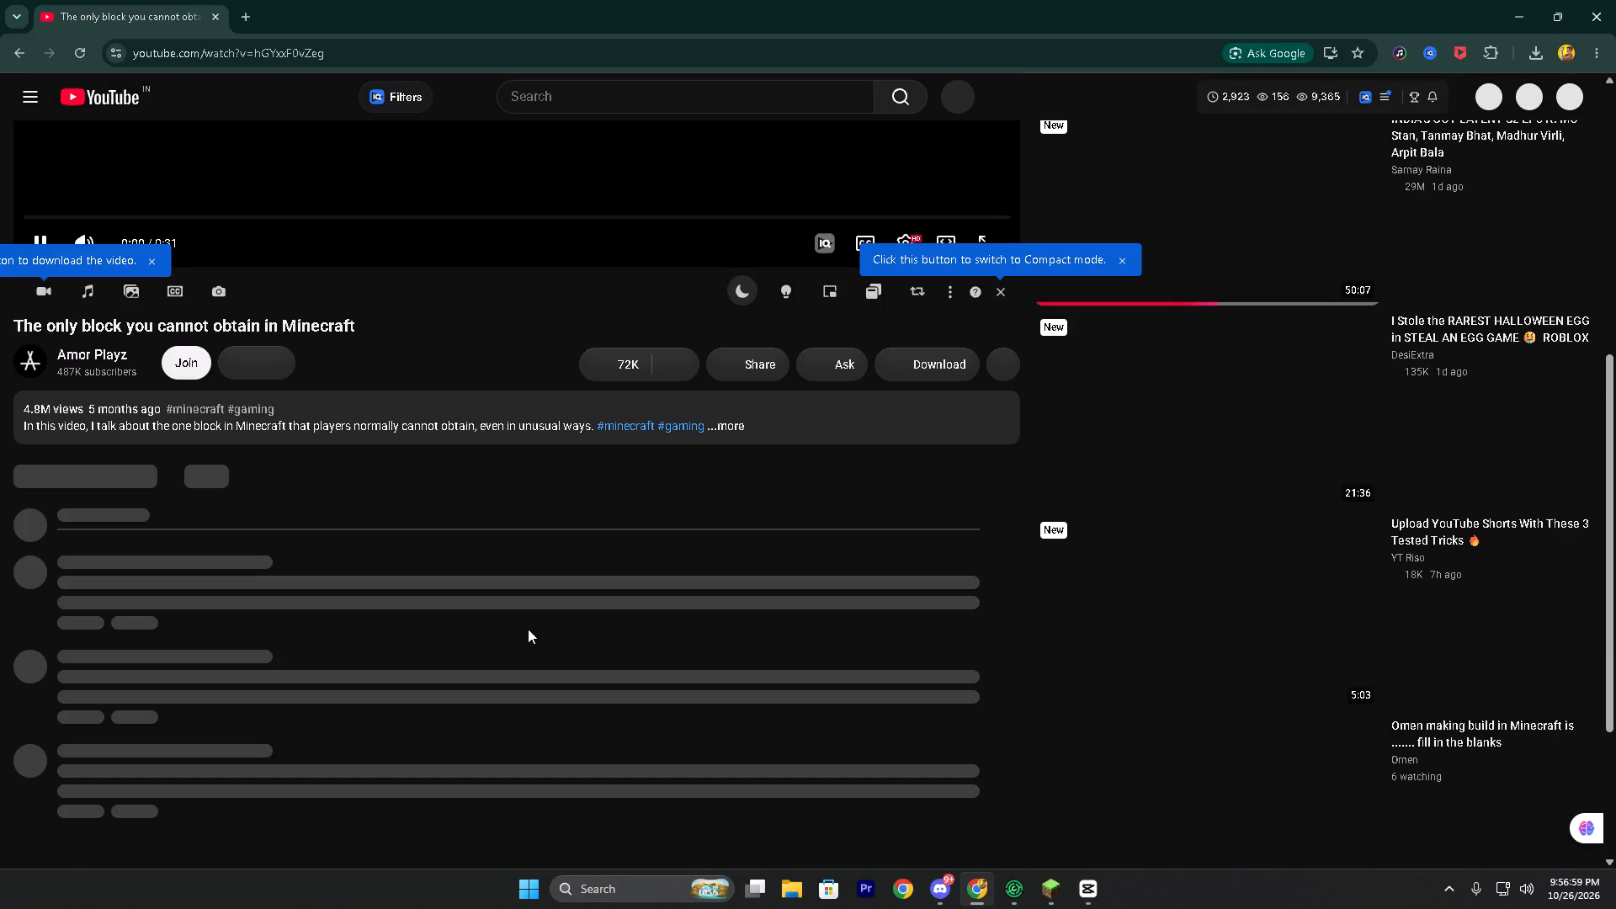
scroll(242, 433, up, 2)
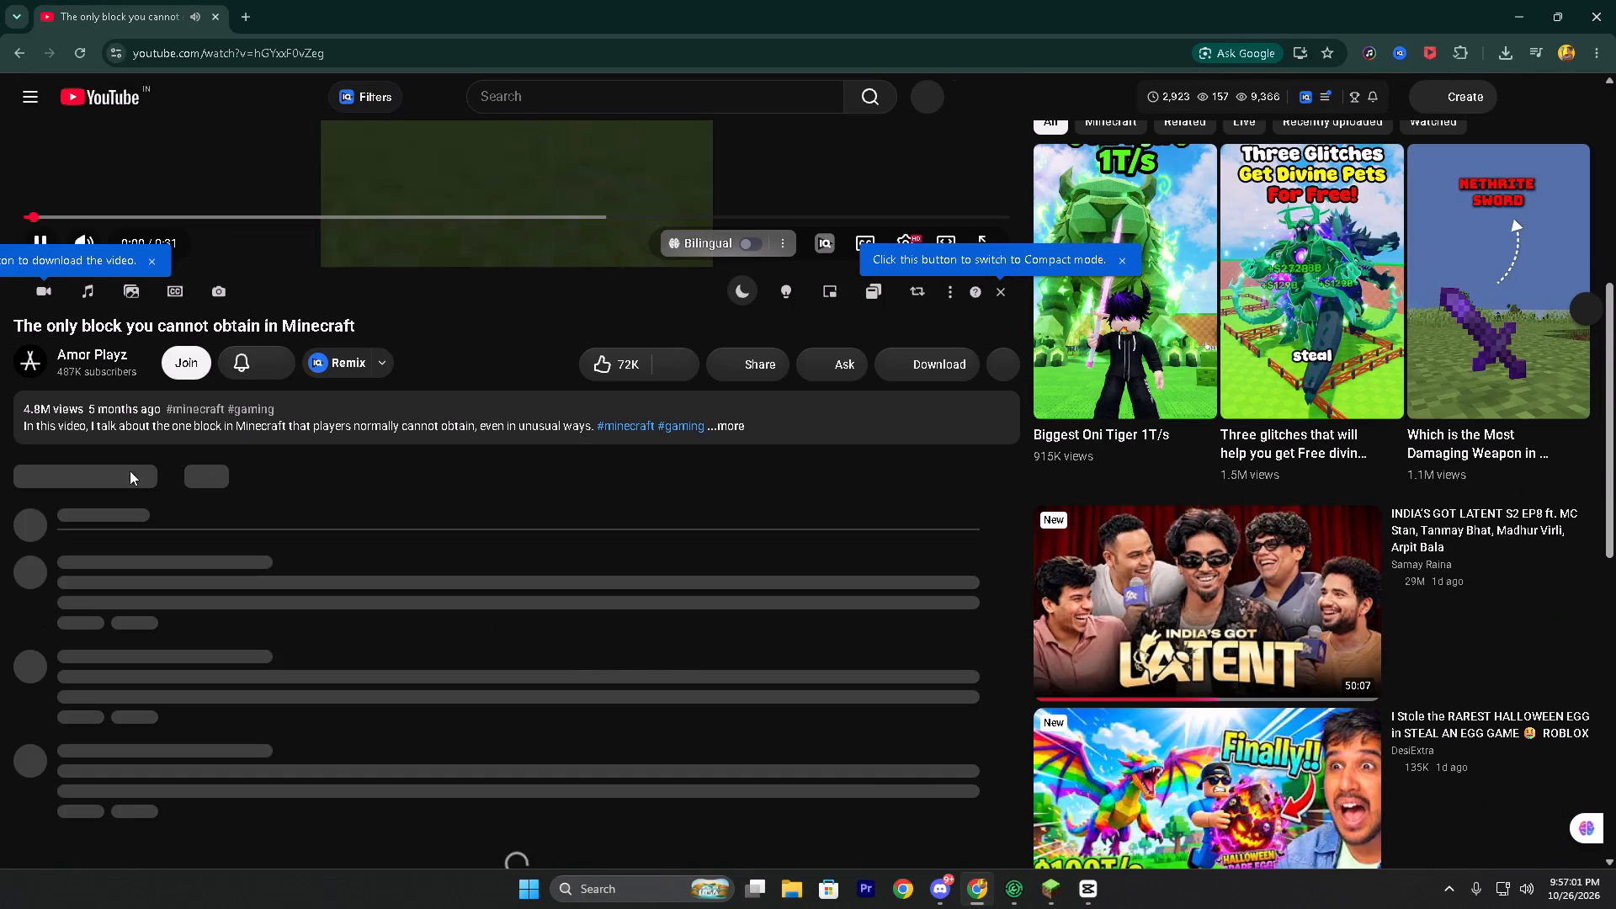
click(35, 797)
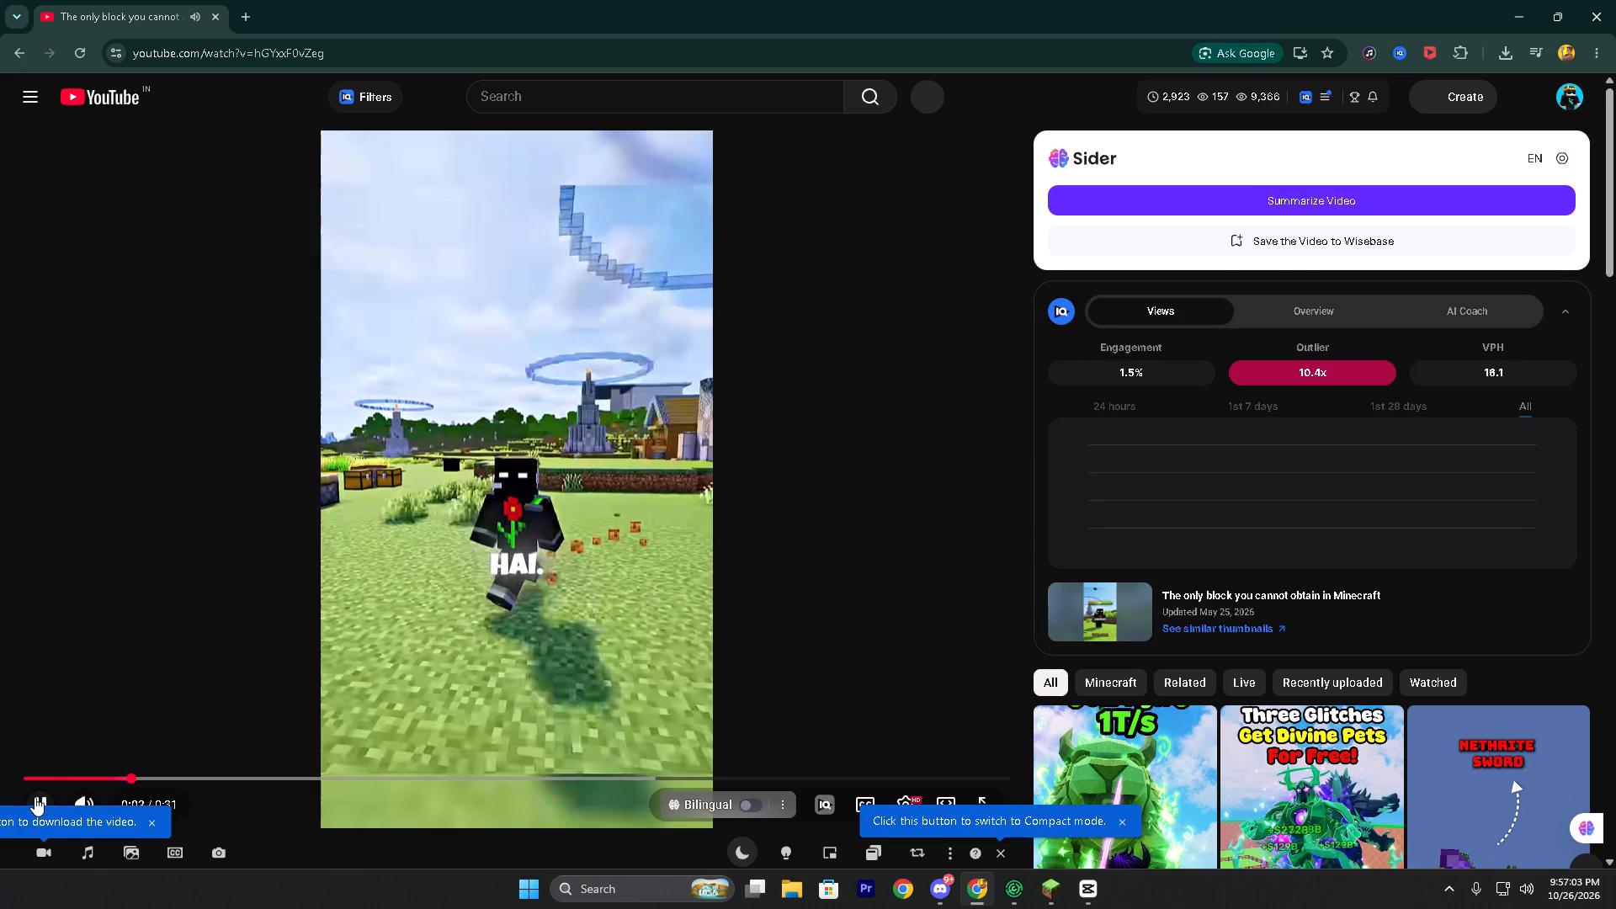
triple_click(49, 853)
click(49, 853)
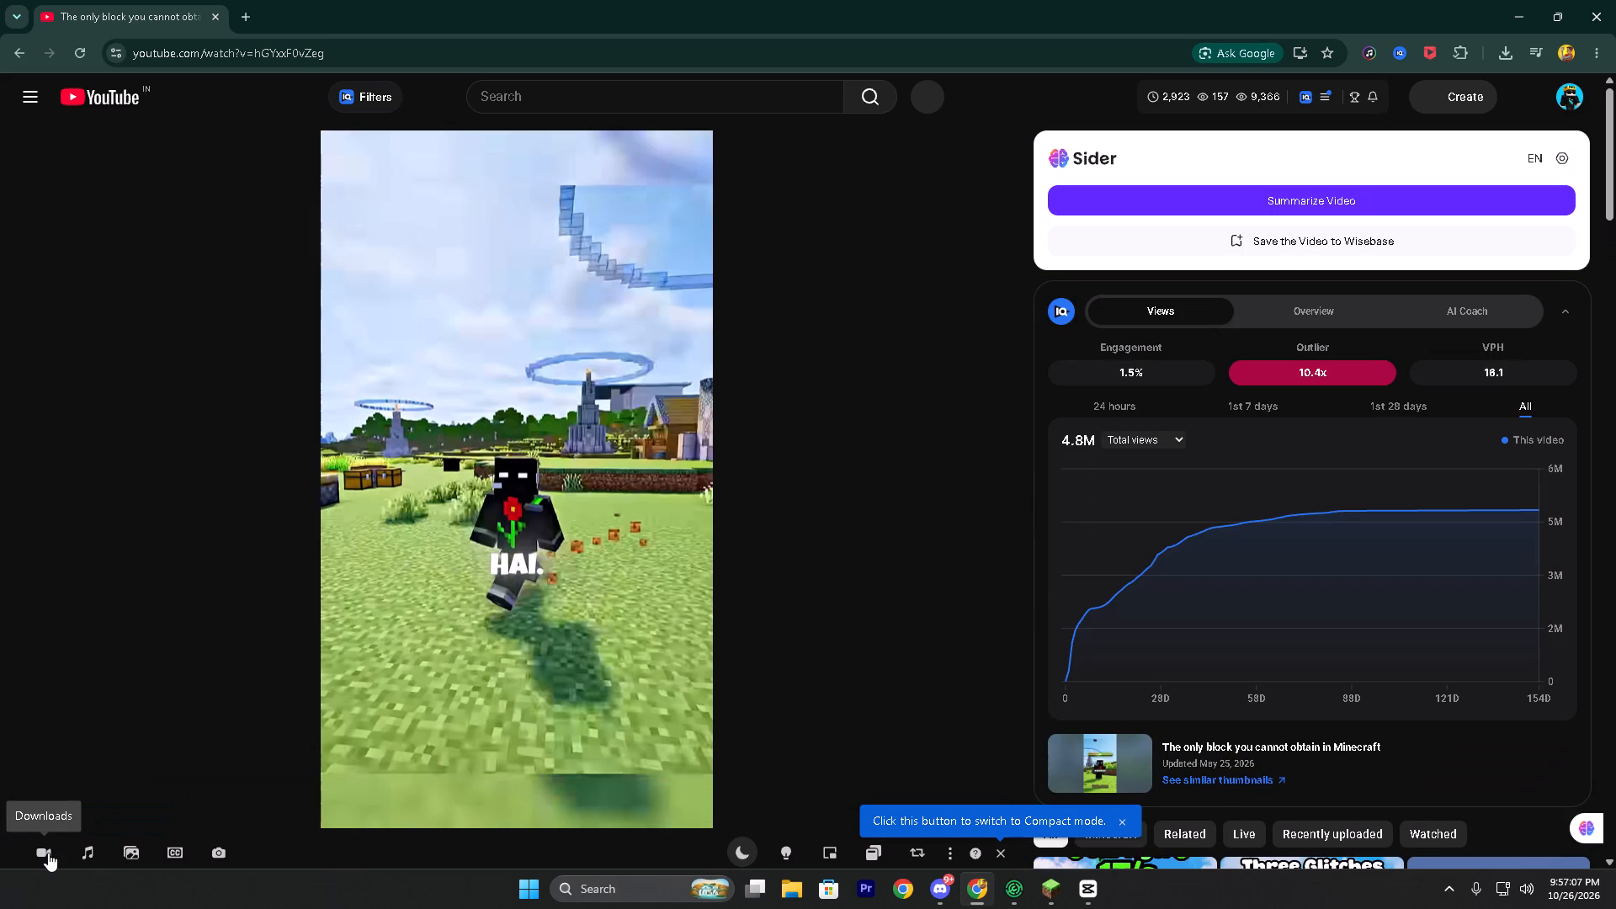
double_click(42, 849)
scroll(48, 848, down, 1)
click(42, 567)
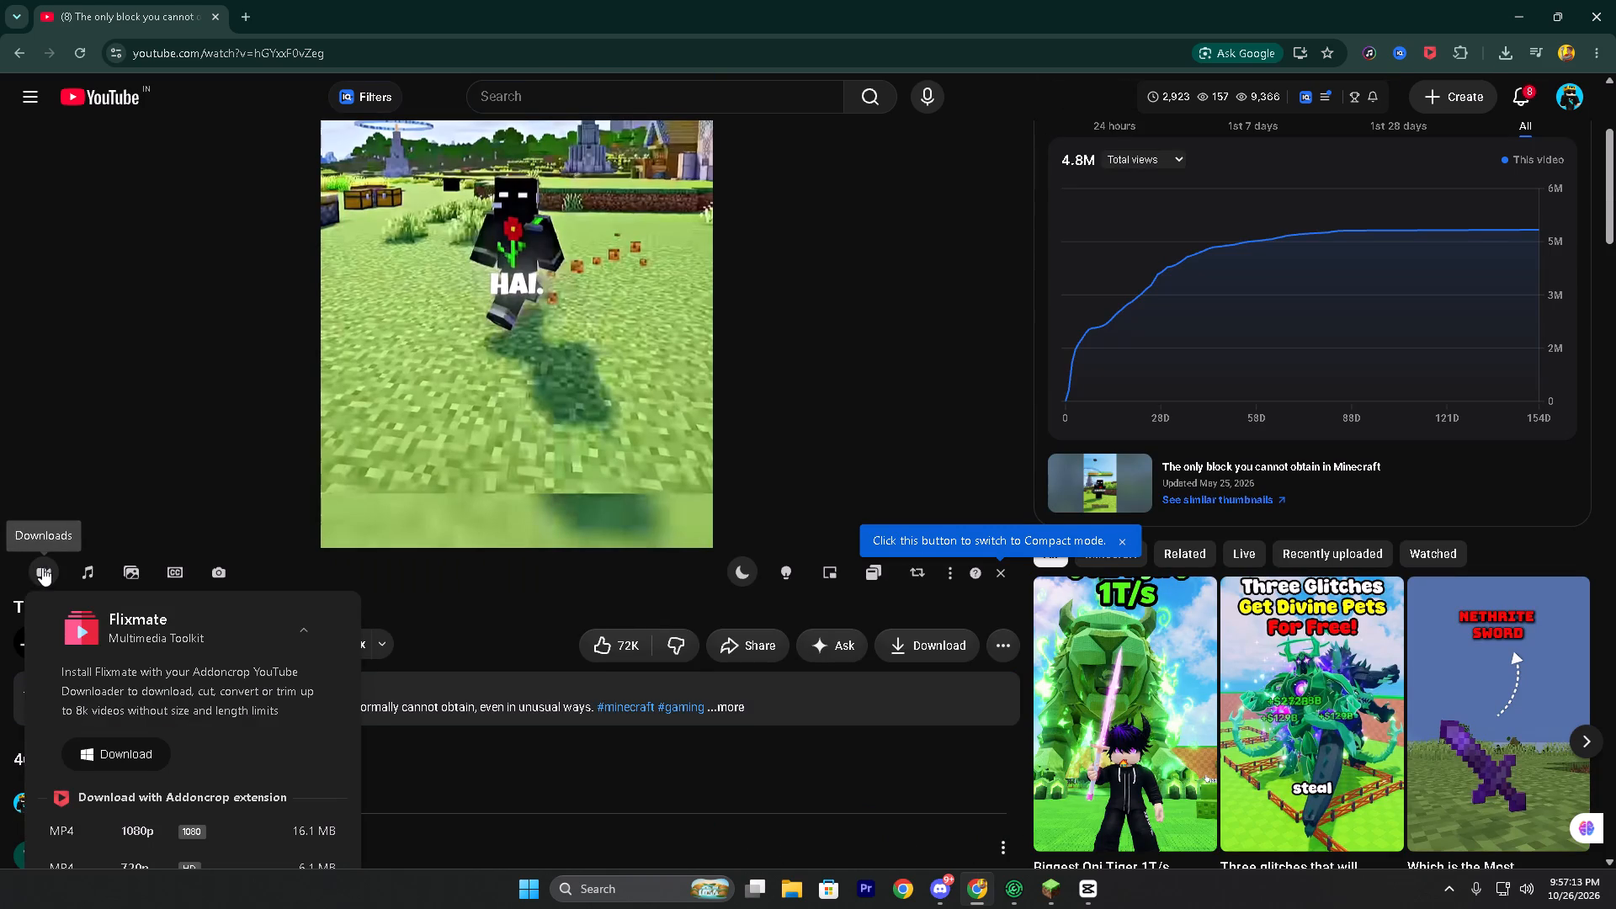
scroll(136, 714, down, 1)
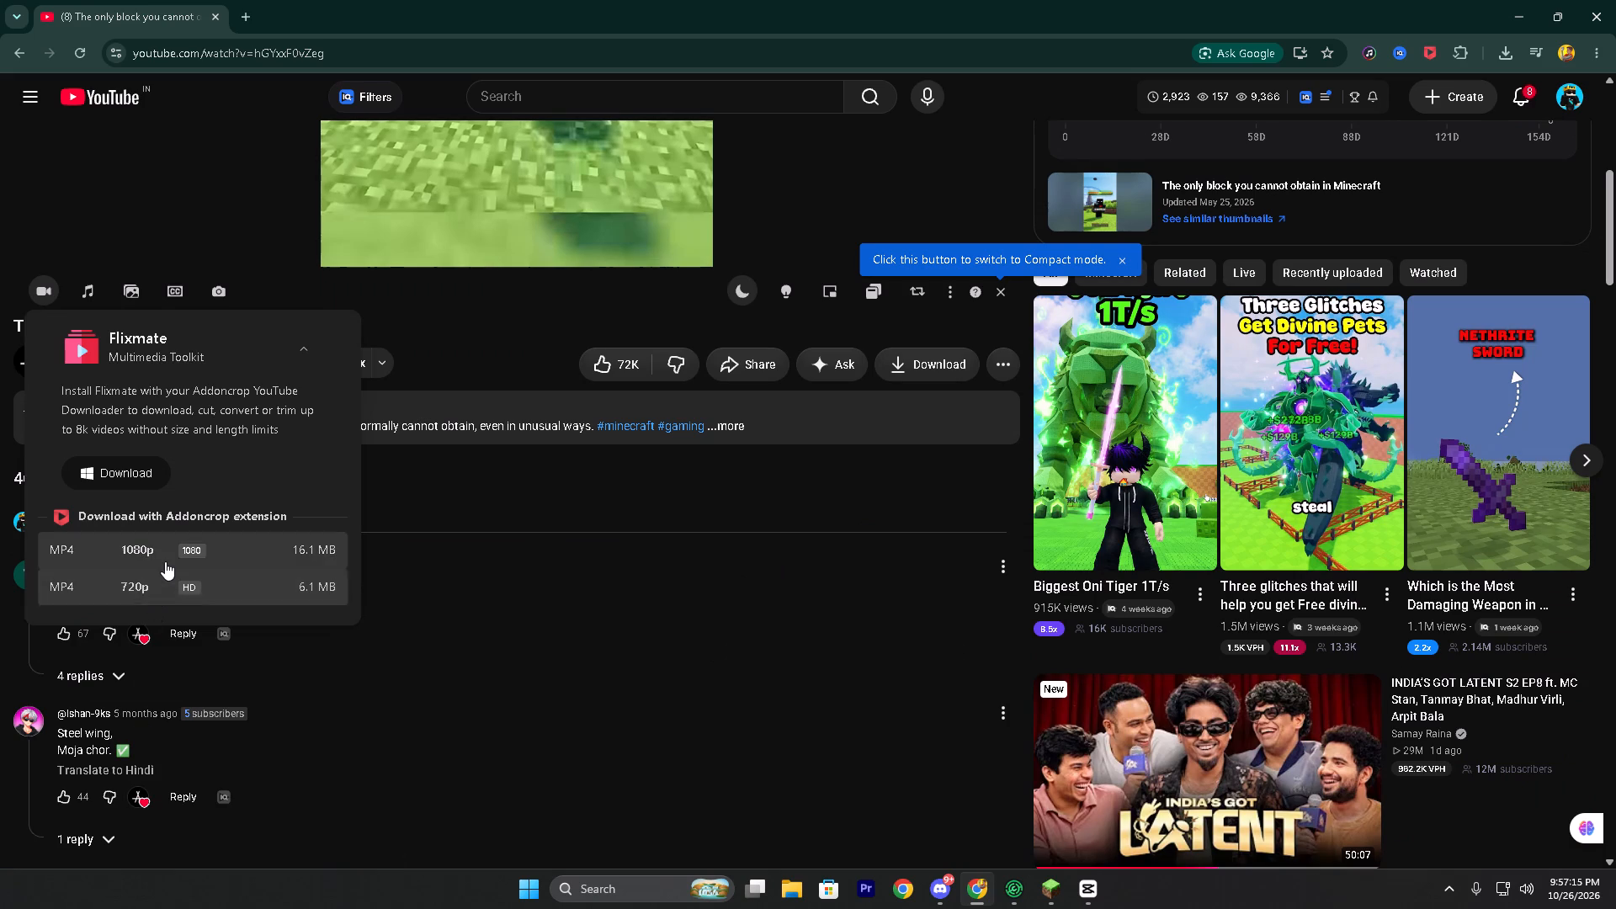
double_click(167, 558)
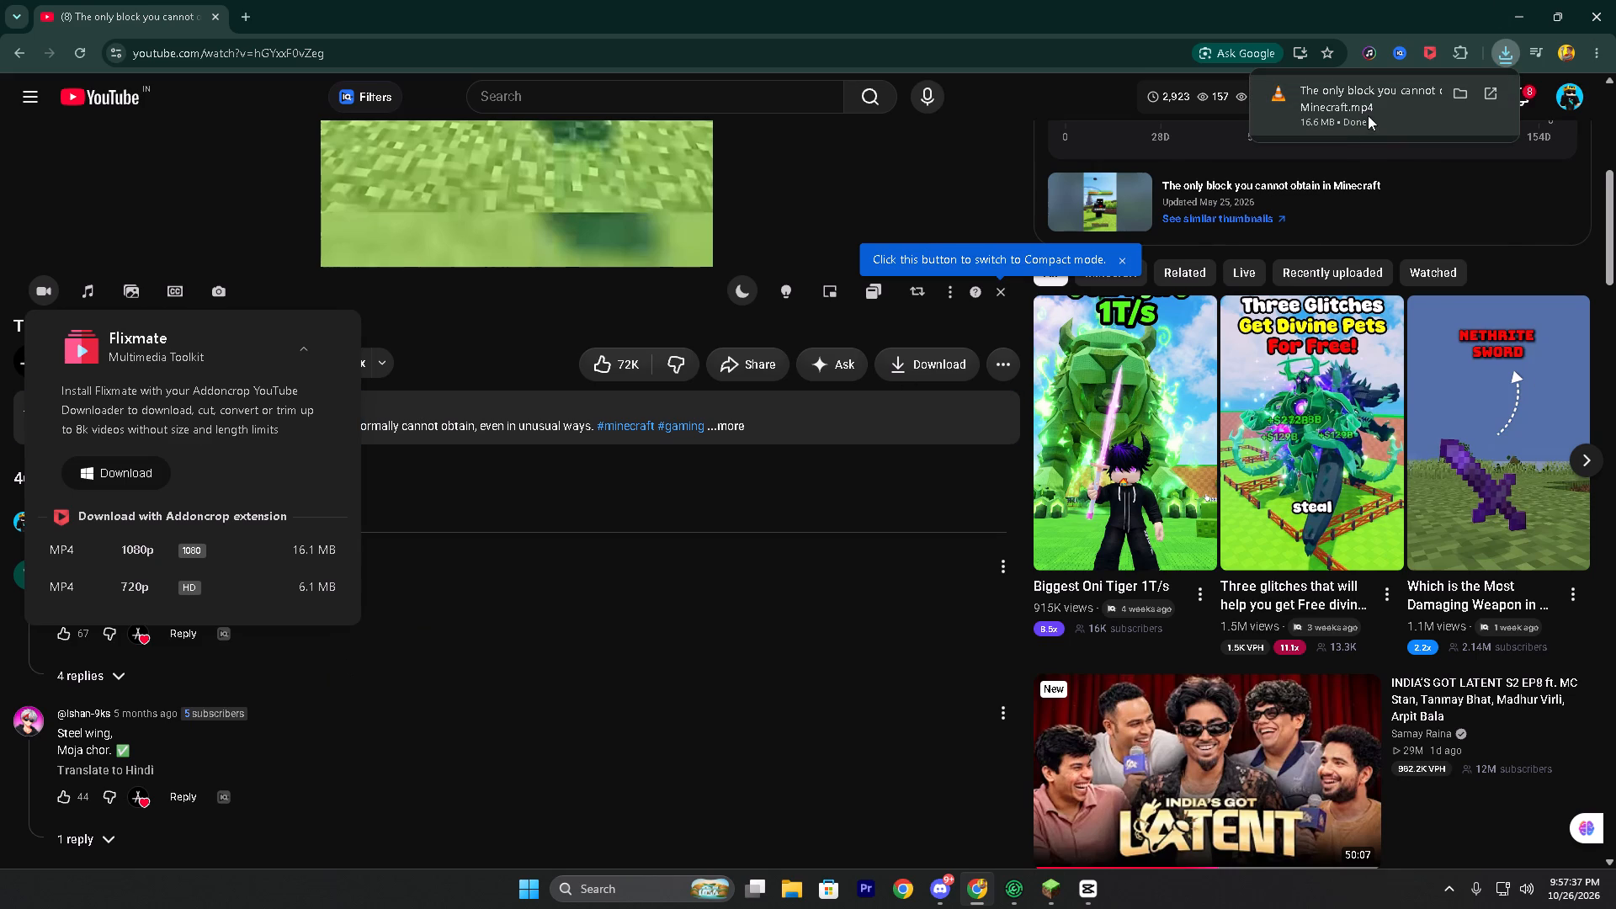
Bring the downloaded MP4 into CapCut's Timeline 01, placing it on a new top video track starting at the playhead, 00:02:41:14.
drag(1365, 108, 1066, 908)
drag(1066, 908, 1080, 890)
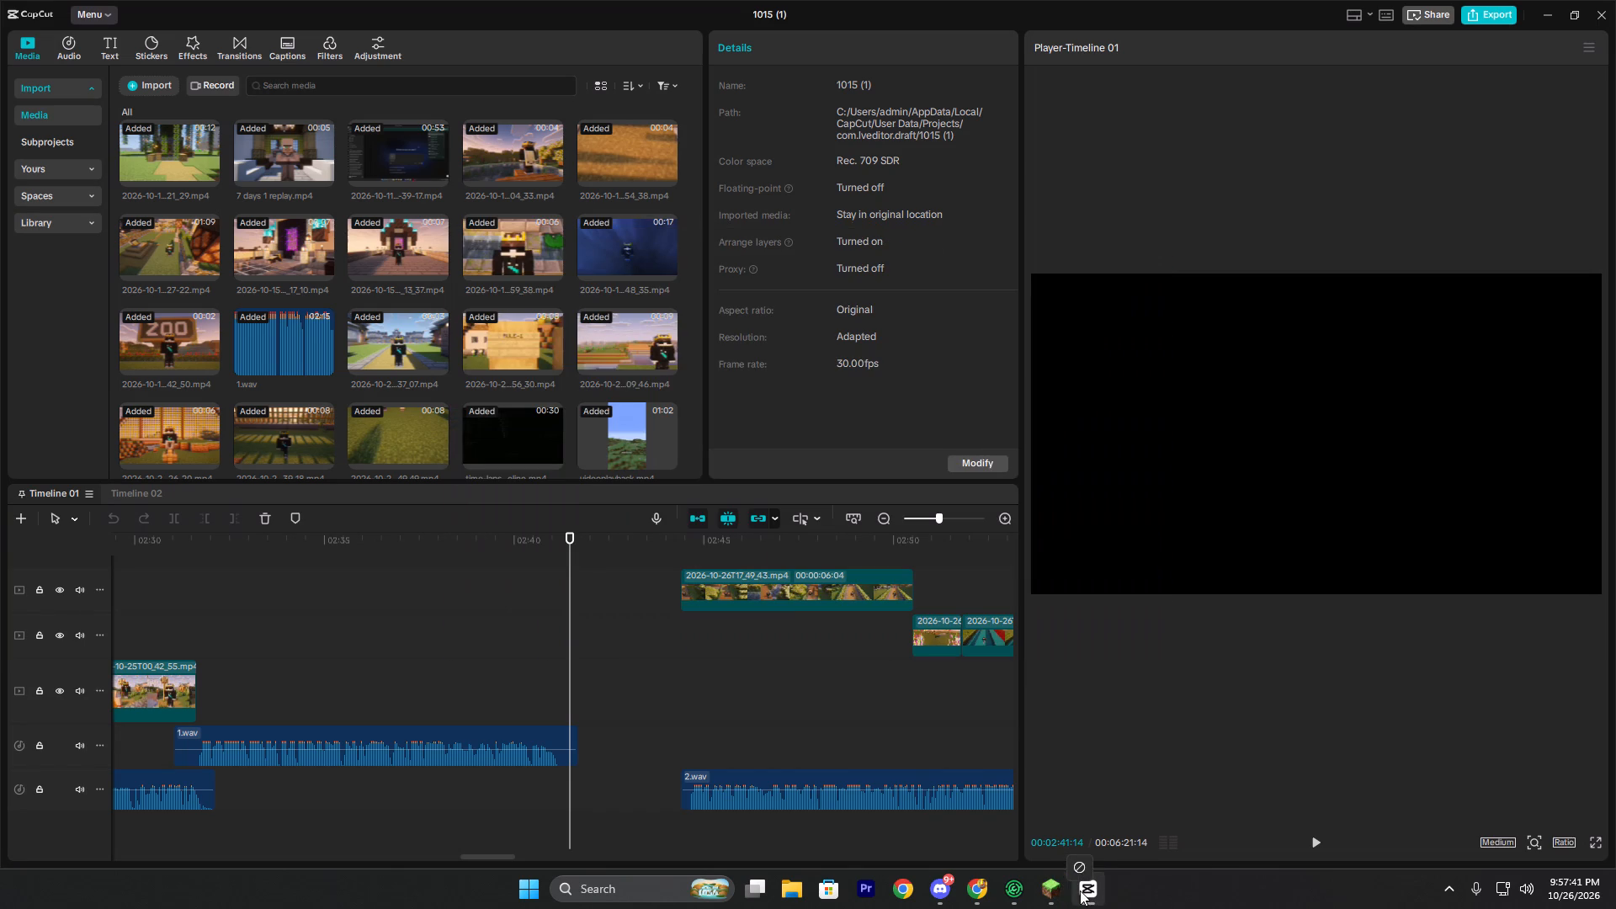
drag(1080, 890, 839, 752)
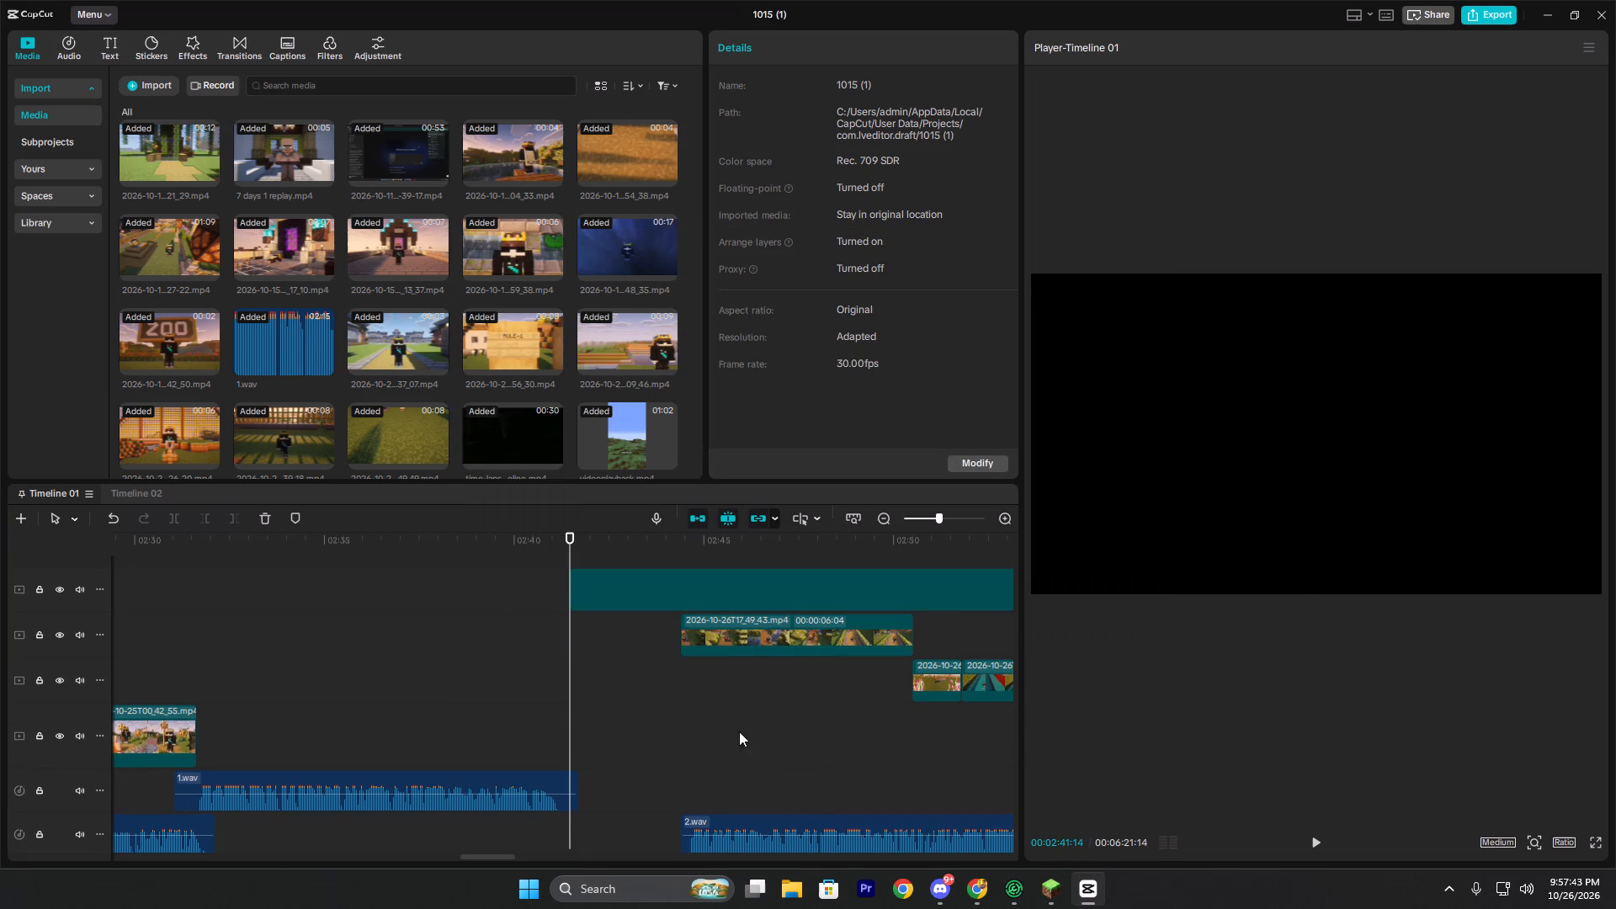
click(506, 659)
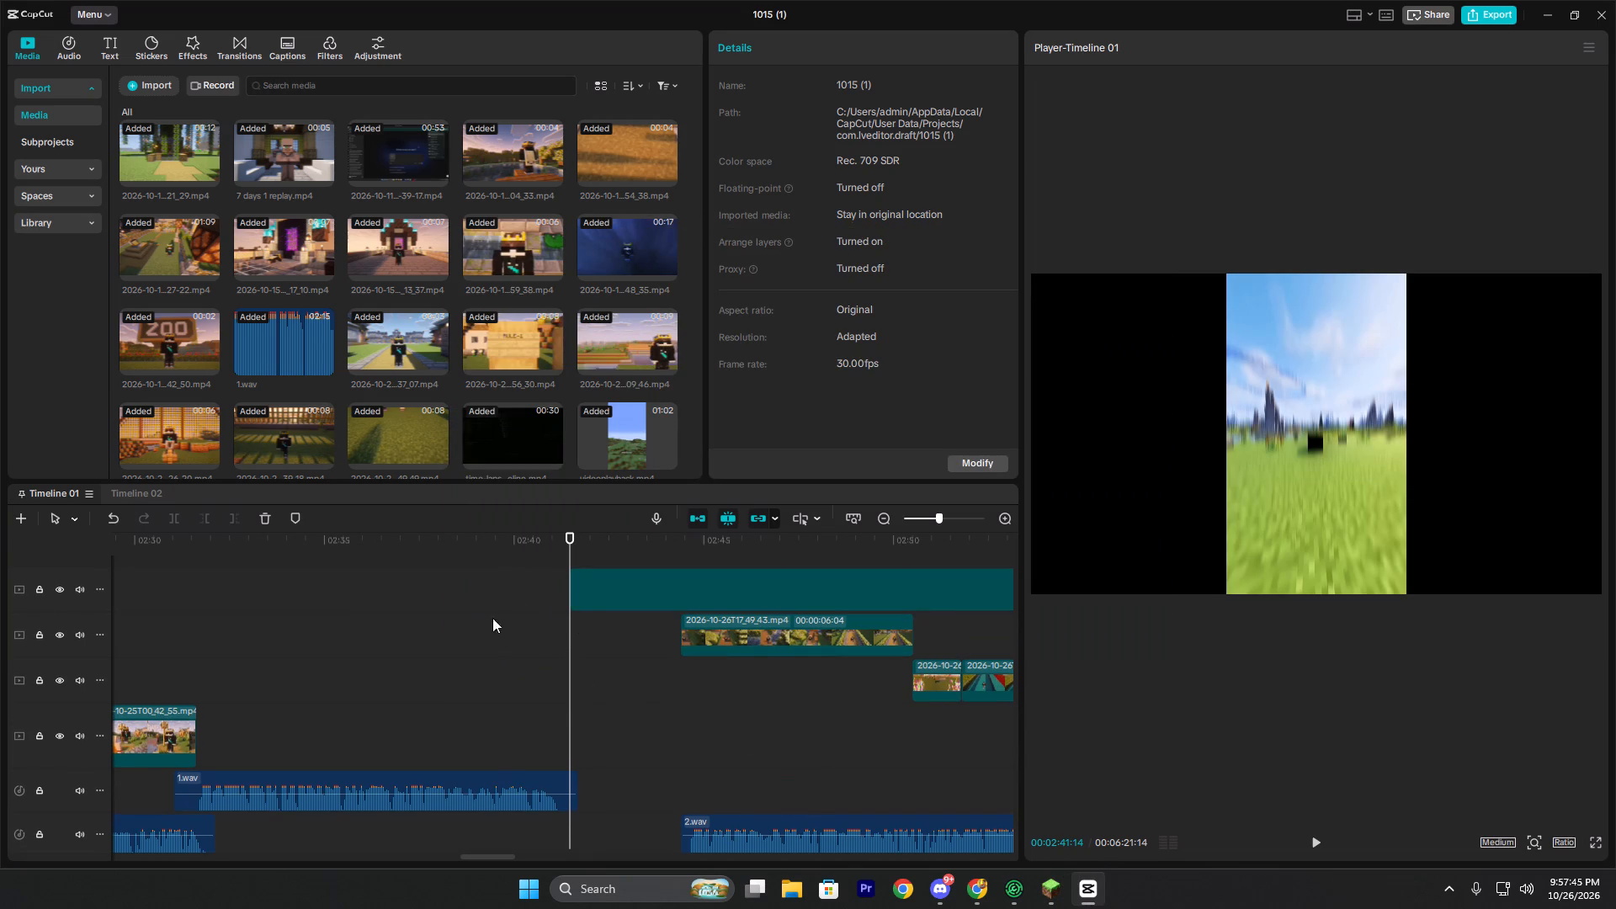
Switch back to Chrome and open the Windows Task Manager.
click(967, 883)
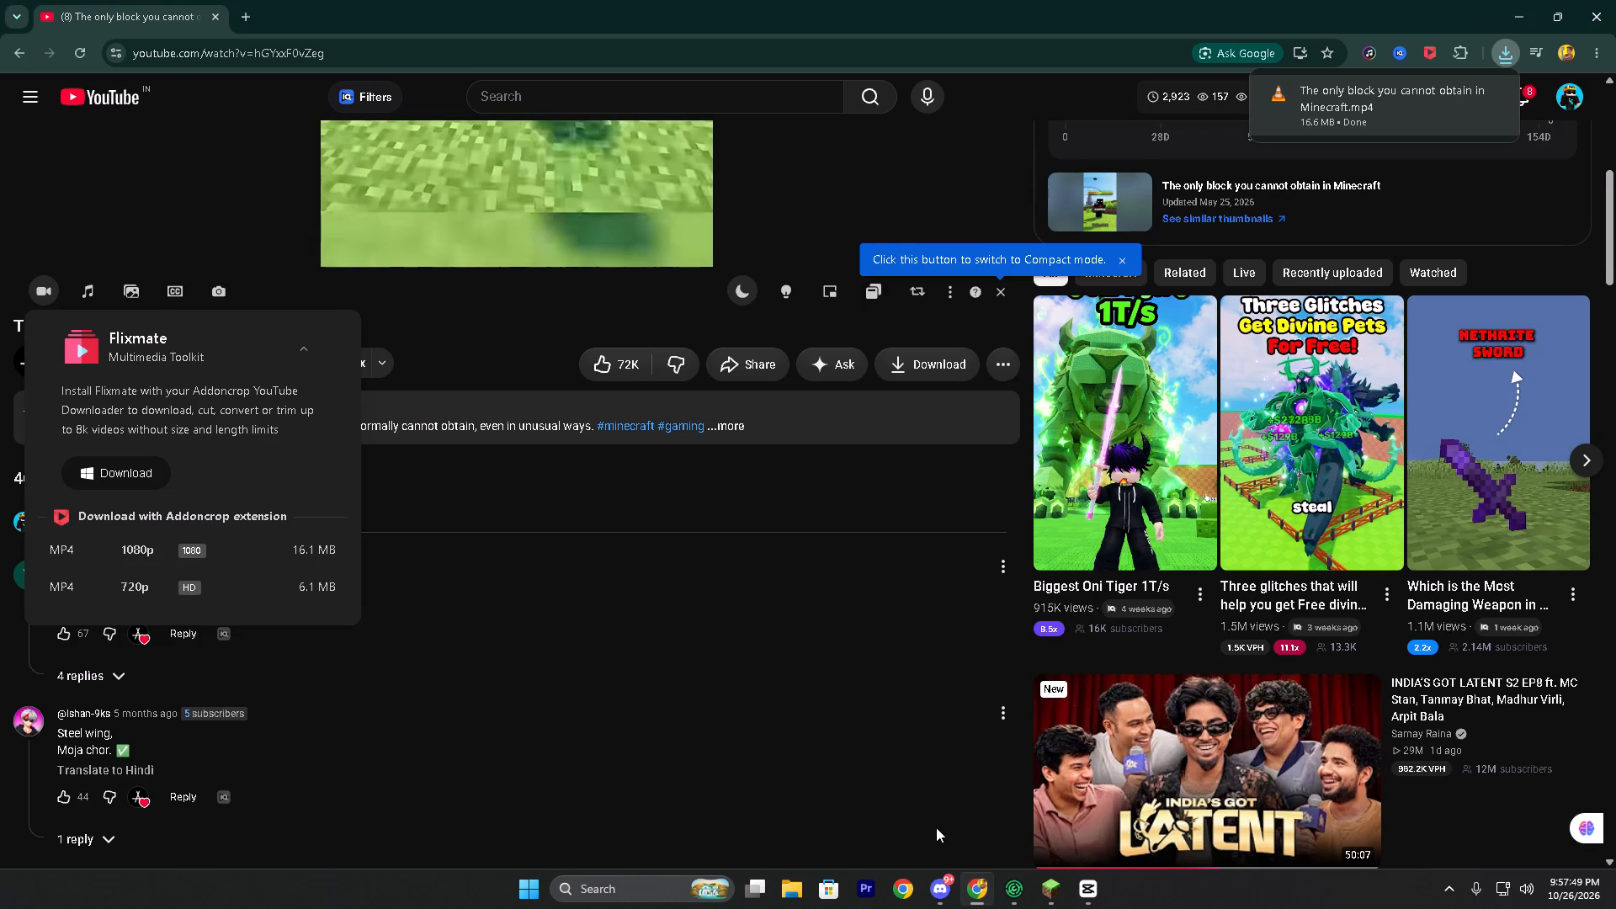
key(ctrl+shift+Escape)
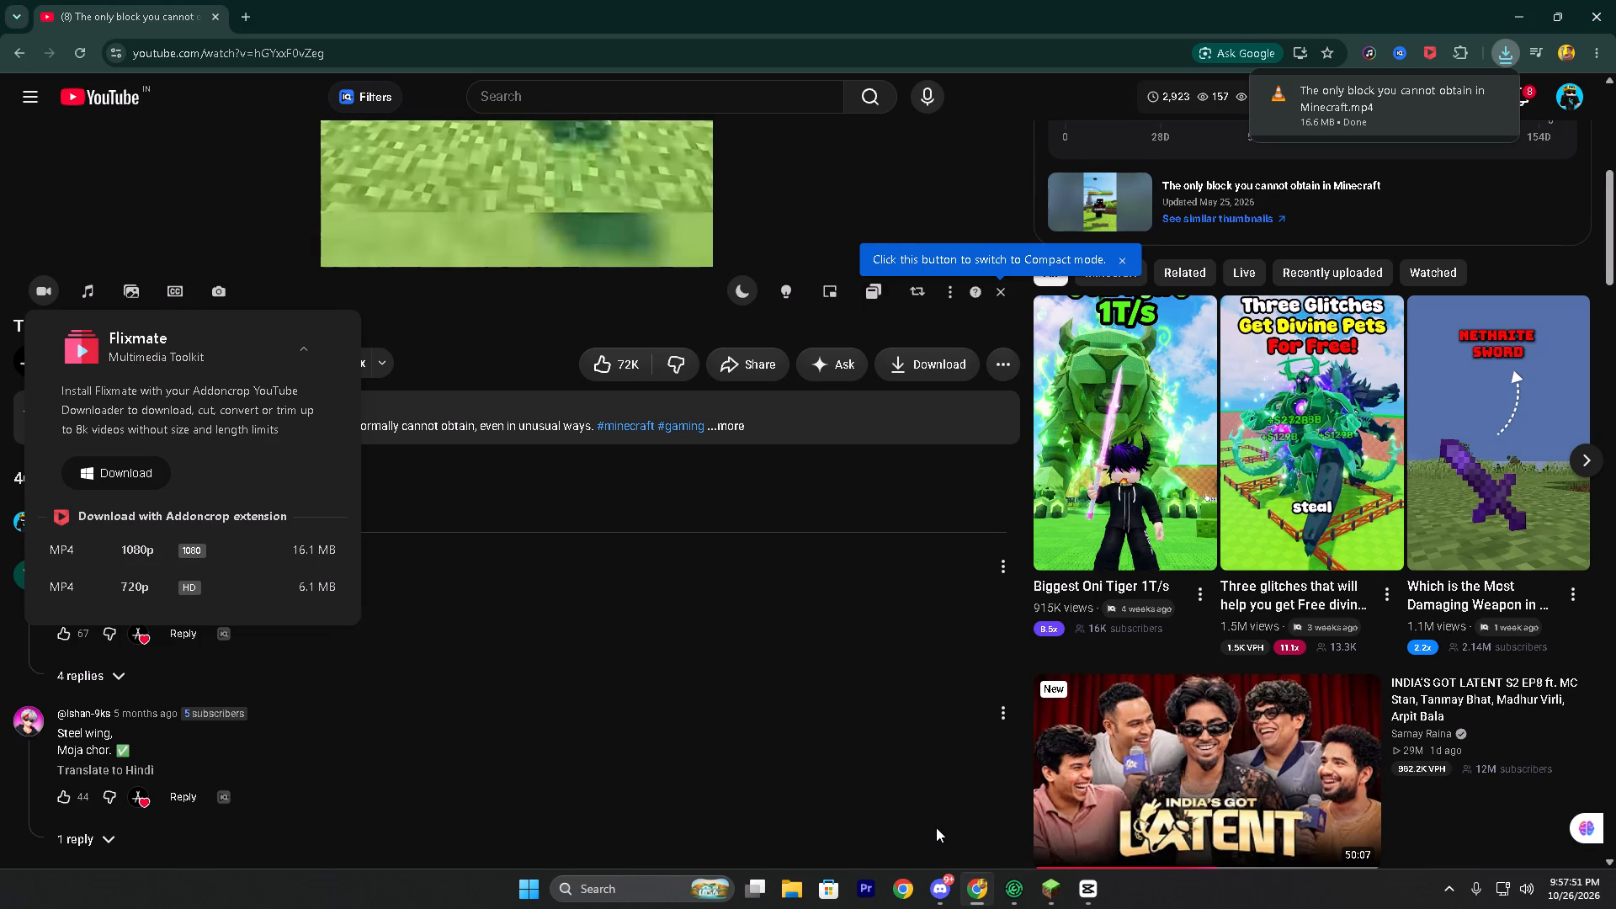
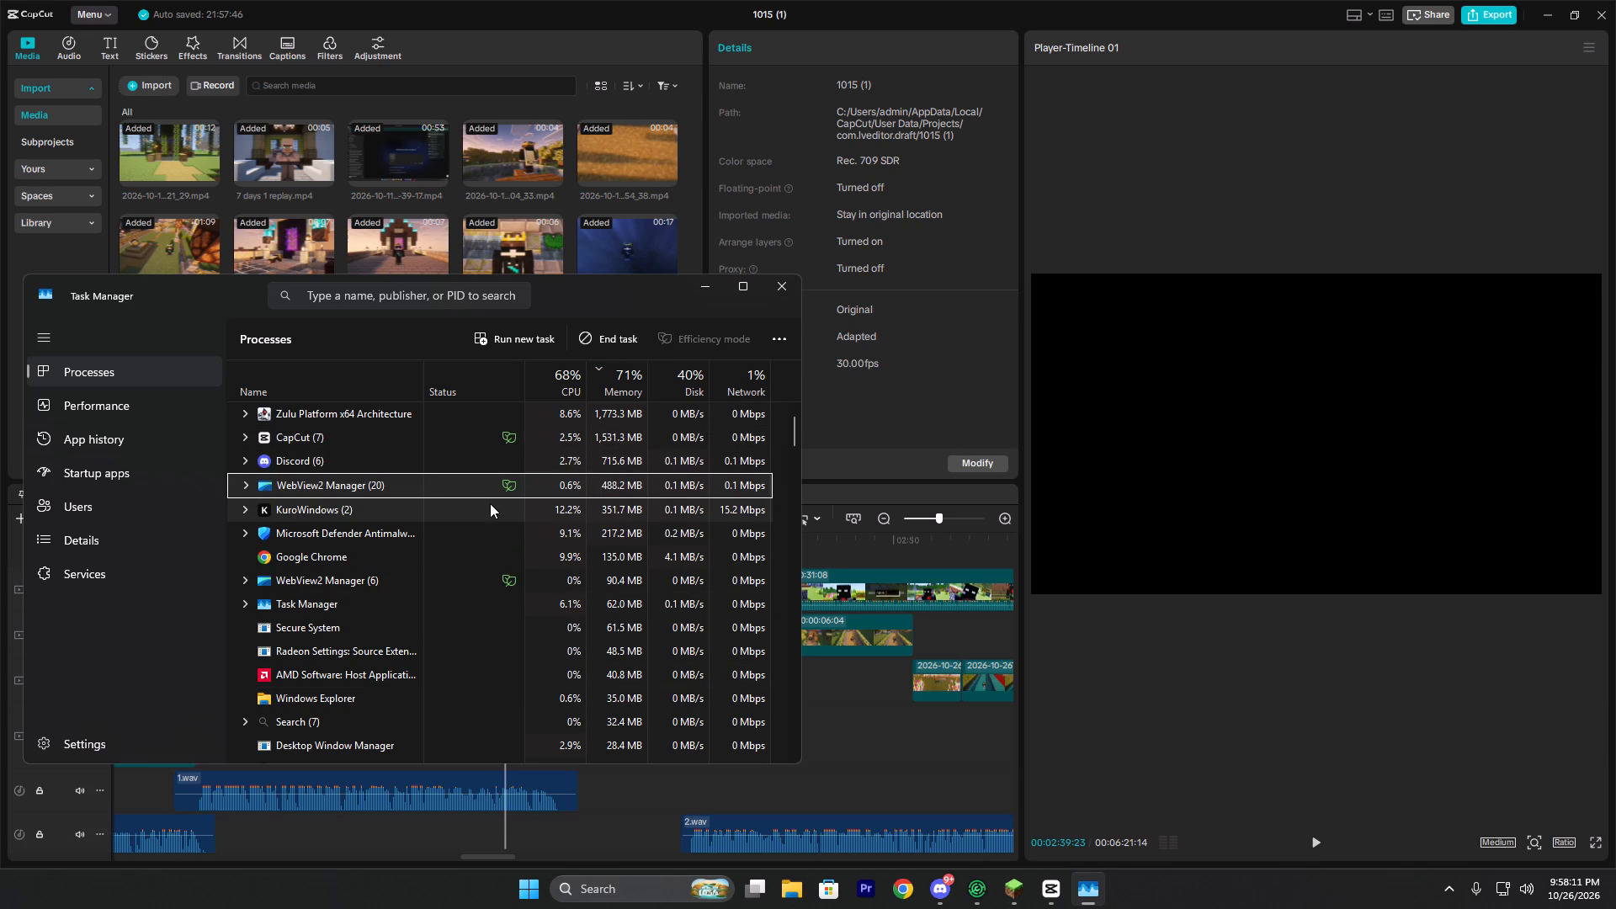
Return to CapCut and play back Timeline 01 from the end of the 1.wav narration into the opening of the downloaded Short.
click(913, 757)
drag(913, 757, 500, 688)
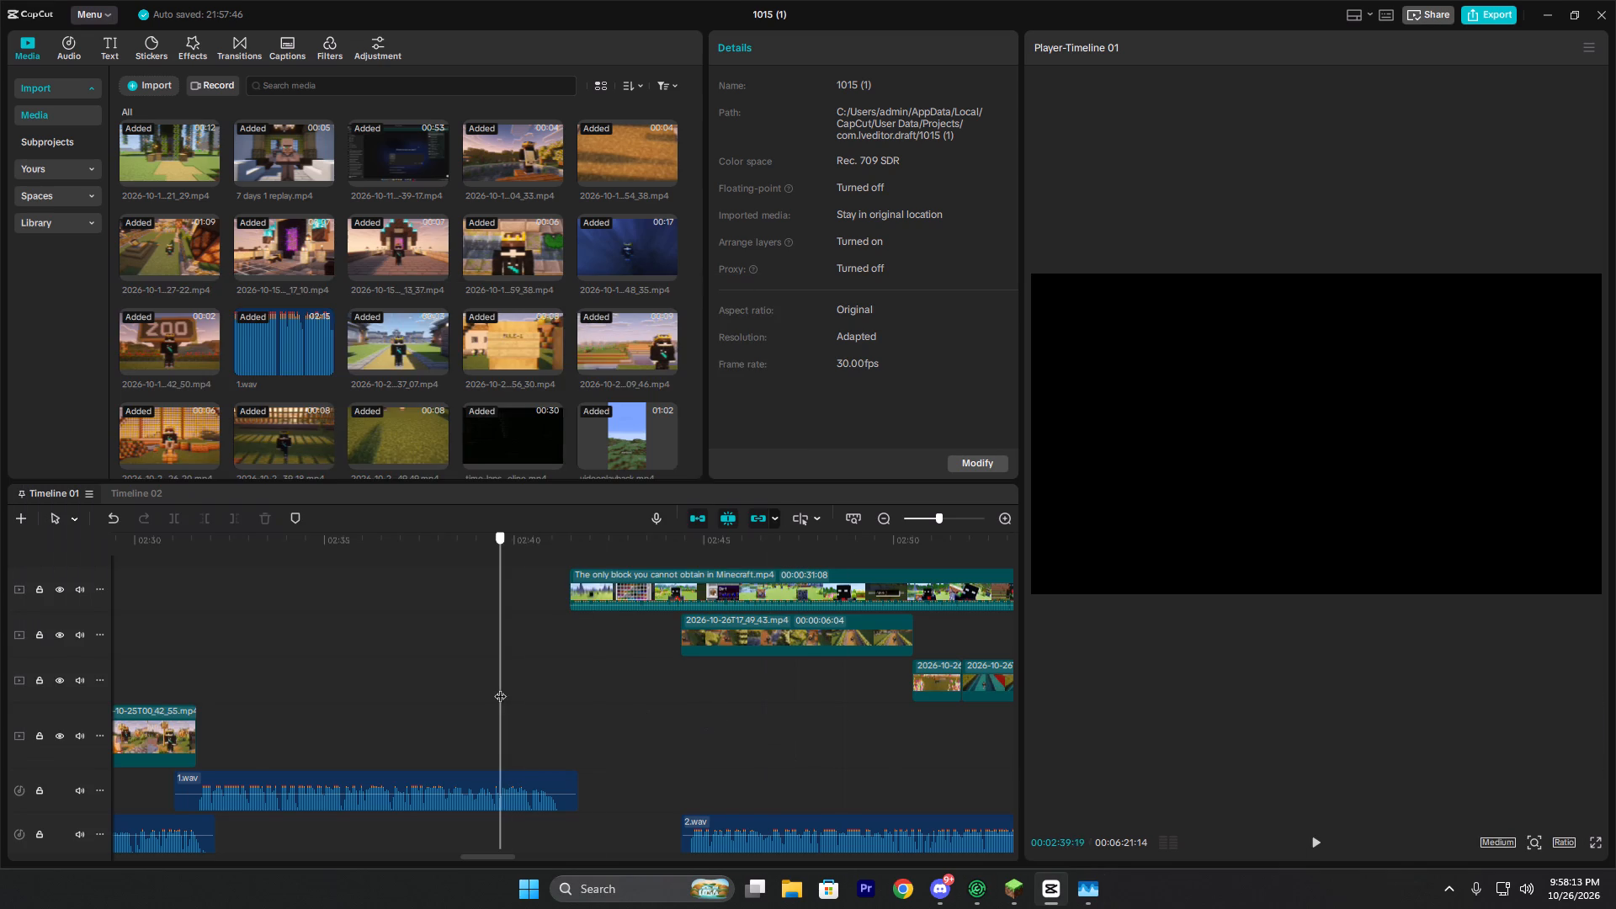
drag(500, 688, 505, 688)
drag(508, 688, 539, 695)
key(space)
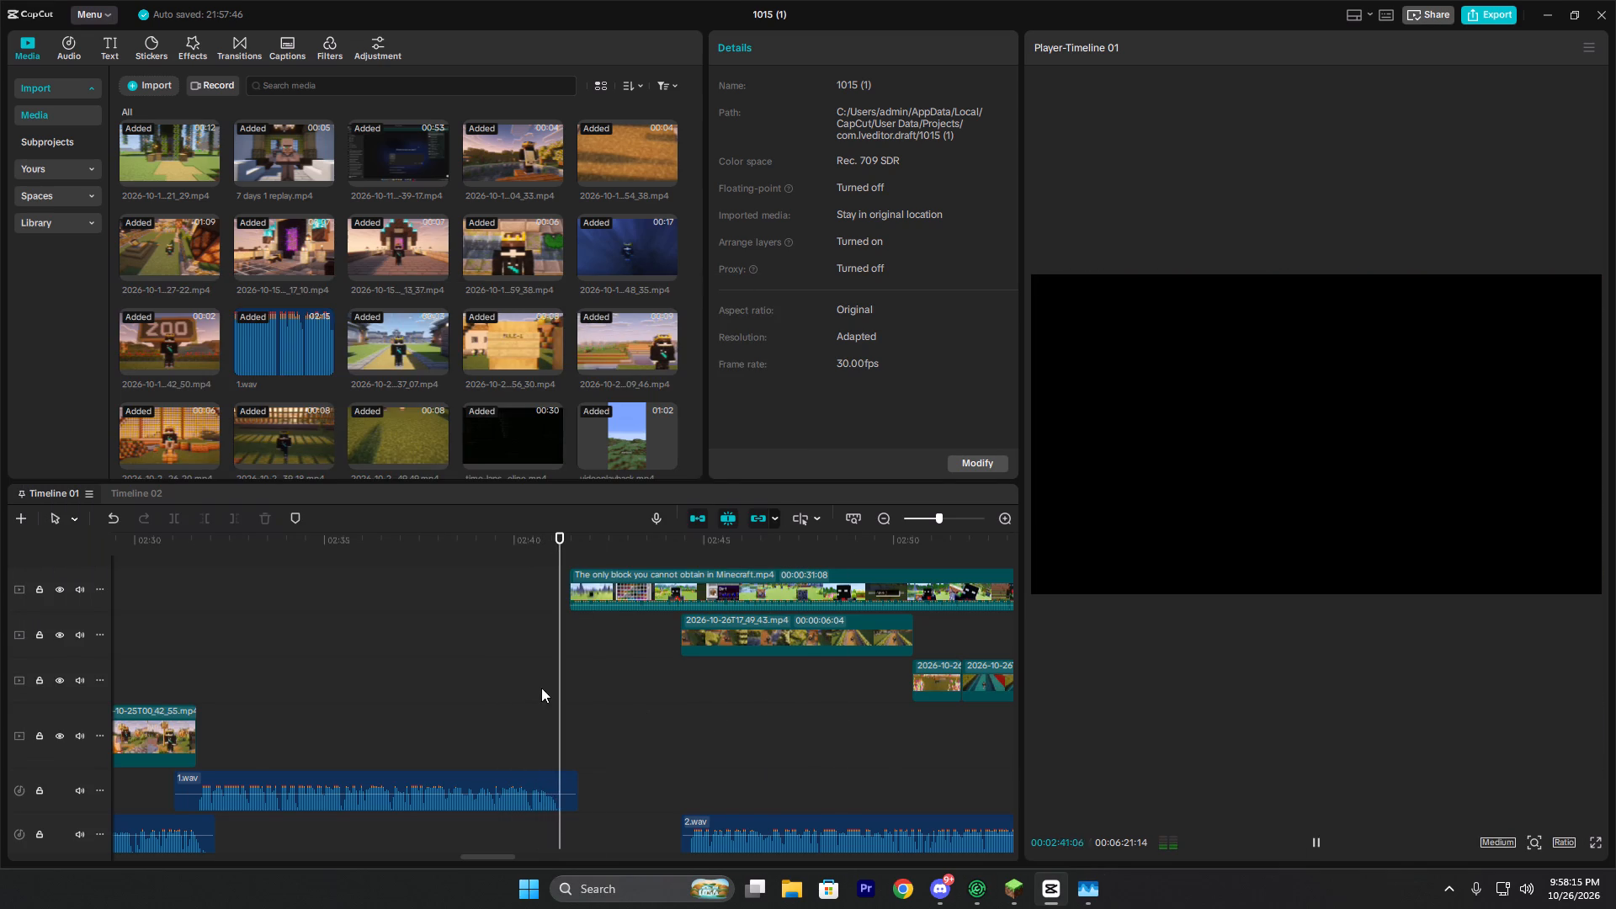
key(space)
click(527, 656)
key(space)
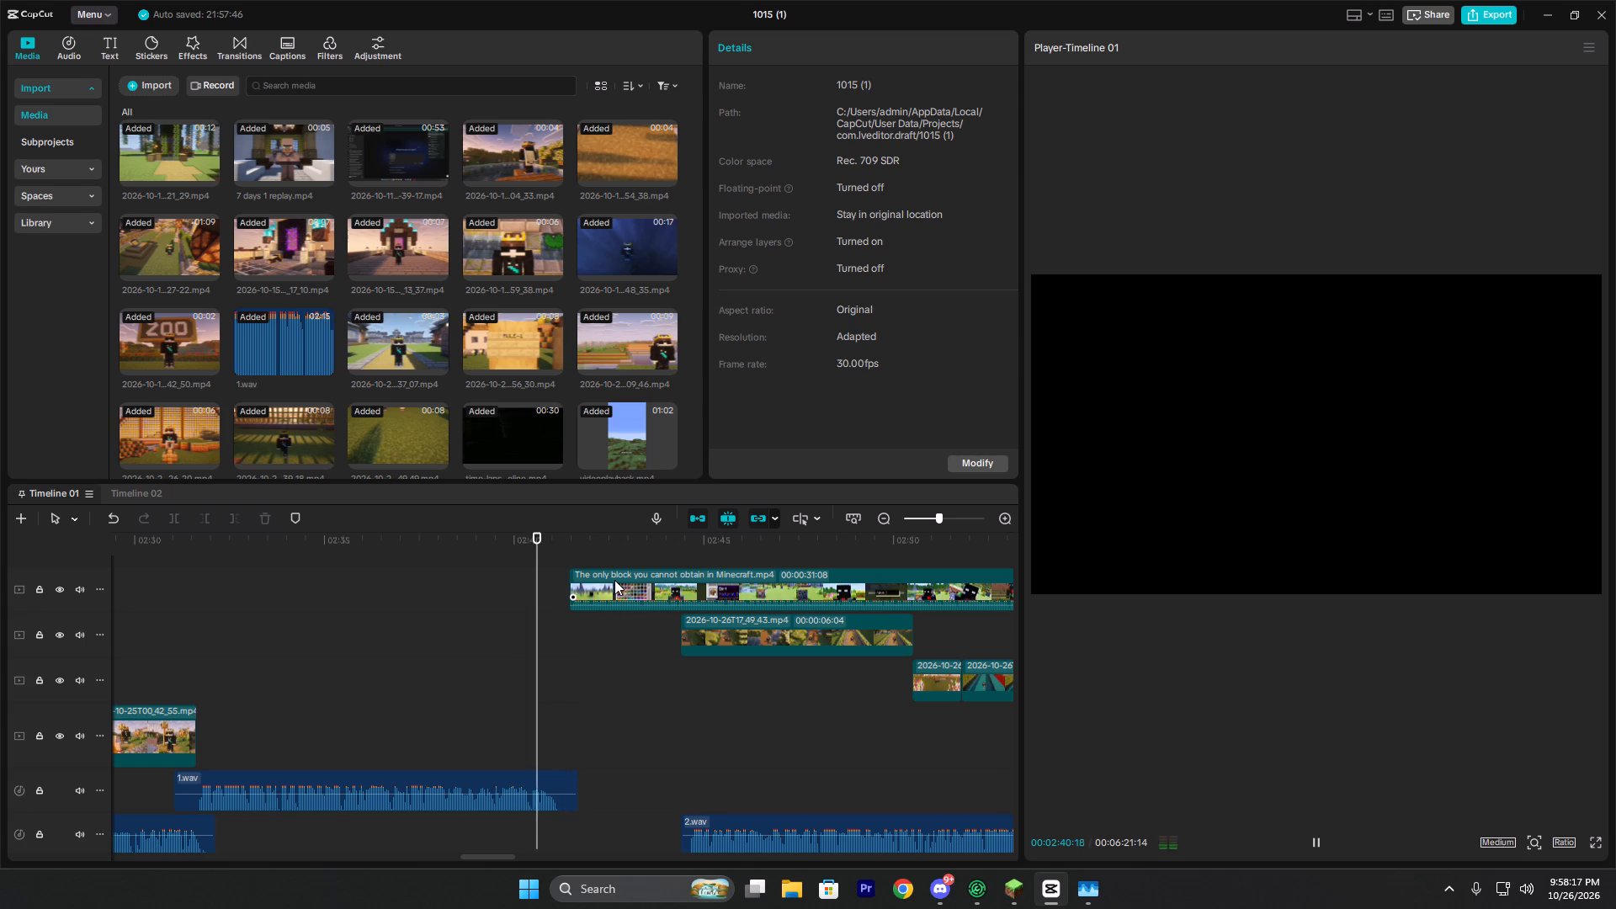
key(space)
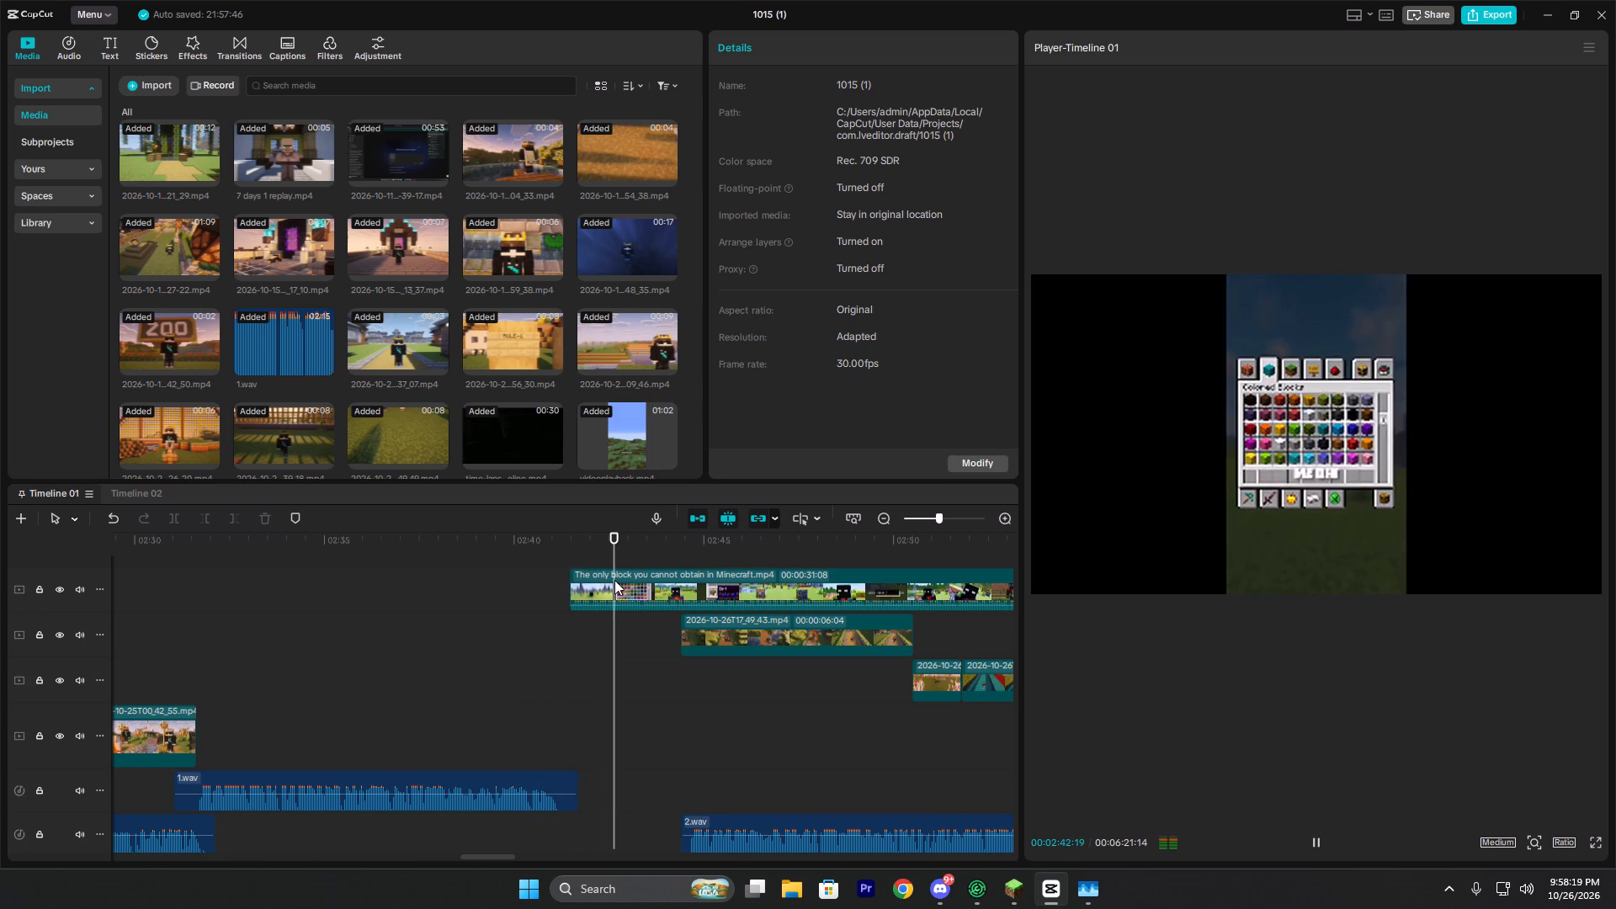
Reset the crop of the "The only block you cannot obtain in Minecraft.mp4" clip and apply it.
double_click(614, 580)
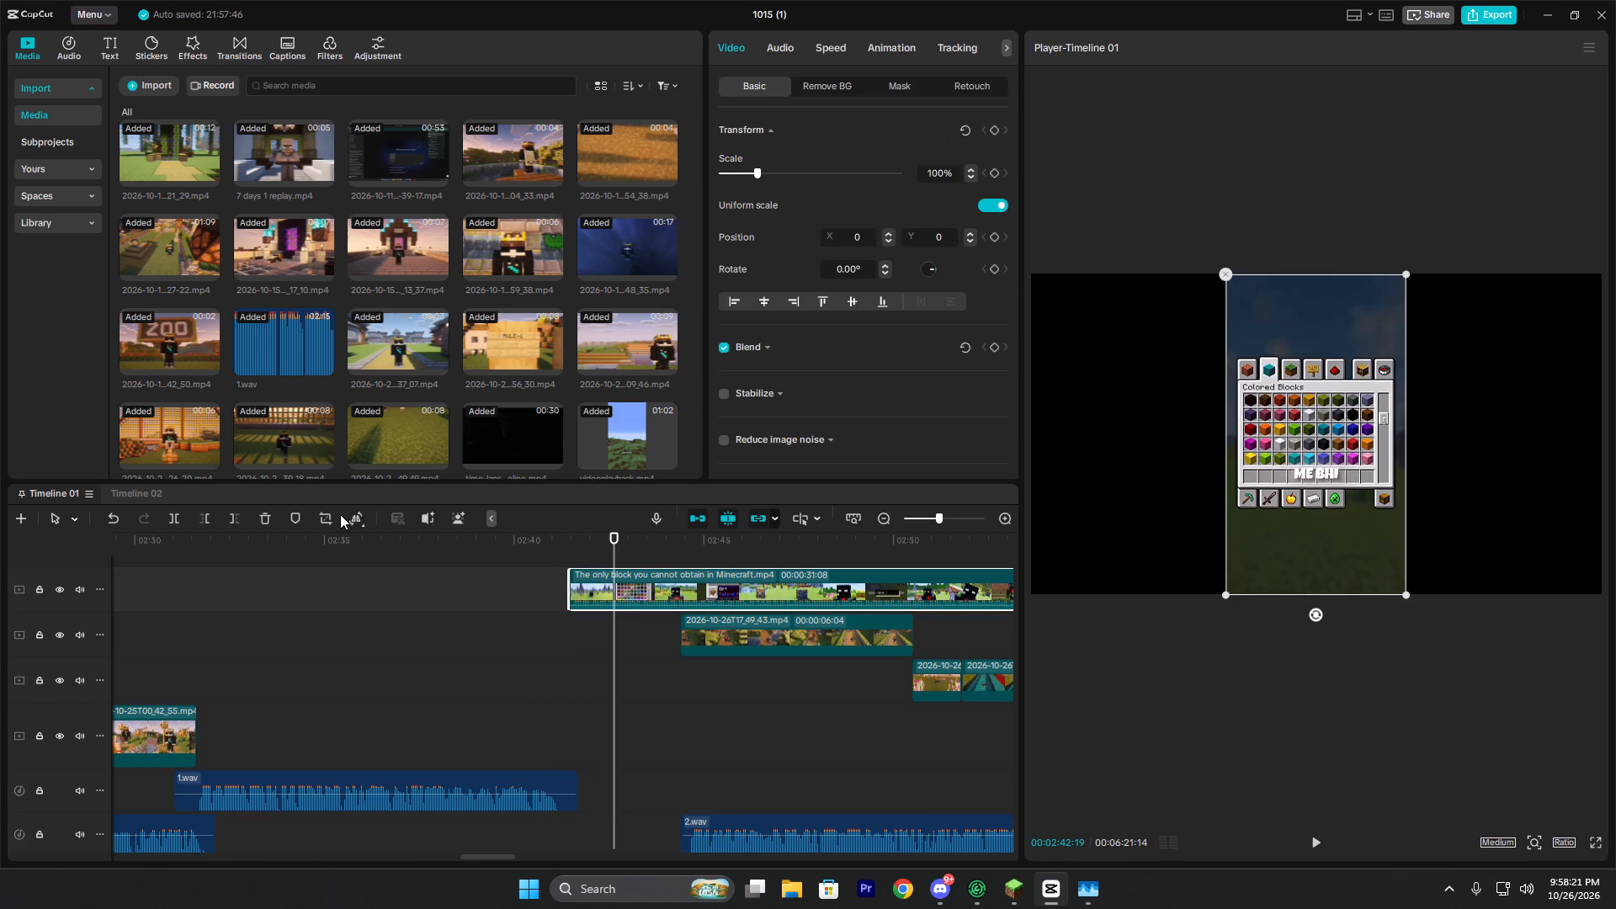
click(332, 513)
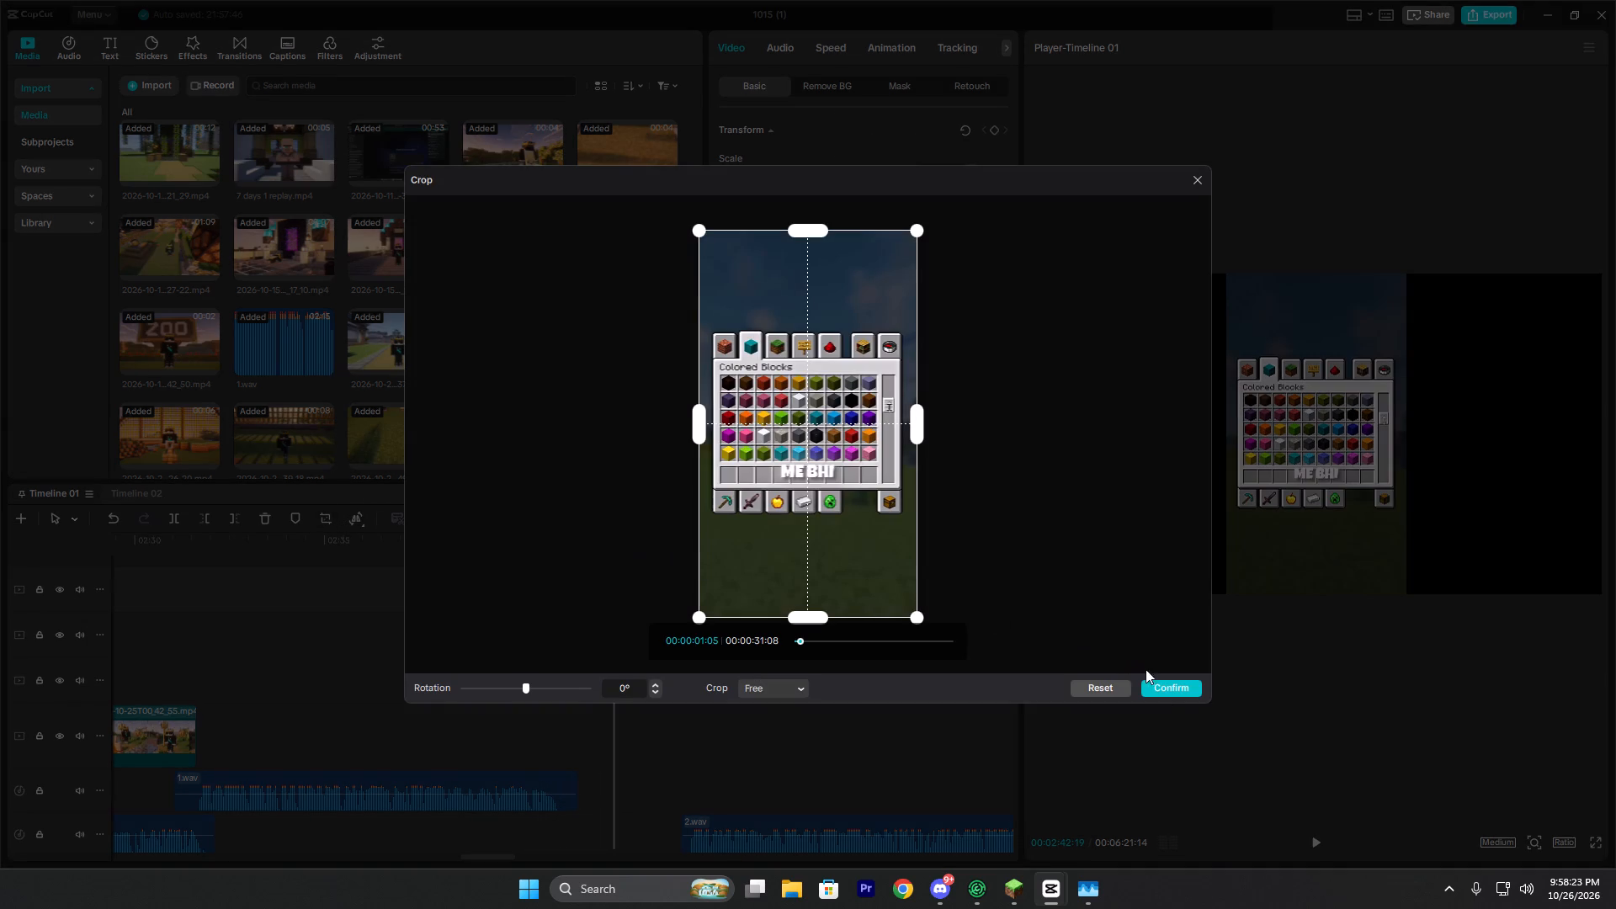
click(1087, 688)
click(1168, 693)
Play the narration from 00:02:35 onward and check how the downloaded Short overlaps the footage and 2.wav after it.
click(332, 544)
key(space)
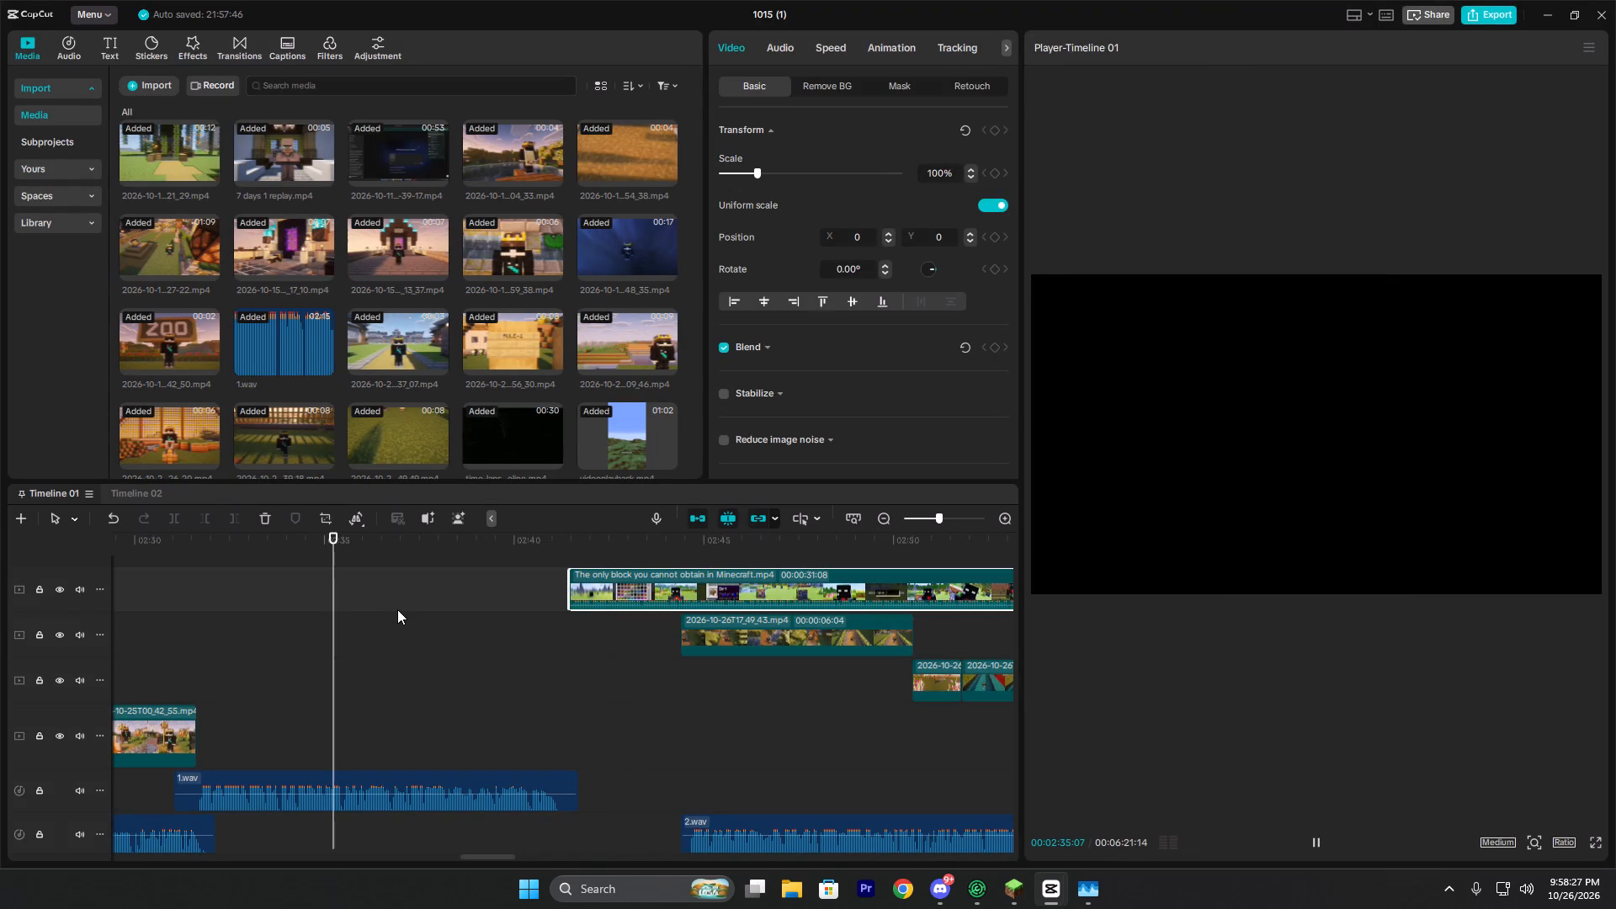
click(512, 677)
drag(512, 677, 551, 678)
key(space)
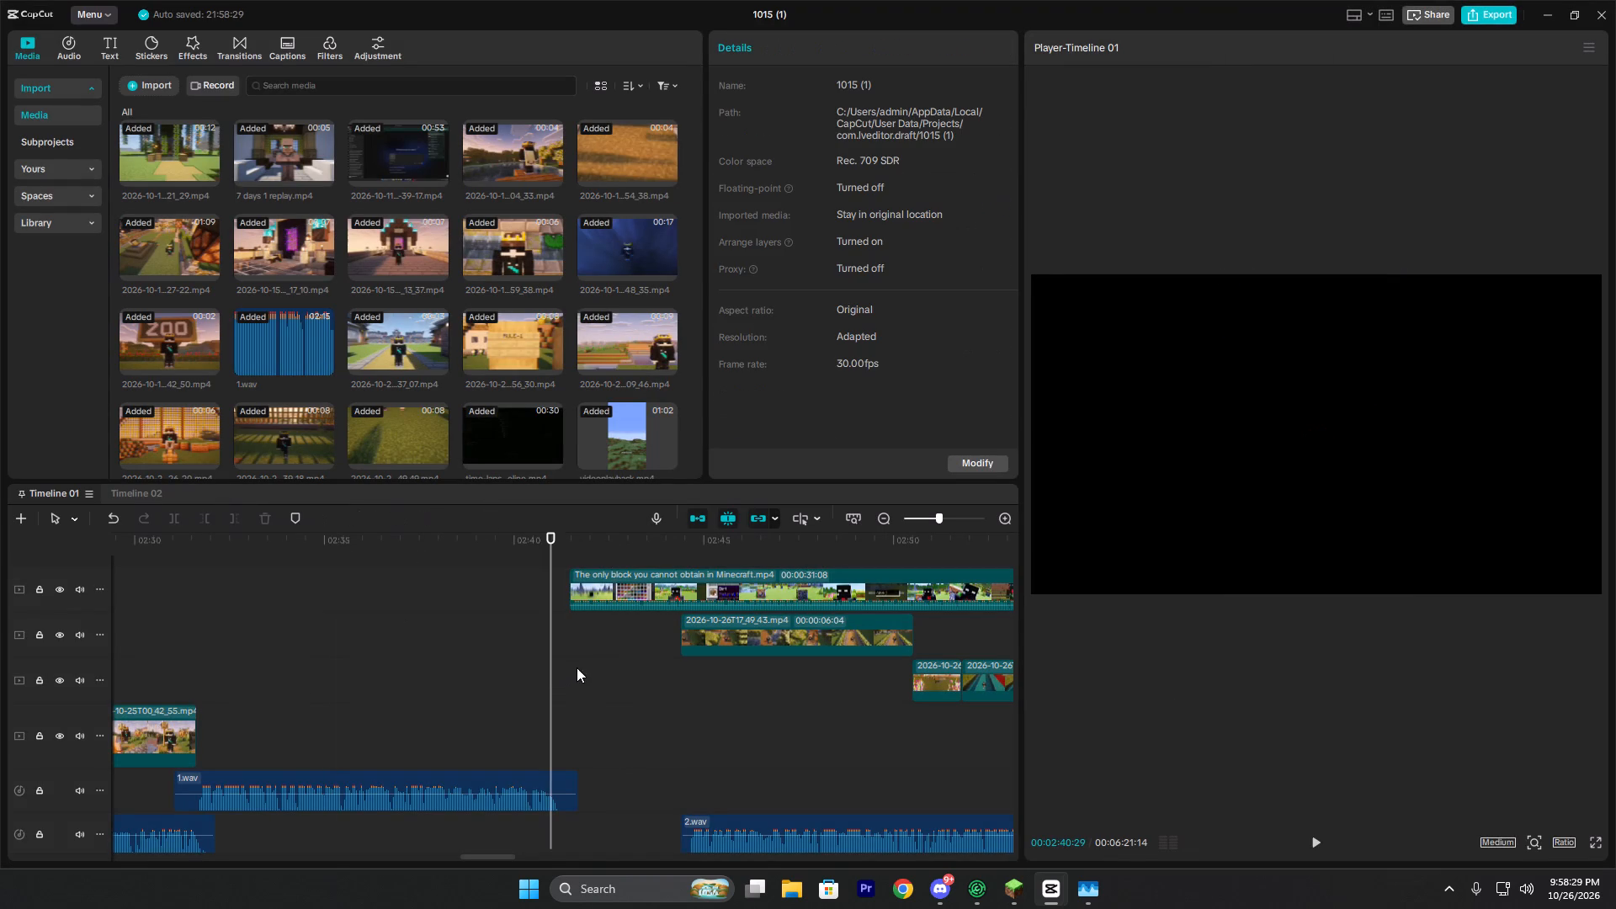
click(572, 661)
key(space)
ctrl+scroll(586, 655, down, 7)
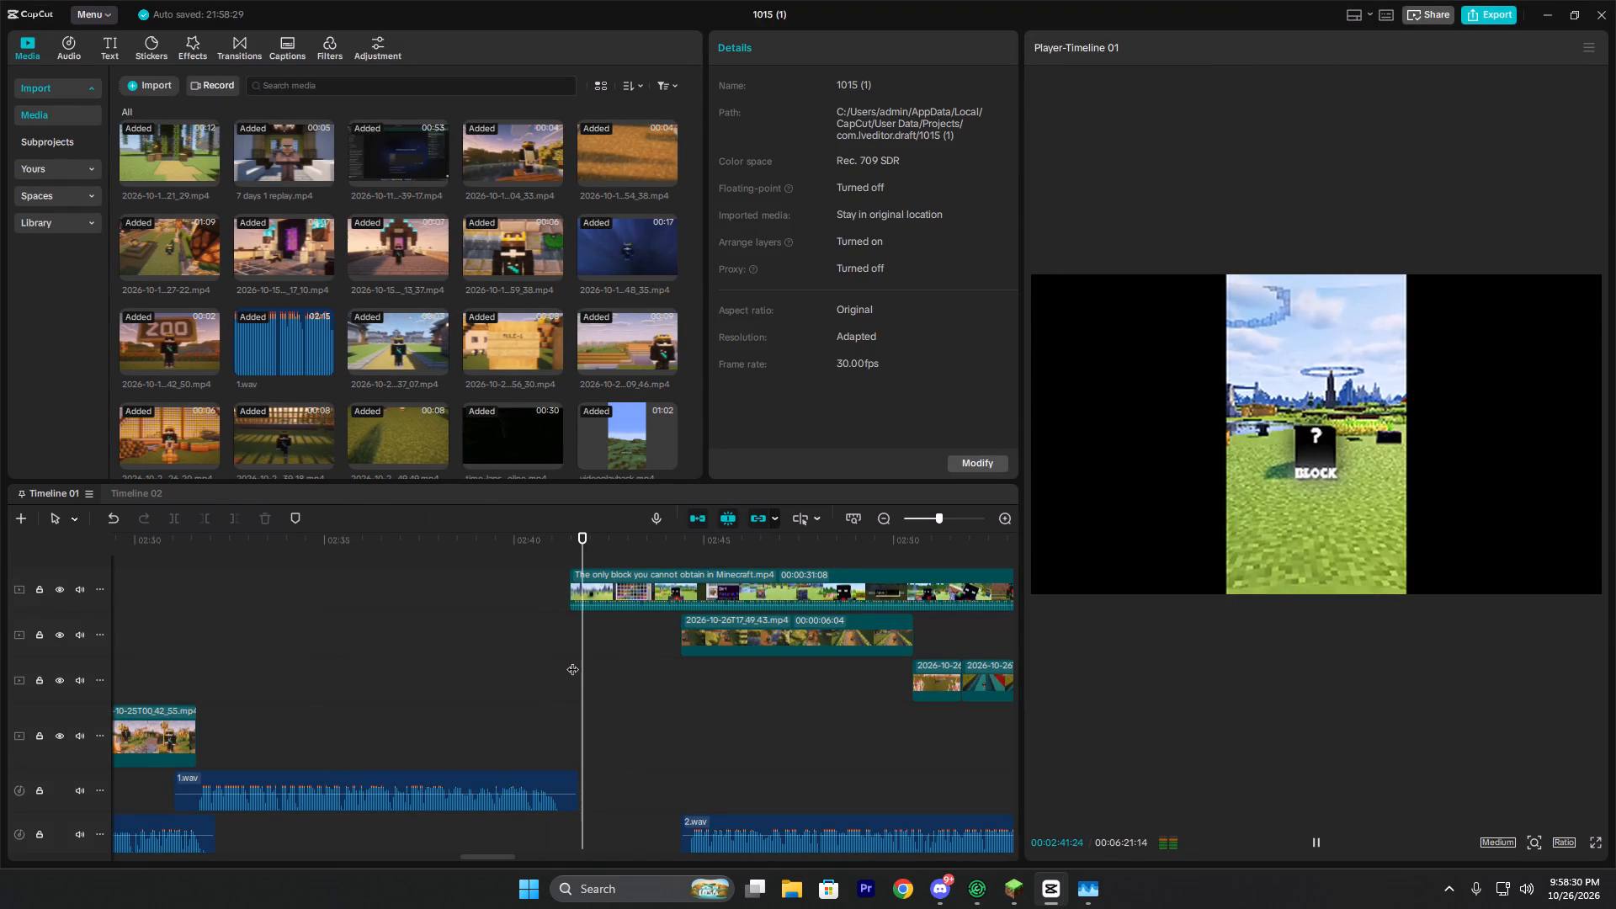
ctrl+scroll(572, 661, down, 1)
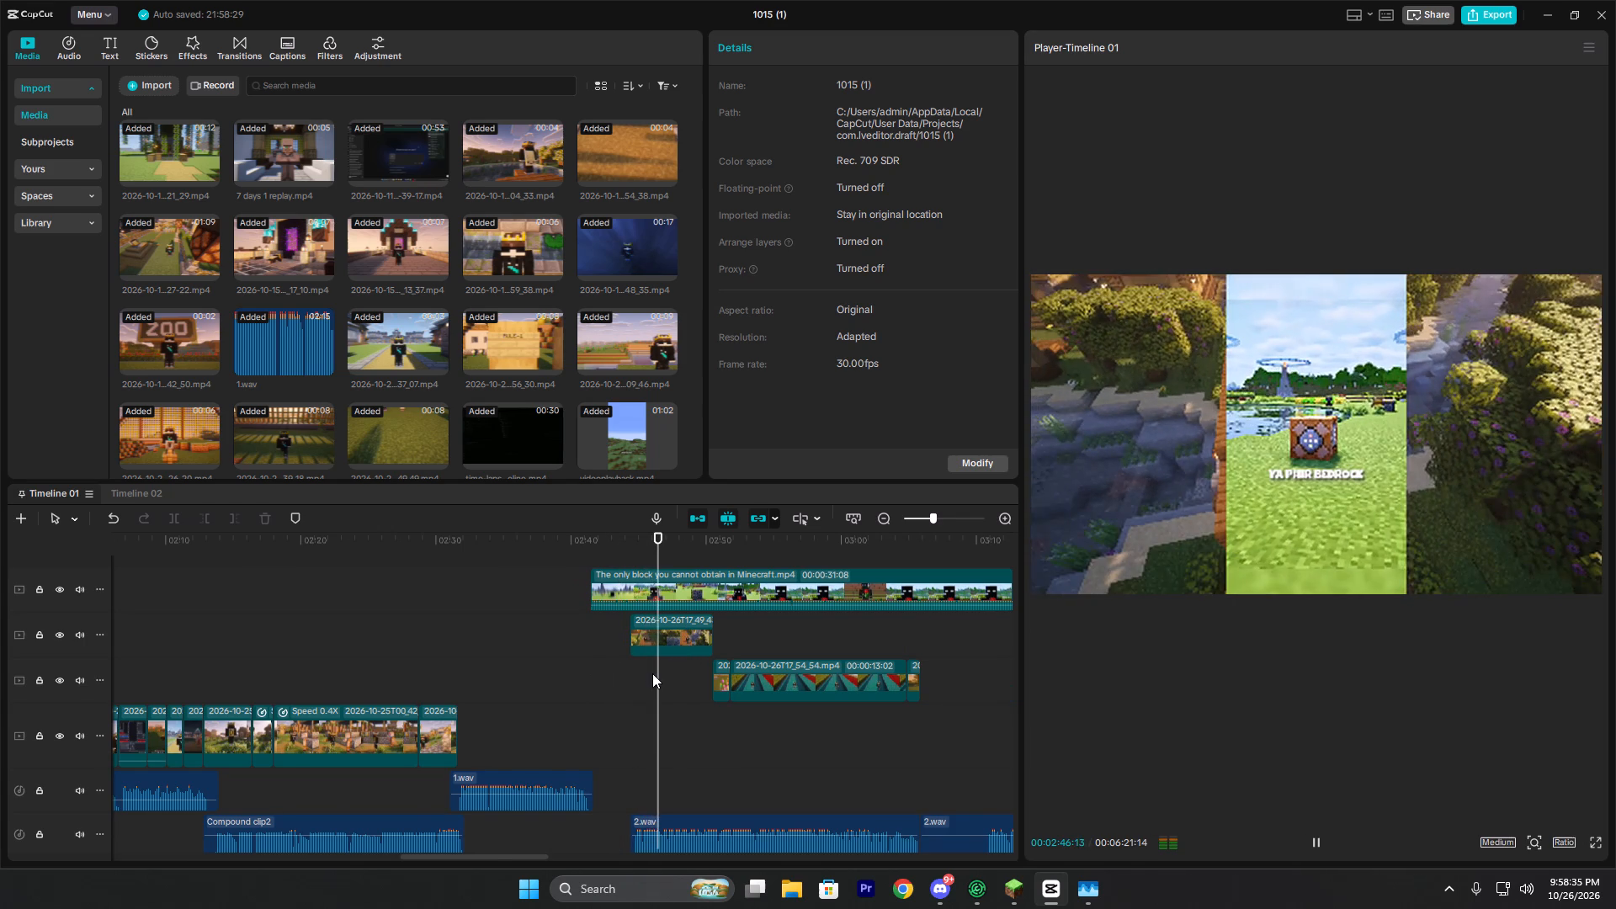
key(space)
Examine the empty video gap between the end of the main footage and the start of the downloaded Short.
ctrl+scroll(635, 680, down, 3)
drag(612, 657, 662, 684)
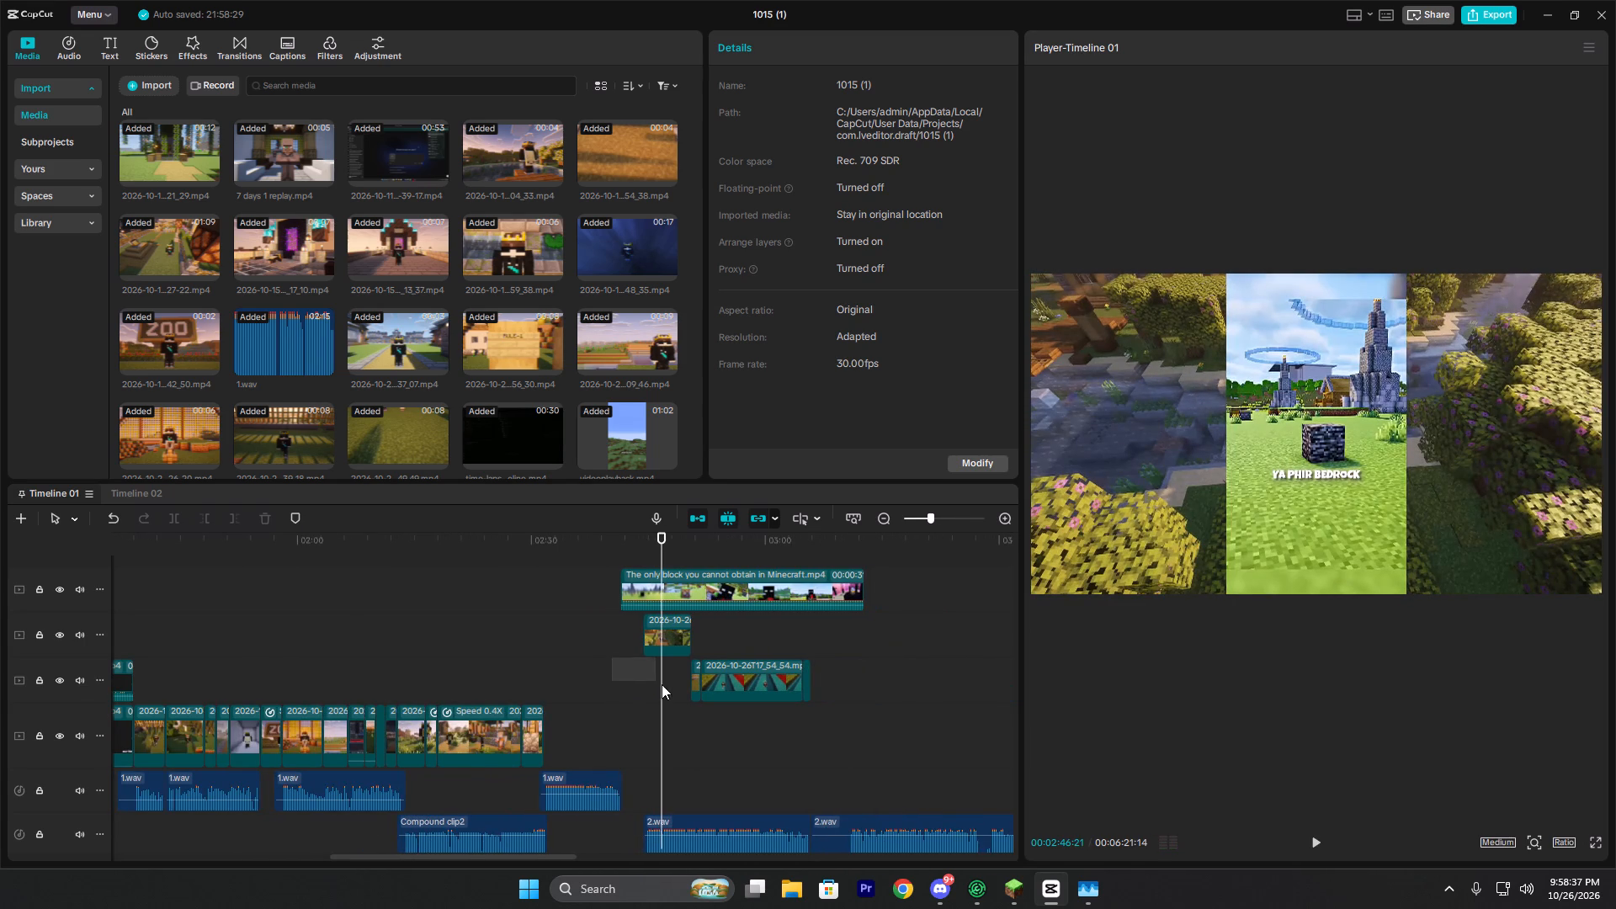
drag(662, 684, 666, 678)
drag(666, 672, 673, 704)
double_click(613, 633)
click(569, 662)
key(space)
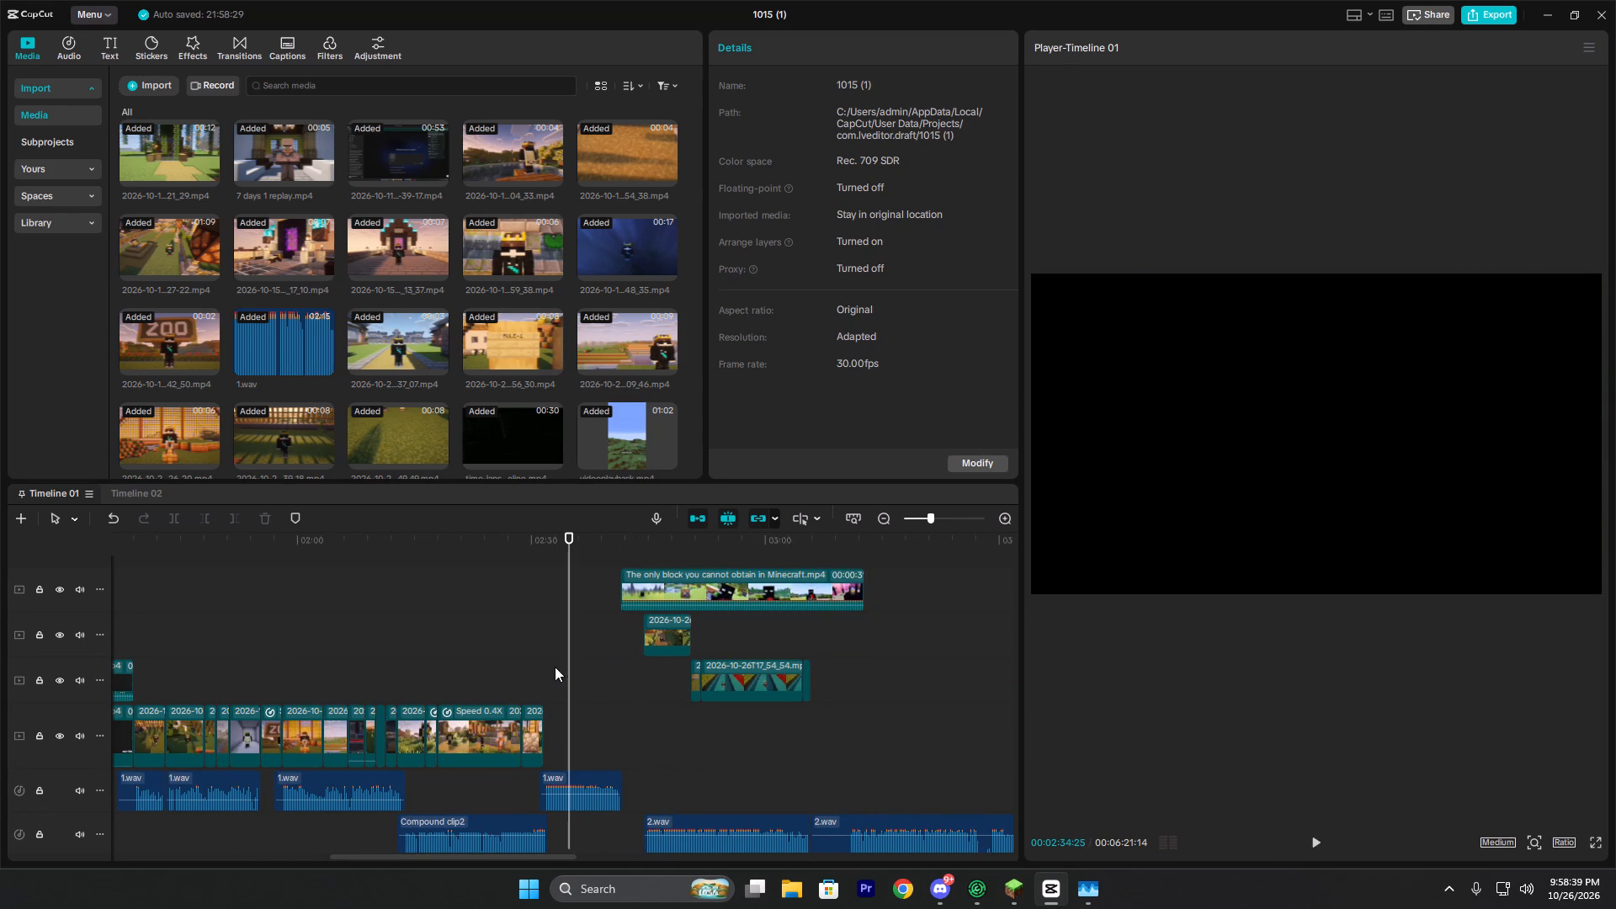
scroll(584, 713, up, 4)
click(611, 739)
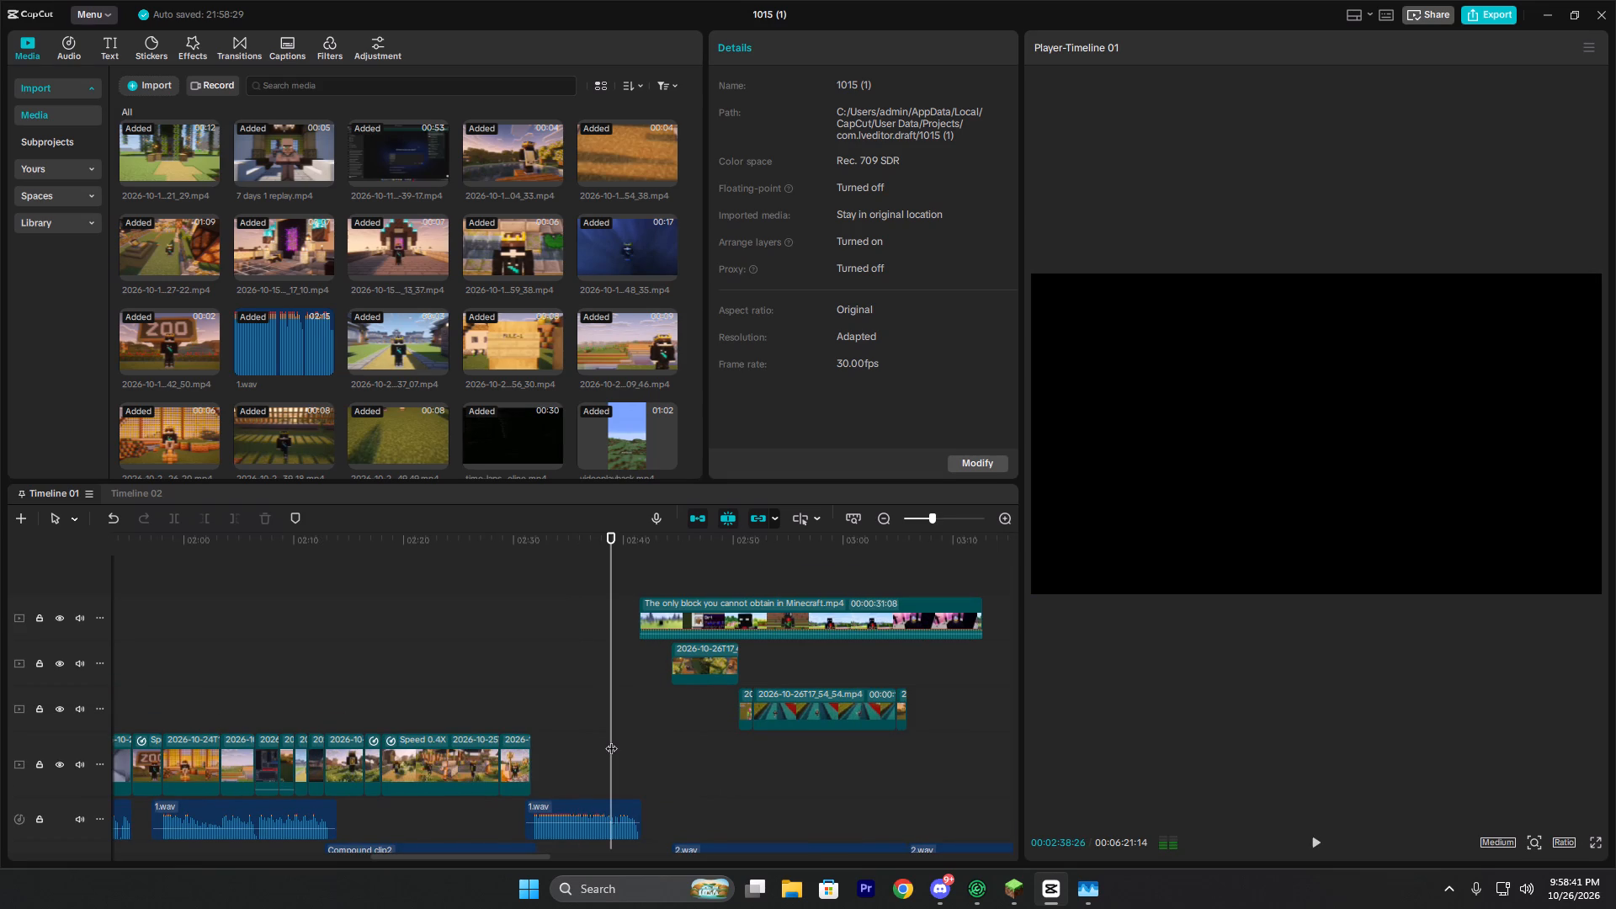
key(space)
ctrl+scroll(605, 741, up, 9)
ctrl+scroll(651, 751, down, 5)
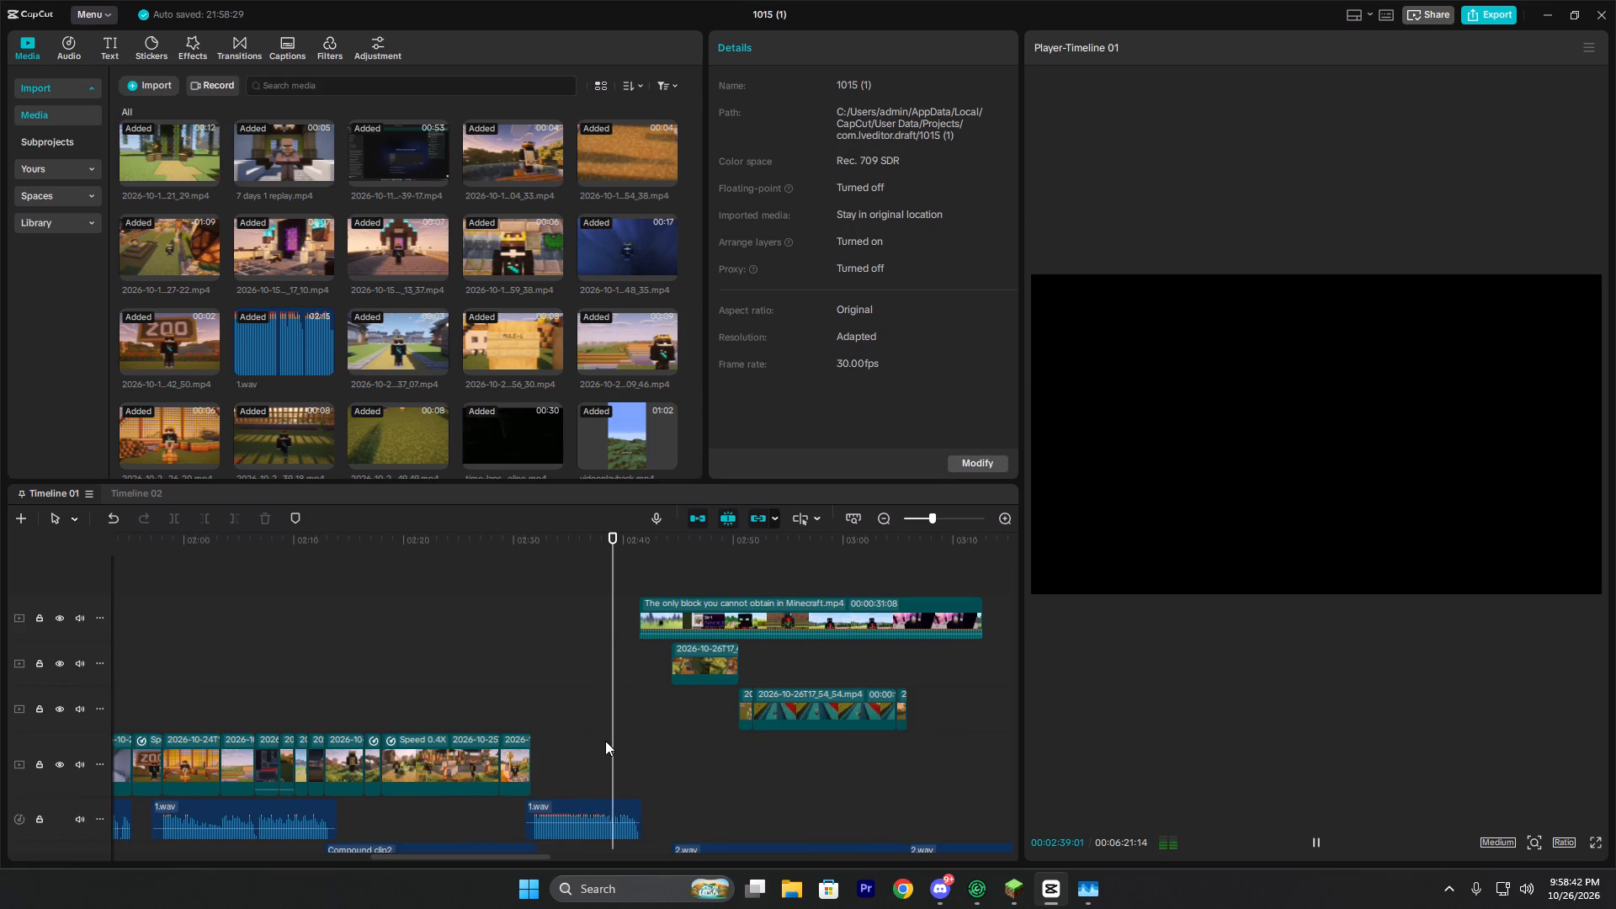
scroll(645, 710, down, 4)
Play back the end of the main footage, the 1.wav narration over the gap, and the start of the downloaded Short.
click(360, 641)
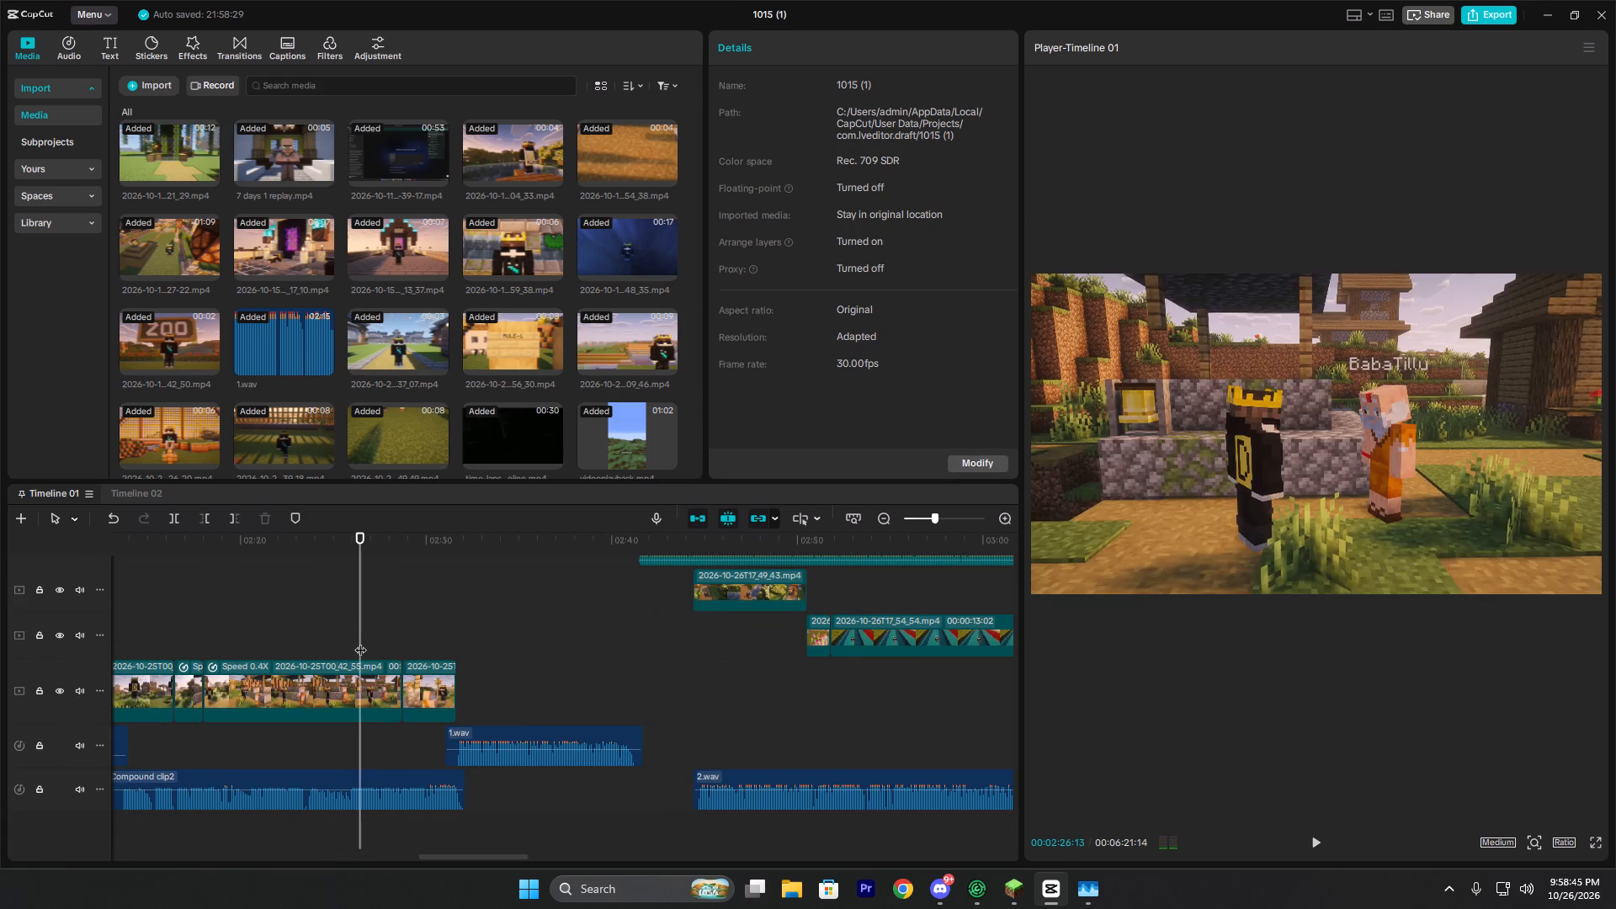
key(space)
click(427, 619)
key(space)
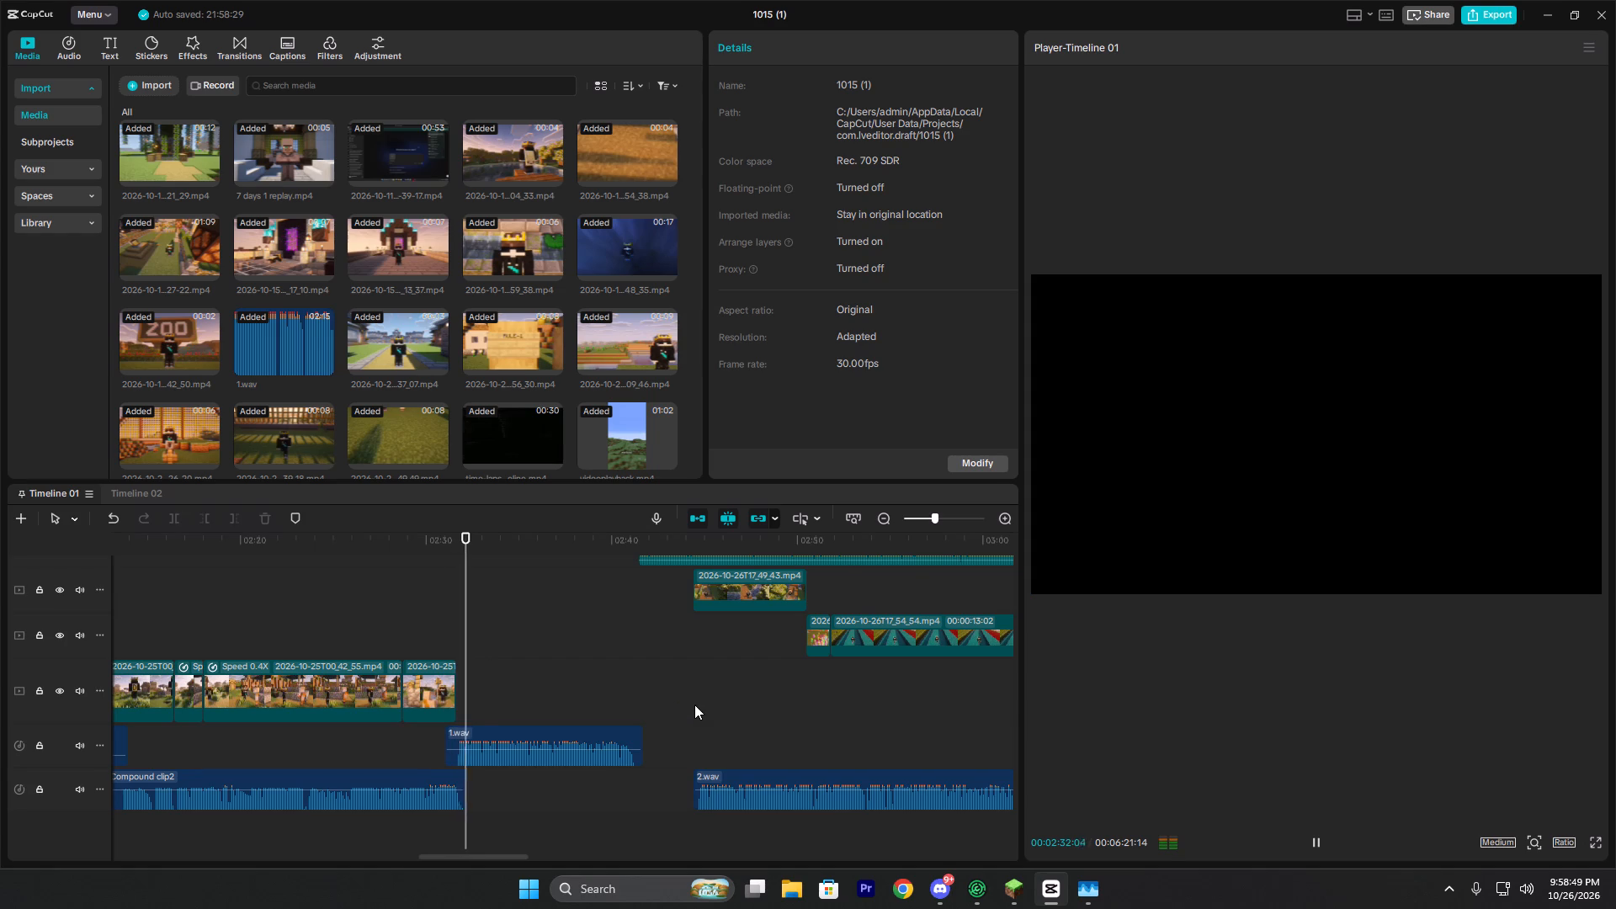
ctrl+scroll(656, 694, up, 3)
click(645, 694)
drag(645, 694, 657, 694)
key(space)
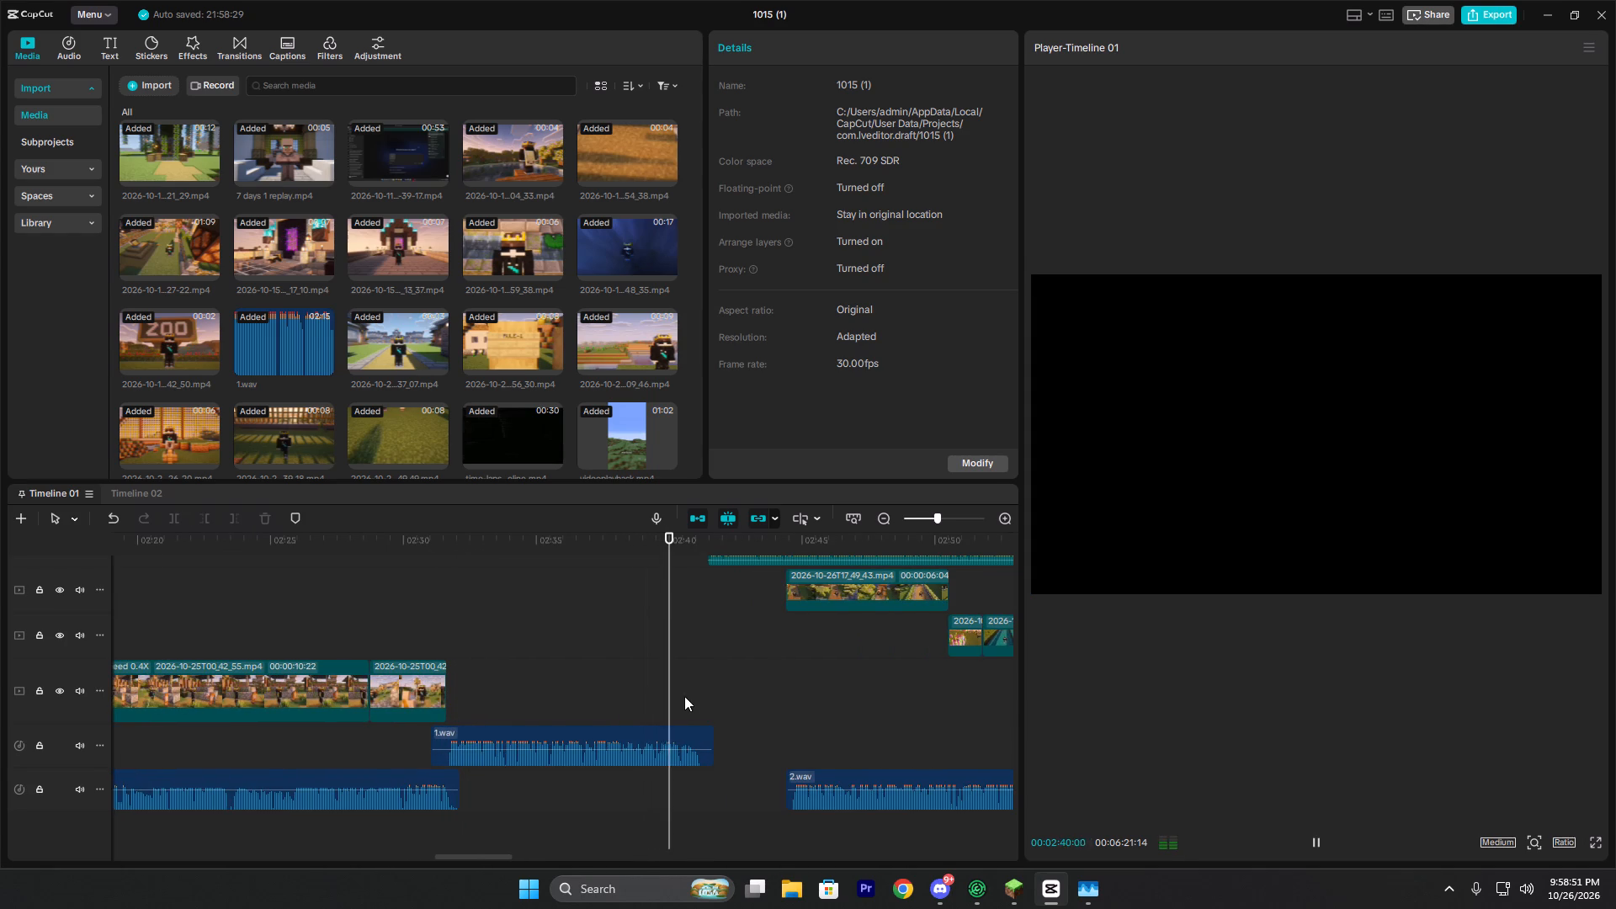
ctrl+scroll(687, 696, up, 2)
ctrl+scroll(687, 696, down, 2)
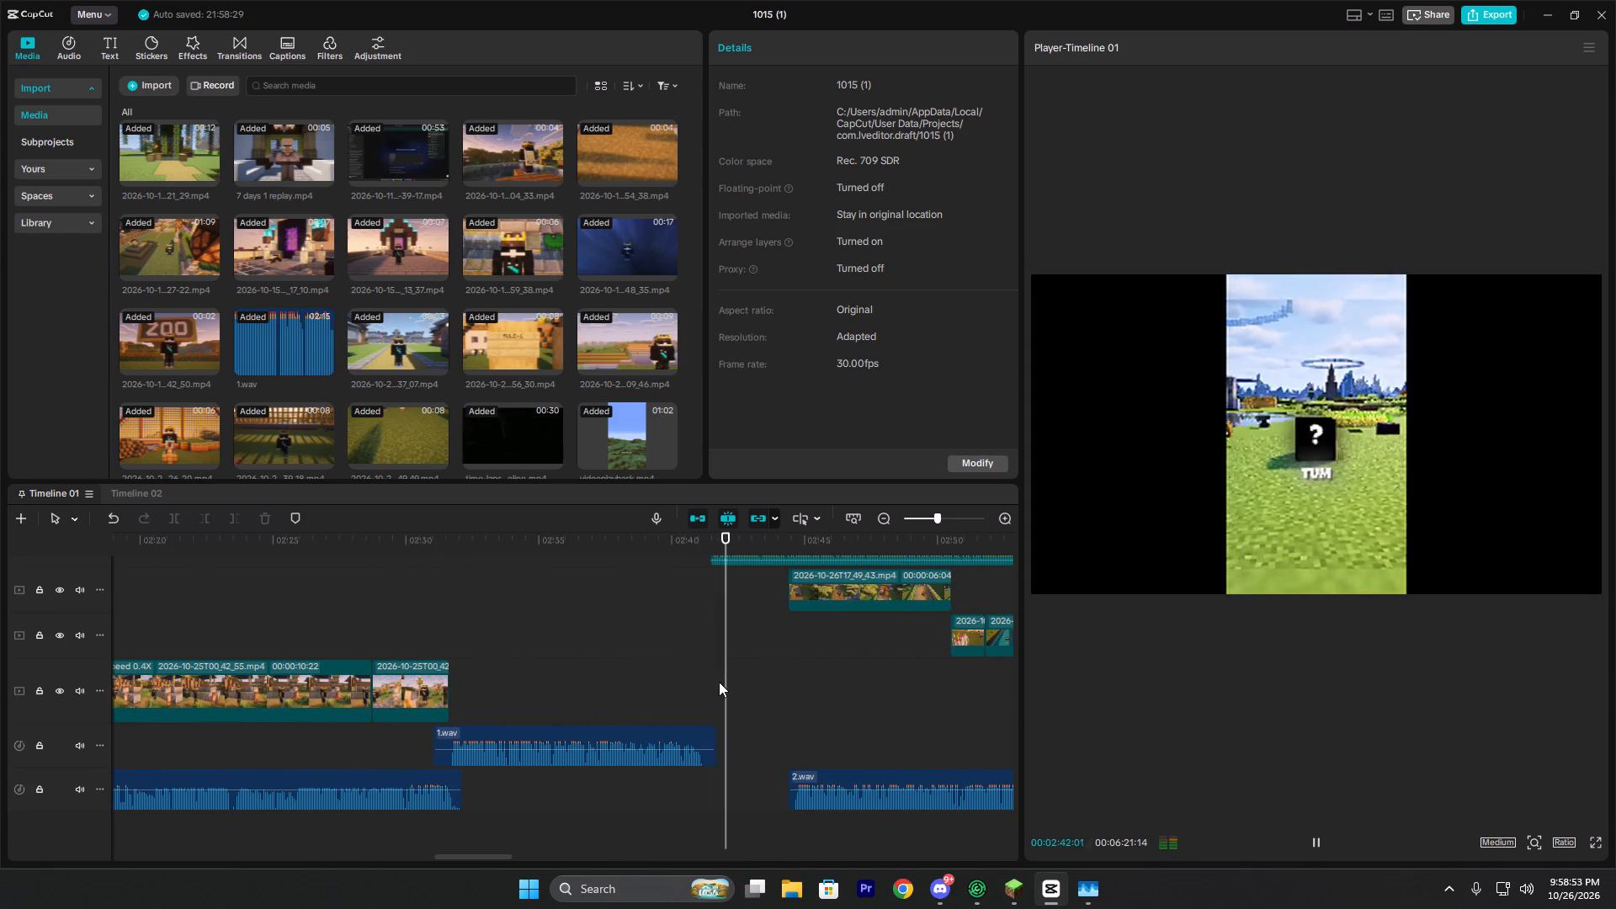
key(space)
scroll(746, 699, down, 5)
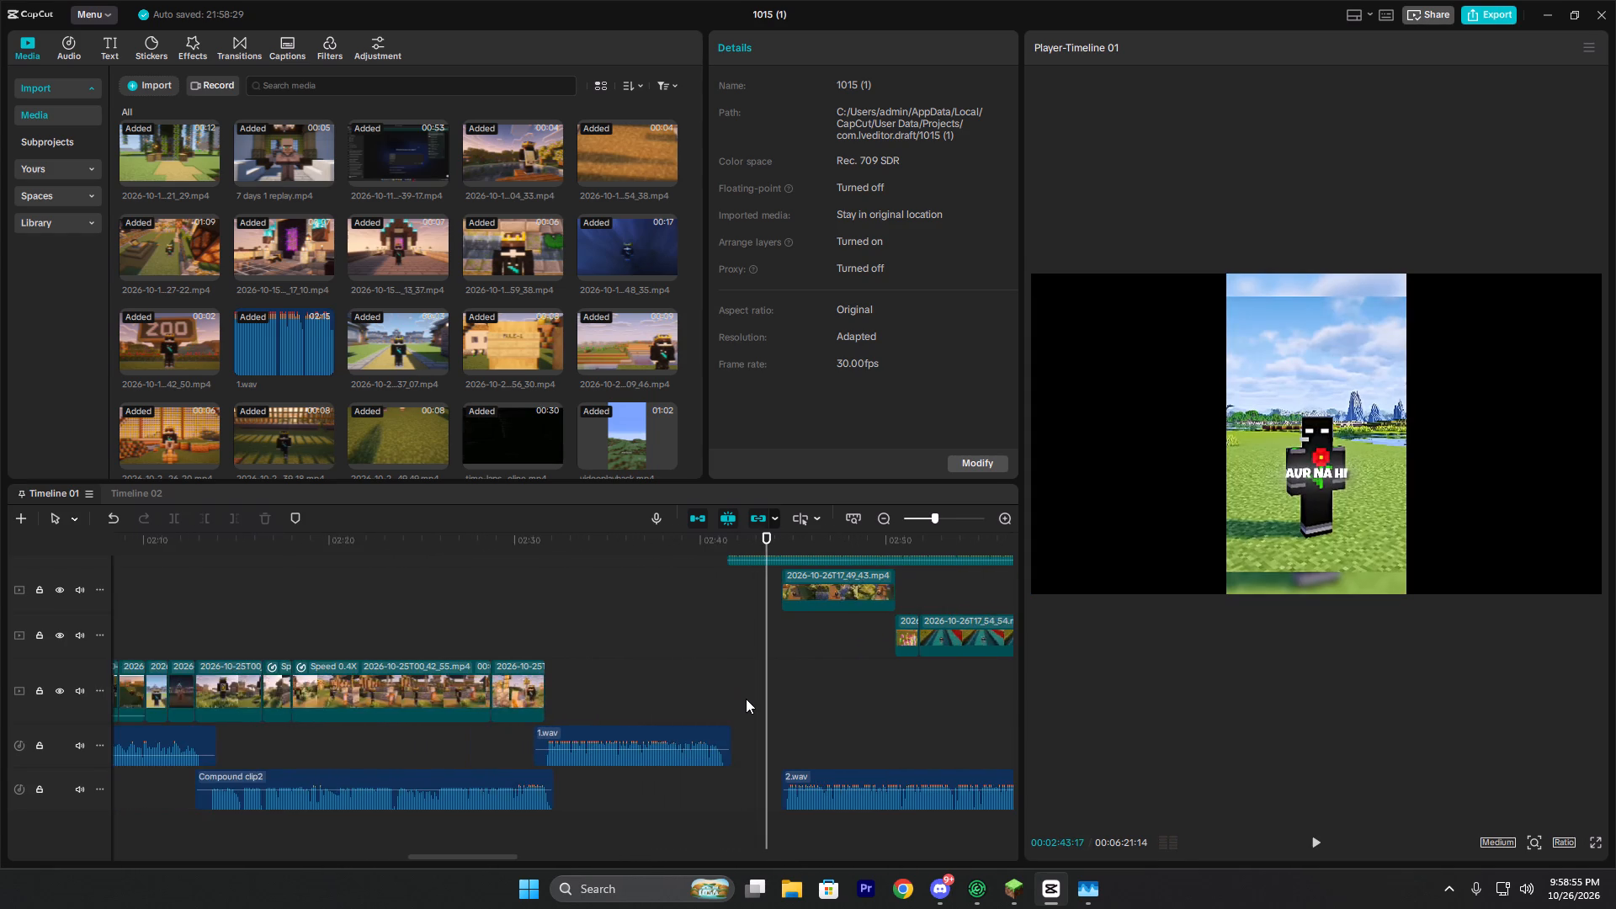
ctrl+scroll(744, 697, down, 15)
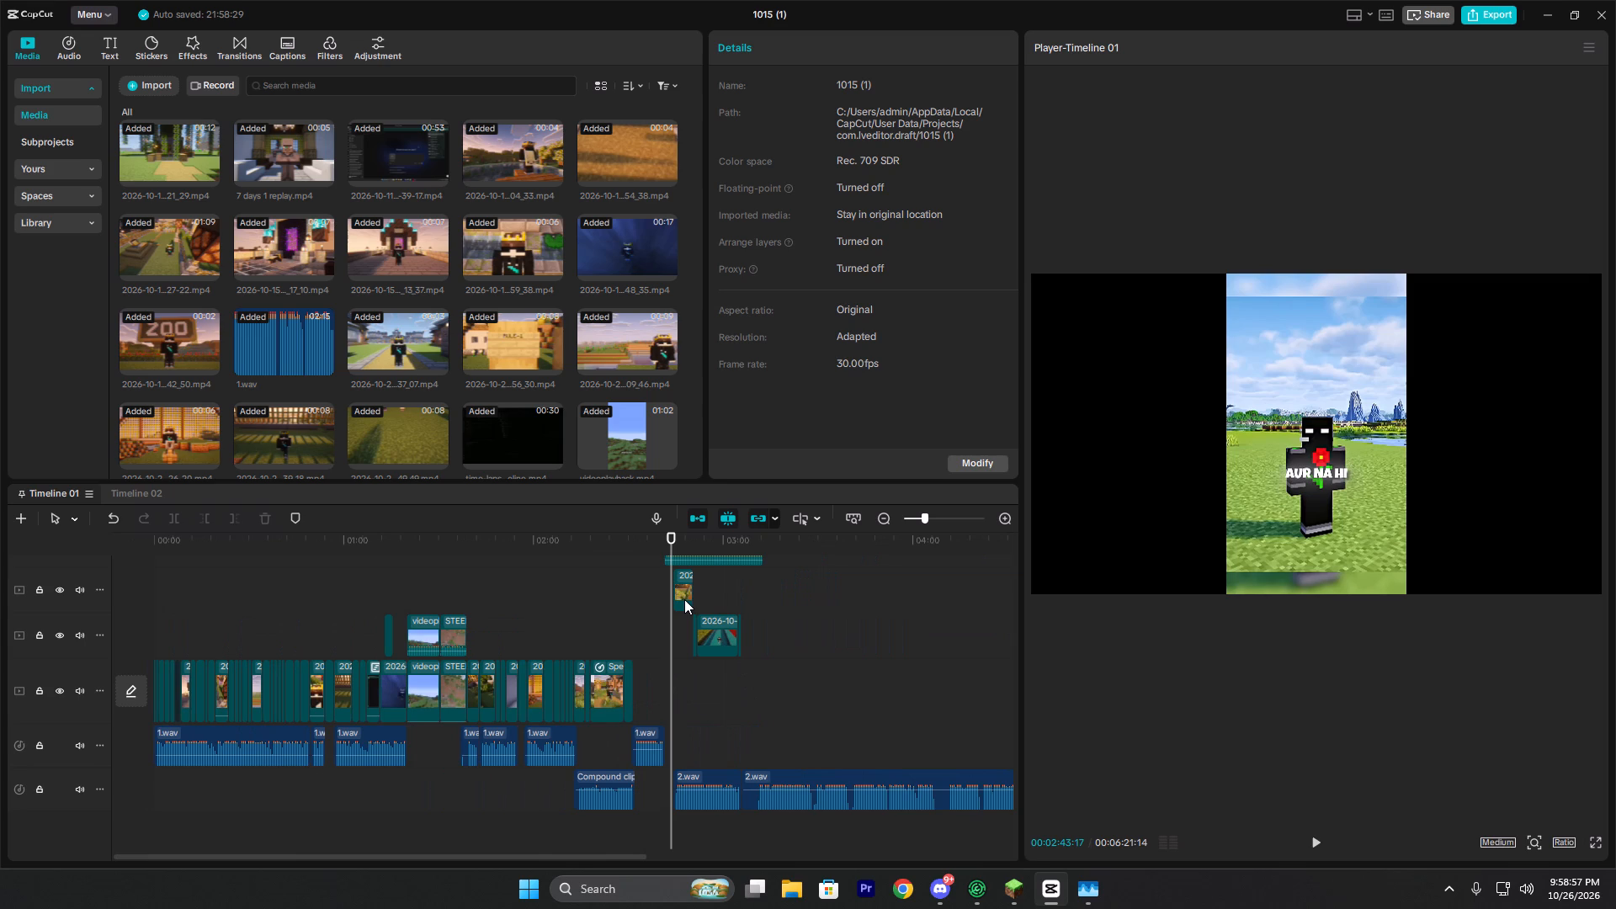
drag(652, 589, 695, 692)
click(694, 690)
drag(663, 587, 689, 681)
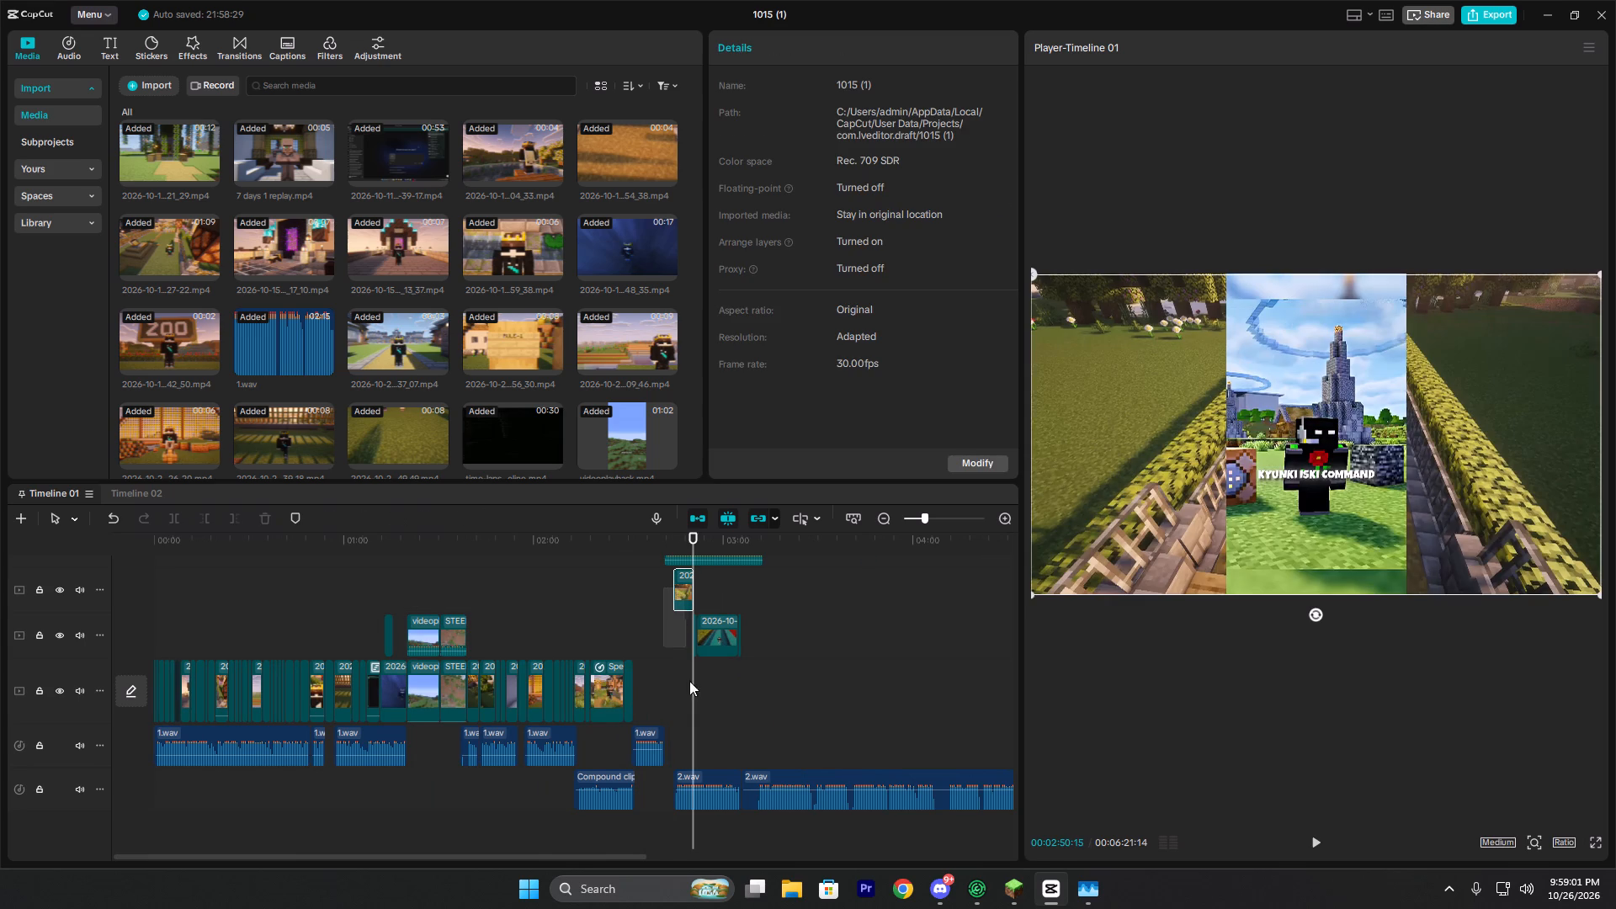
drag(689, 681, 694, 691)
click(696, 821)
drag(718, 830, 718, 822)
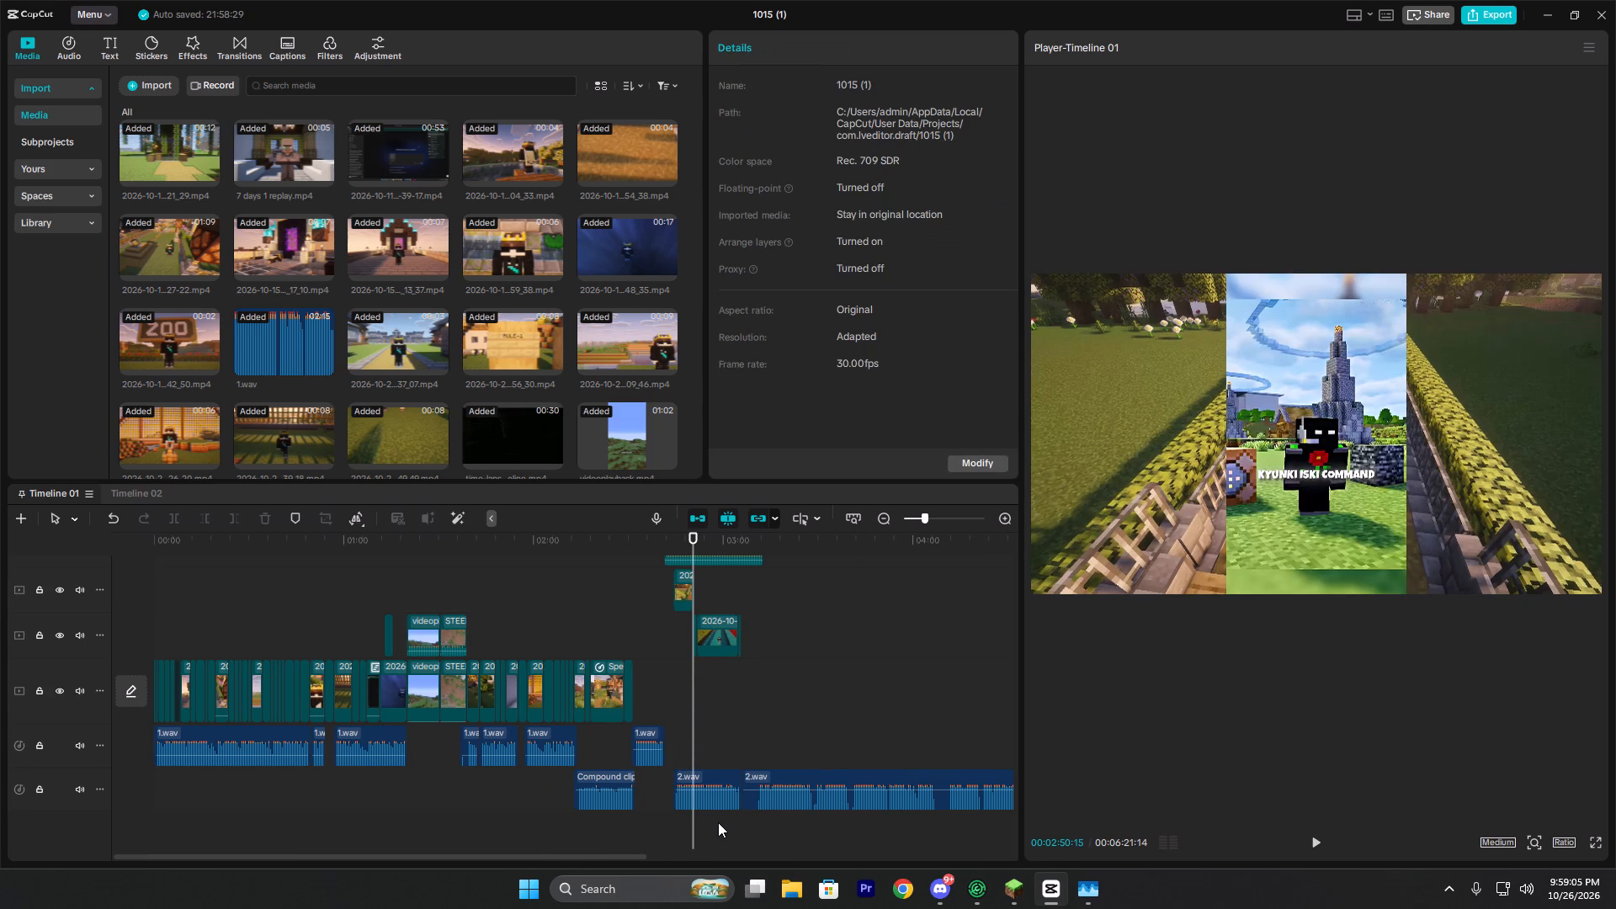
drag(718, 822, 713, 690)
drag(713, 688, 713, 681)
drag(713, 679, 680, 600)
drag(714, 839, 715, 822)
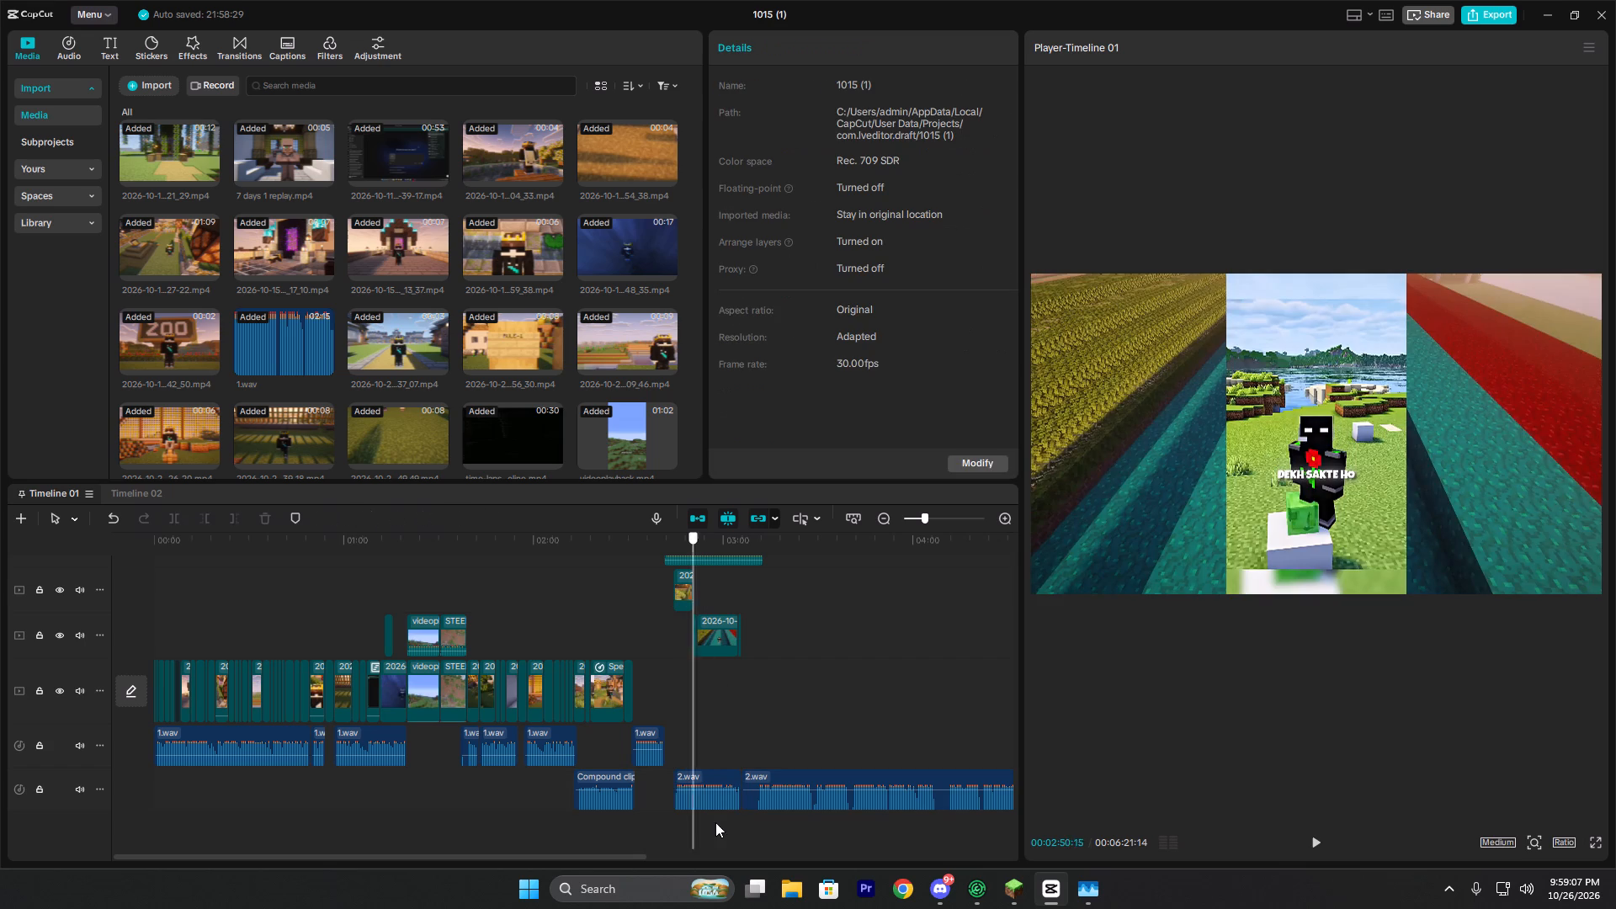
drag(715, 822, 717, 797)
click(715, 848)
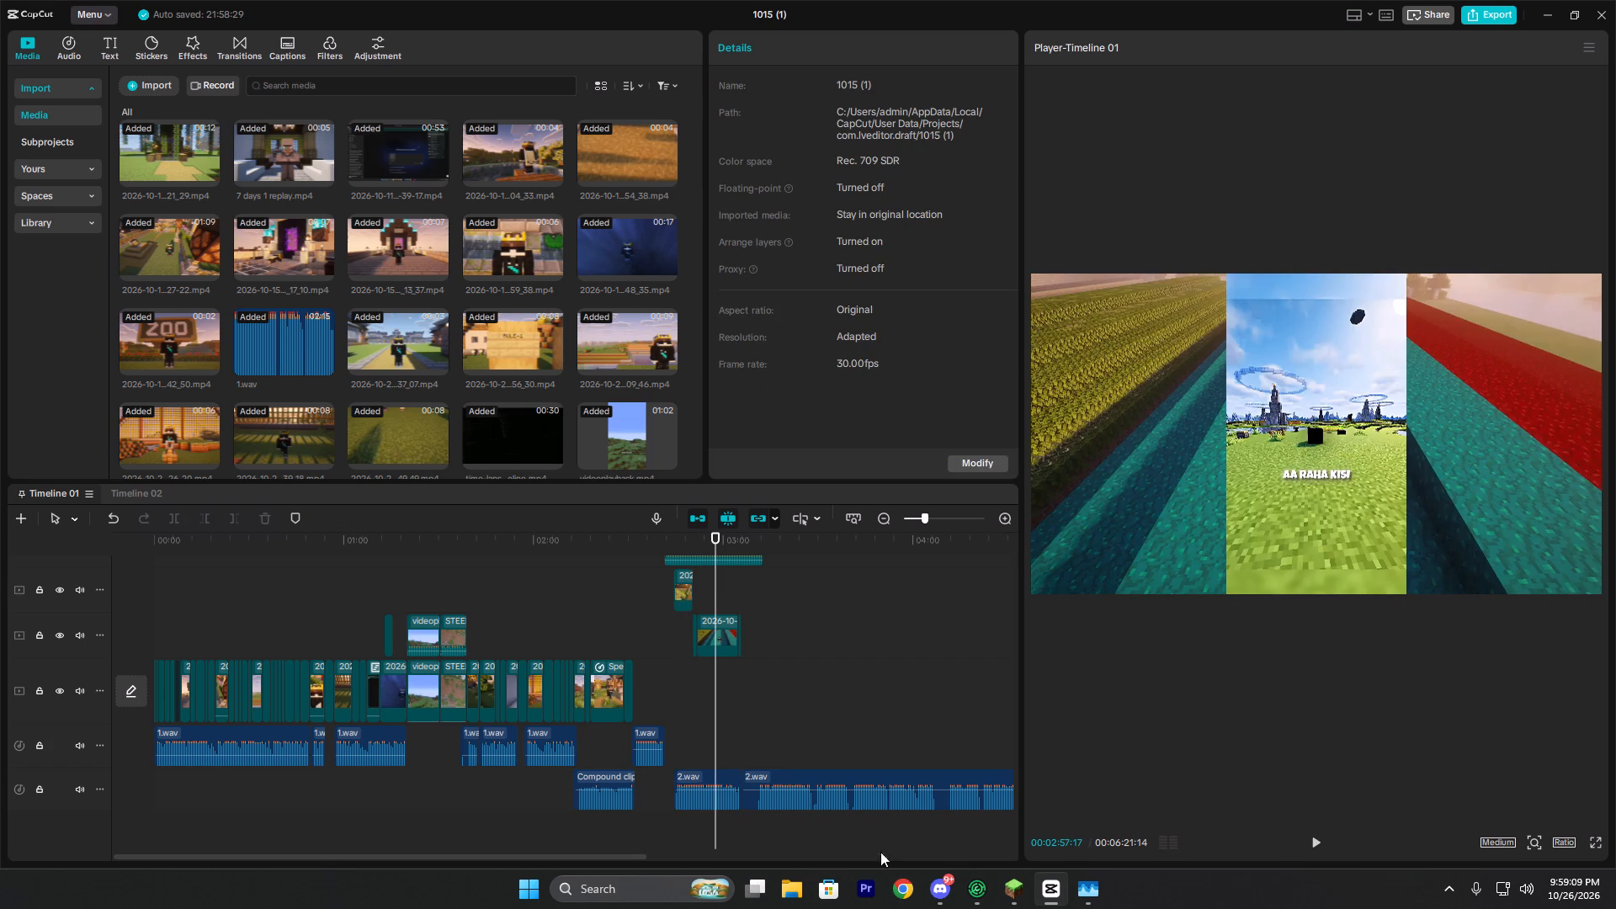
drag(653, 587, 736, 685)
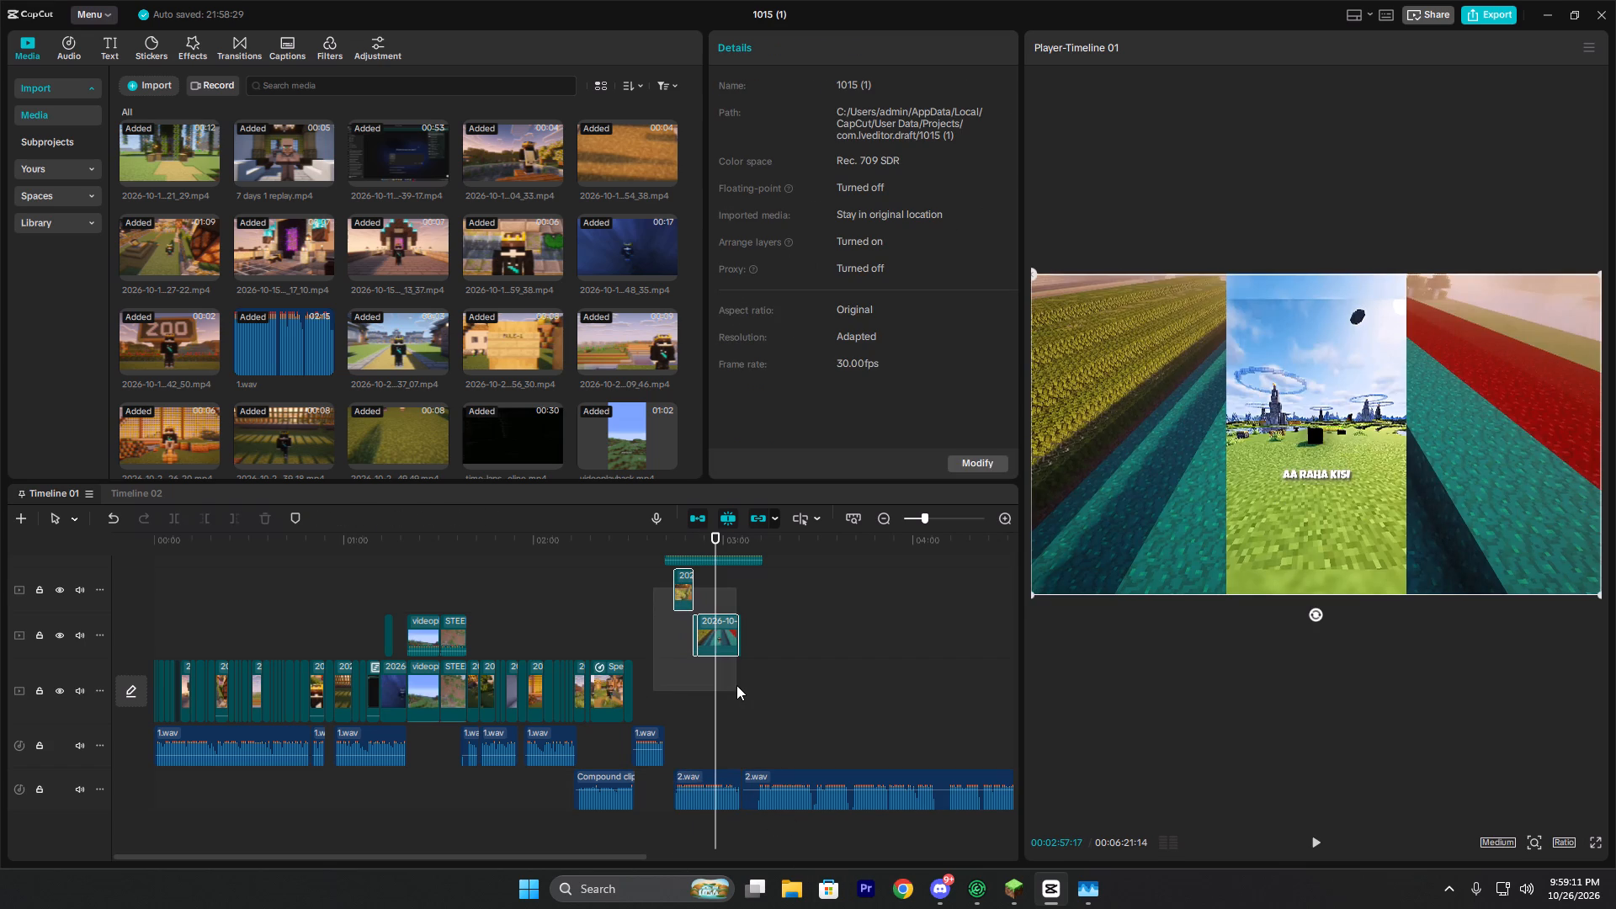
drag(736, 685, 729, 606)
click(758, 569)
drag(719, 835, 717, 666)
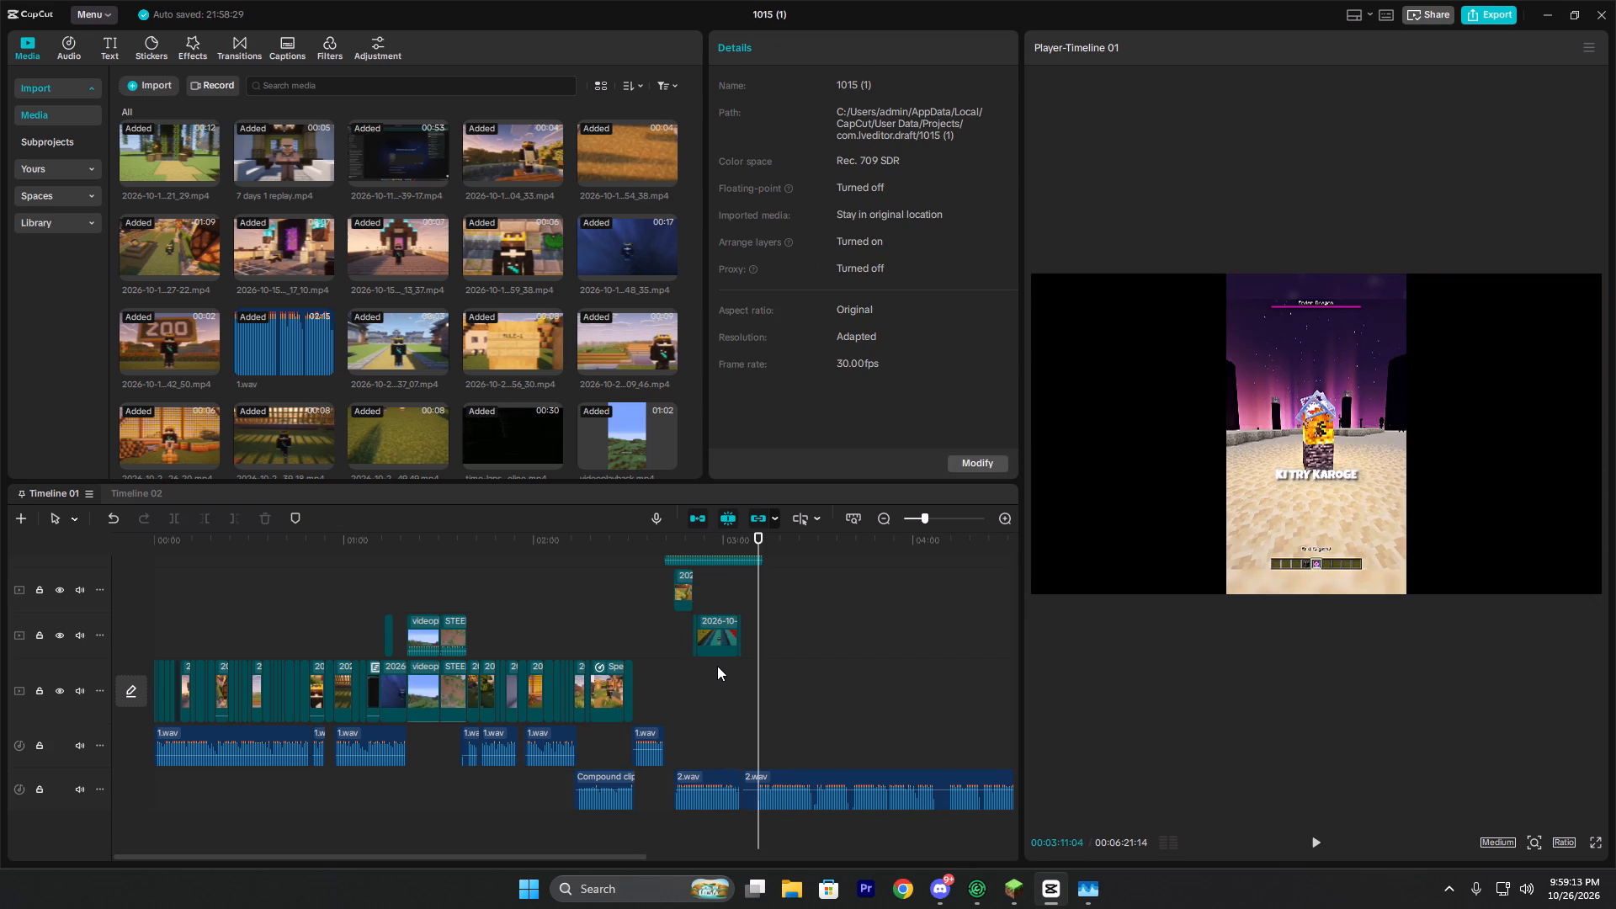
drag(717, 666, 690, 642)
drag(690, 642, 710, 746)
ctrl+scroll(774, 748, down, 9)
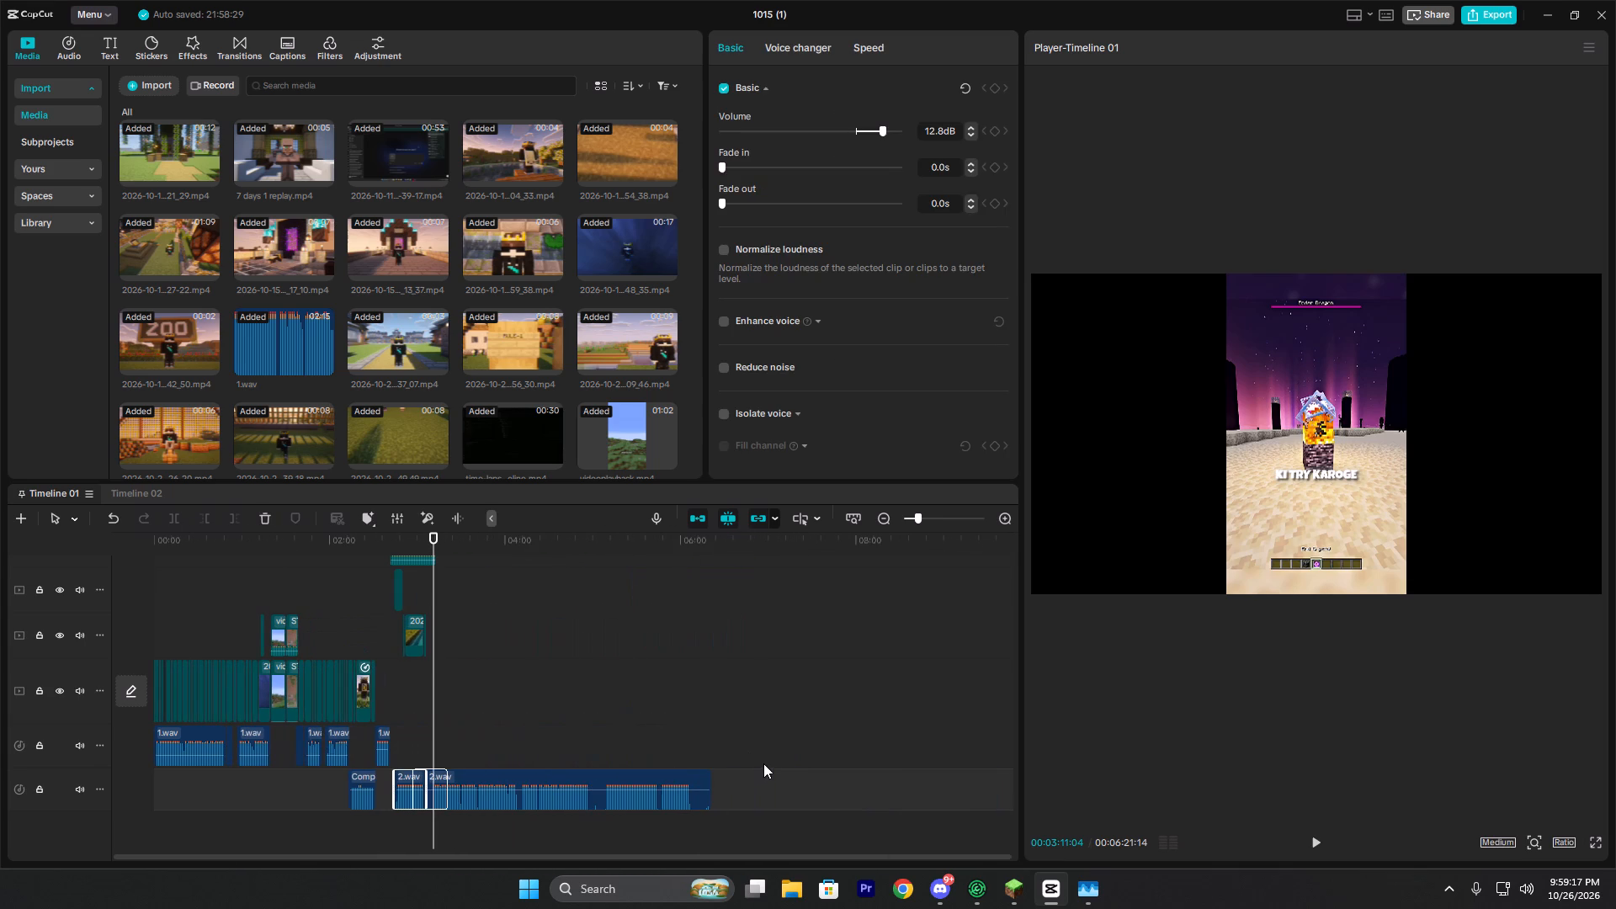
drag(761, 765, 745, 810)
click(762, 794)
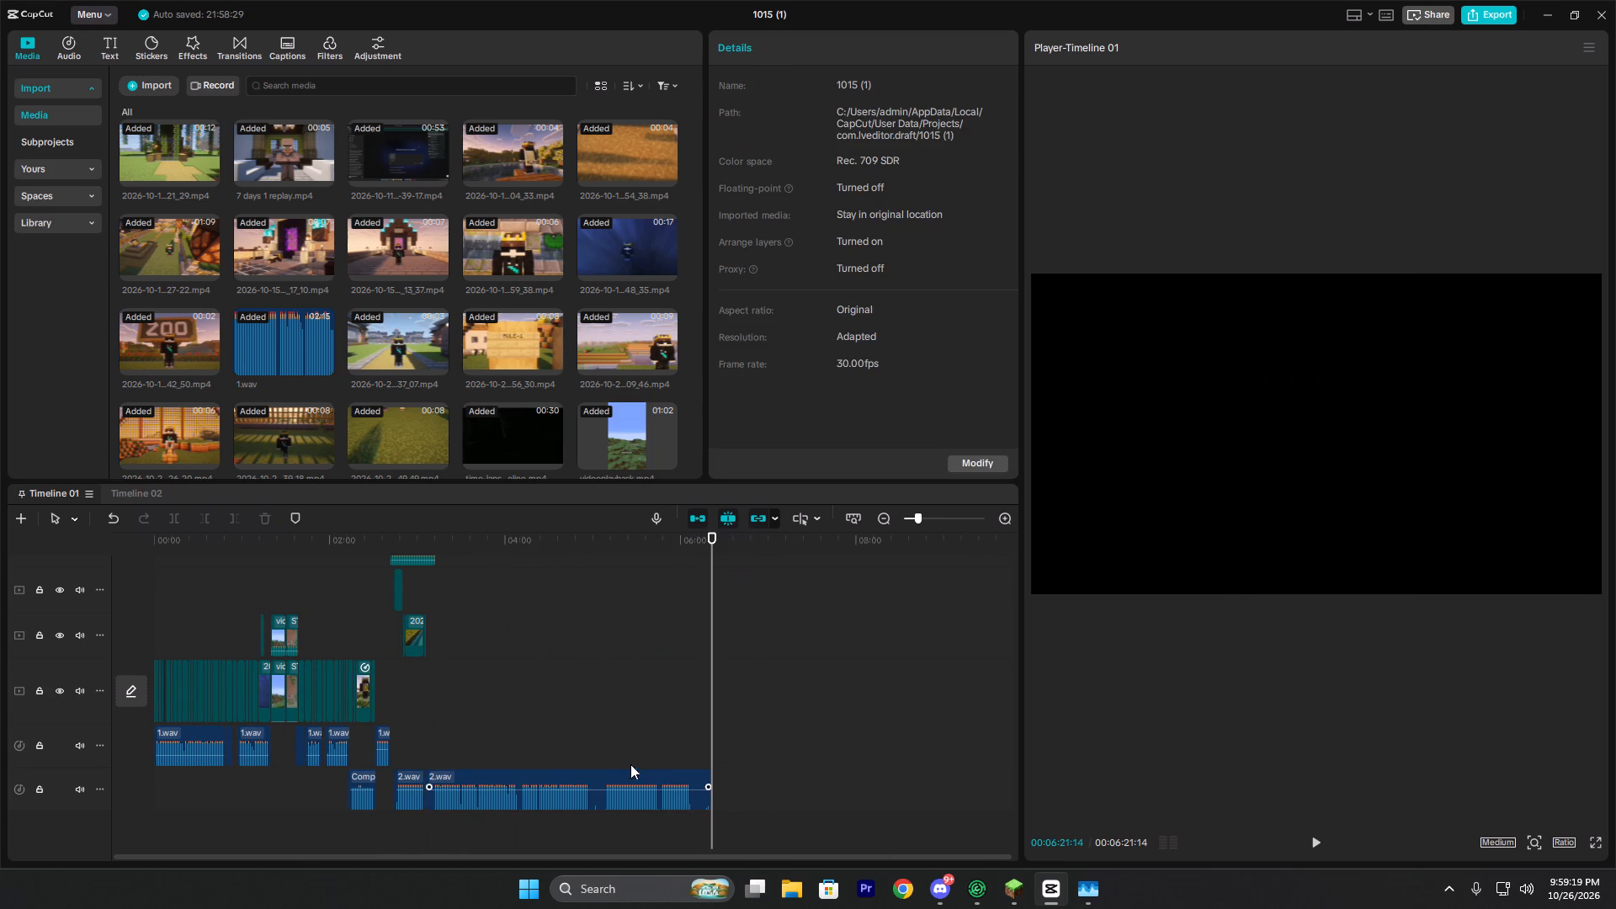
Move both late 2.wav clips and the two footage clips above them about 2 min 36 s later.
drag(757, 610, 591, 800)
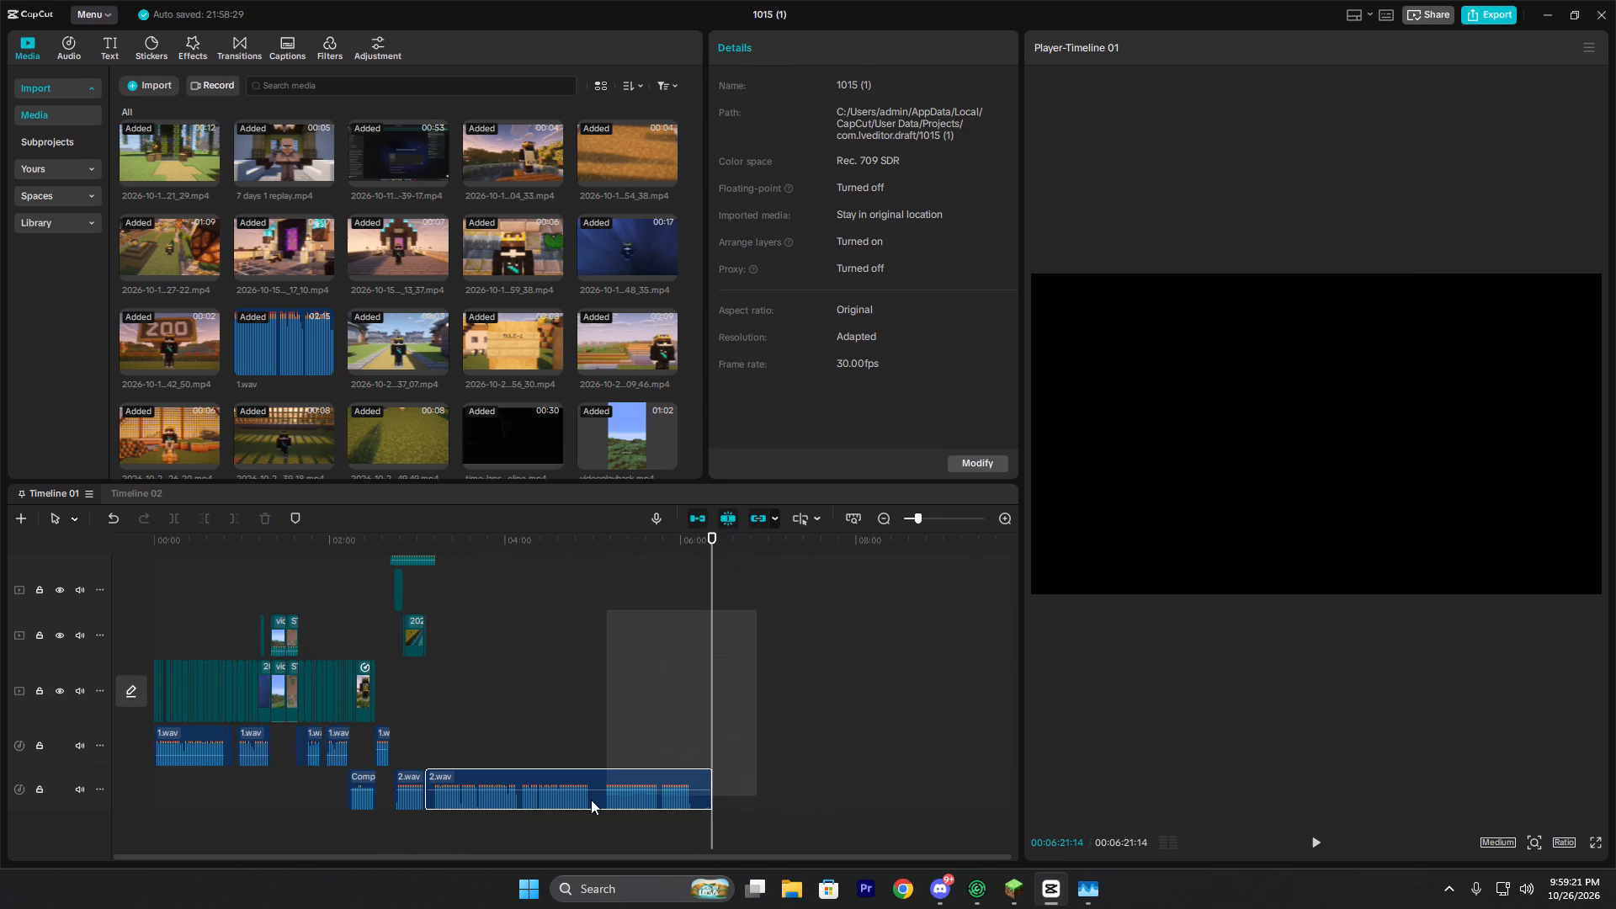
drag(591, 800, 398, 812)
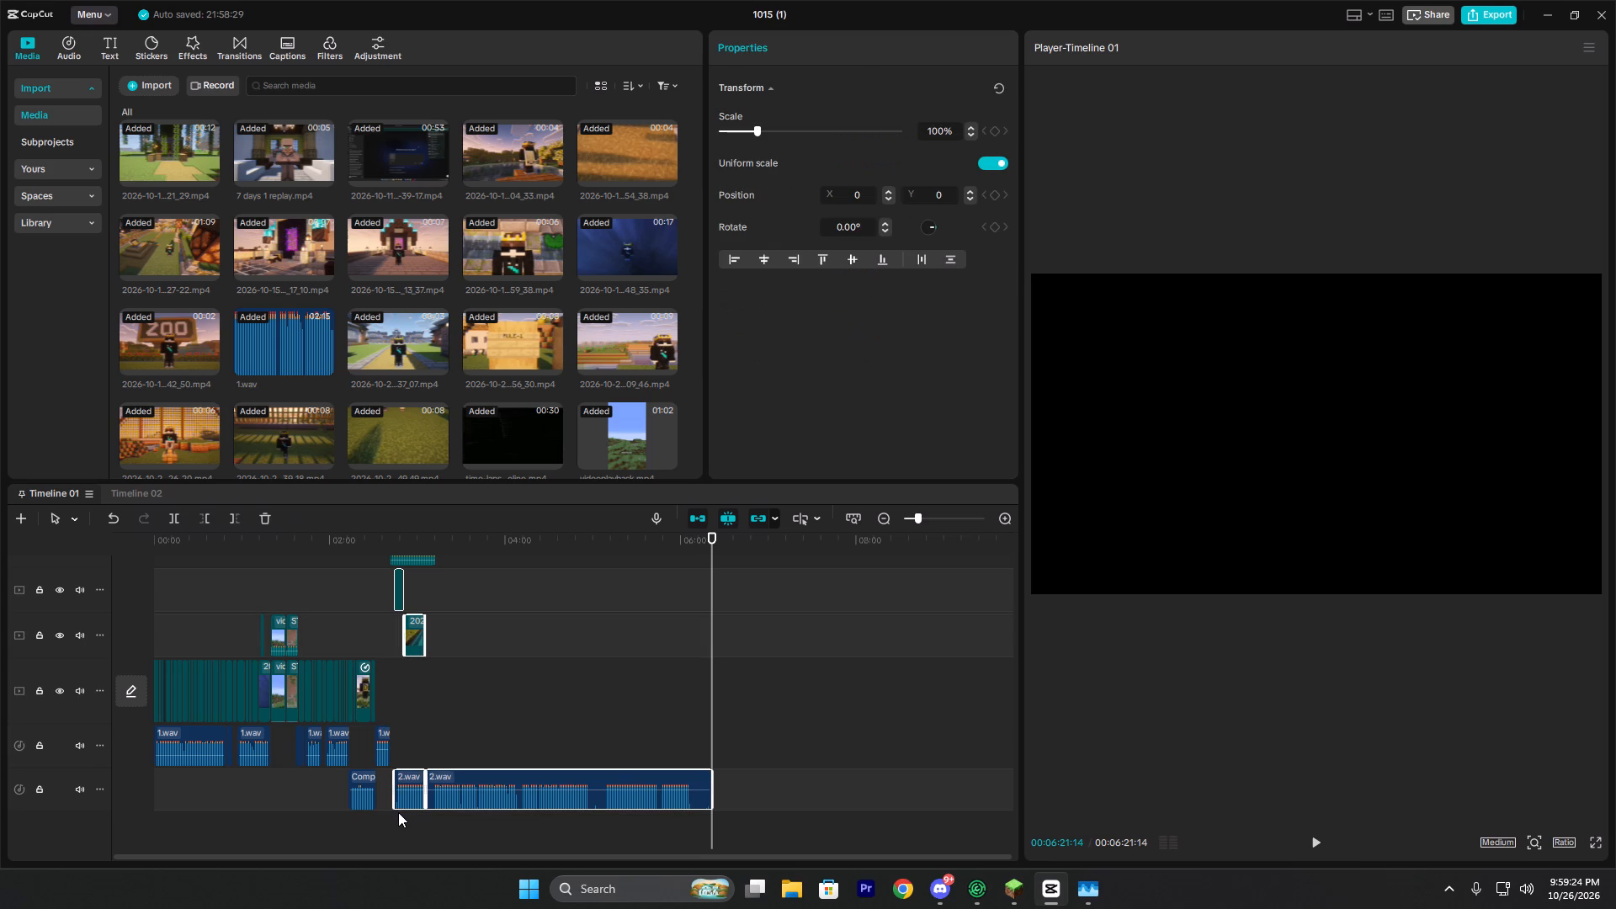
drag(487, 782, 715, 779)
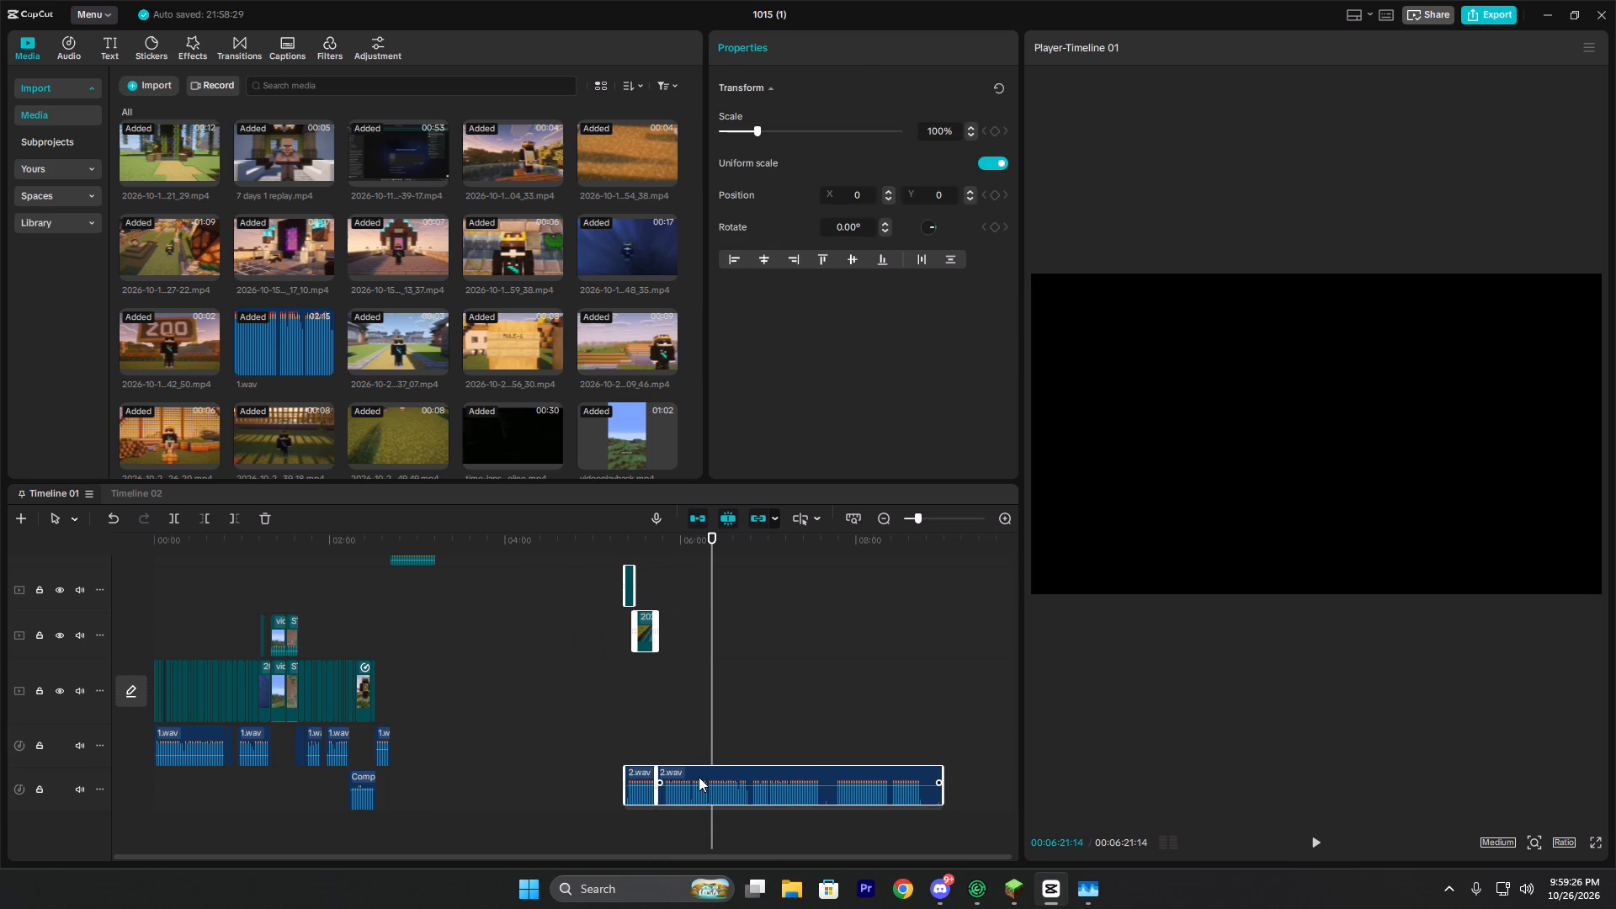
click(396, 630)
click(382, 631)
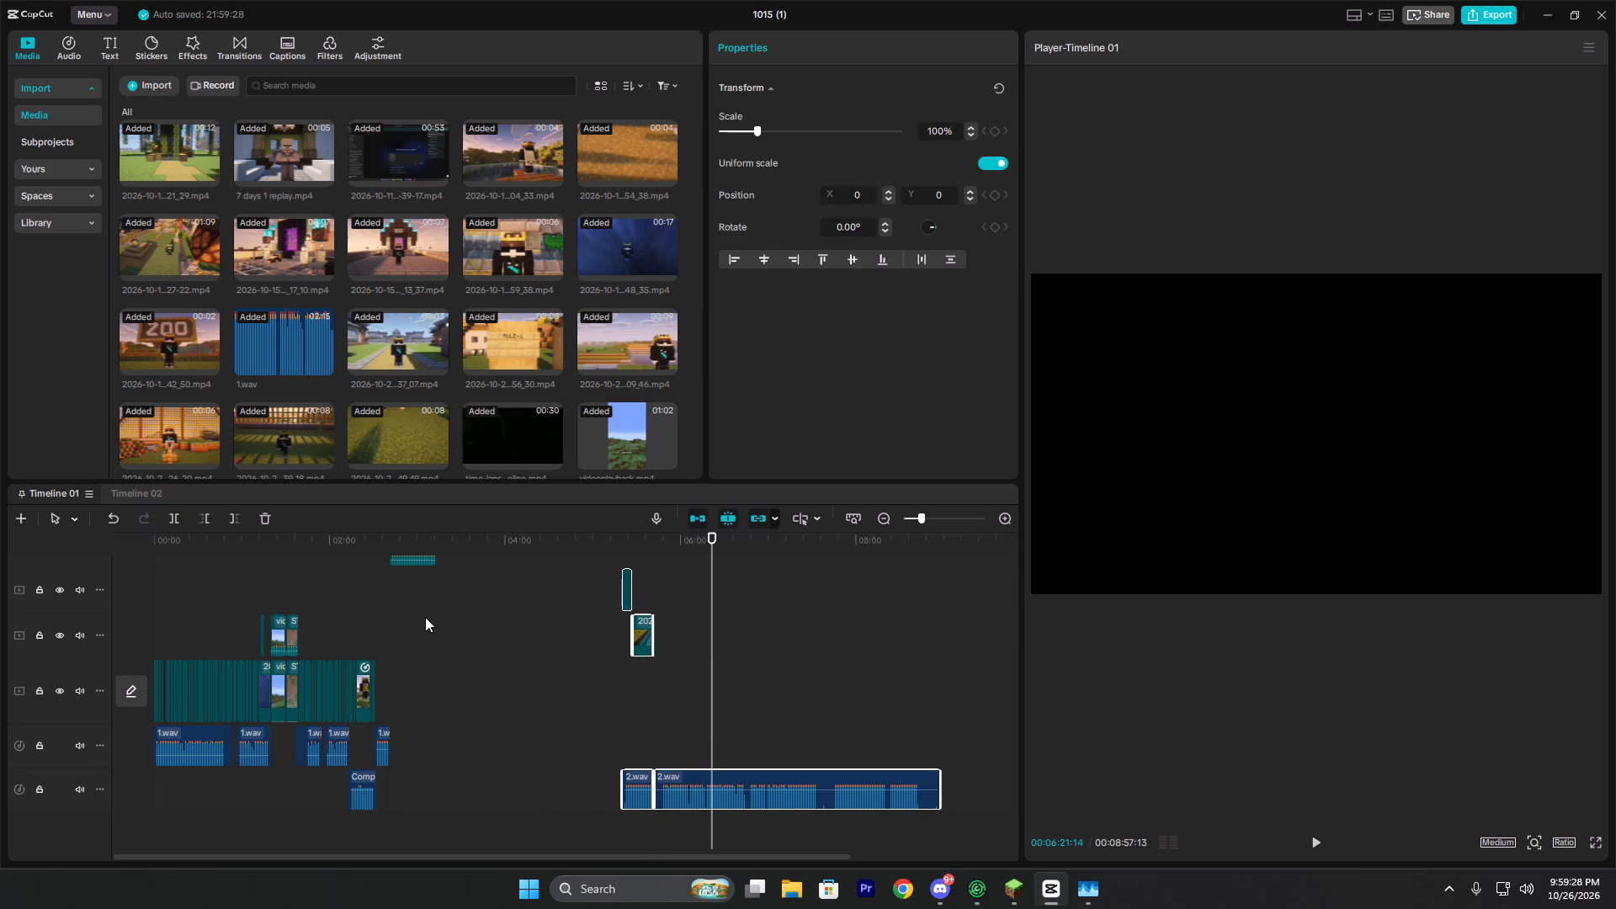
Move "The only block you cannot obtain in Minecraft.mp4" onto the main video track, directly after the last footage clip.
scroll(425, 690, up, 8)
click(398, 623)
drag(413, 615, 398, 789)
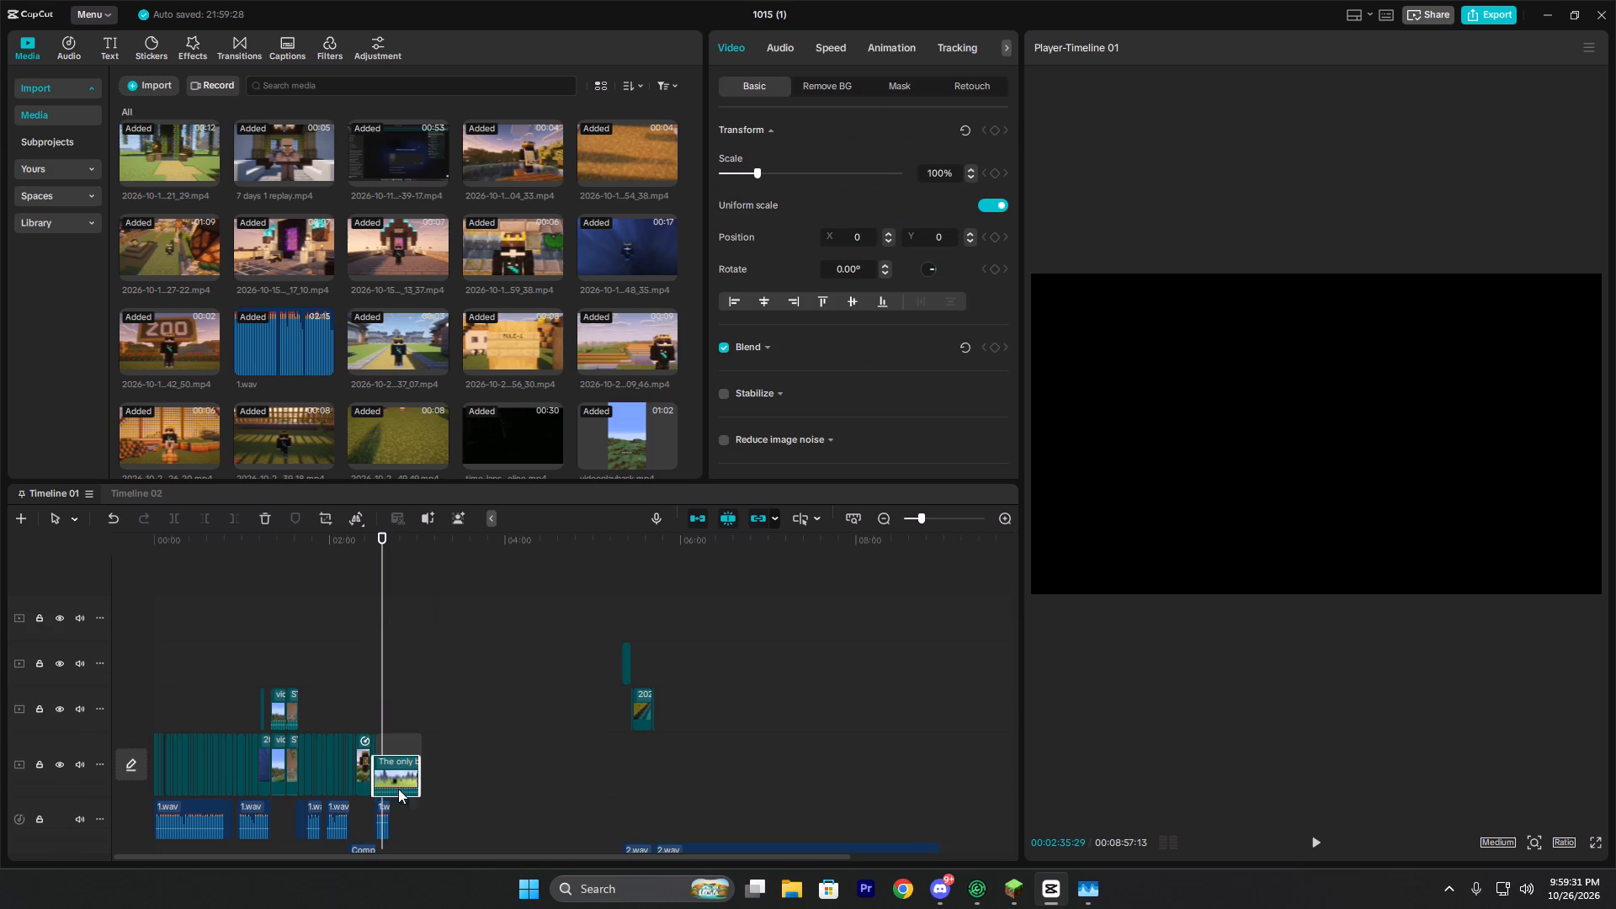
drag(398, 789, 413, 791)
Split the Short at 00:02:41:21, where the 1.wav narration ends, and delete the part after the split.
ctrl+scroll(412, 757, up, 15)
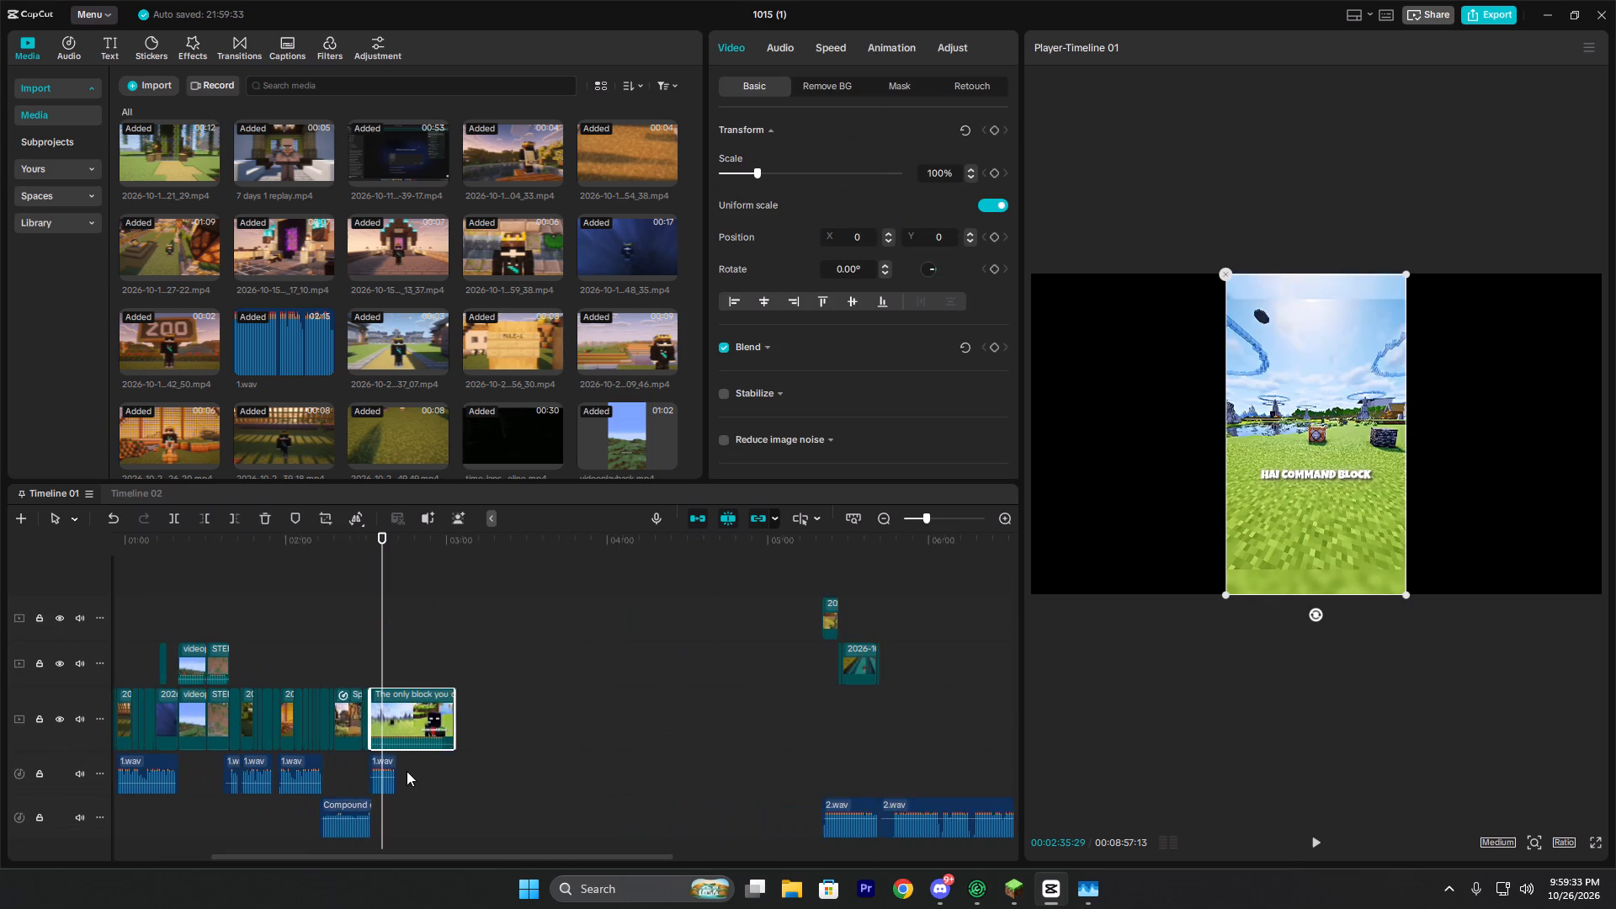
ctrl+scroll(407, 771, up, 8)
drag(381, 665, 410, 680)
key(ctrl+b)
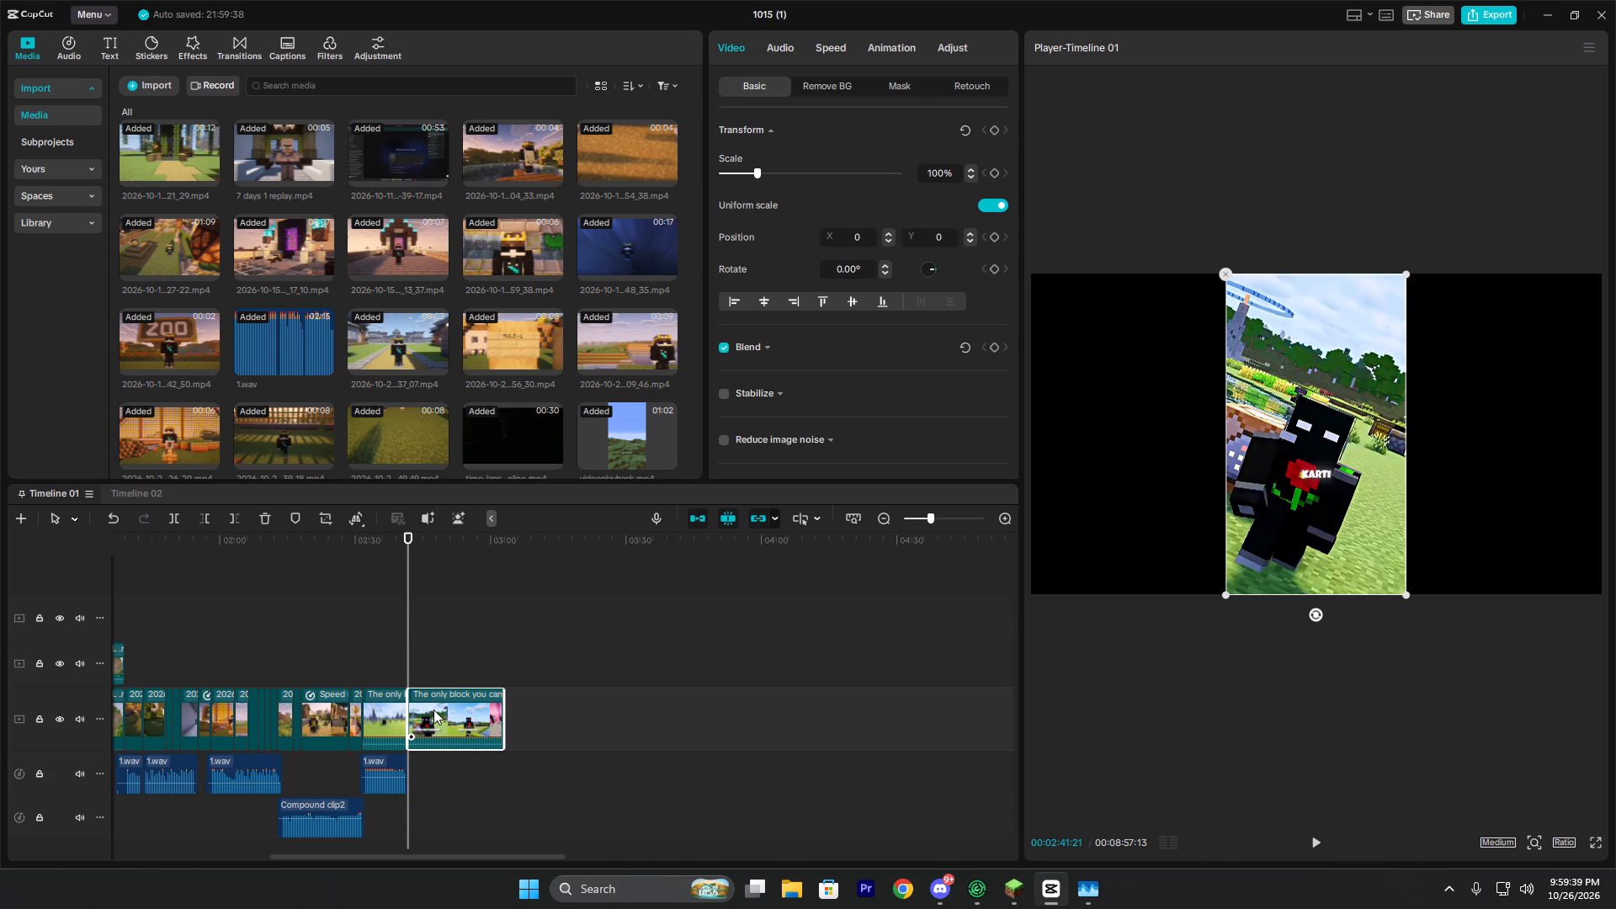
key(BackSpace)
Disable the remaining first part of the Short, which lies above the last 1.wav narration clip.
double_click(384, 714)
double_click(378, 650)
double_click(401, 710)
key(v)
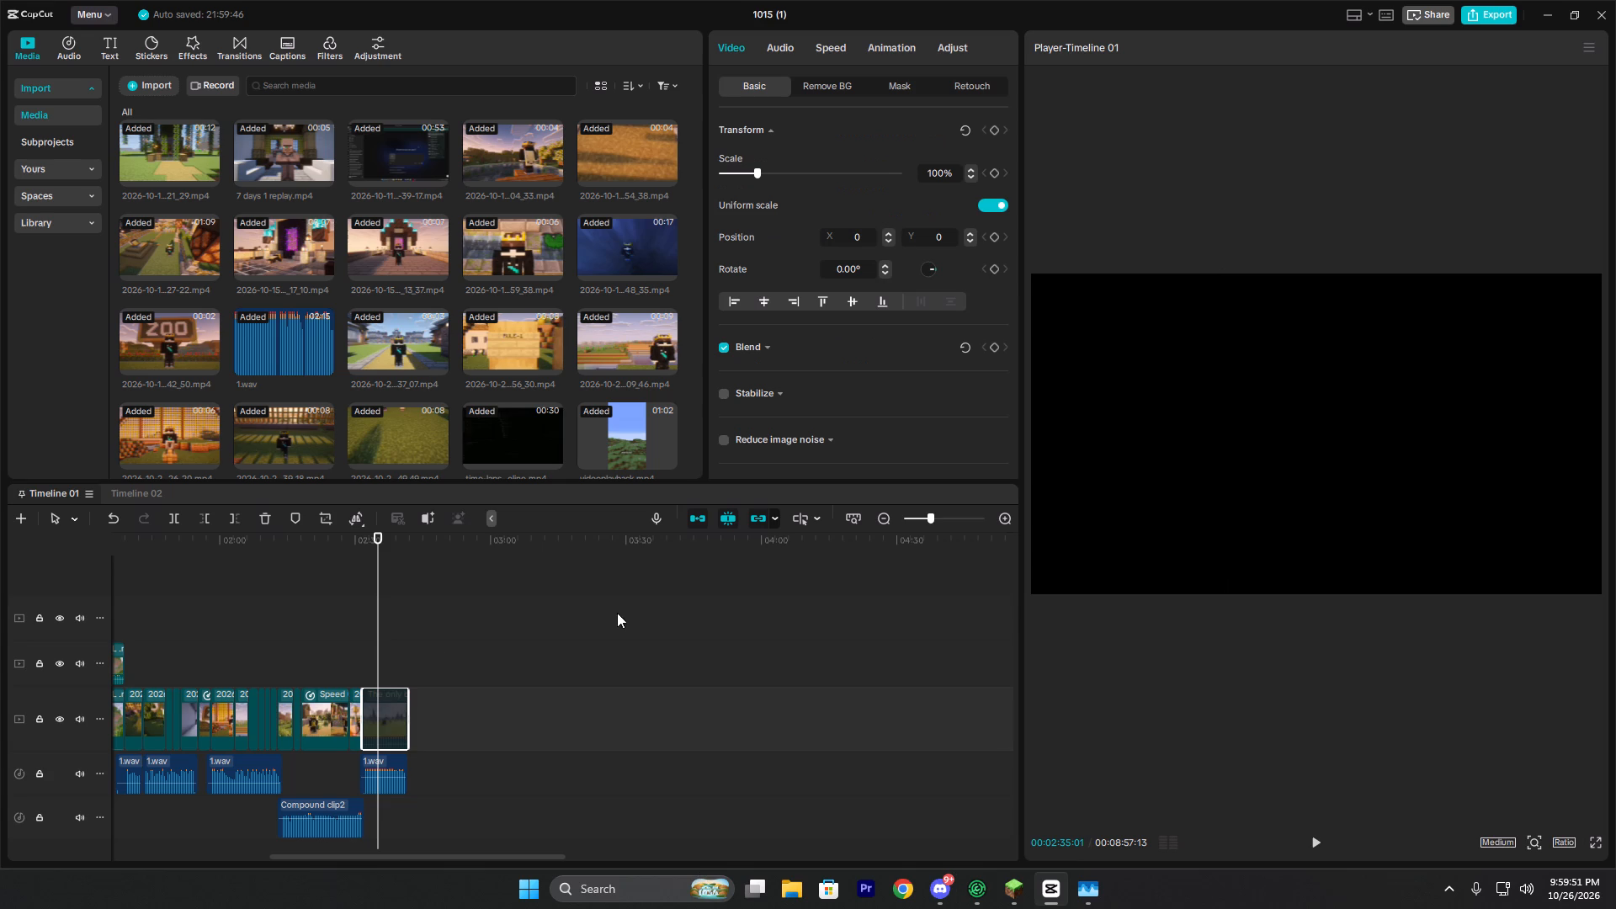
Add a fresh full copy of "The only block you cannot obtain in Minecraft.mp4" to the main track right after the disabled part.
double_click(381, 650)
key(space)
scroll(545, 384, down, 3)
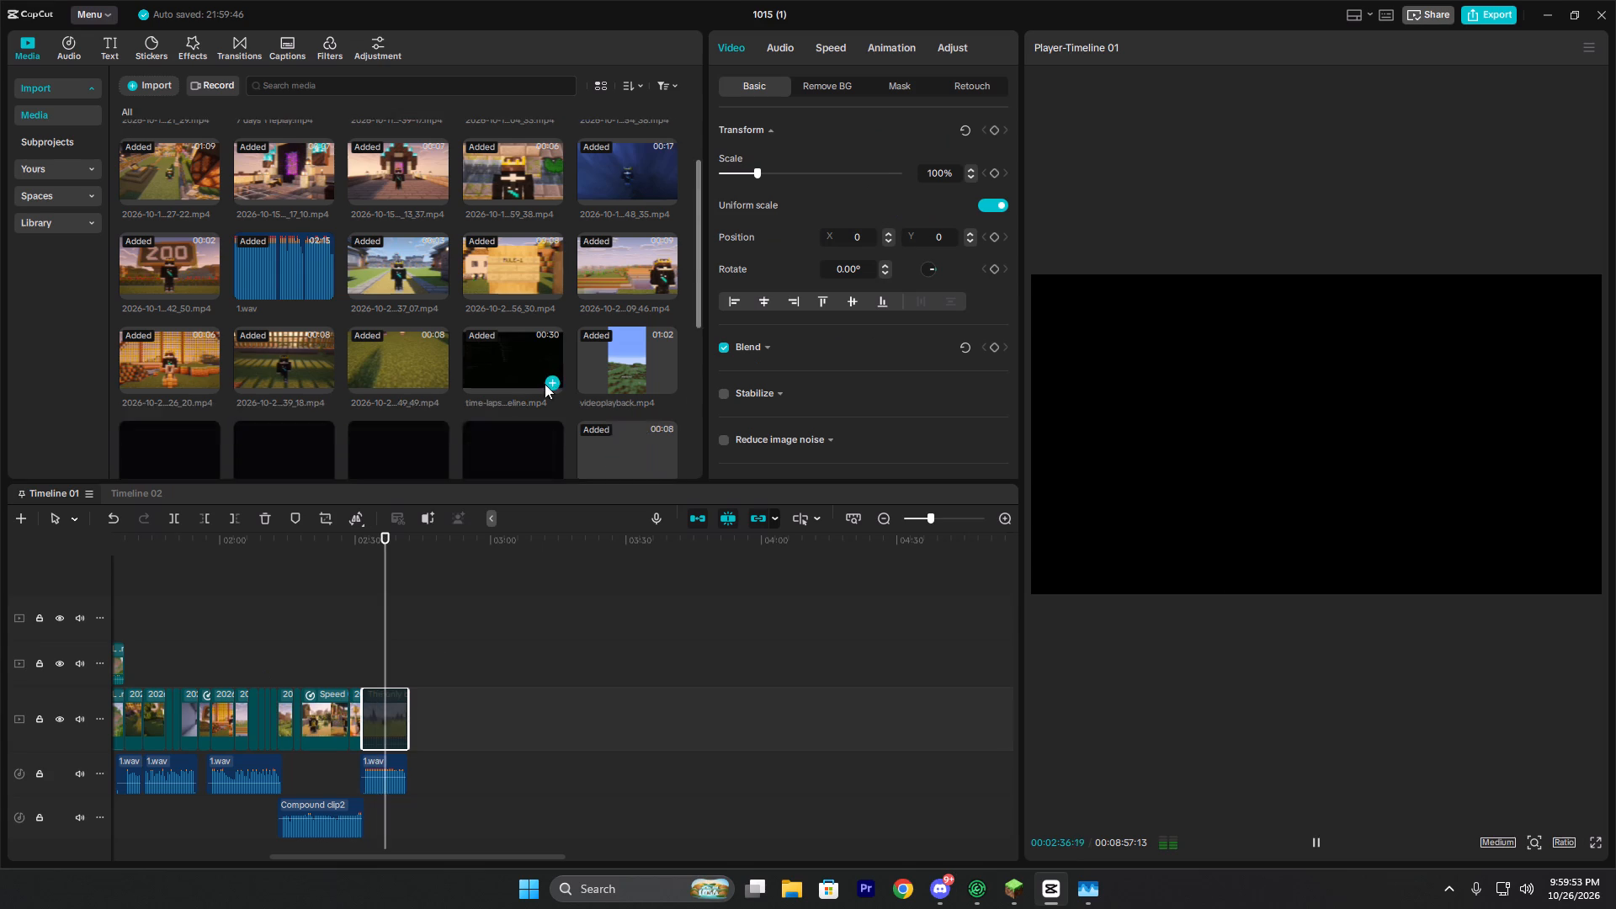
scroll(545, 384, down, 7)
click(321, 443)
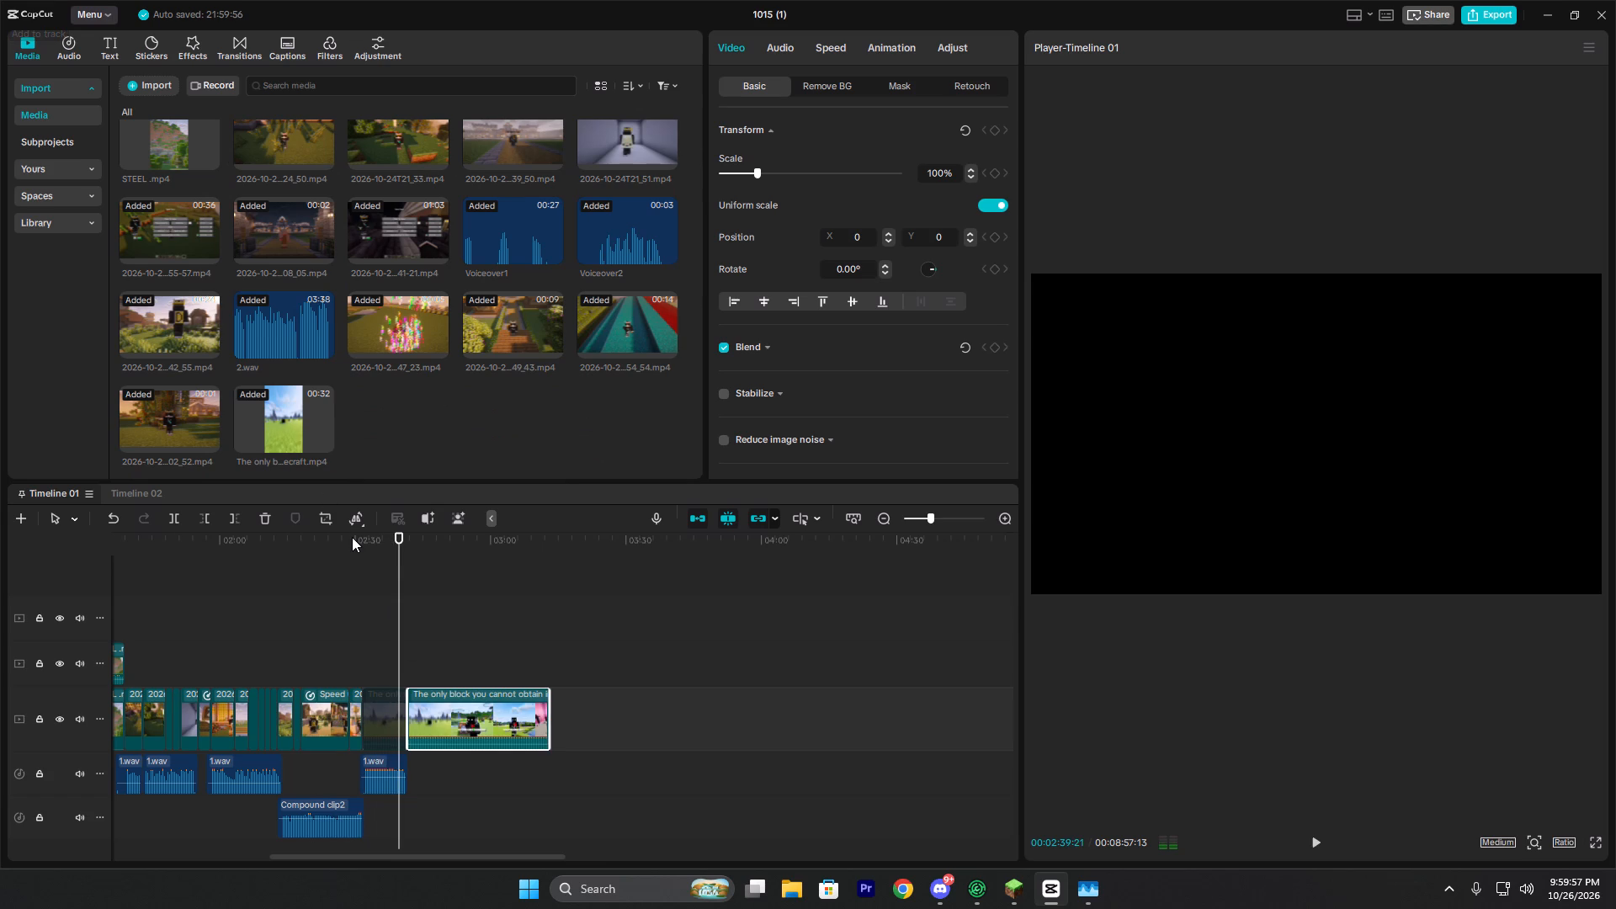
Play the new copy of the Short to find its cut point and trim off everything after 00:02:52:00.
click(399, 657)
key(space)
ctrl+scroll(404, 666, up, 11)
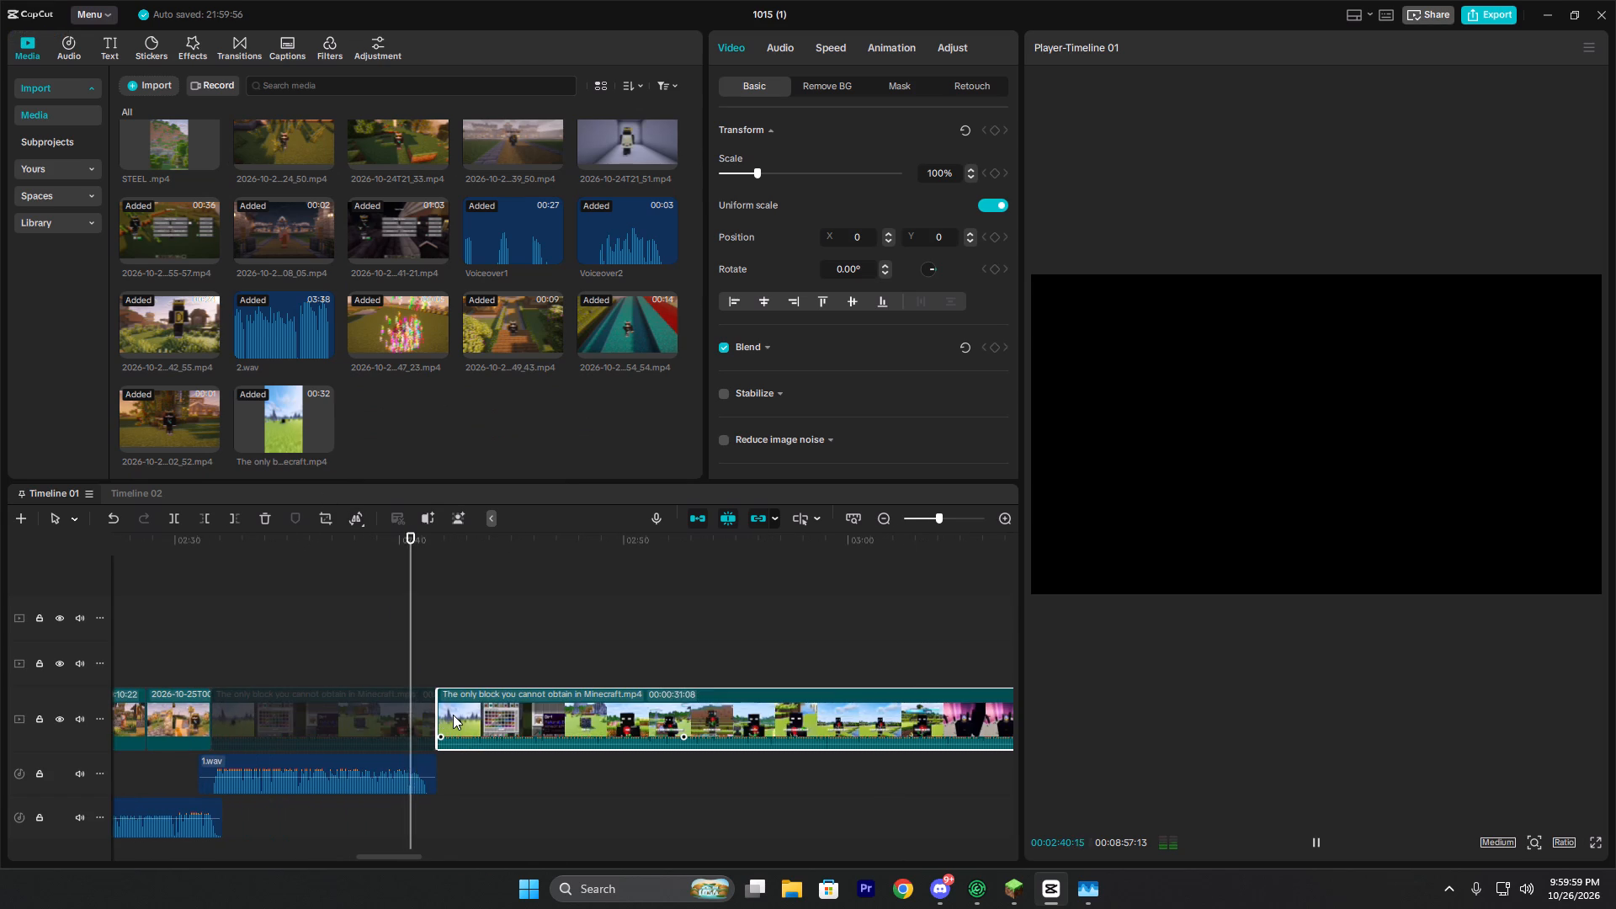
ctrl+scroll(555, 746, up, 4)
ctrl+scroll(564, 754, down, 7)
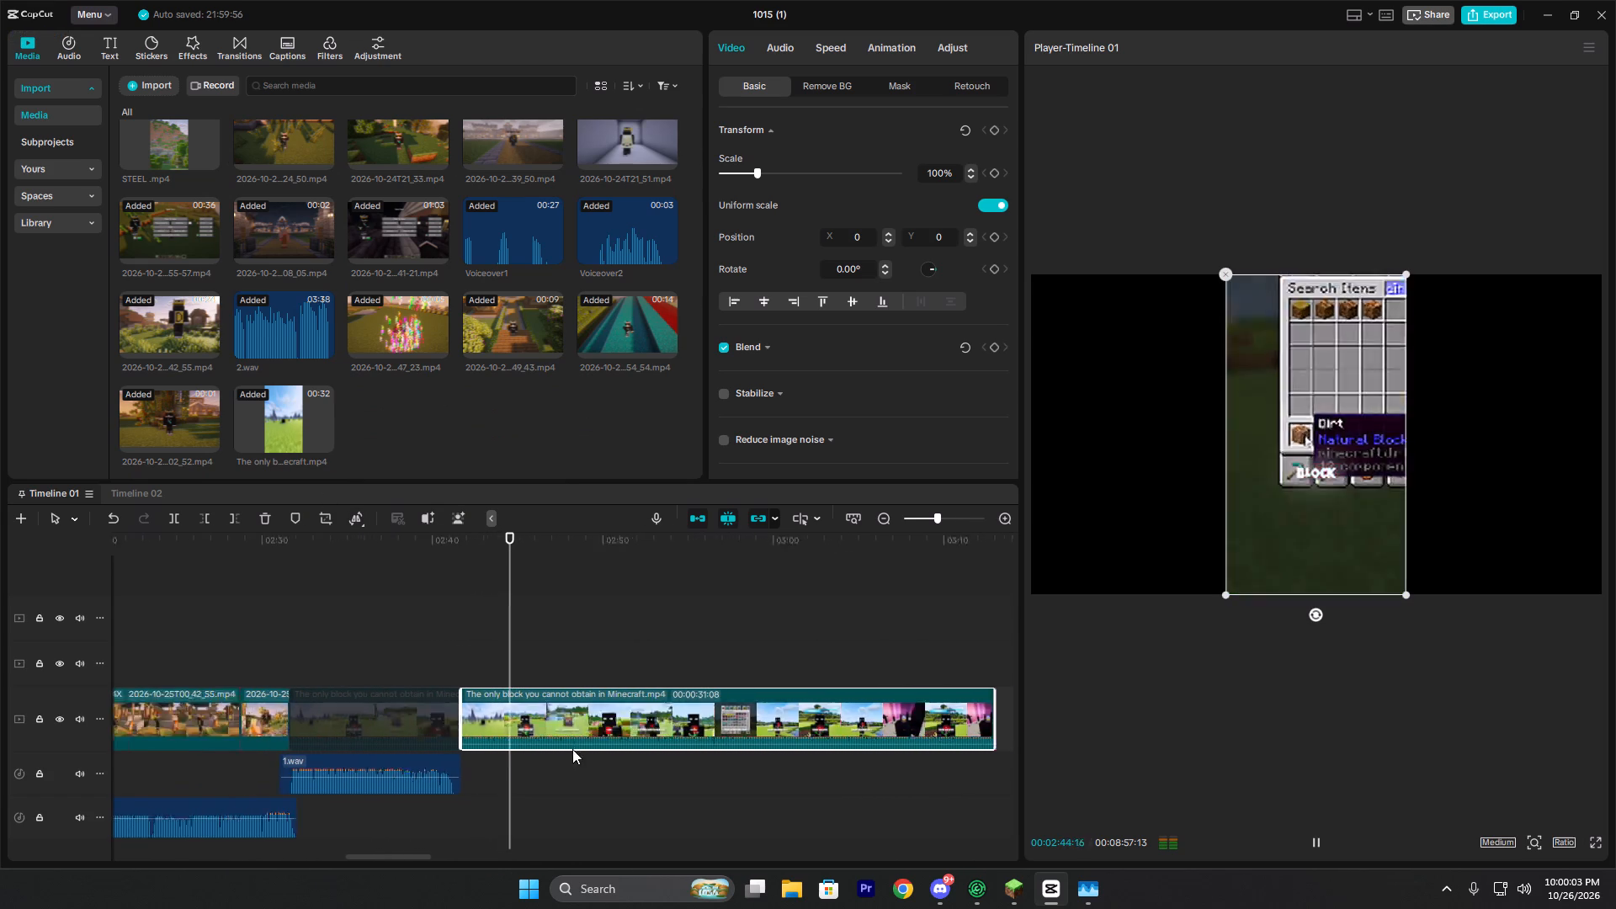
ctrl+scroll(572, 749, down, 2)
scroll(652, 726, down, 5)
scroll(652, 726, up, 10)
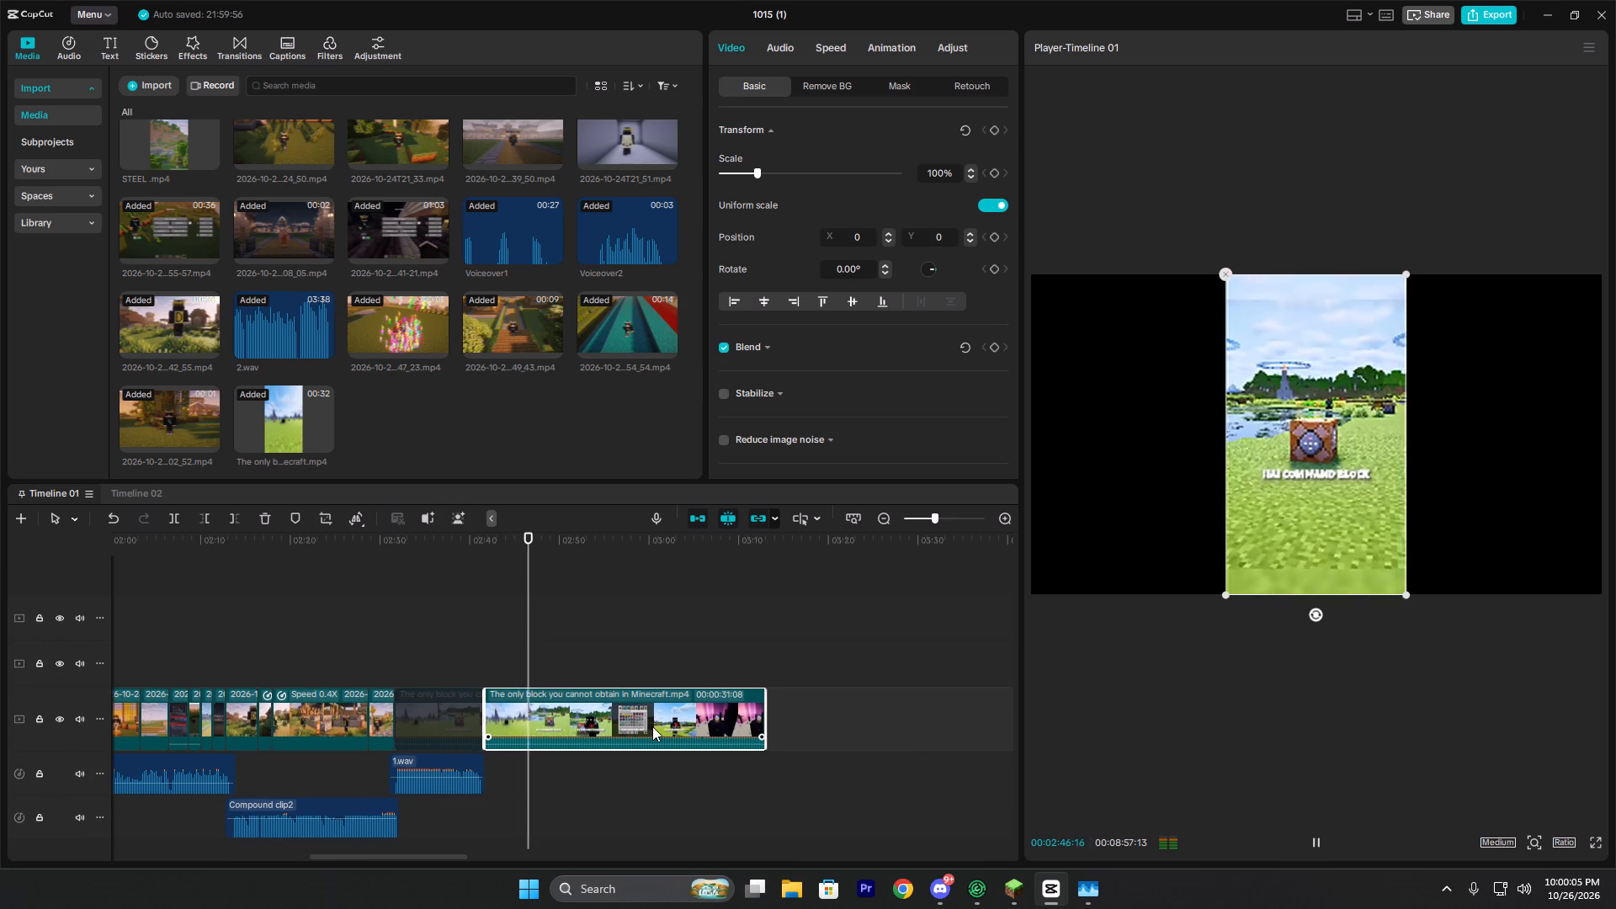
scroll(652, 726, up, 20)
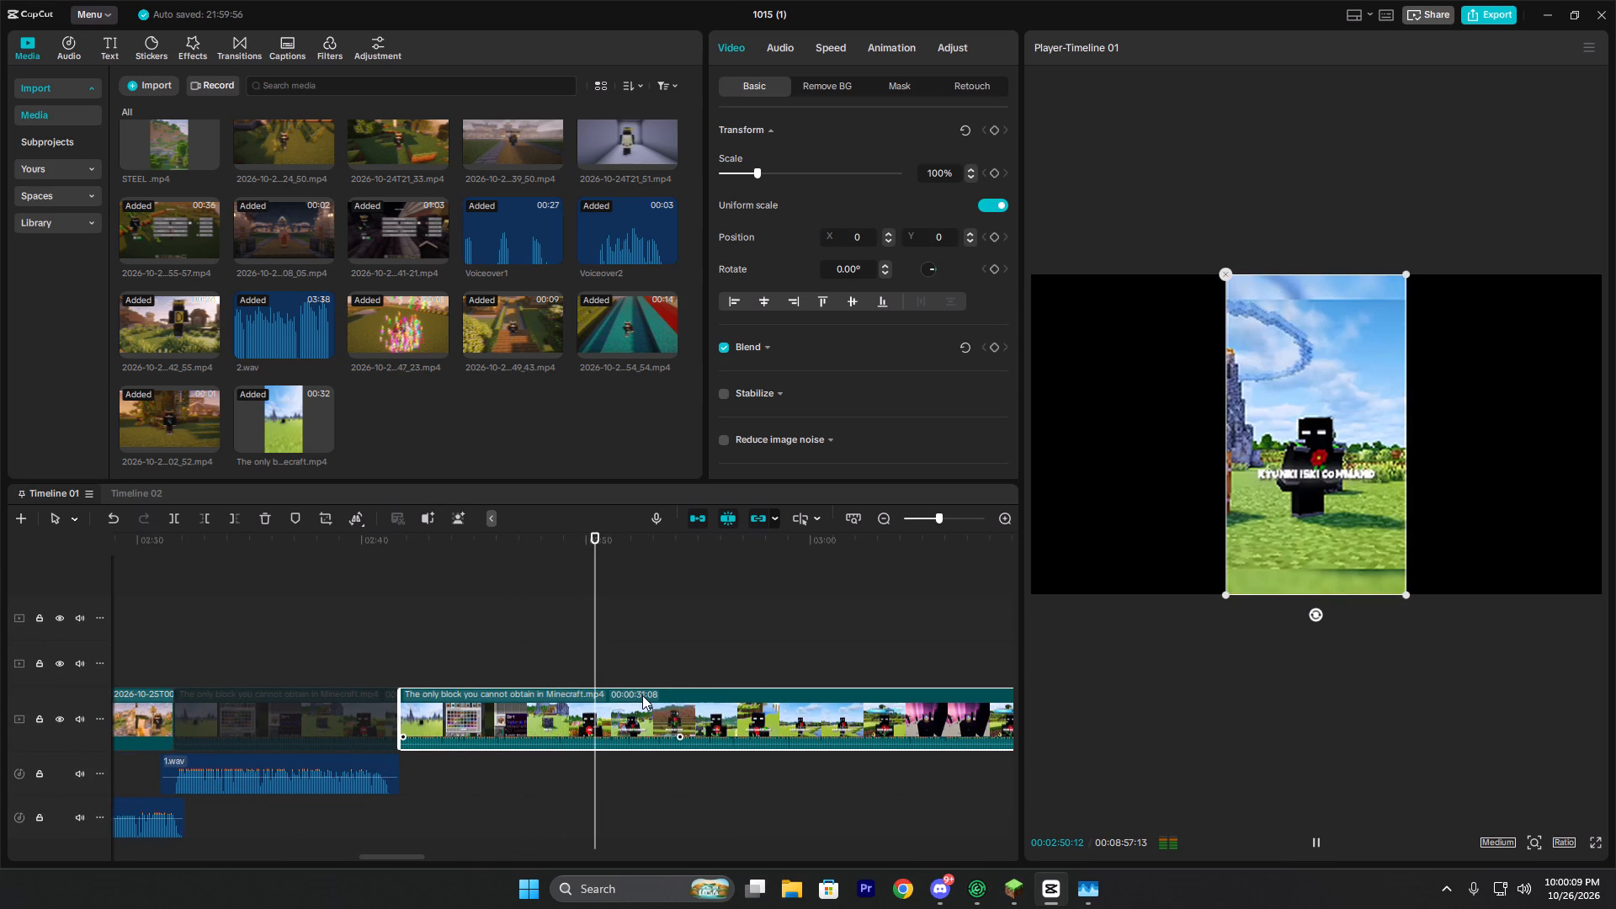
key(space)
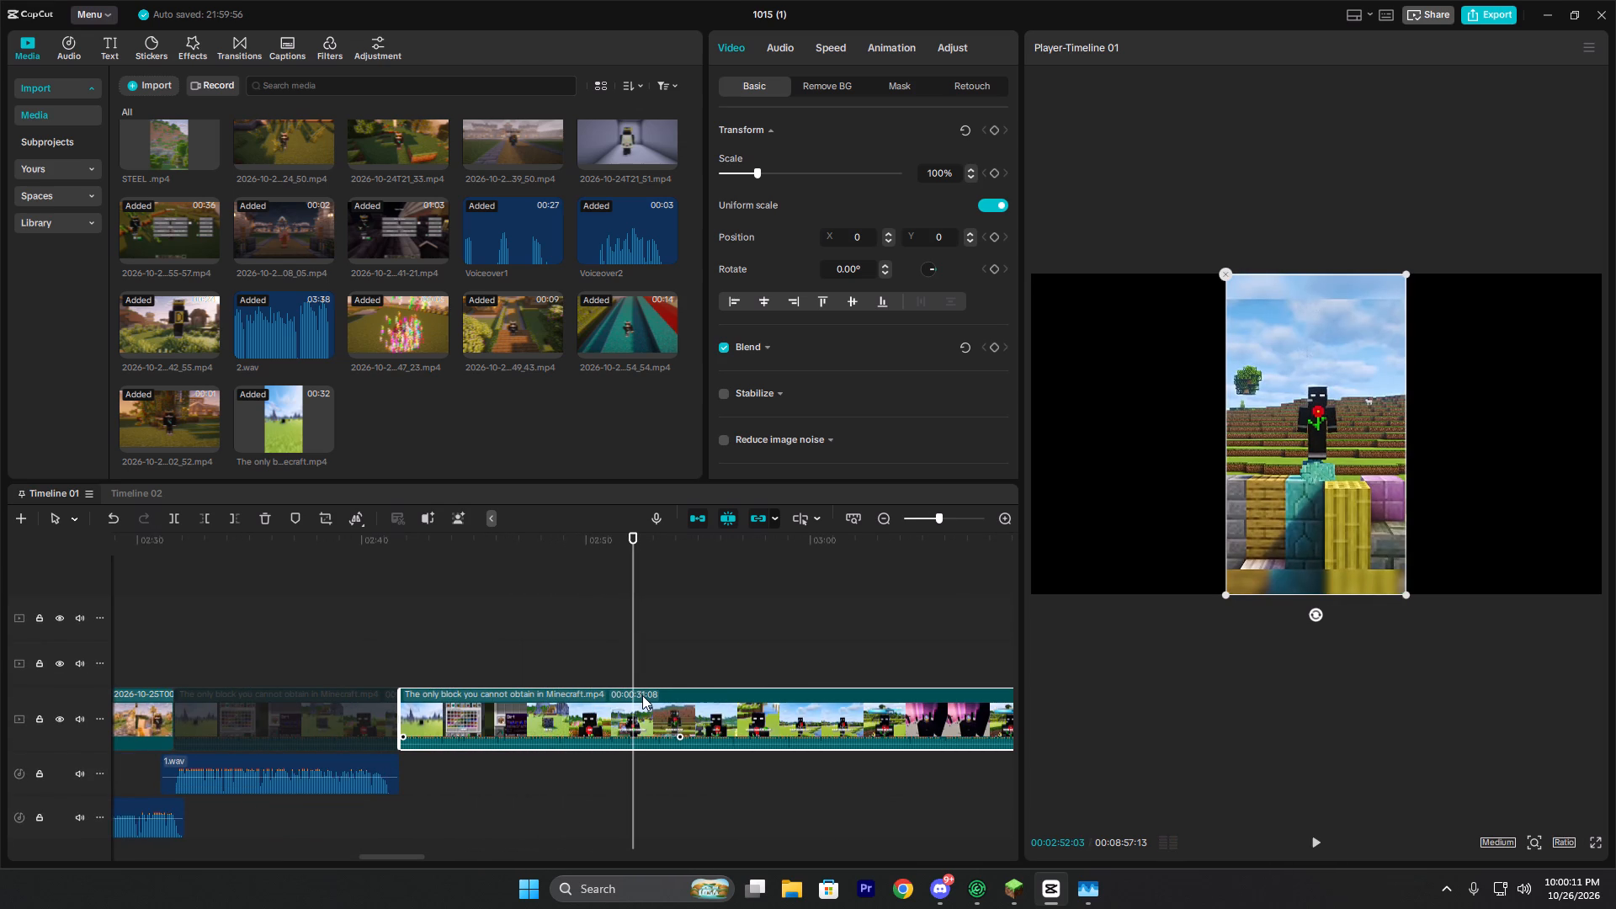
key(Left)
key(Left)
key(Left)
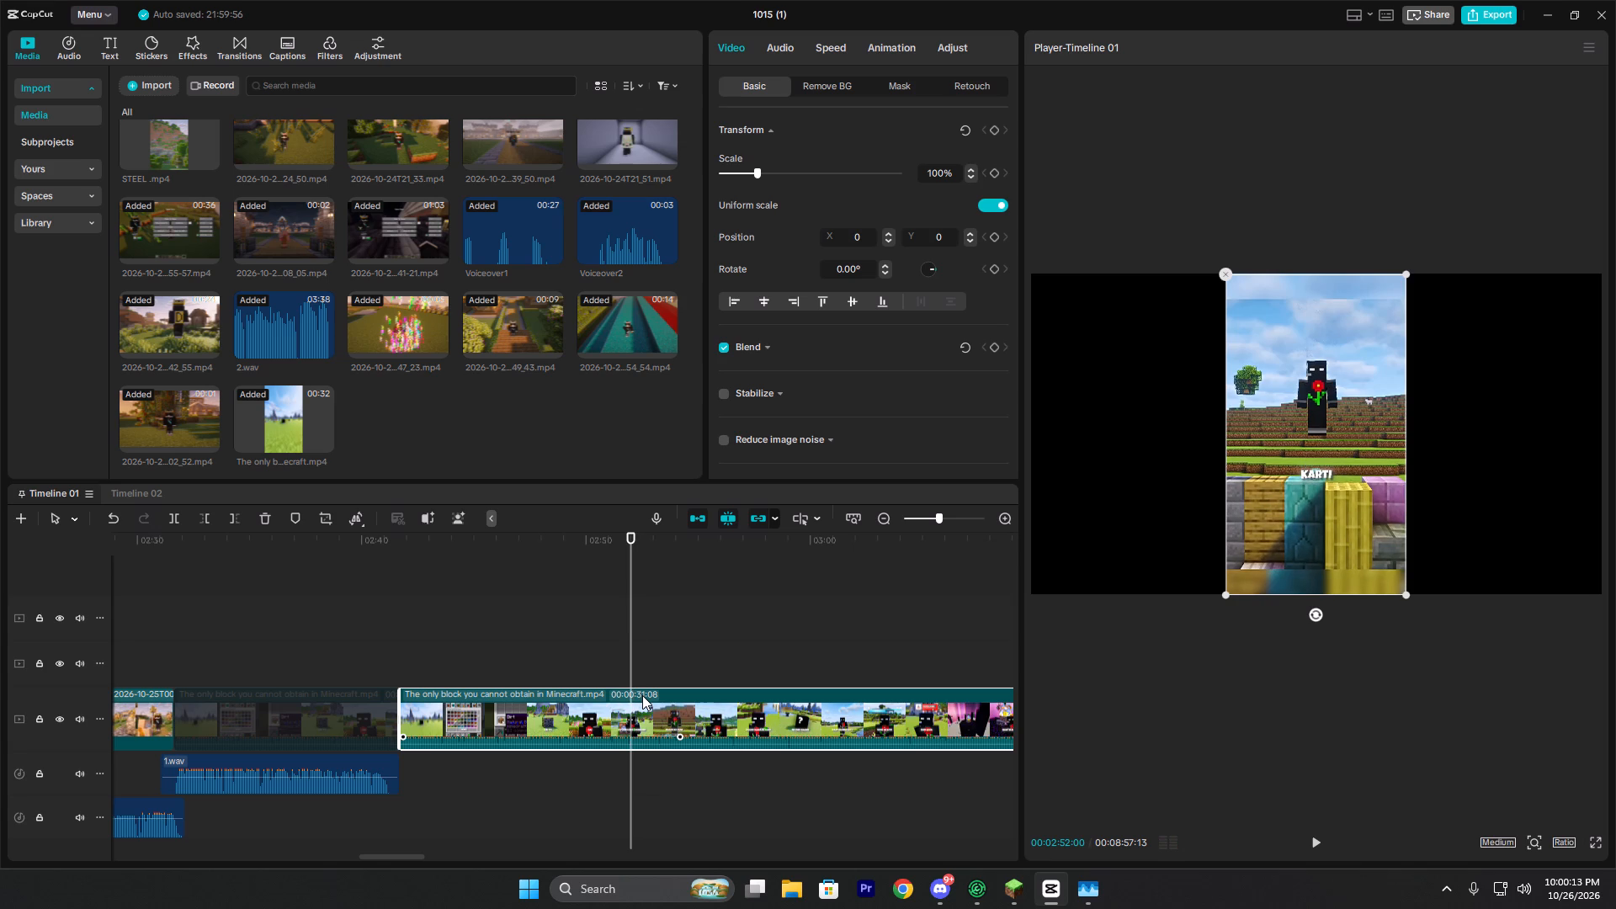
key(w)
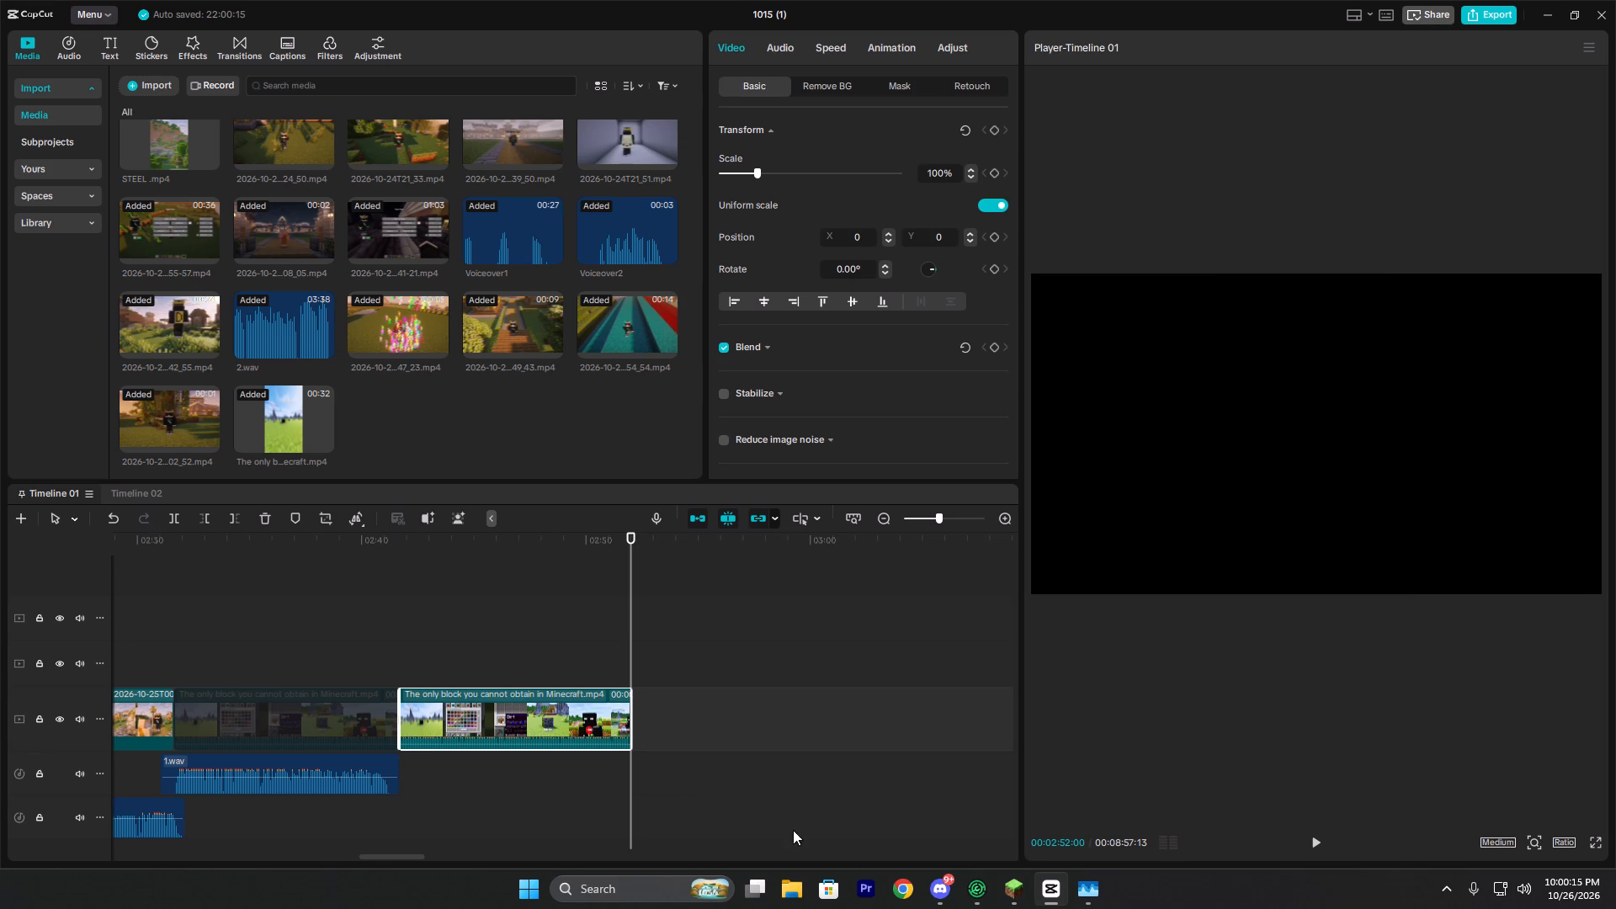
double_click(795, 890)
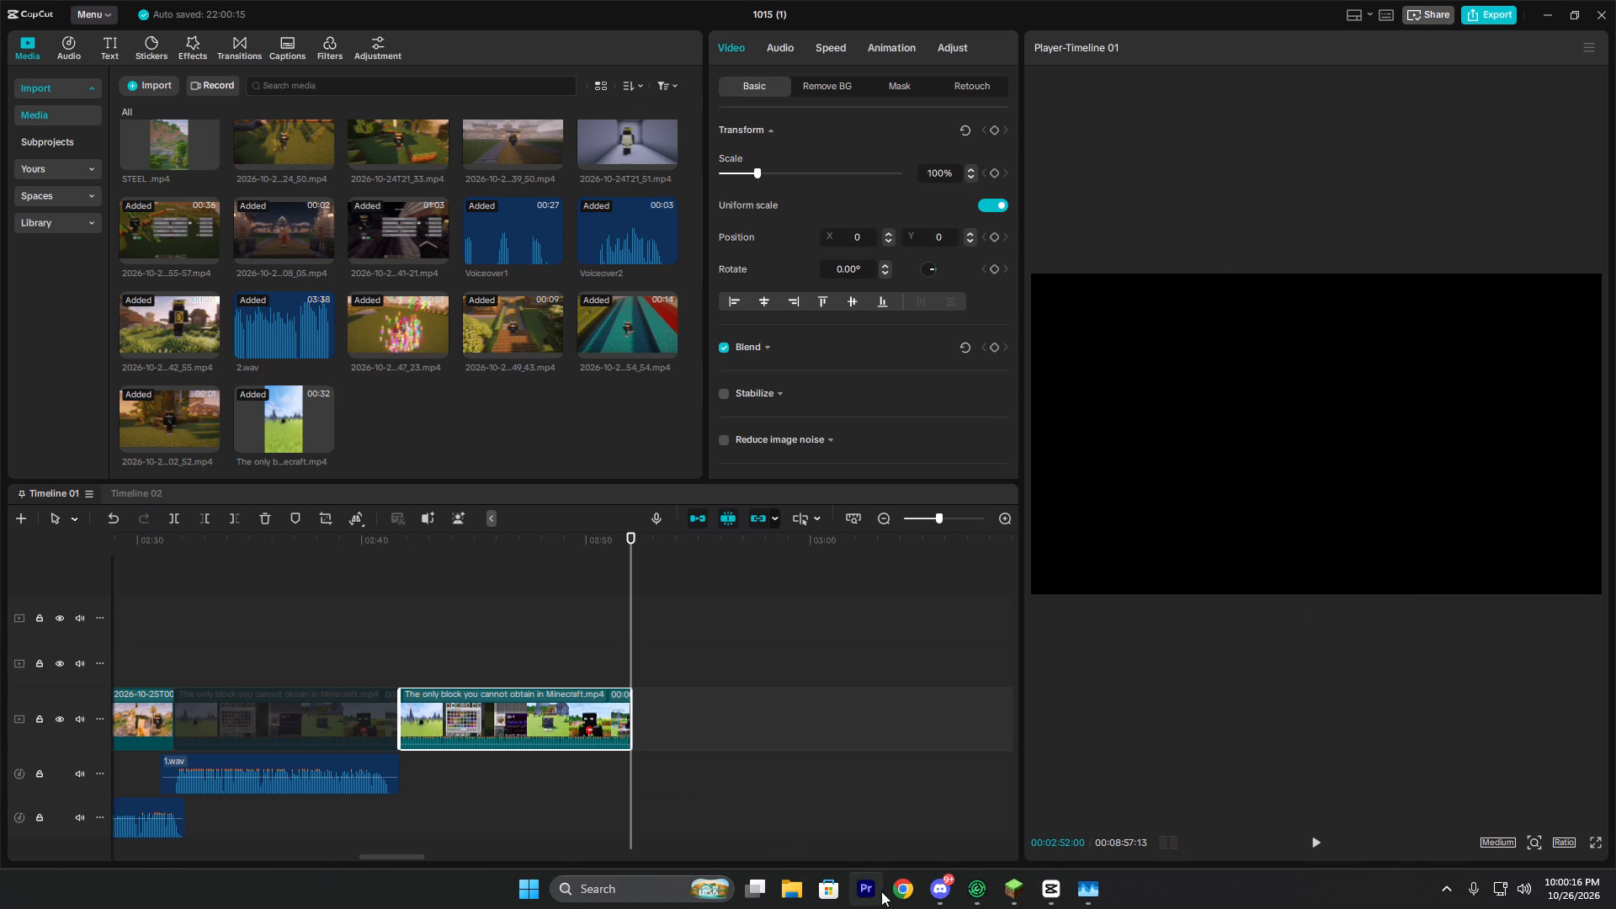
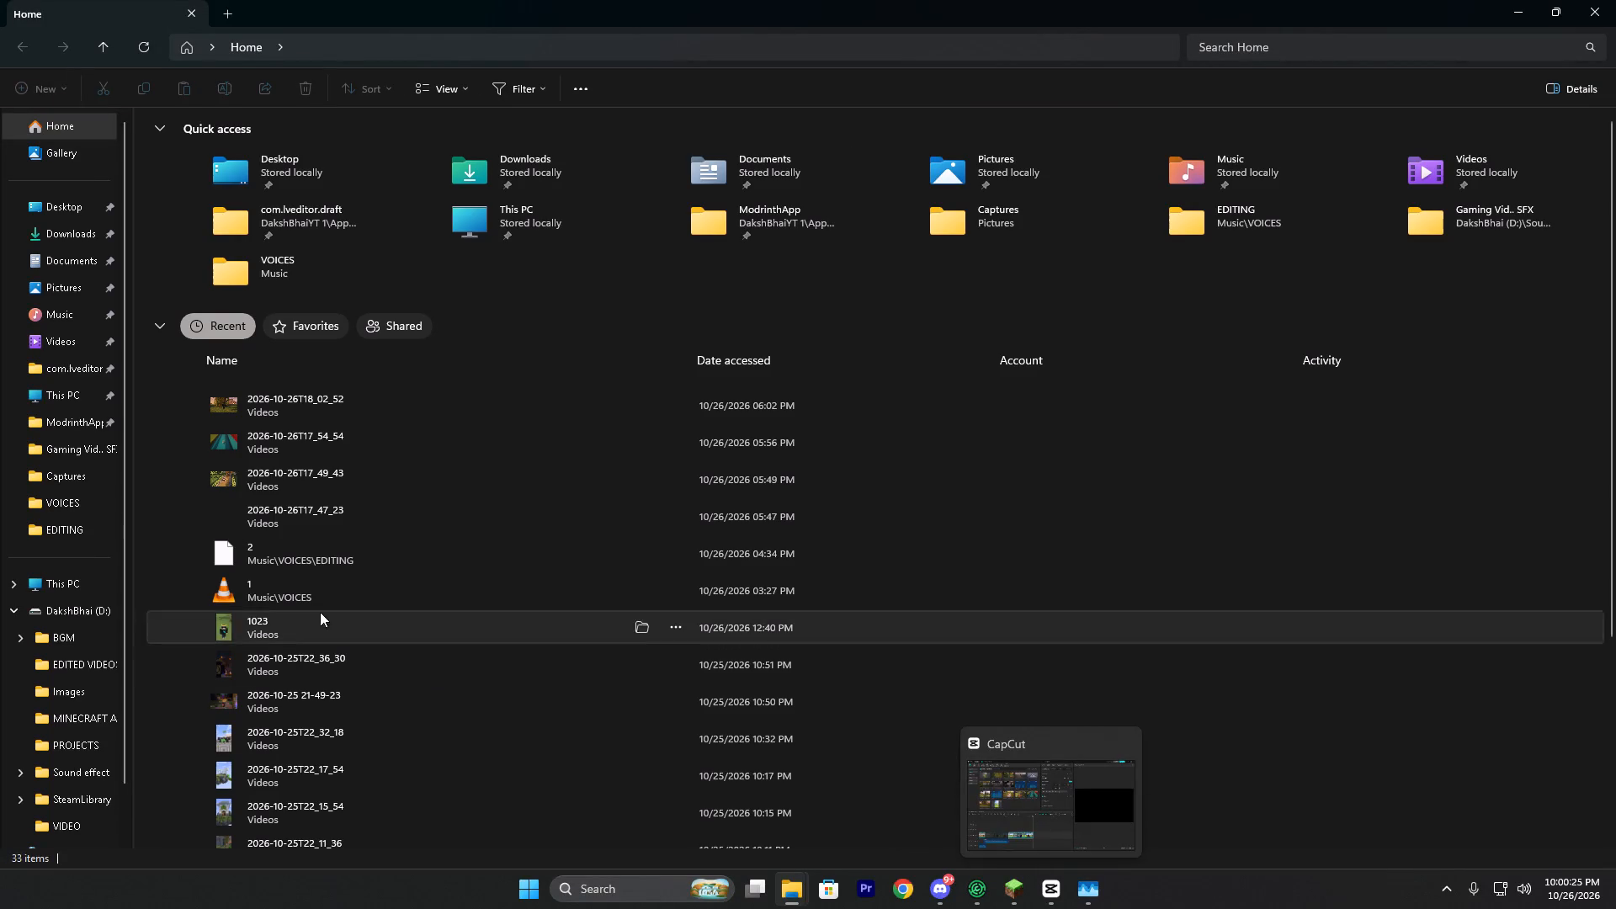
Bring the AMORRR video from the Videos folder into the project and place it on the main track at 00:02:52:00, after the Short.
click(82, 342)
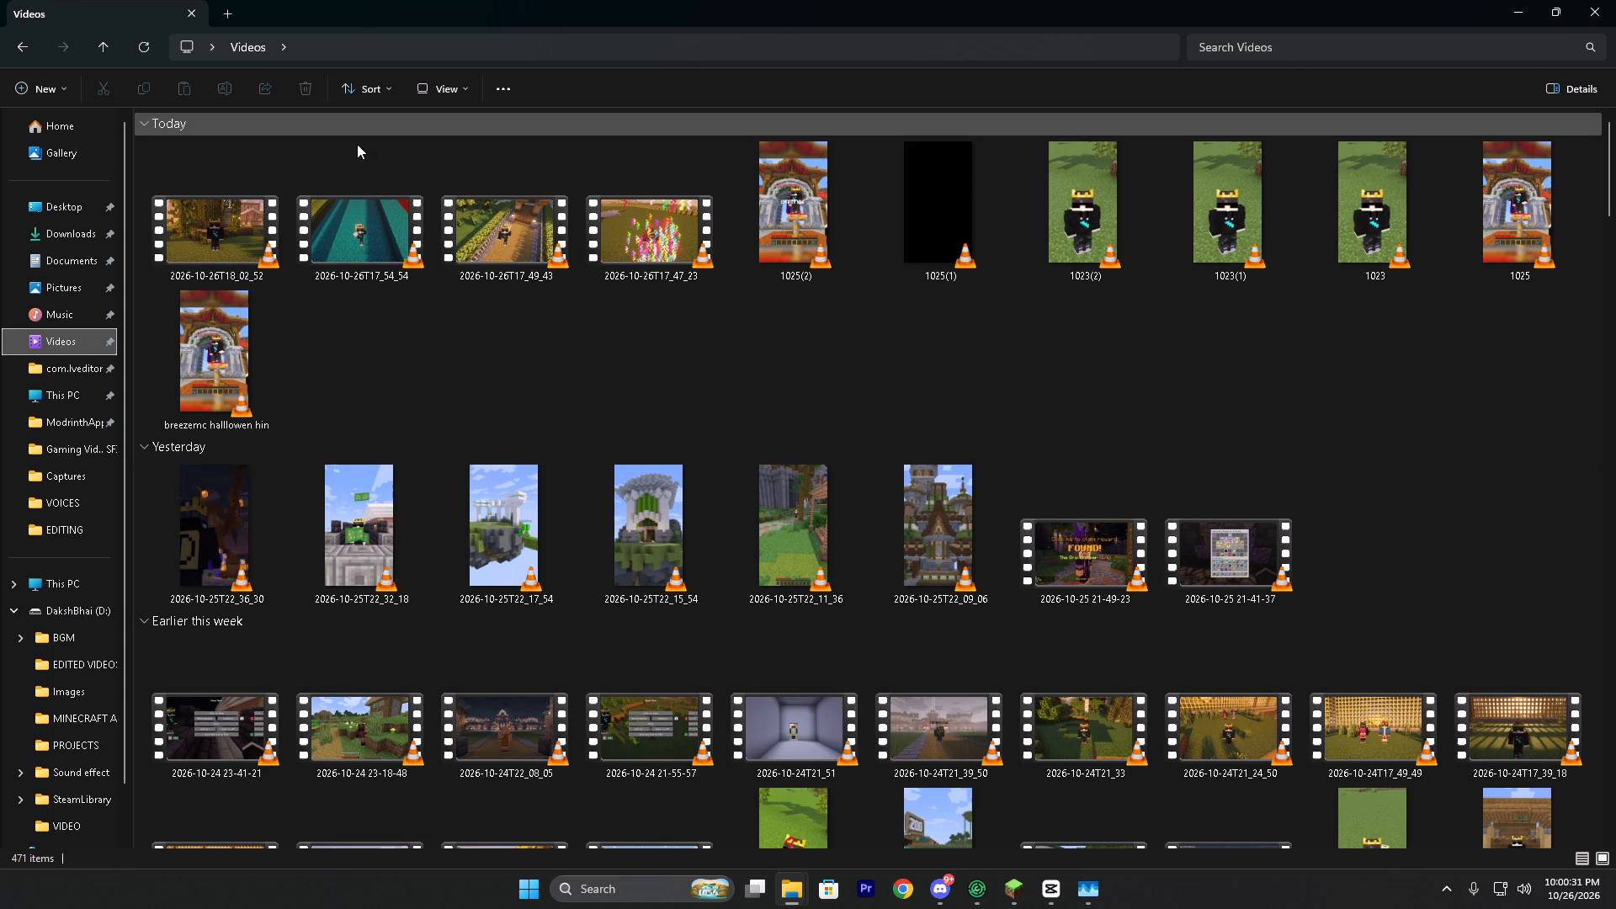
scroll(1006, 375, down, 1)
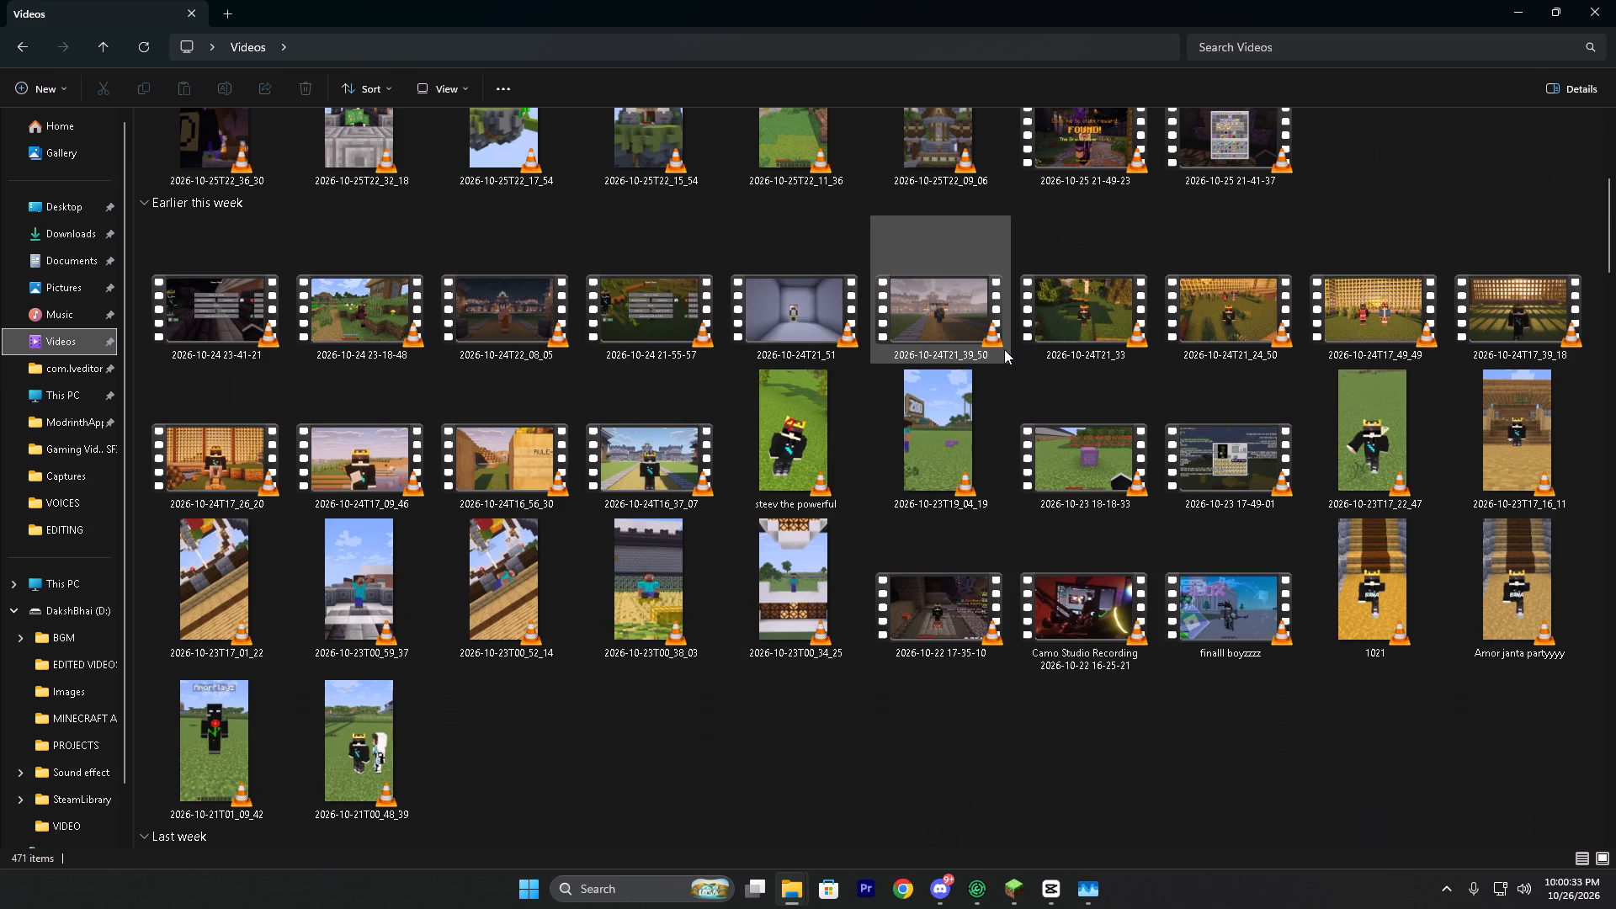
scroll(660, 700, down, 2)
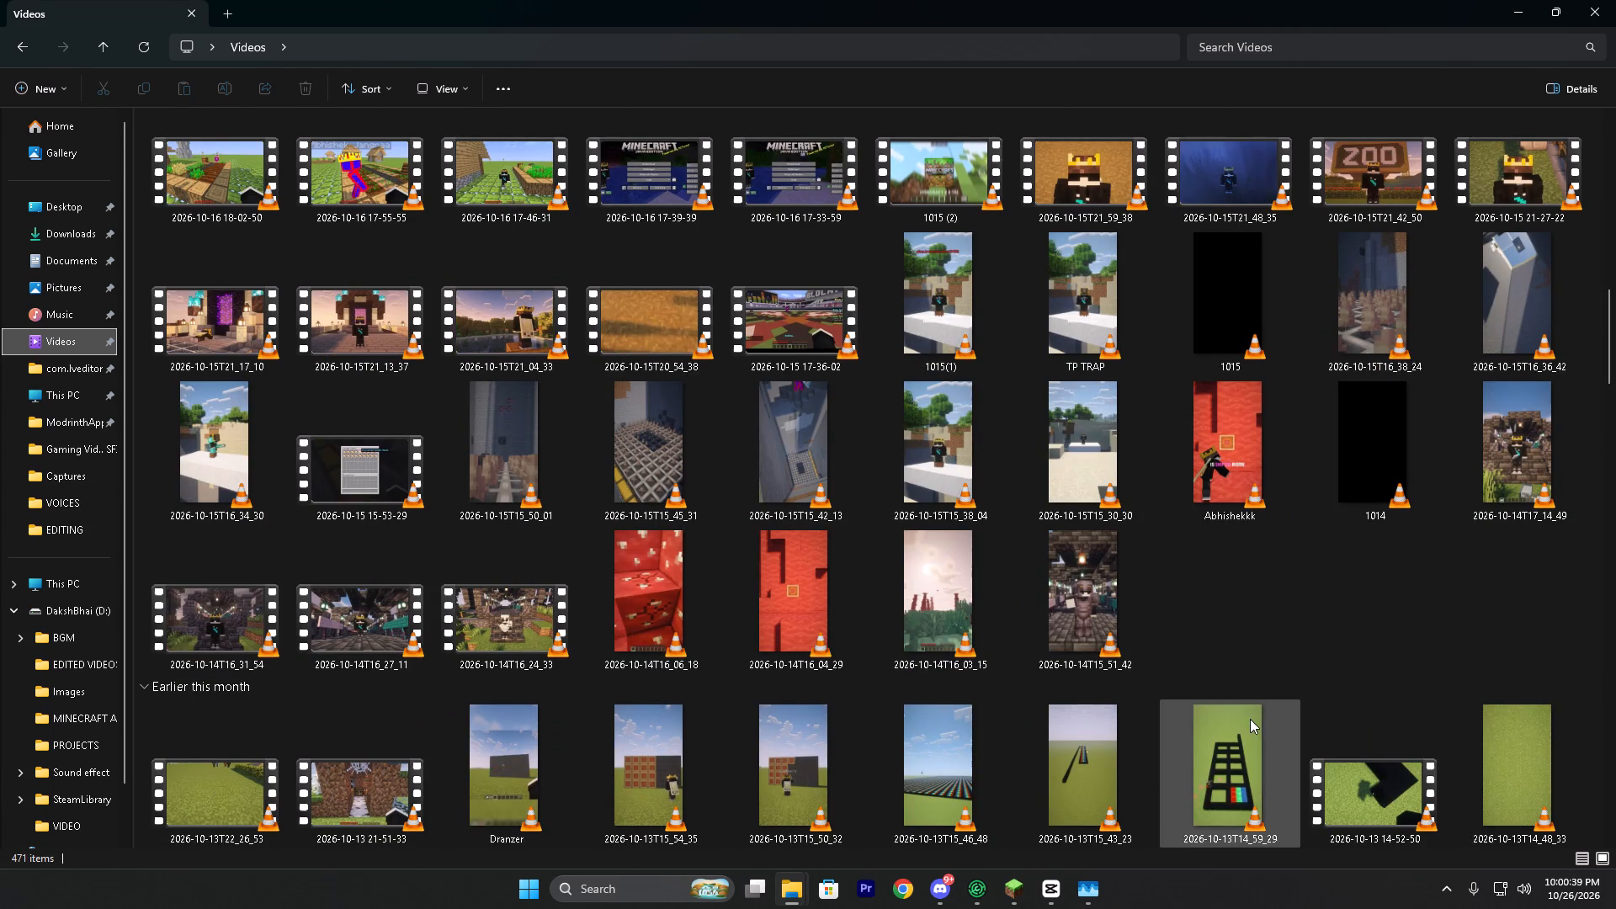
scroll(1250, 719, down, 2)
scroll(1046, 636, up, 1)
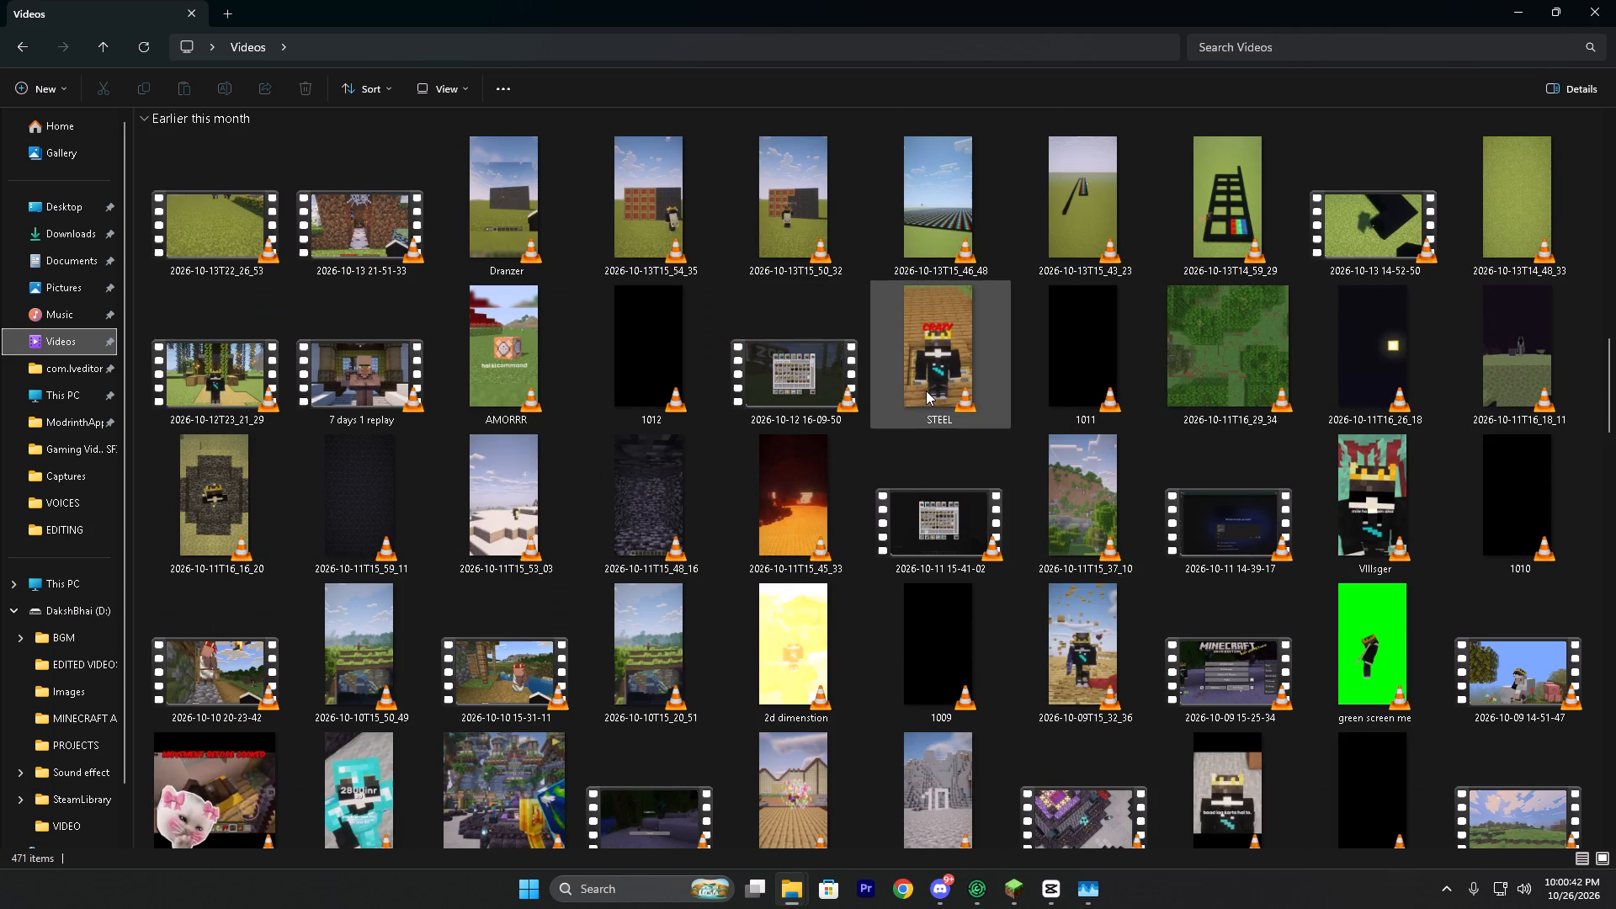
right_drag(502, 363, 770, 475)
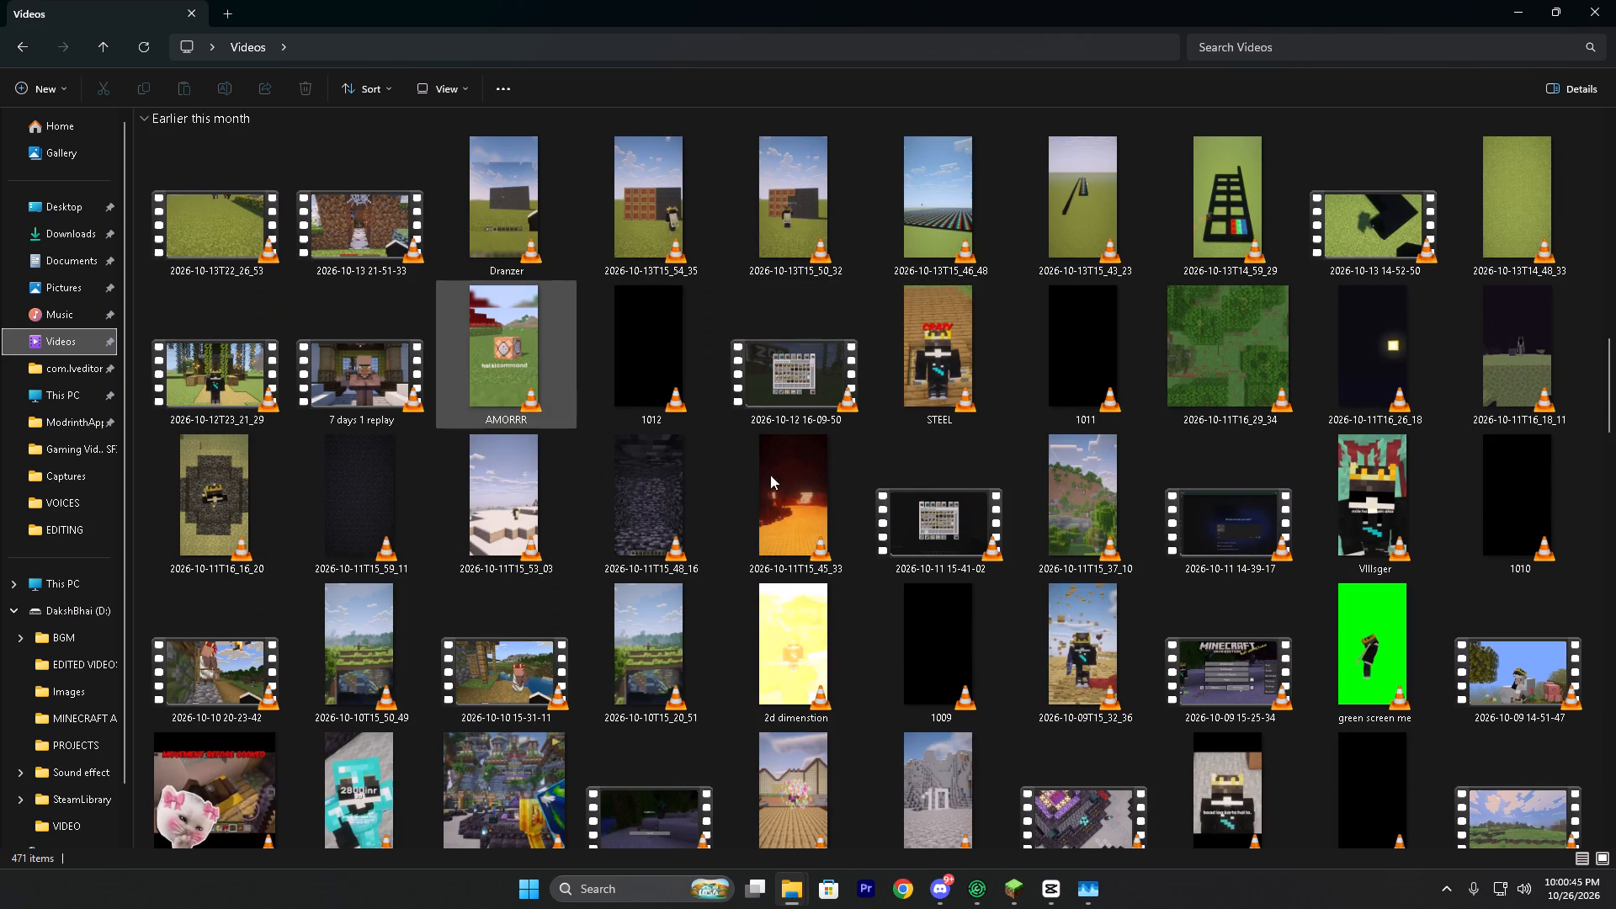
right_drag(770, 475, 759, 742)
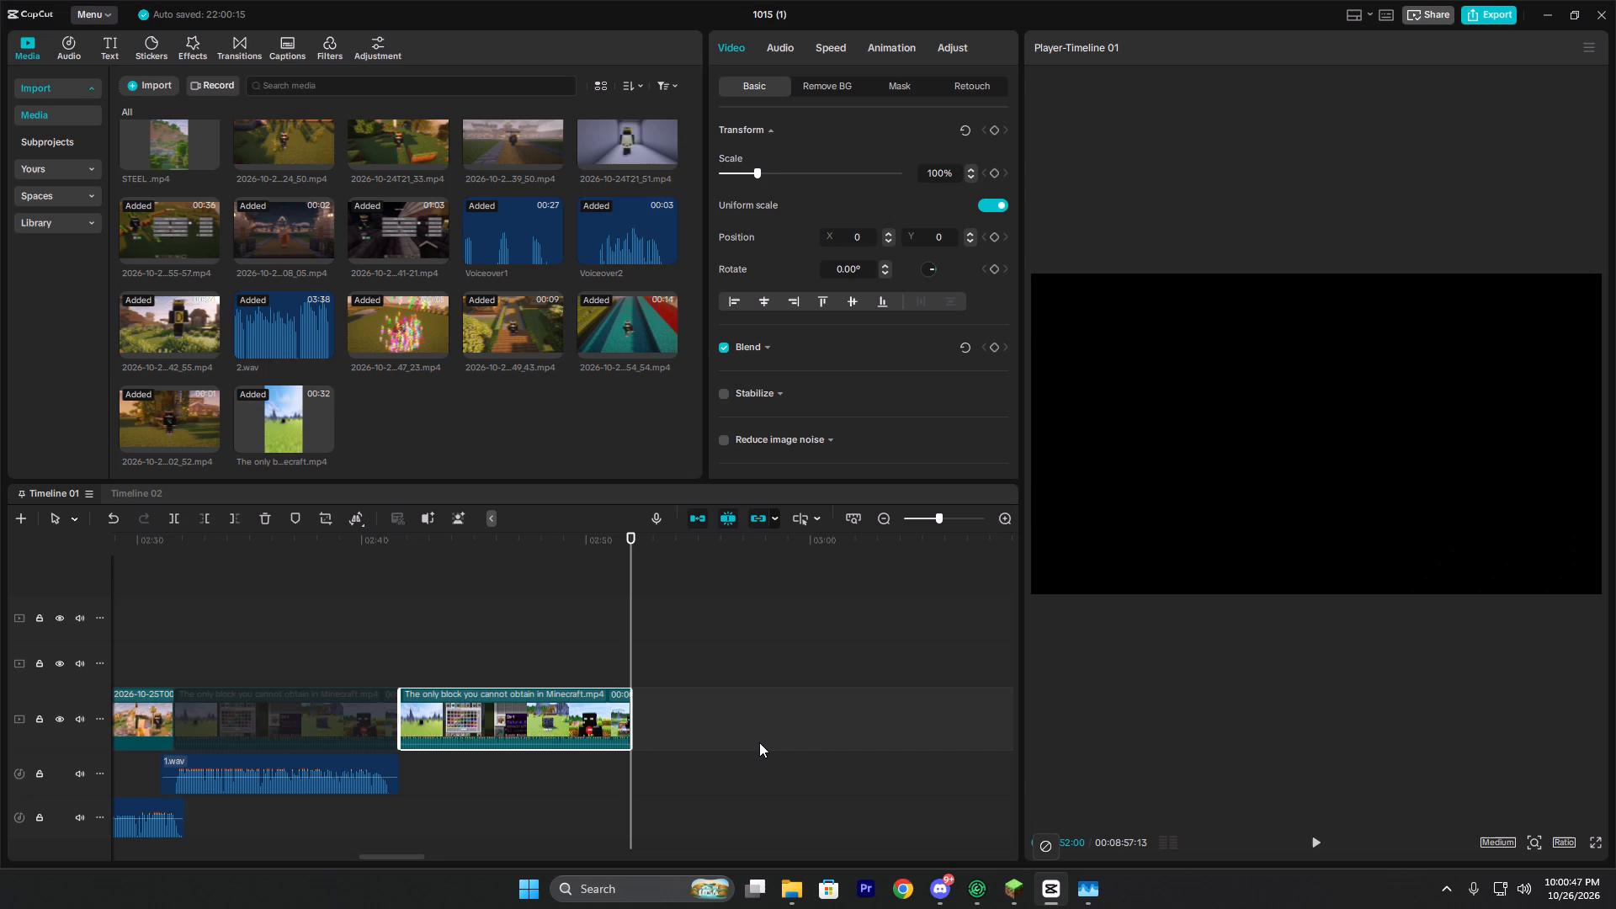
right_drag(759, 742, 778, 746)
drag(668, 669, 676, 688)
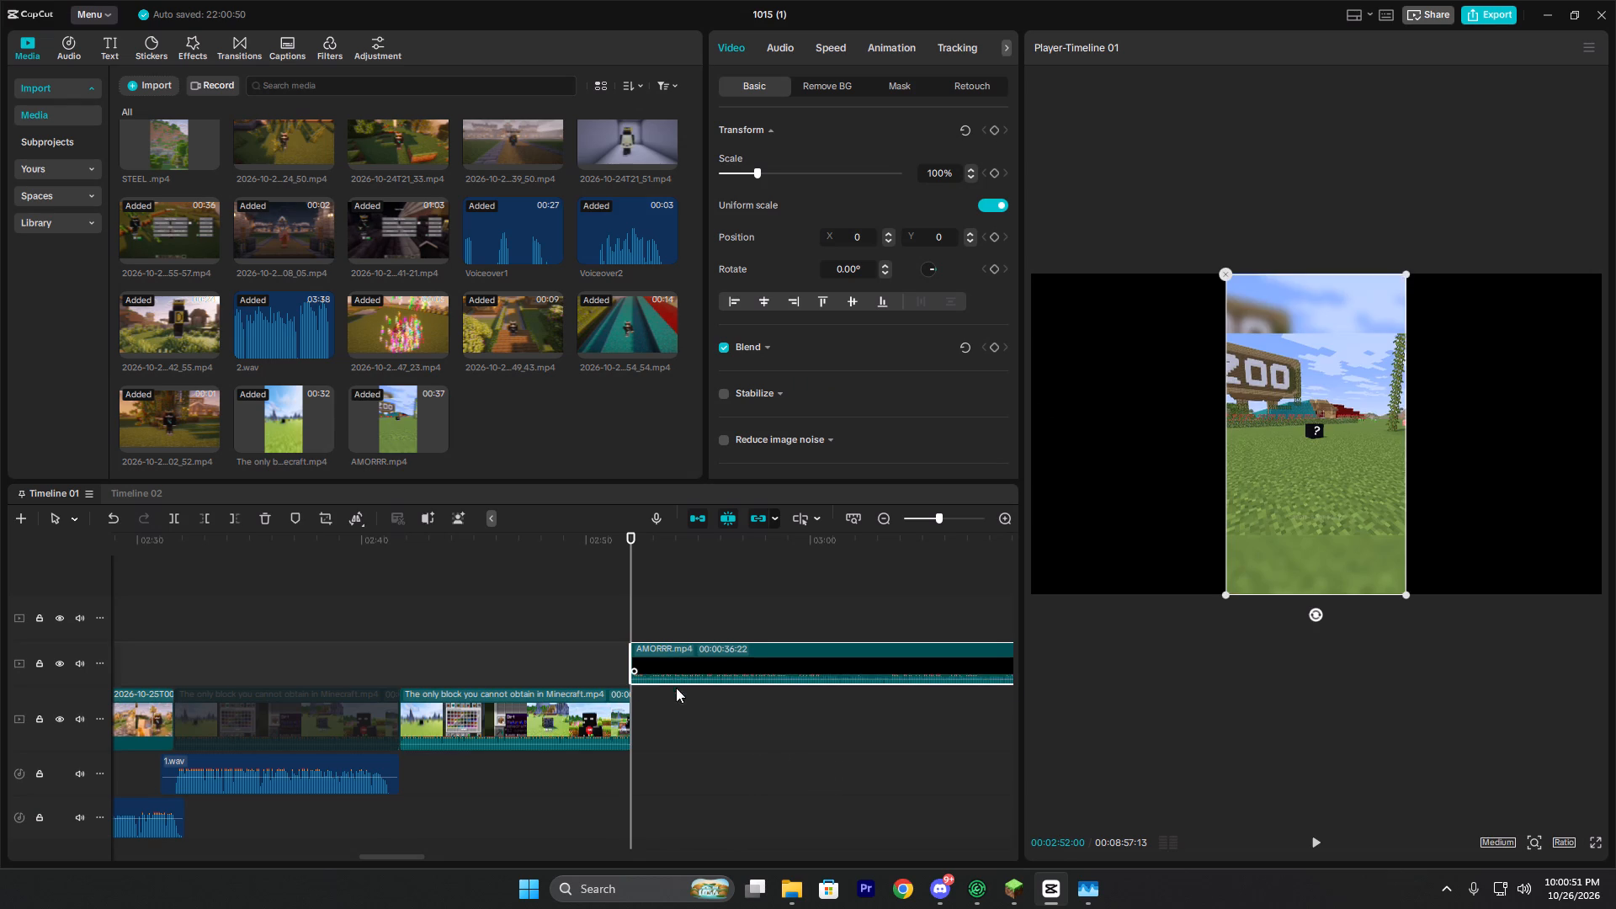
drag(676, 688, 677, 713)
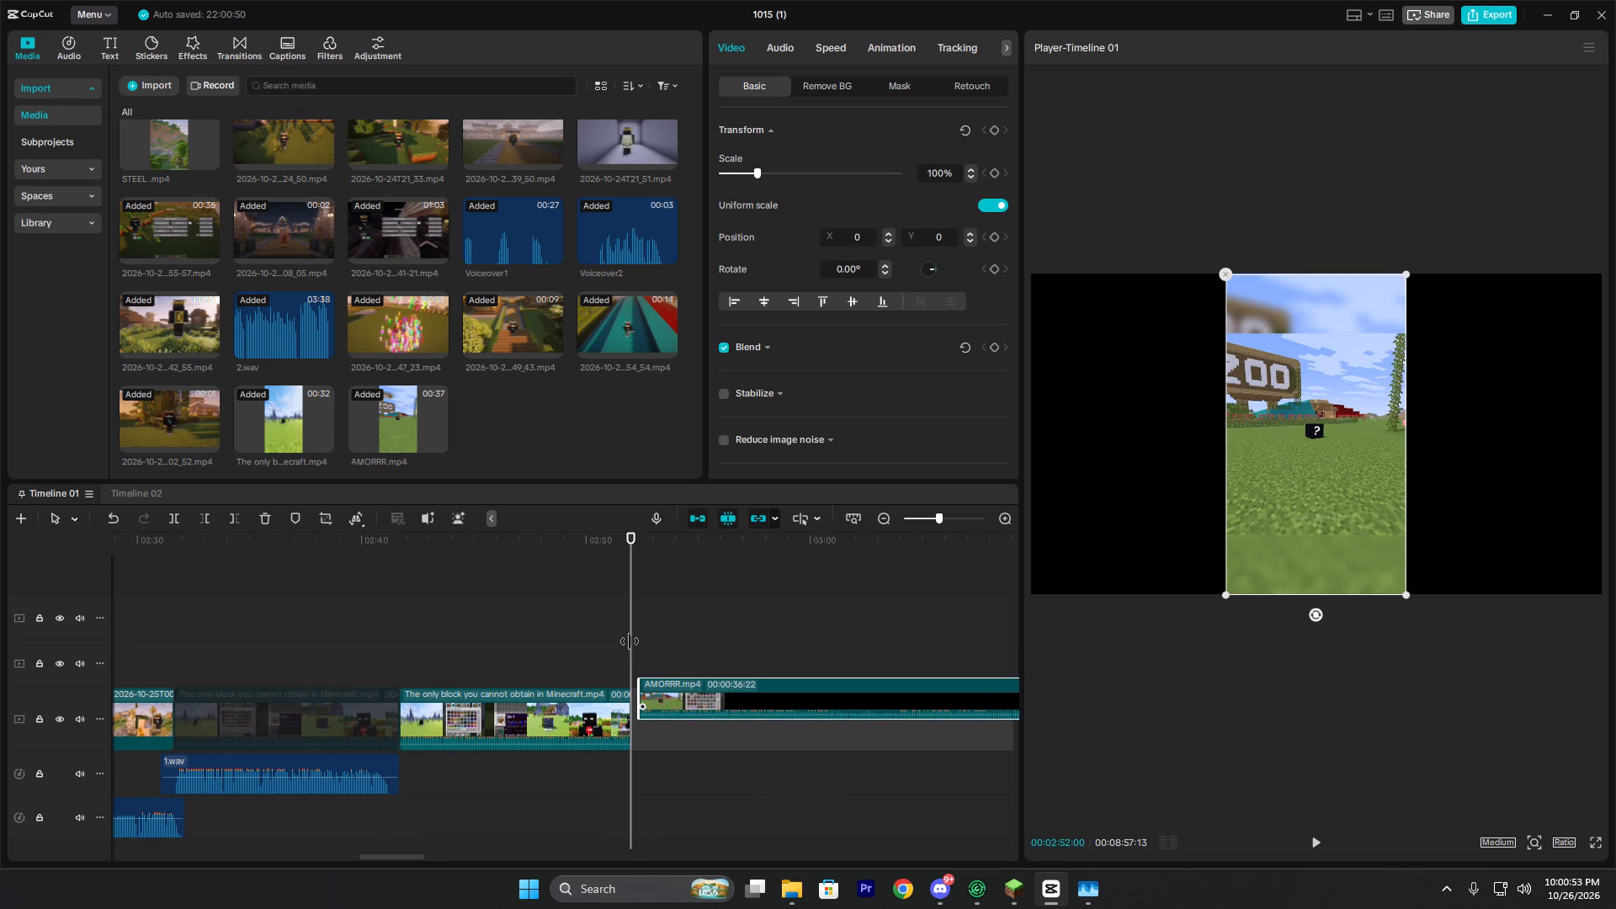
Play AMORRR.mp4 from its start to find its cut point and trim off everything after 00:03:03:12.
click(630, 641)
key(space)
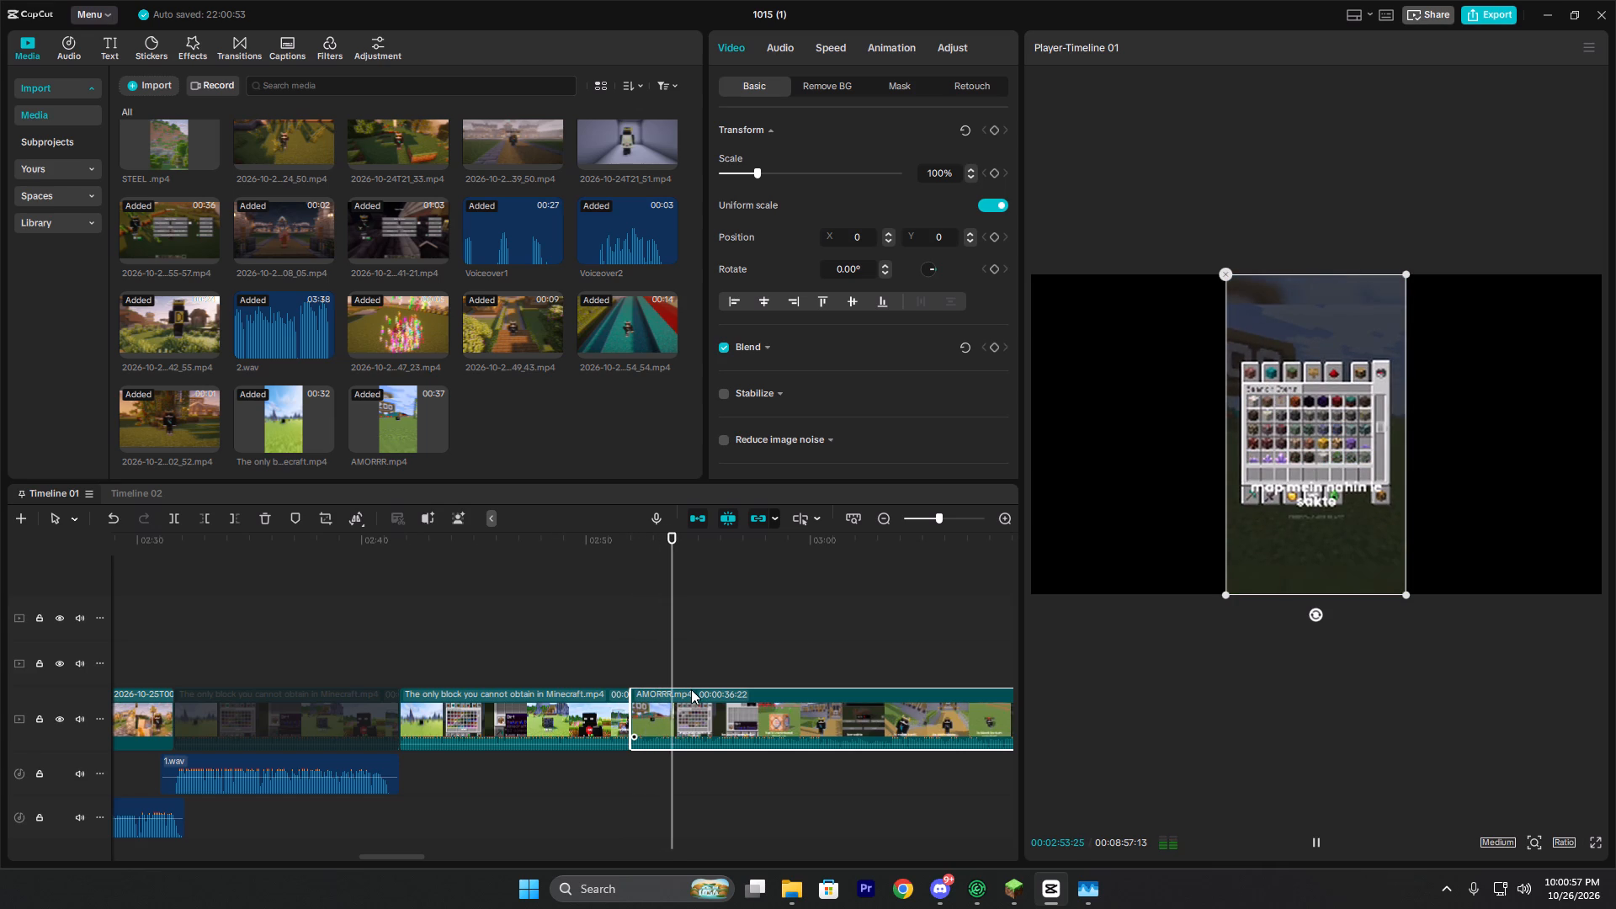
ctrl+scroll(722, 703, down, 9)
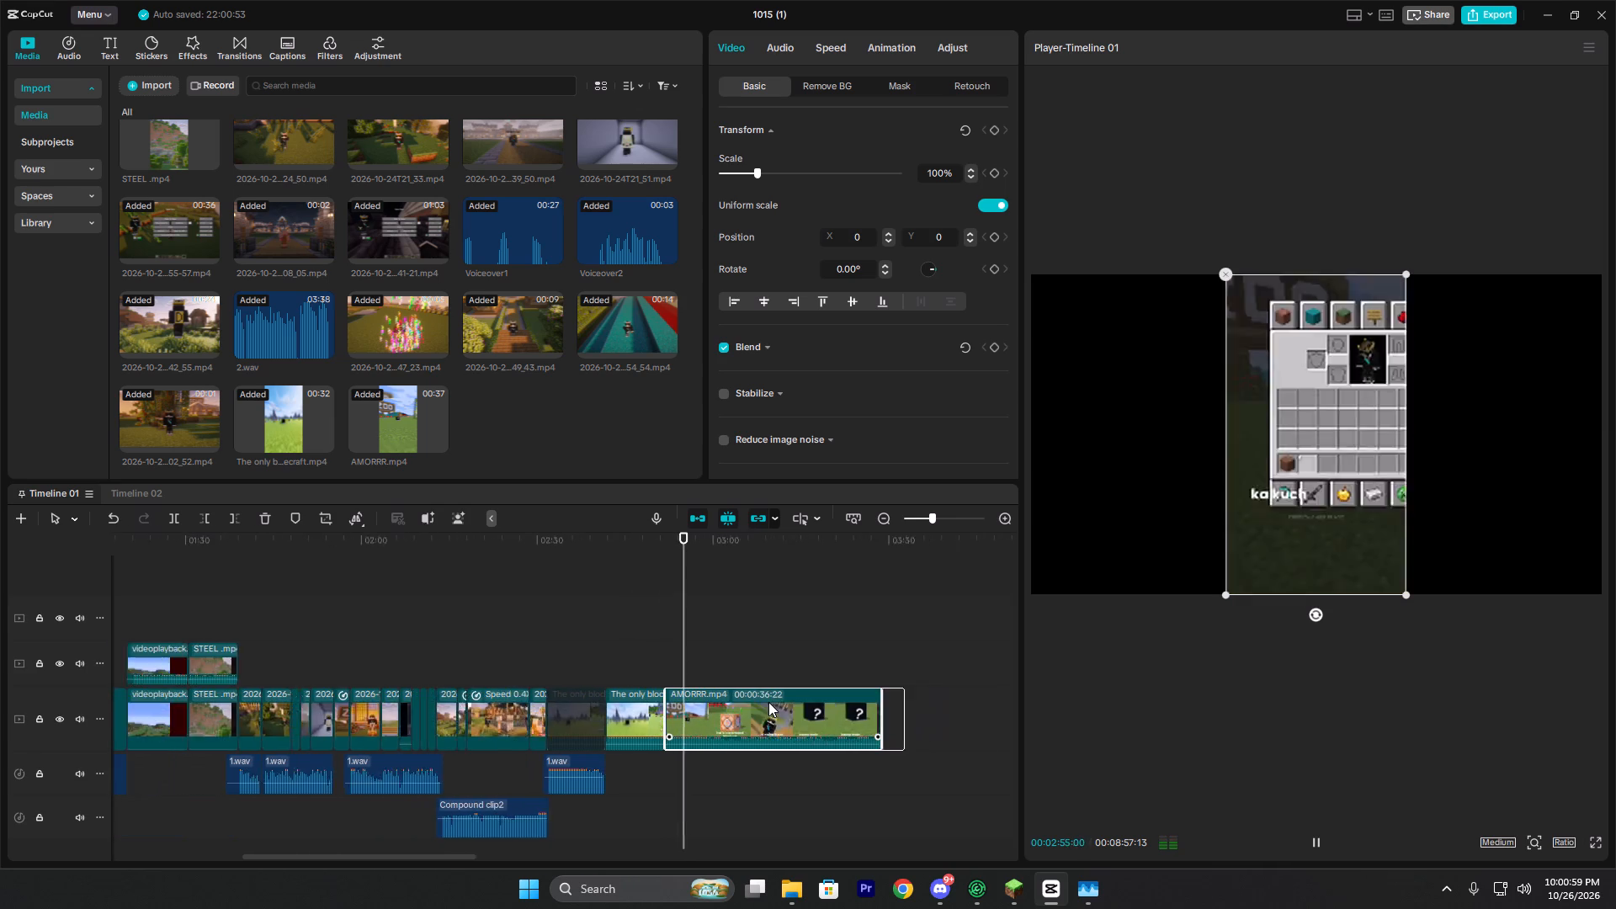
ctrl+scroll(768, 702, up, 18)
ctrl+scroll(794, 692, up, 5)
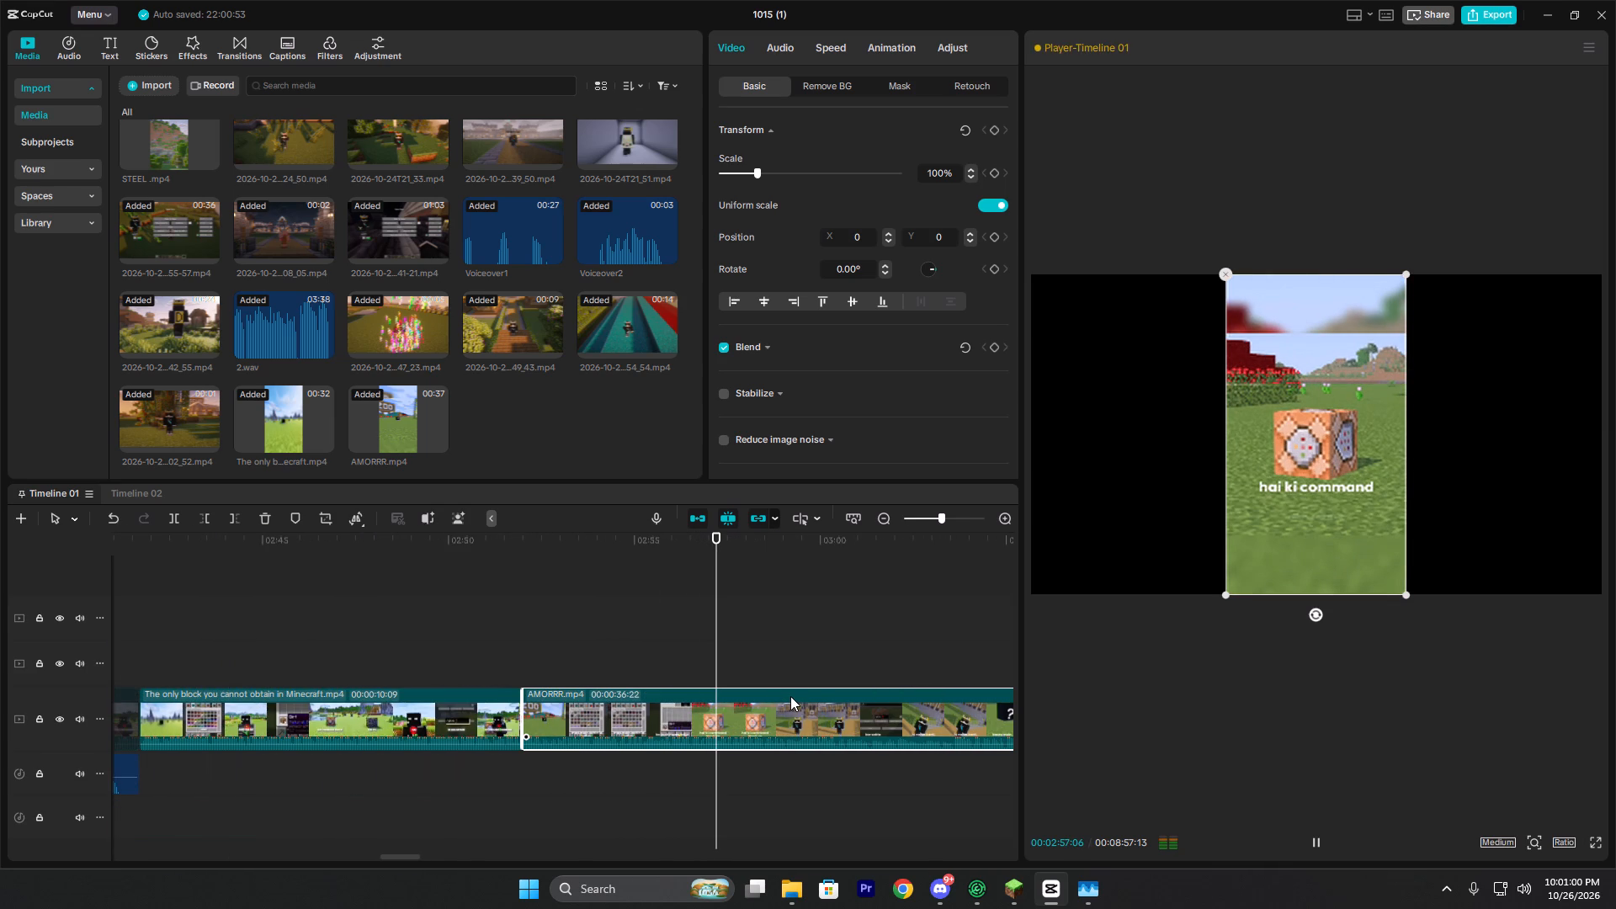
ctrl+scroll(790, 696, up, 8)
ctrl+scroll(808, 688, down, 6)
scroll(853, 689, down, 1)
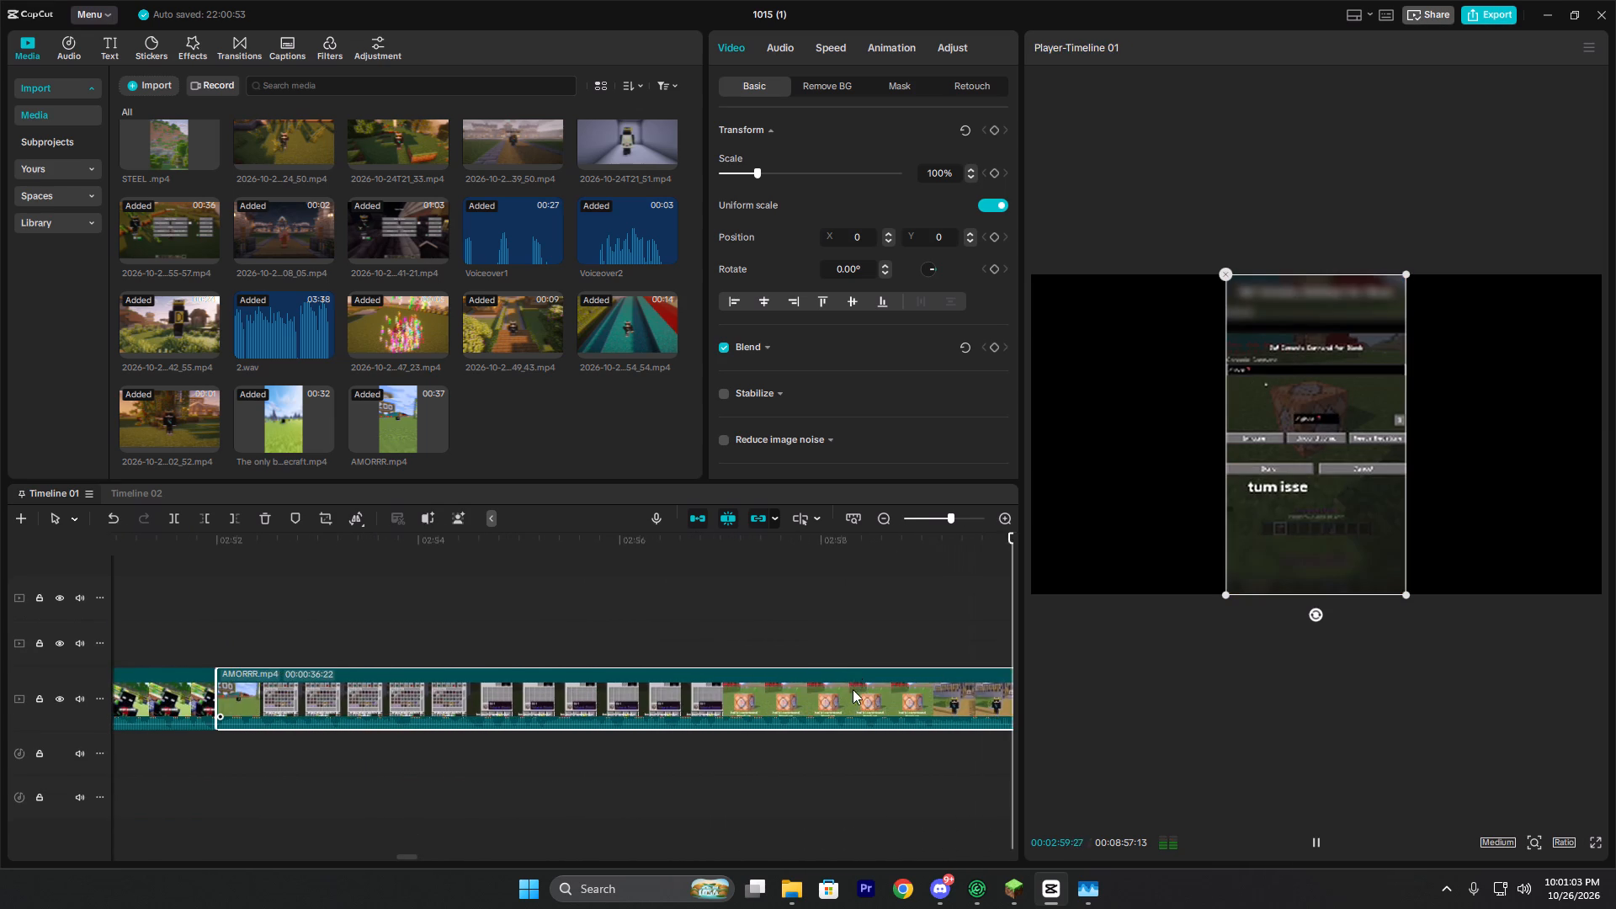
scroll(853, 689, down, 6)
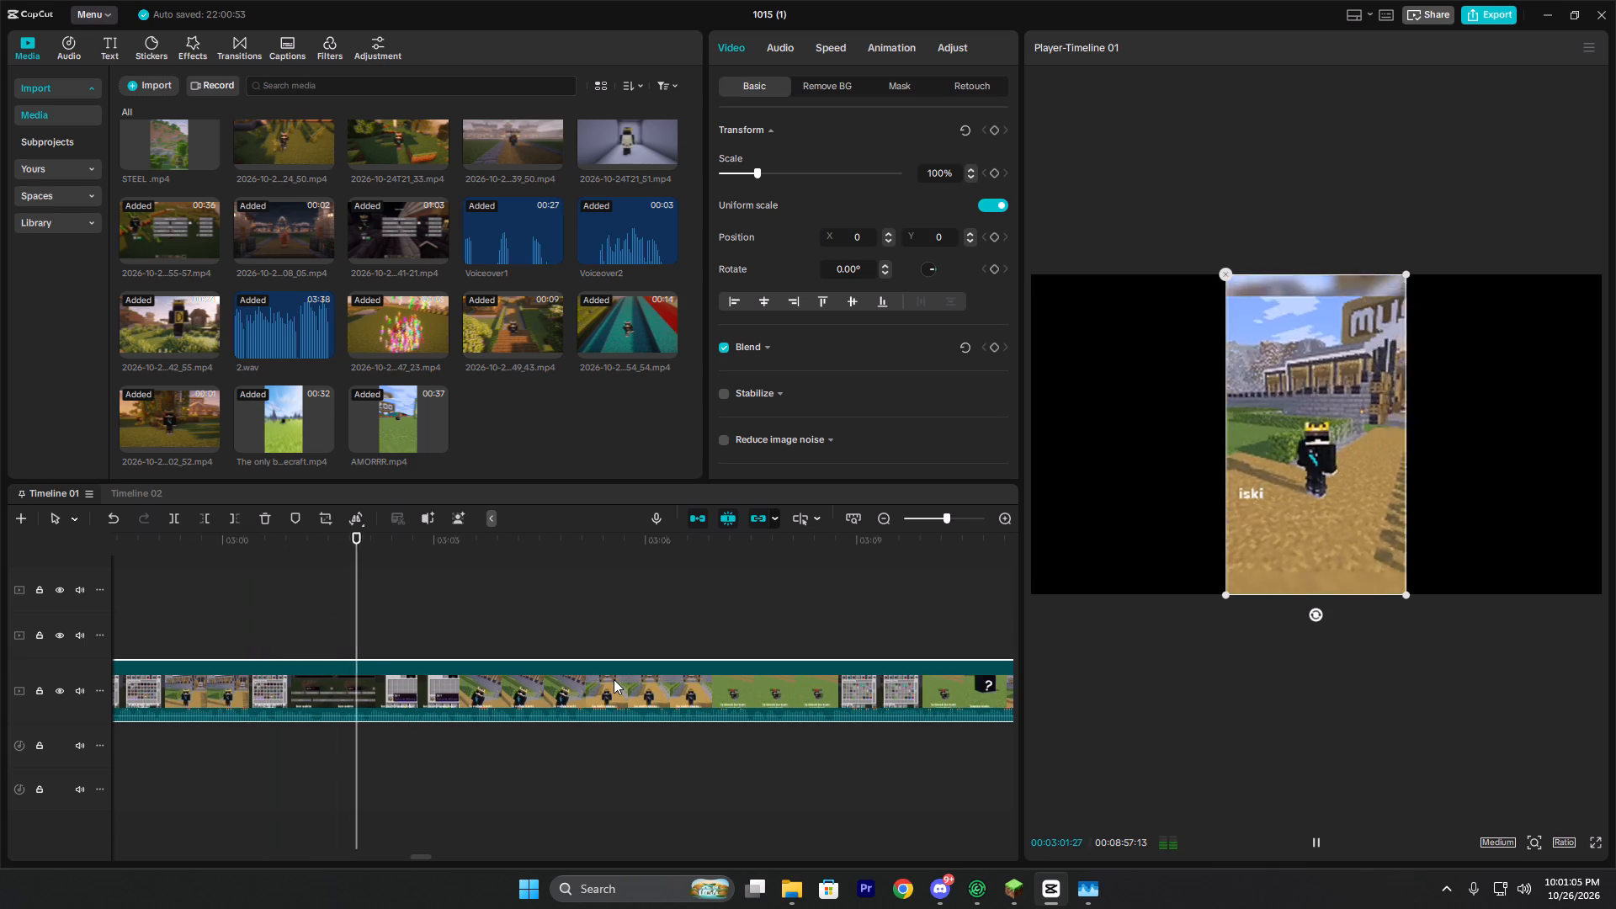
key(space)
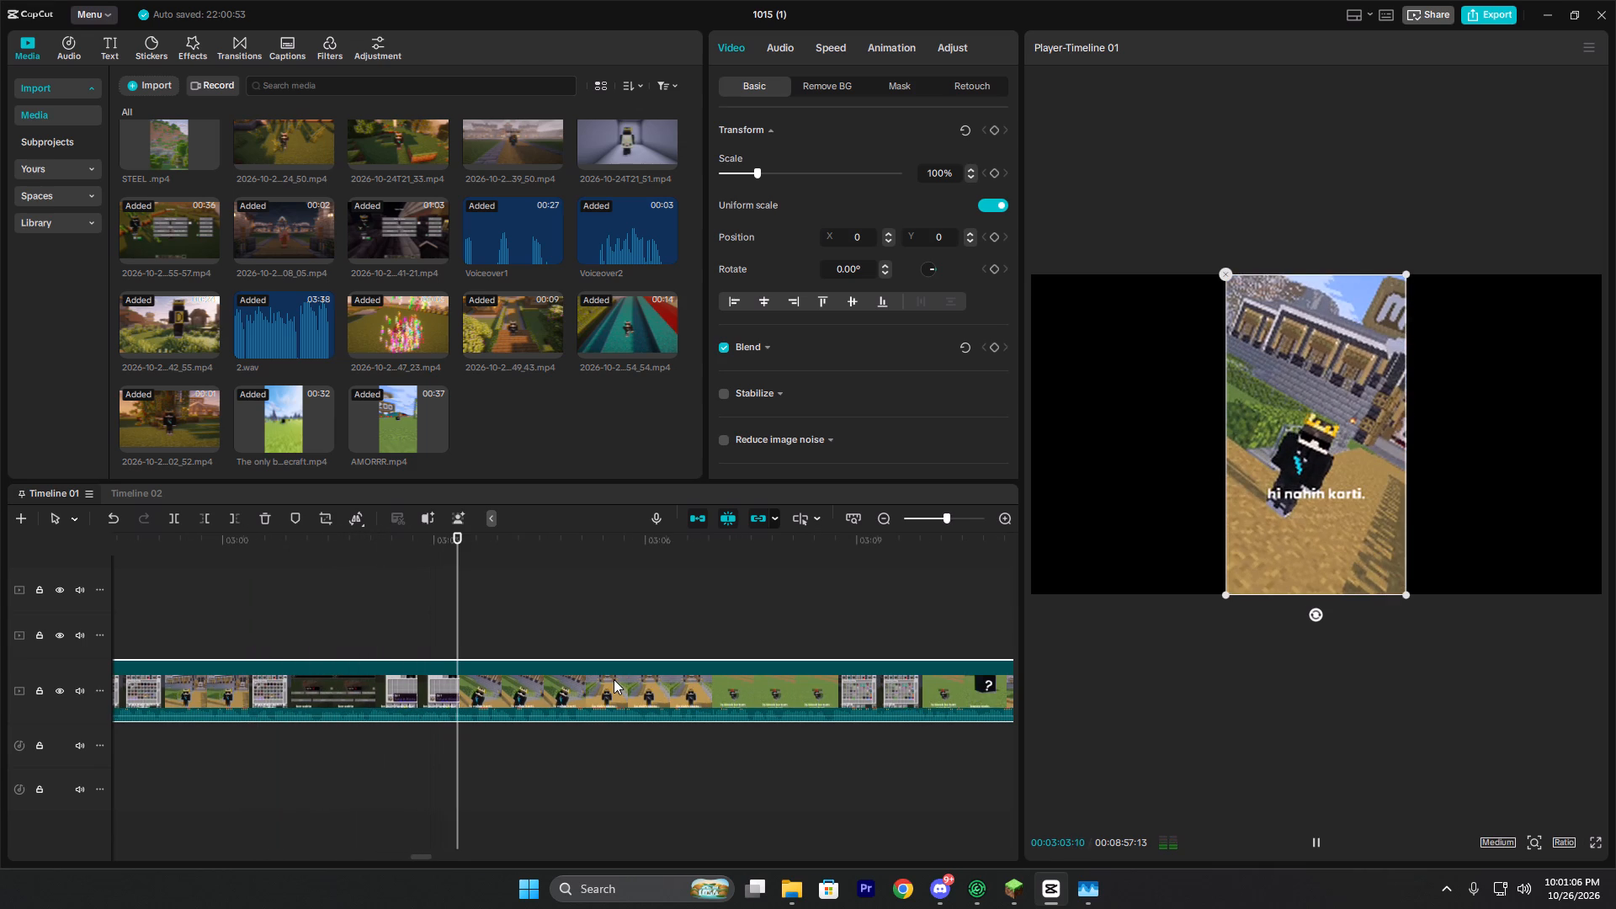
text(w)
Move all the later 2.wav narration clips and their overlay video clips together so they start at 00:03:03:12, where AMORRR.mp4 ends.
scroll(625, 693, down, 4)
ctrl+scroll(617, 688, down, 3)
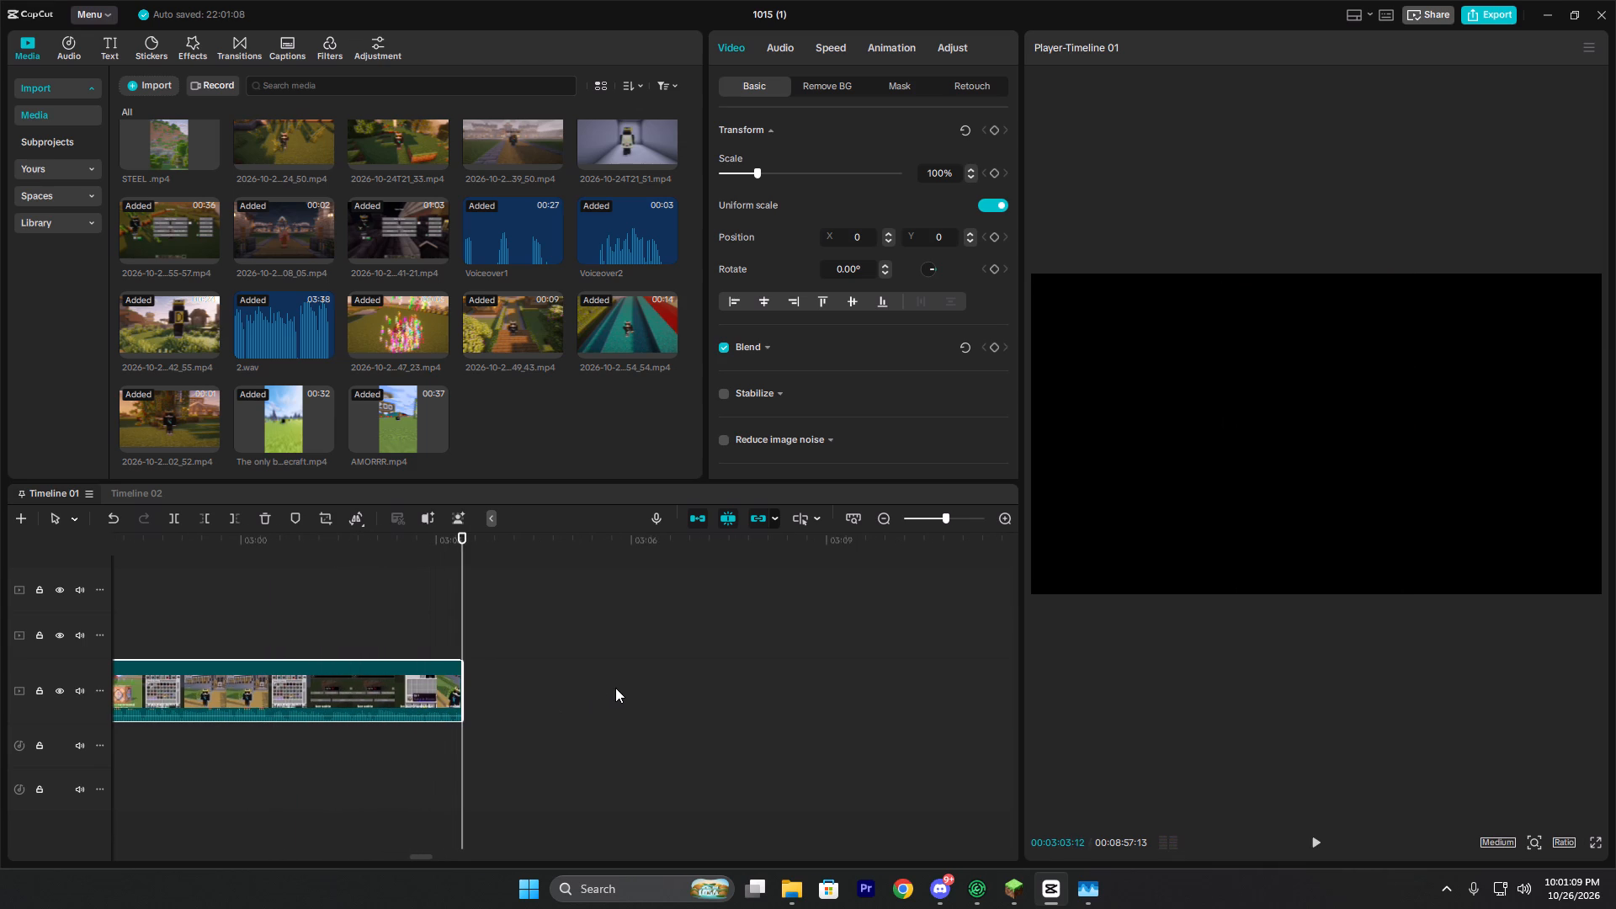
ctrl+scroll(612, 688, down, 5)
ctrl+scroll(918, 707, down, 6)
ctrl+scroll(829, 699, down, 8)
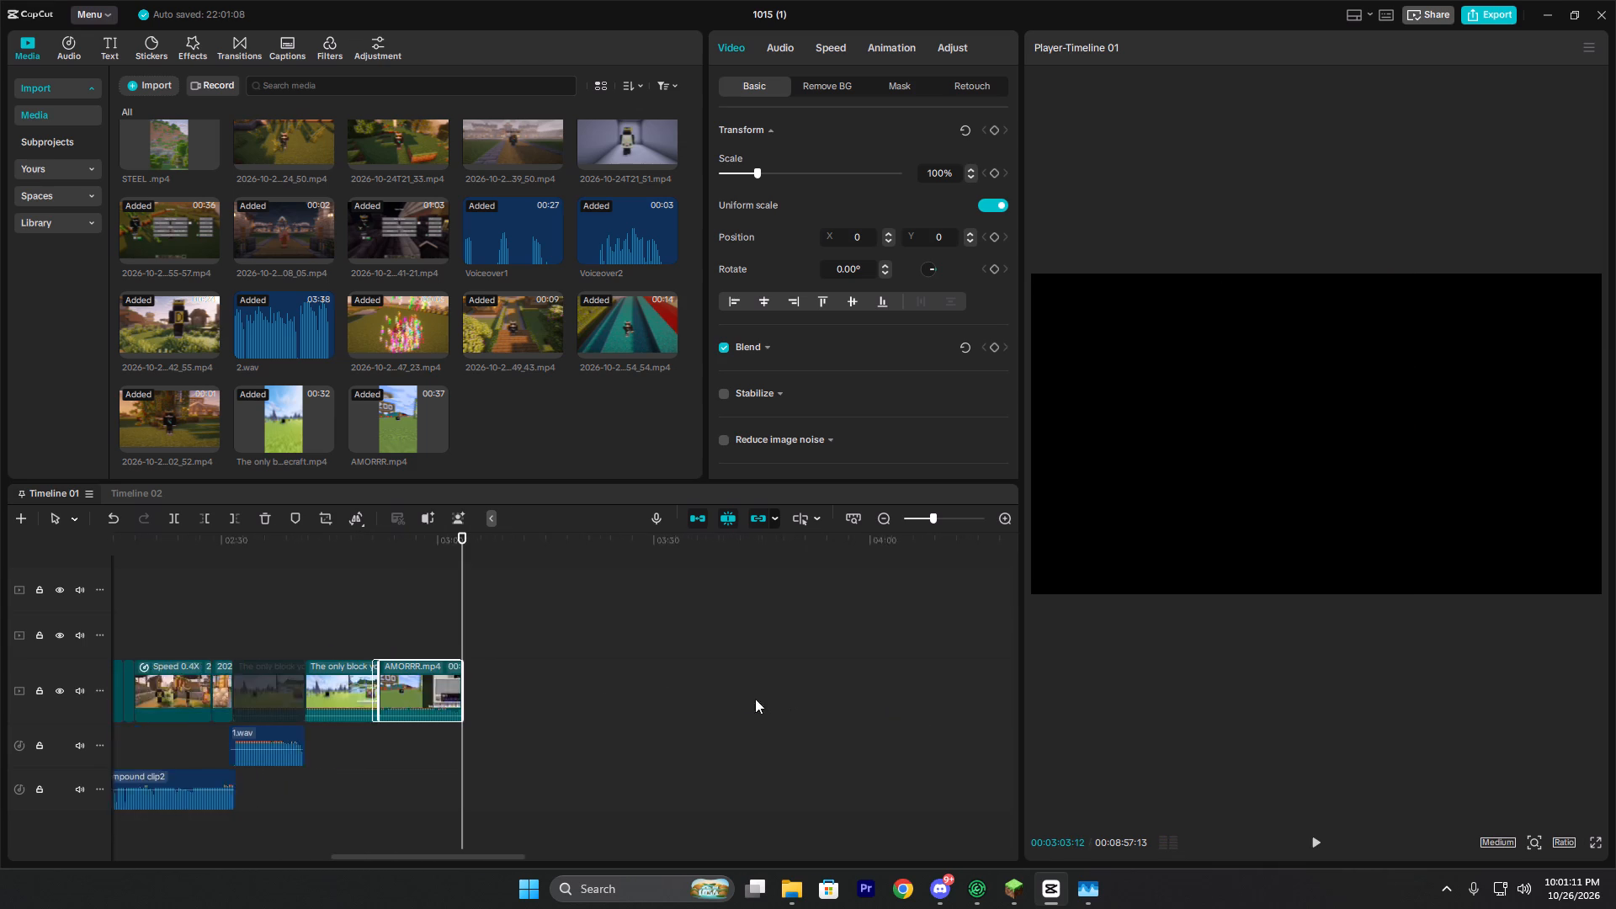
ctrl+scroll(755, 699, down, 20)
ctrl+scroll(755, 699, down, 4)
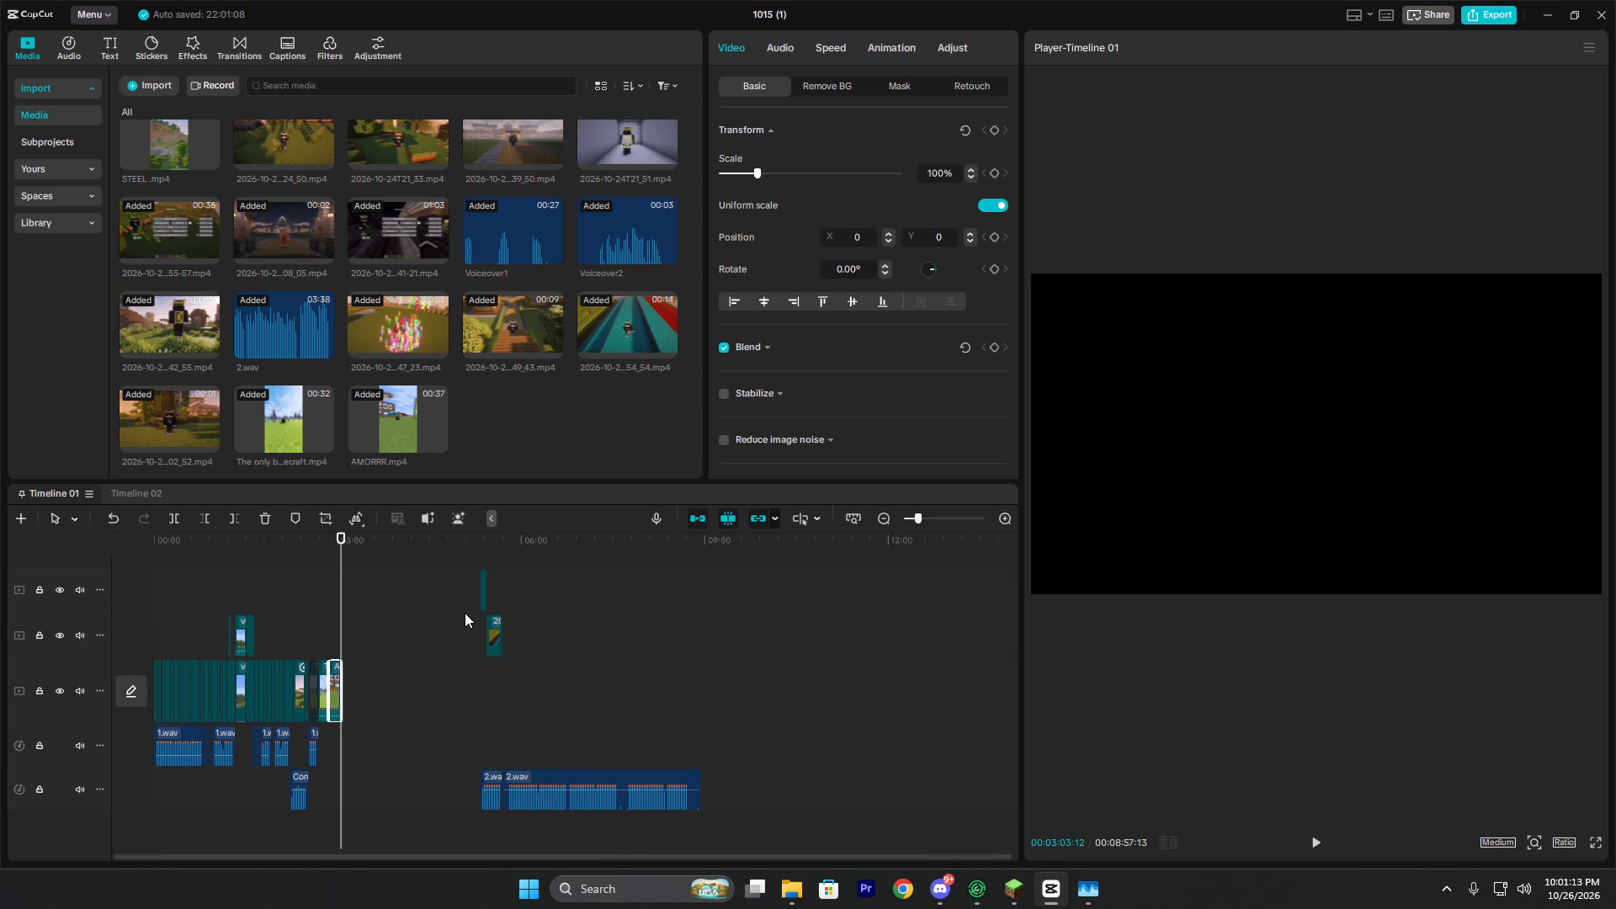
drag(424, 582, 670, 836)
ctrl+scroll(565, 792, up, 10)
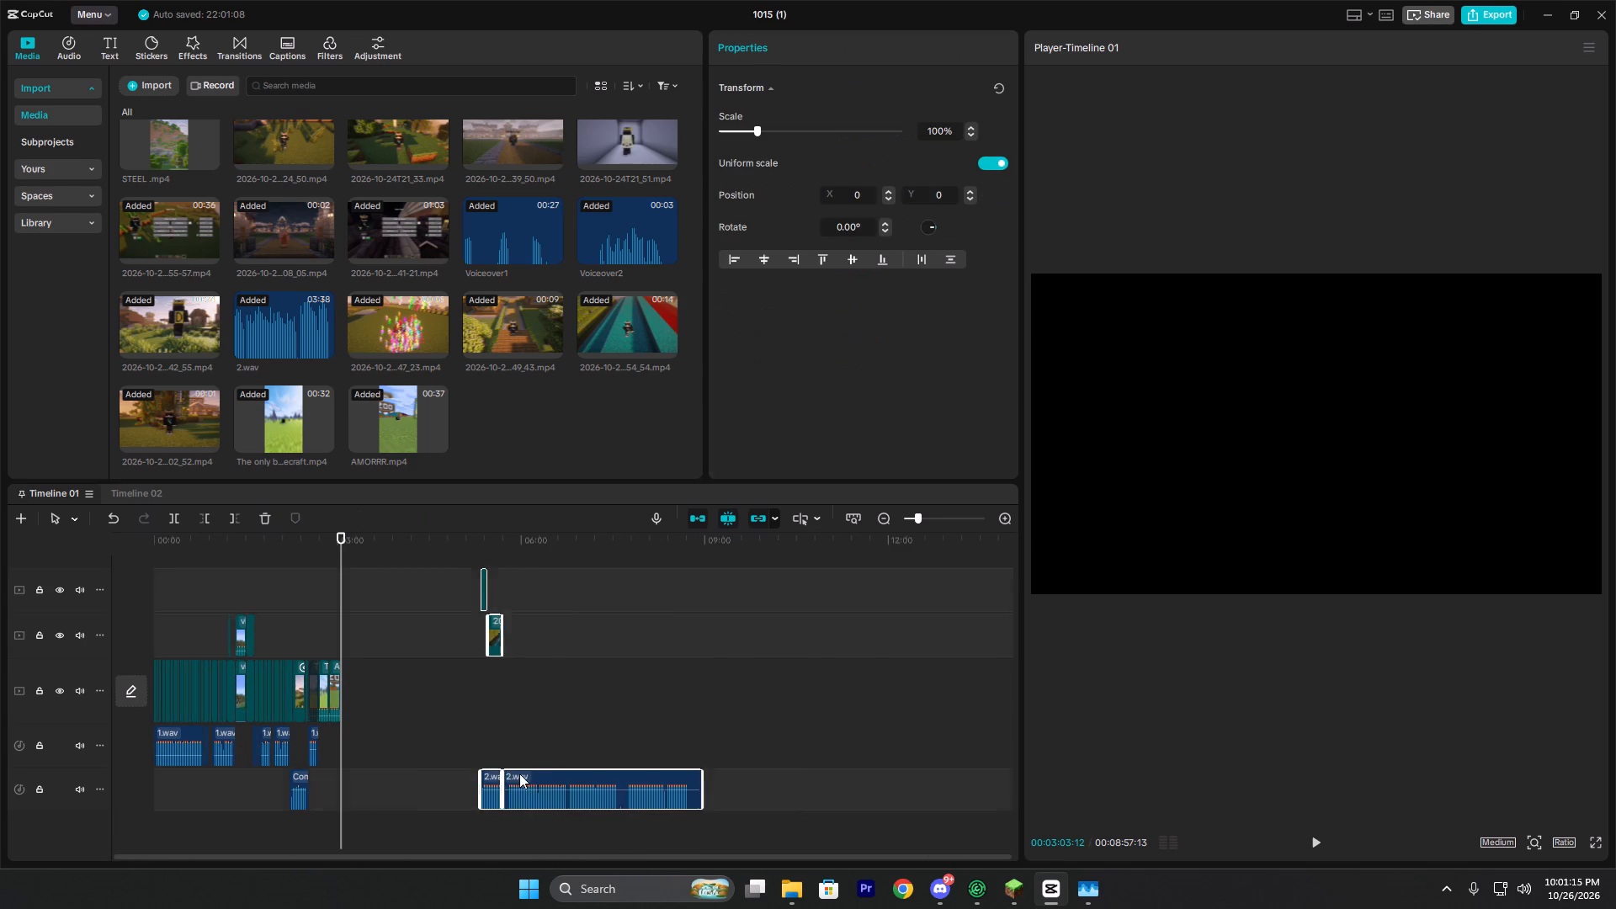
ctrl+scroll(519, 773, up, 10)
drag(779, 779, 710, 768)
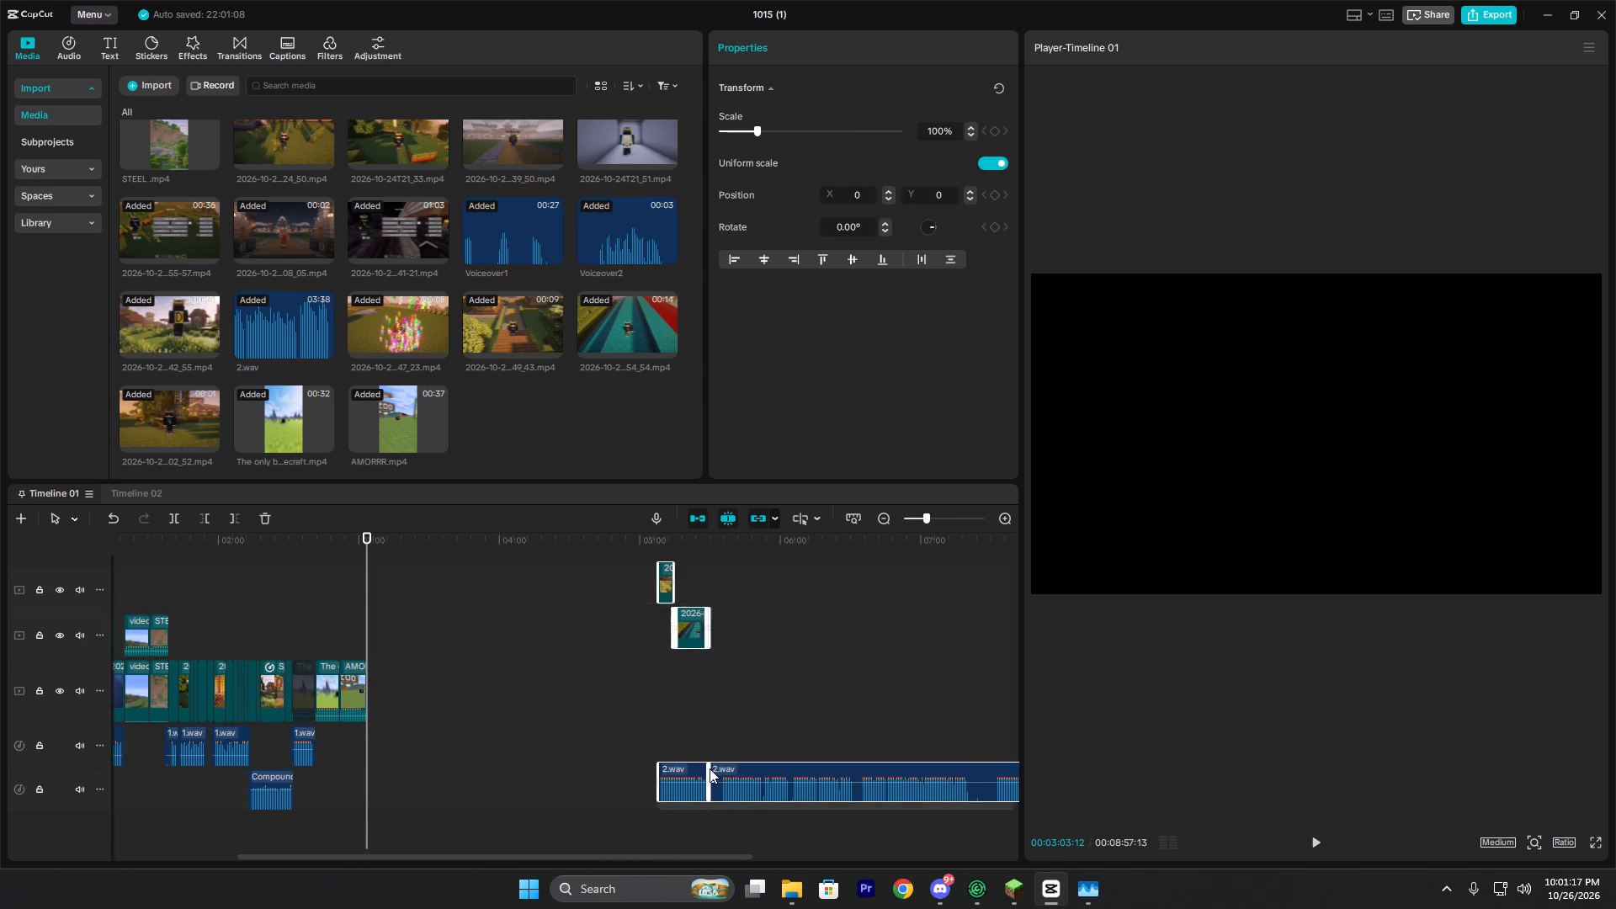
drag(710, 768, 461, 757)
click(461, 757)
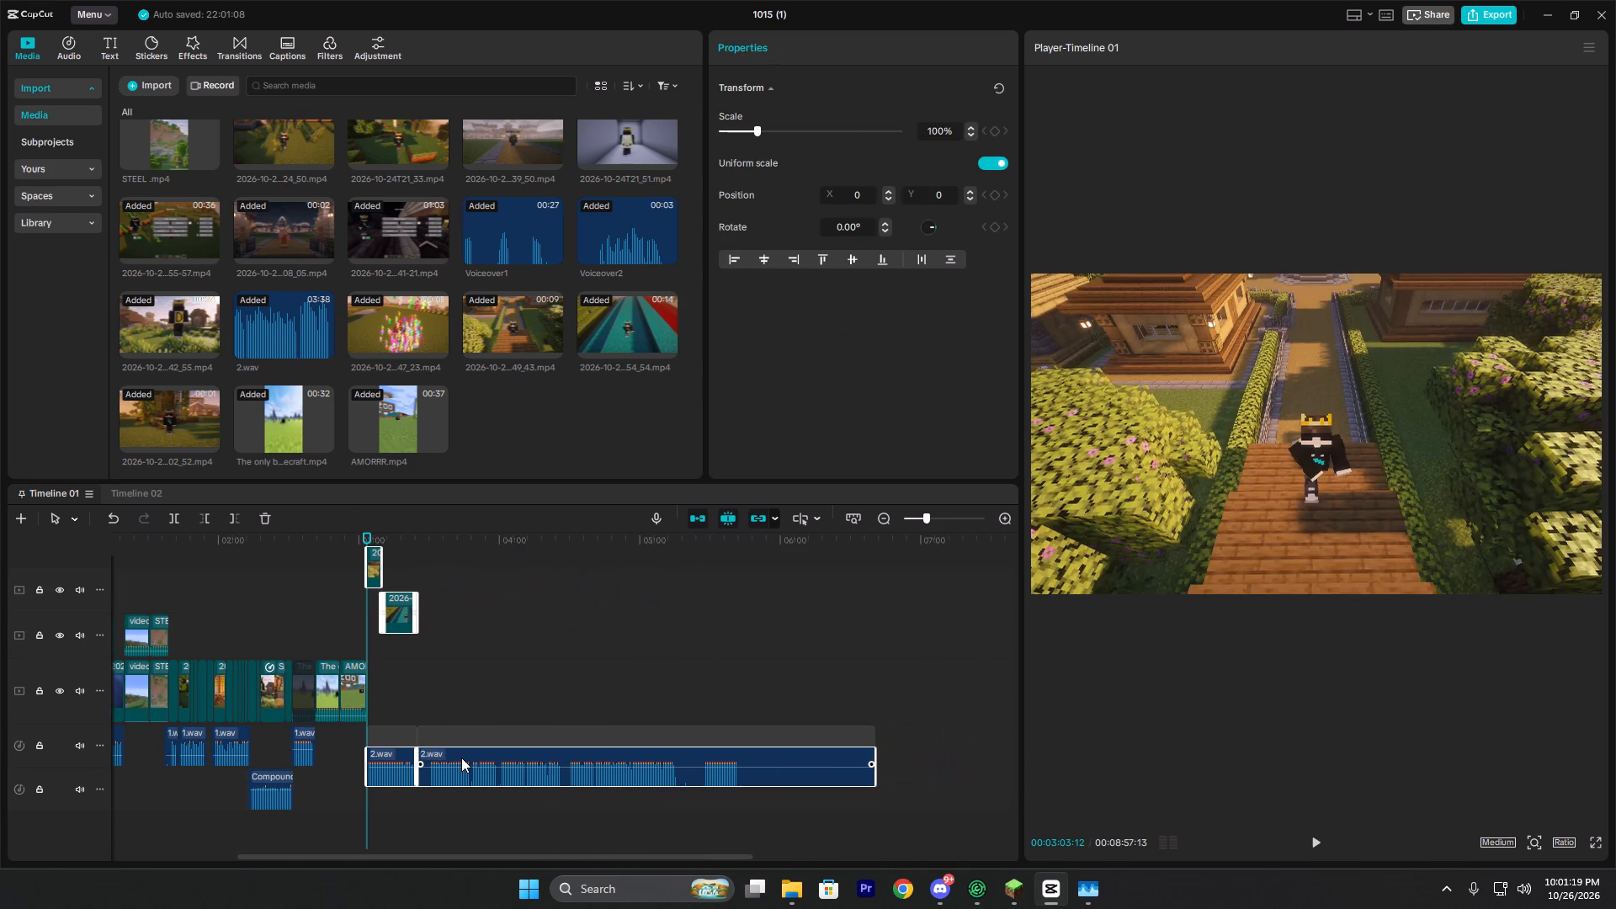
Move the four overlay gameplay clips above the first 2.wav clip onto the main track after AMORRR.mp4, keeping their order.
click(365, 636)
click(364, 636)
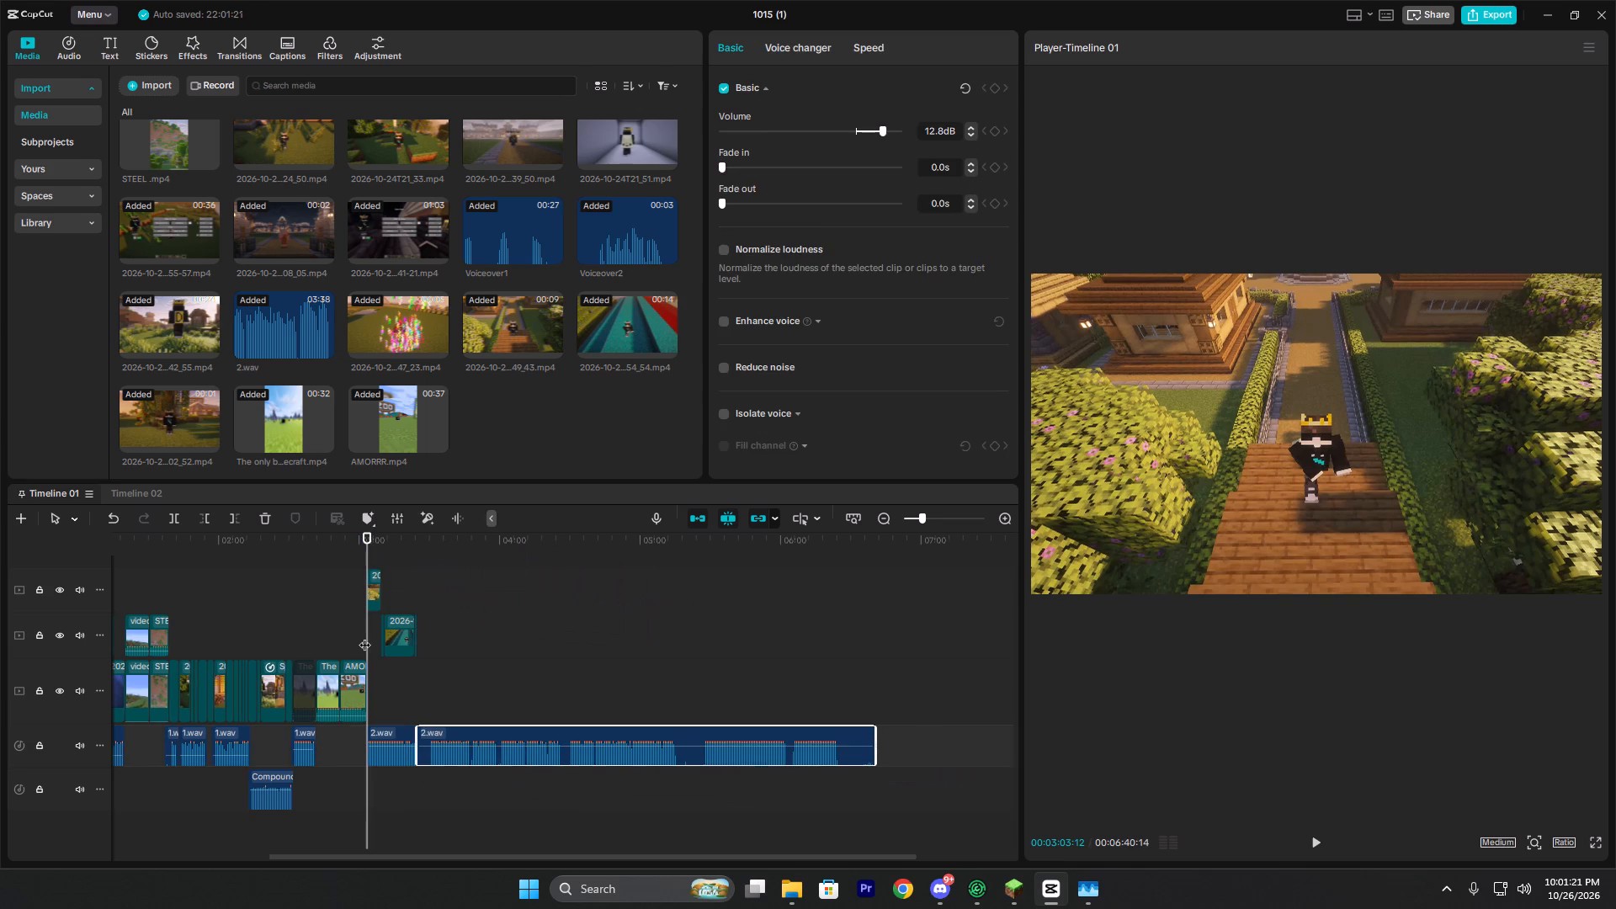
key(space)
ctrl+scroll(386, 649, up, 19)
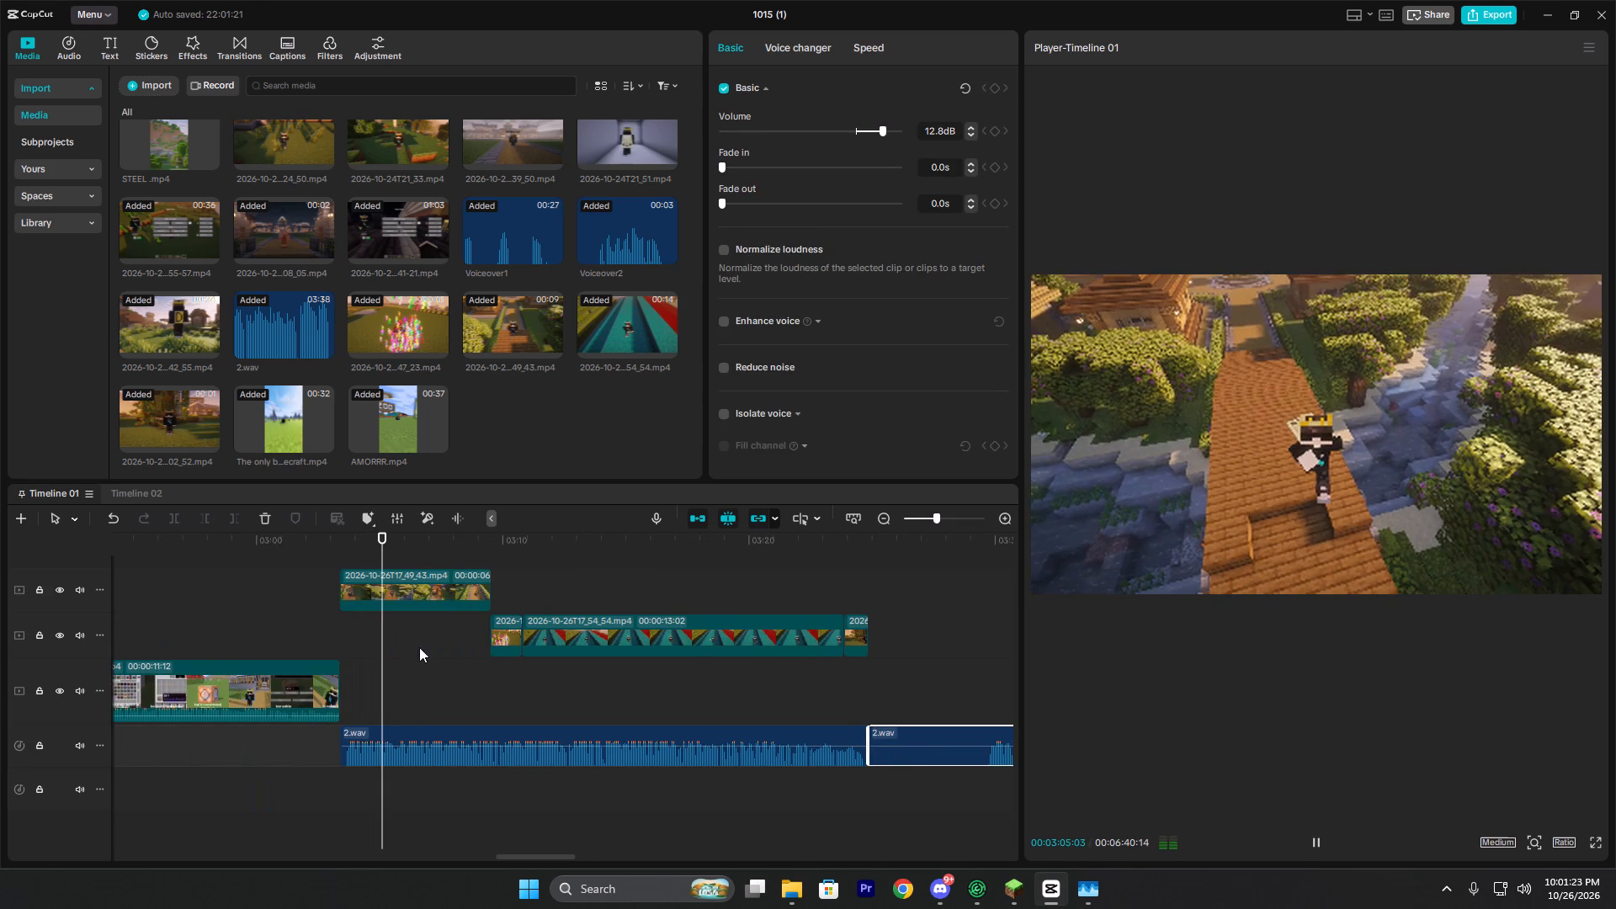
key(space)
click(438, 587)
drag(427, 587, 420, 687)
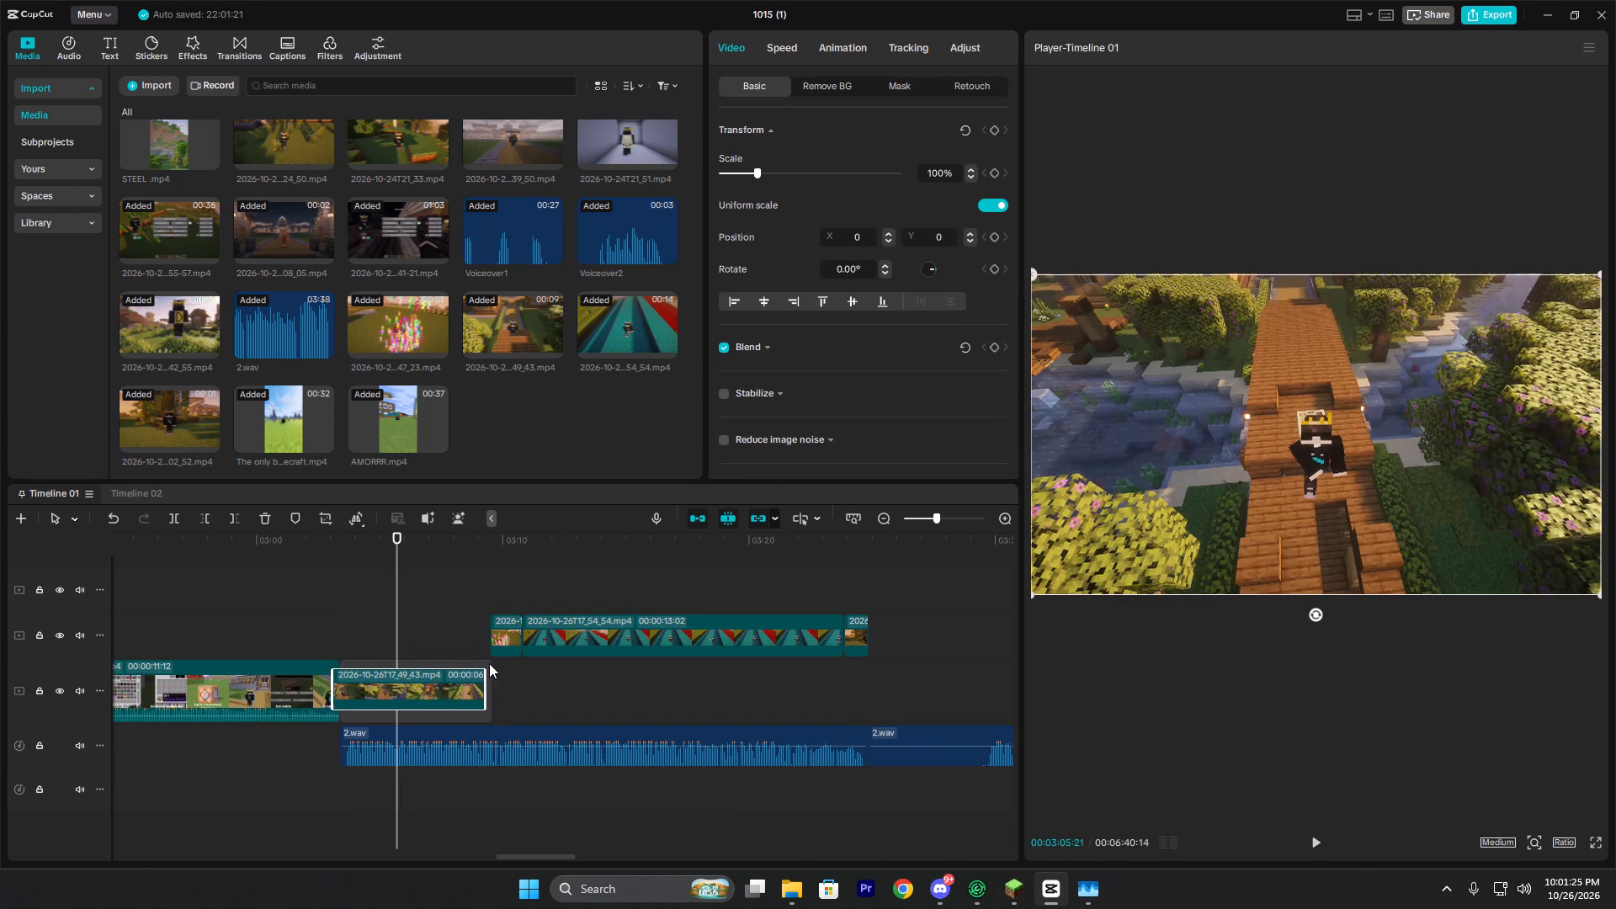
click(512, 639)
drag(511, 631, 509, 691)
click(575, 634)
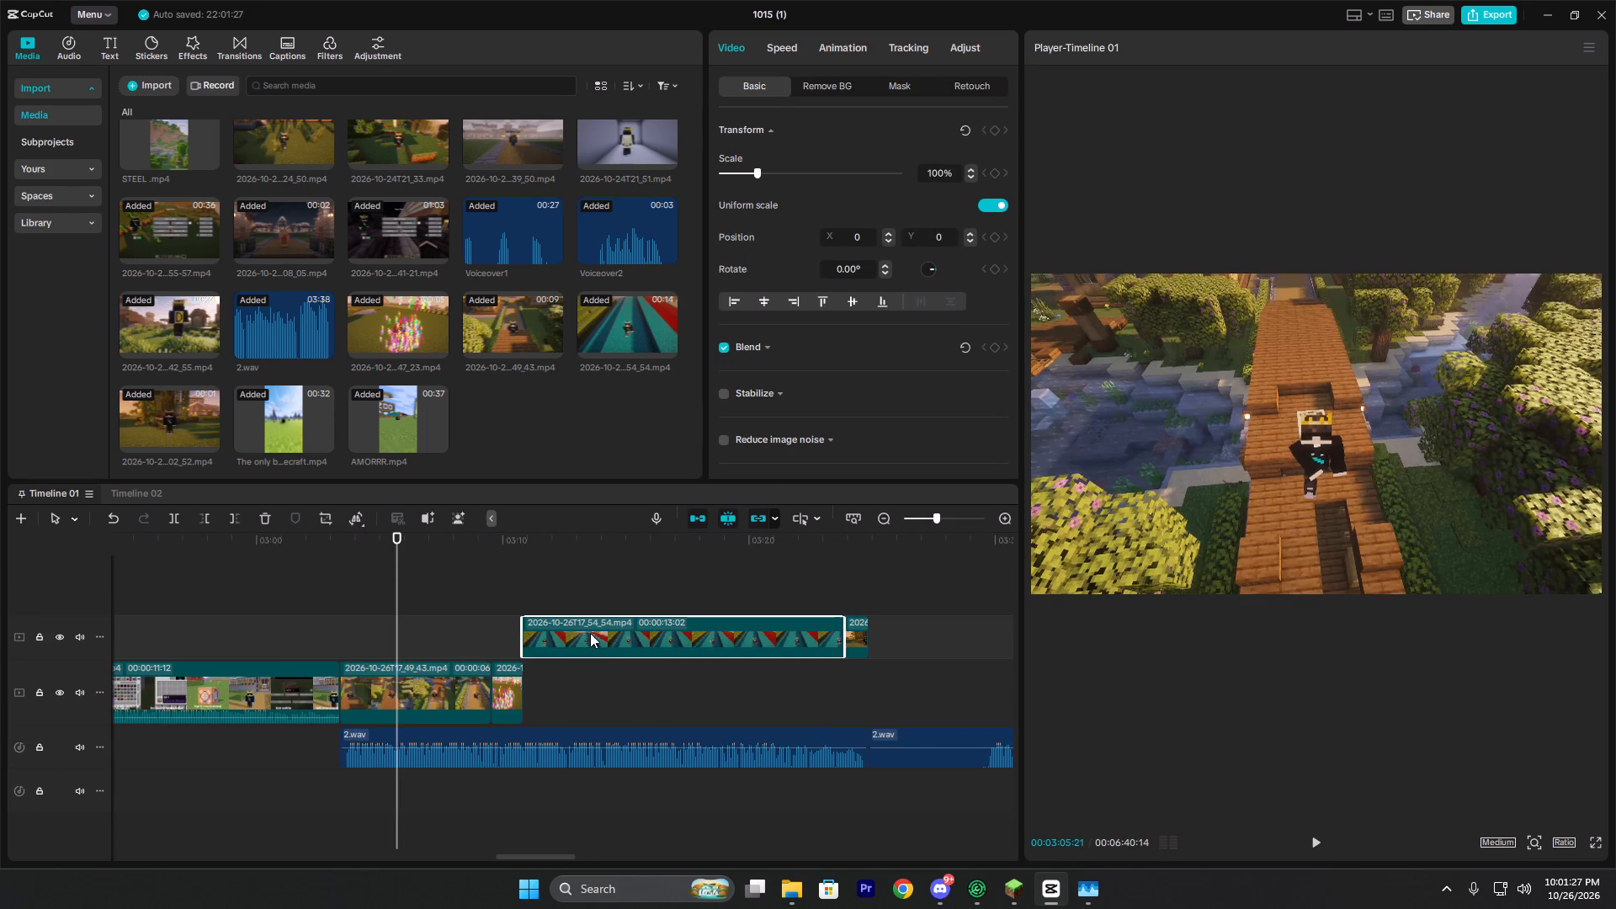
drag(601, 632, 601, 686)
click(854, 632)
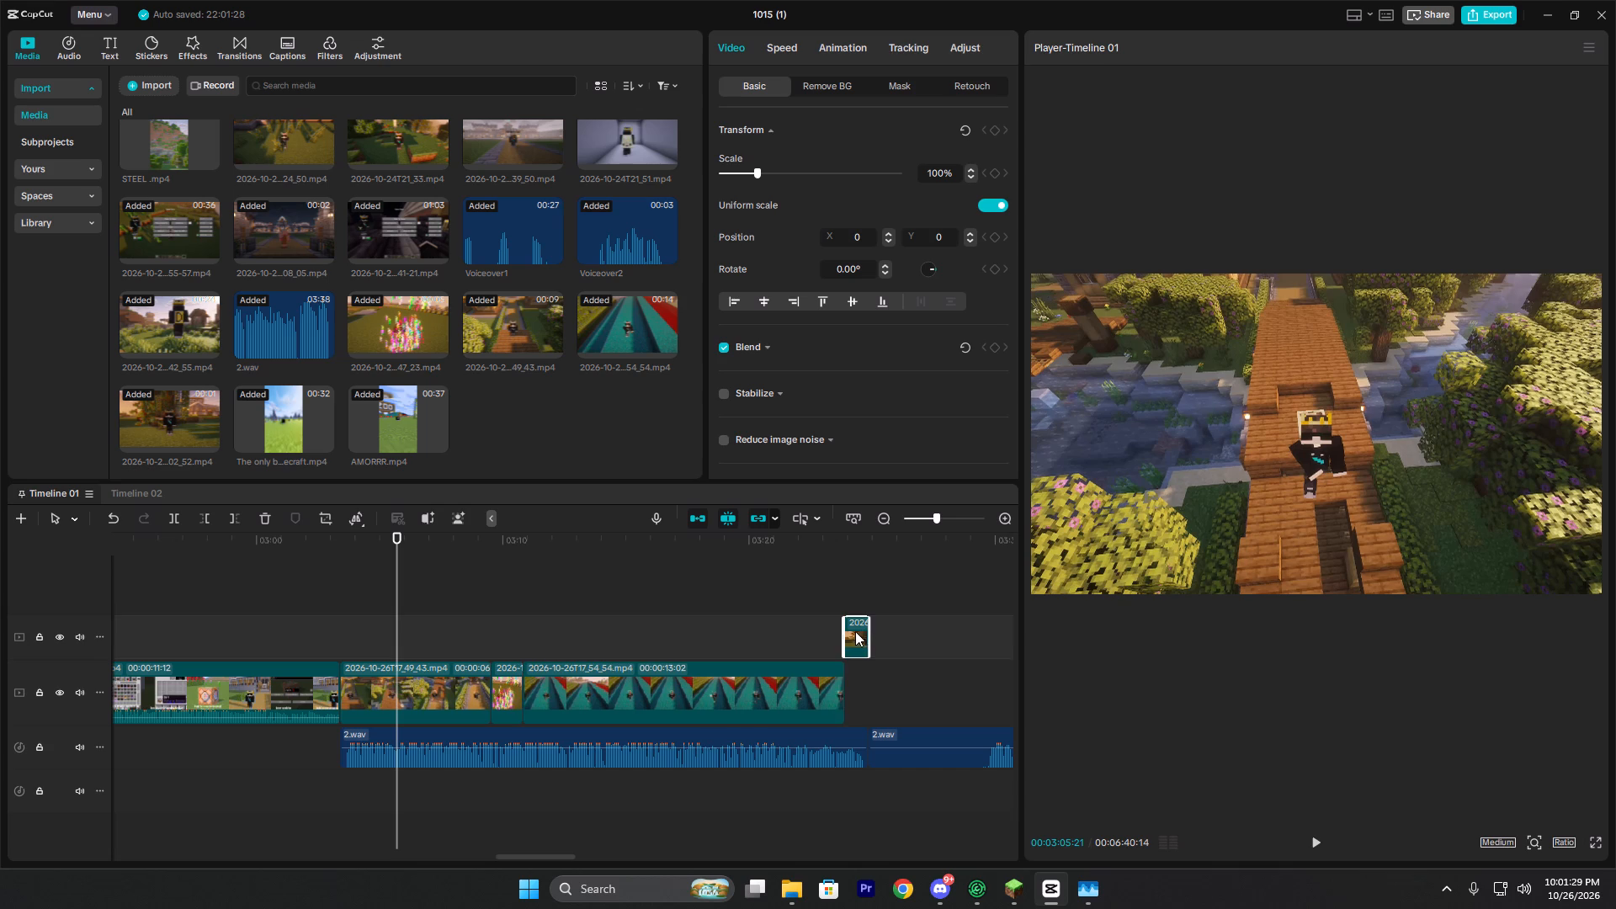
drag(856, 630, 858, 676)
Play the gameplay section over the first 2.wav narration clip to review how the picture and voice fit together.
click(349, 625)
key(space)
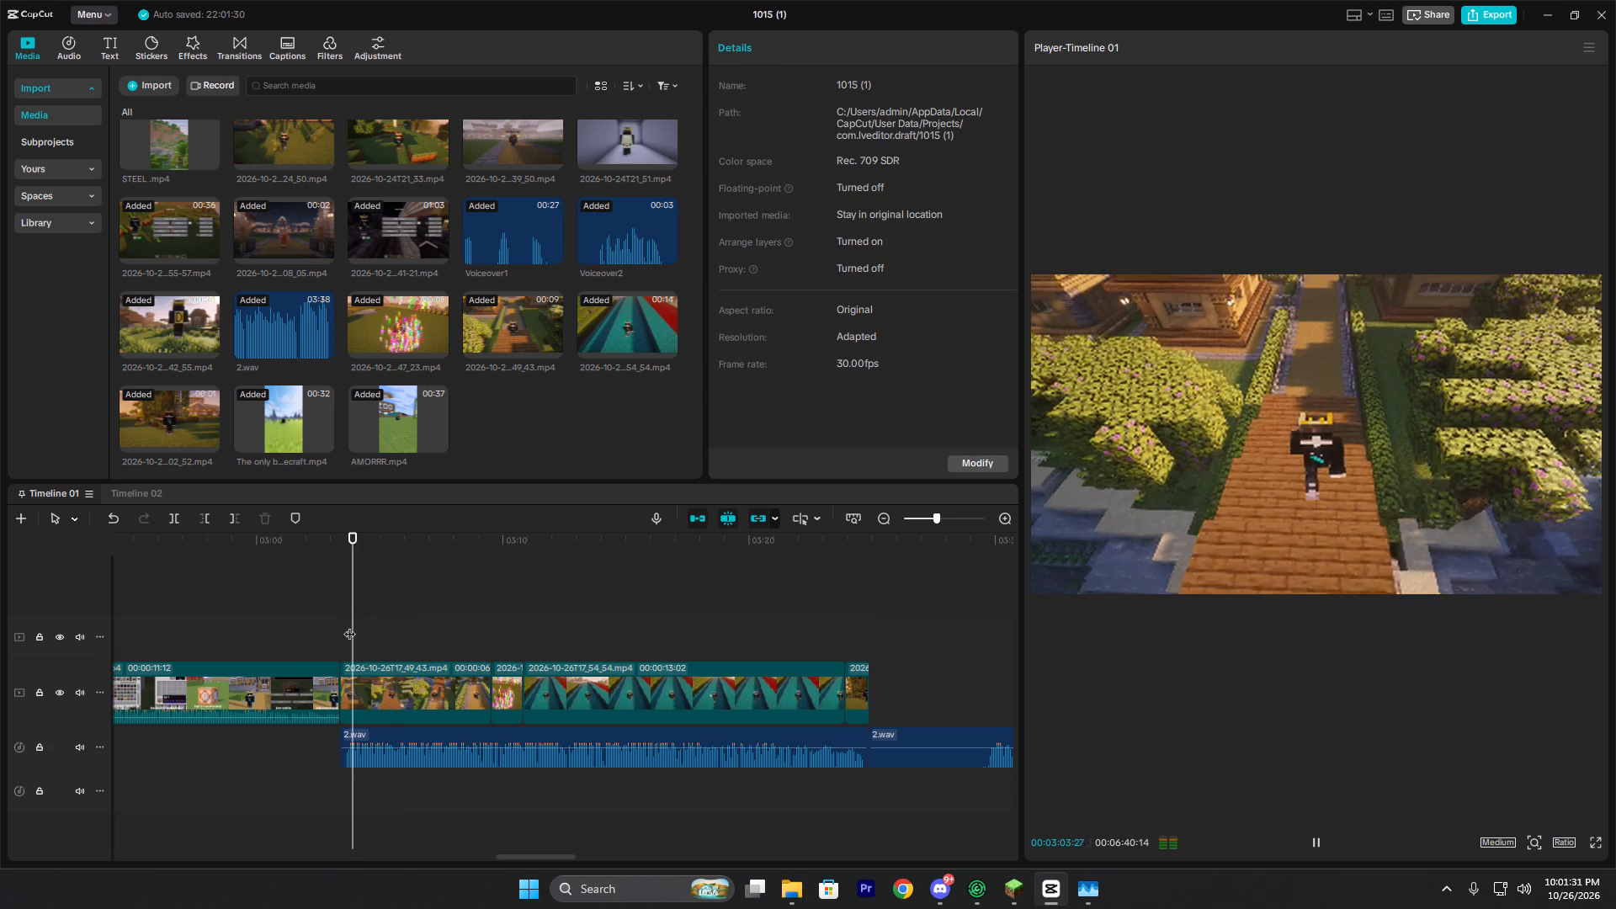
ctrl+scroll(441, 638, up, 4)
ctrl+scroll(508, 646, down, 9)
ctrl+scroll(570, 651, up, 8)
ctrl+scroll(579, 652, down, 3)
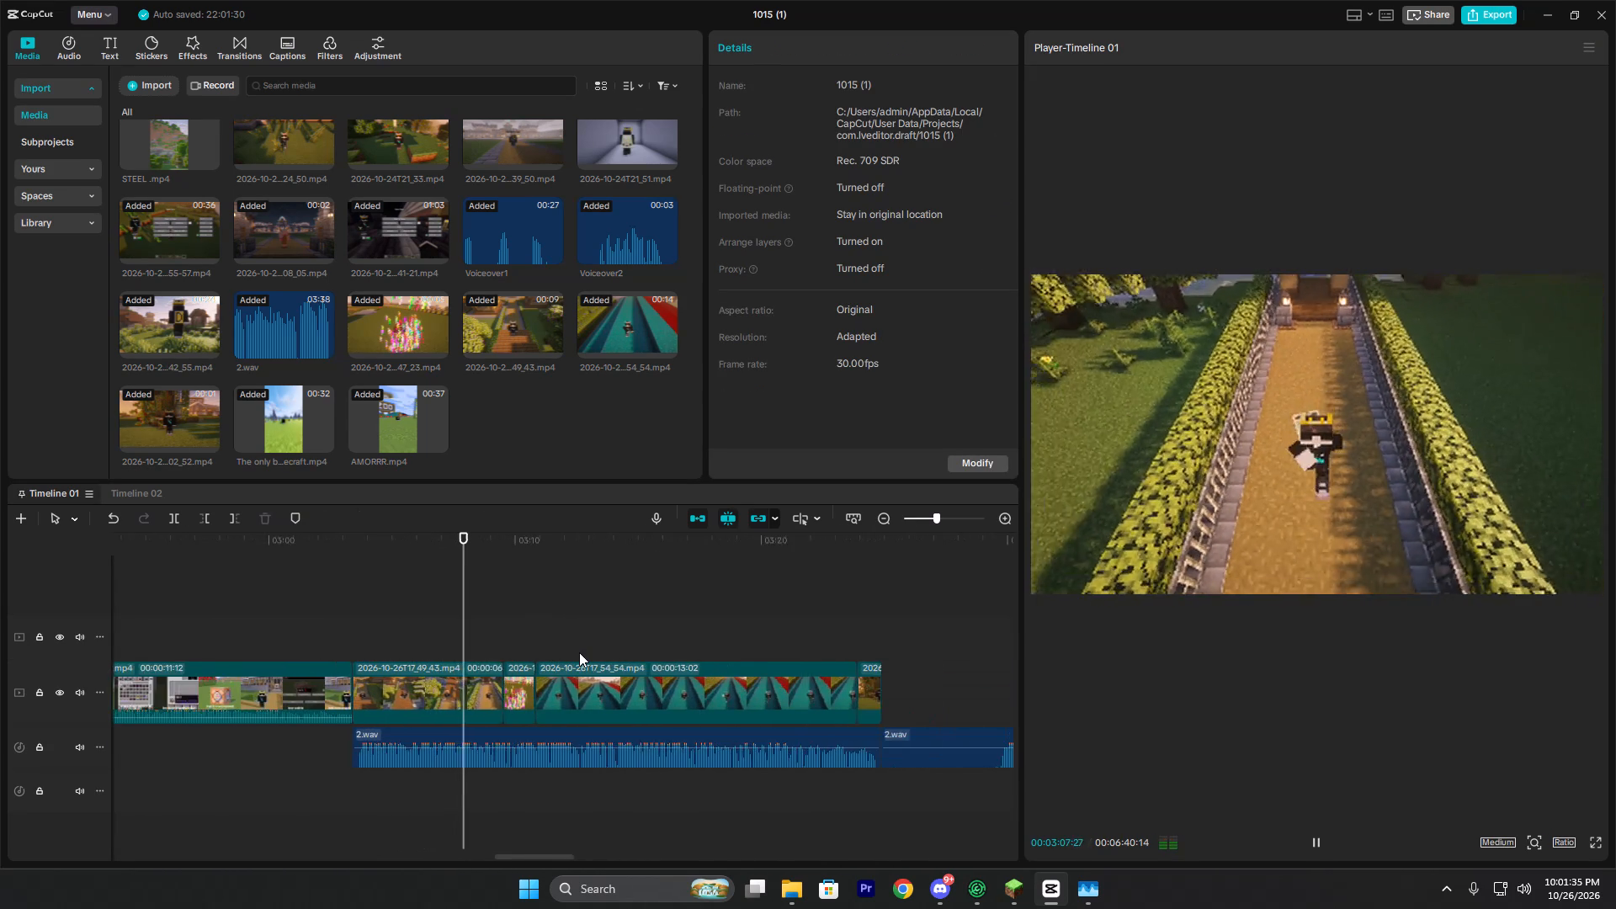
ctrl+scroll(579, 652, up, 6)
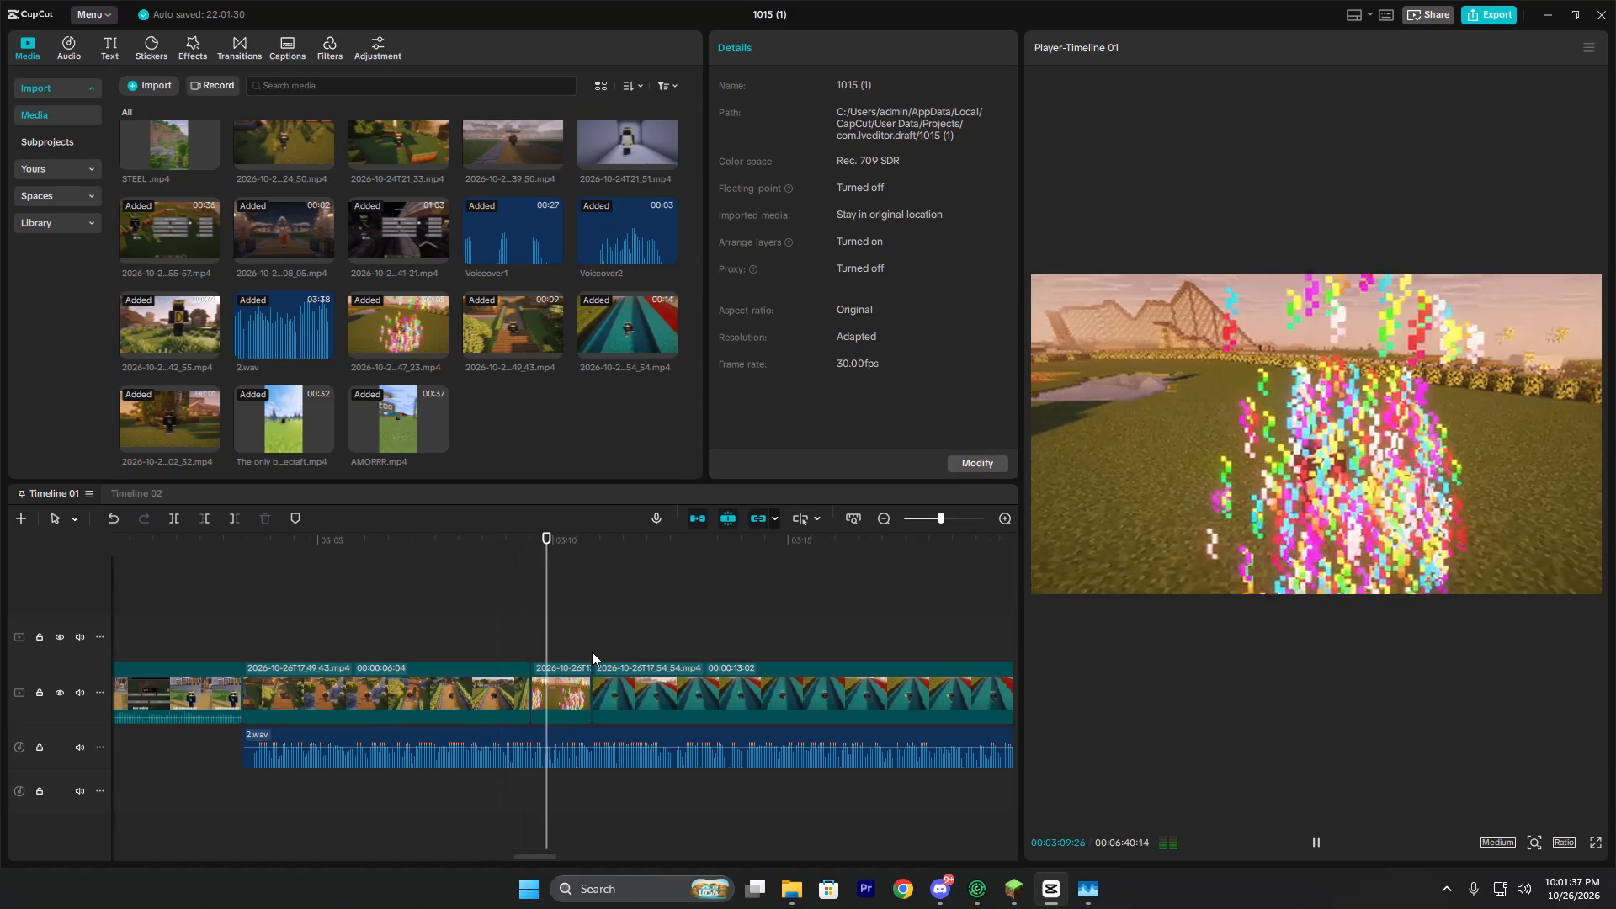
ctrl+scroll(690, 672, down, 5)
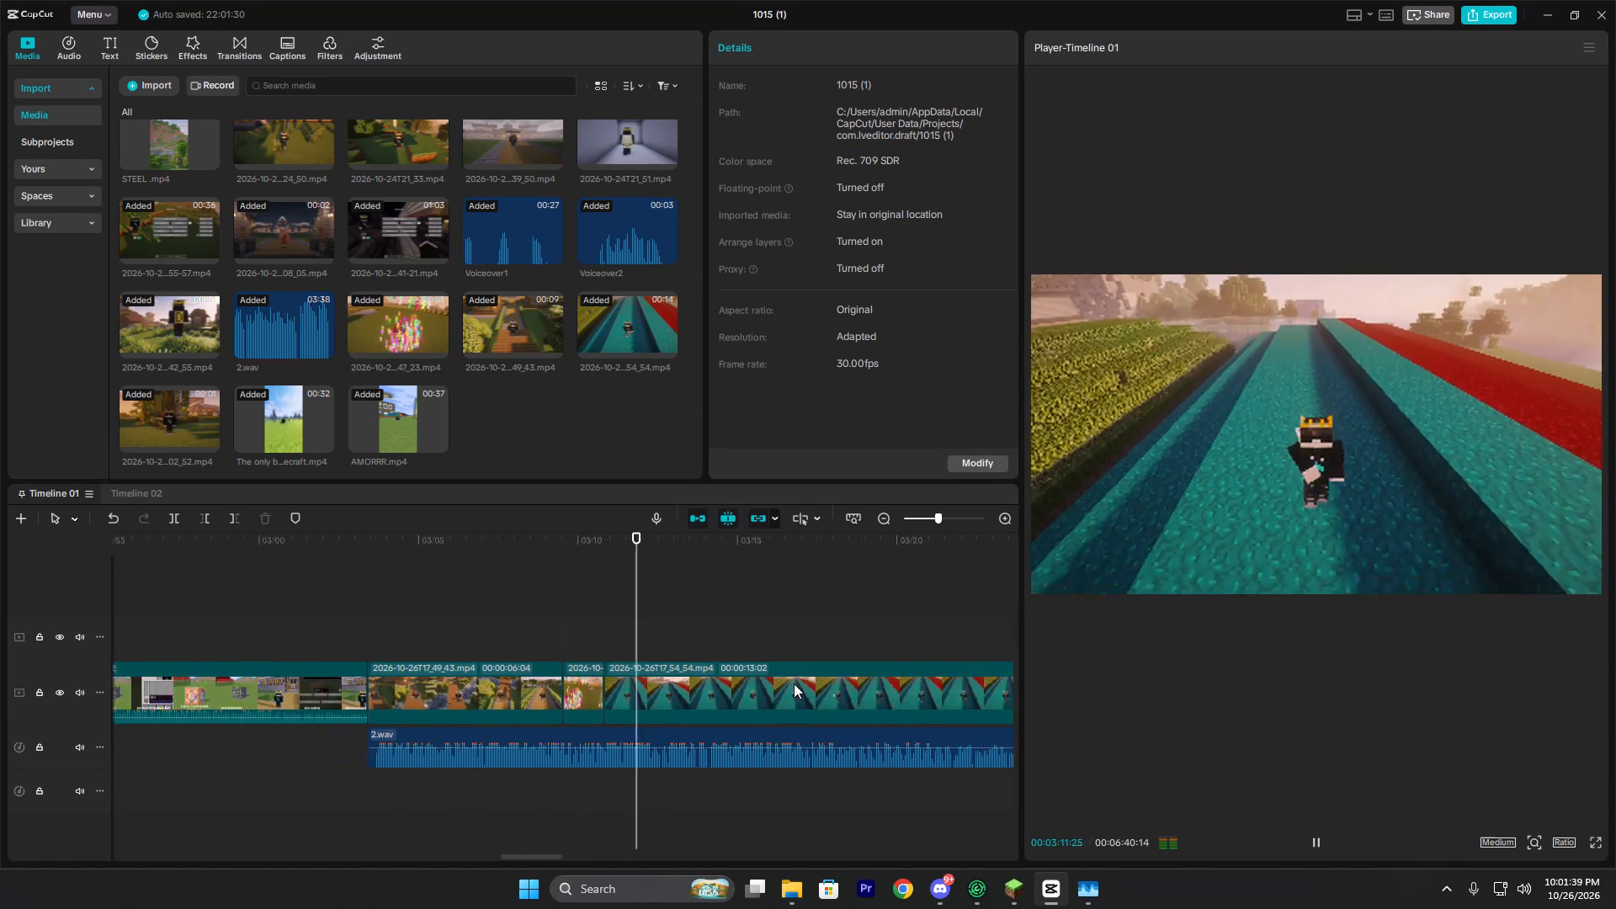
ctrl+scroll(794, 683, down, 5)
ctrl+scroll(784, 677, up, 4)
ctrl+scroll(782, 676, down, 2)
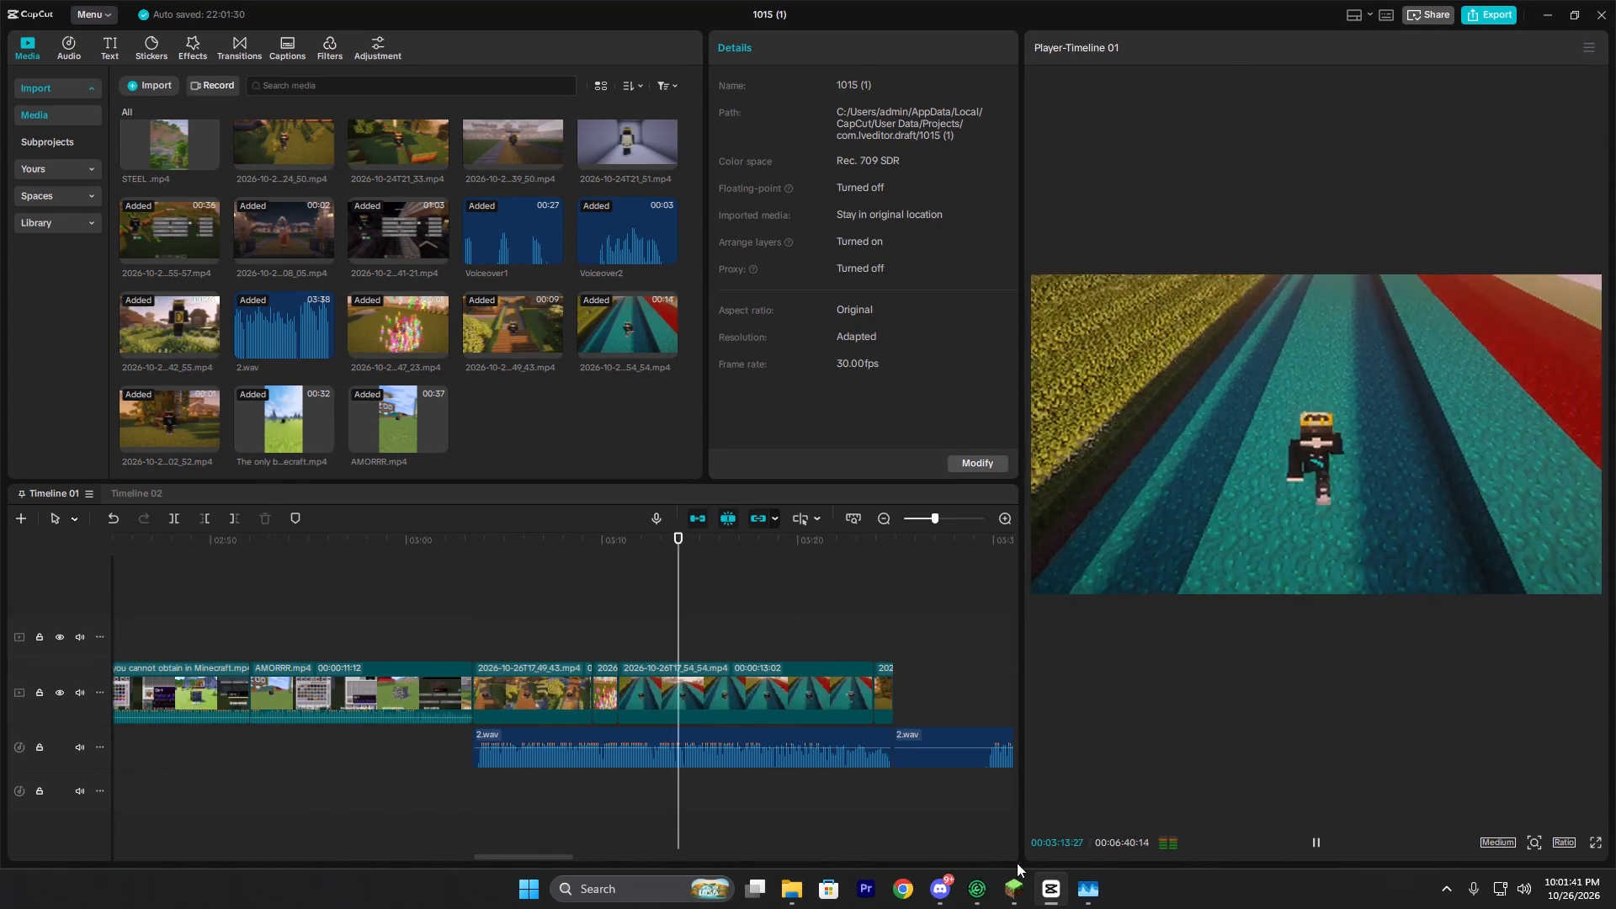
click(1076, 884)
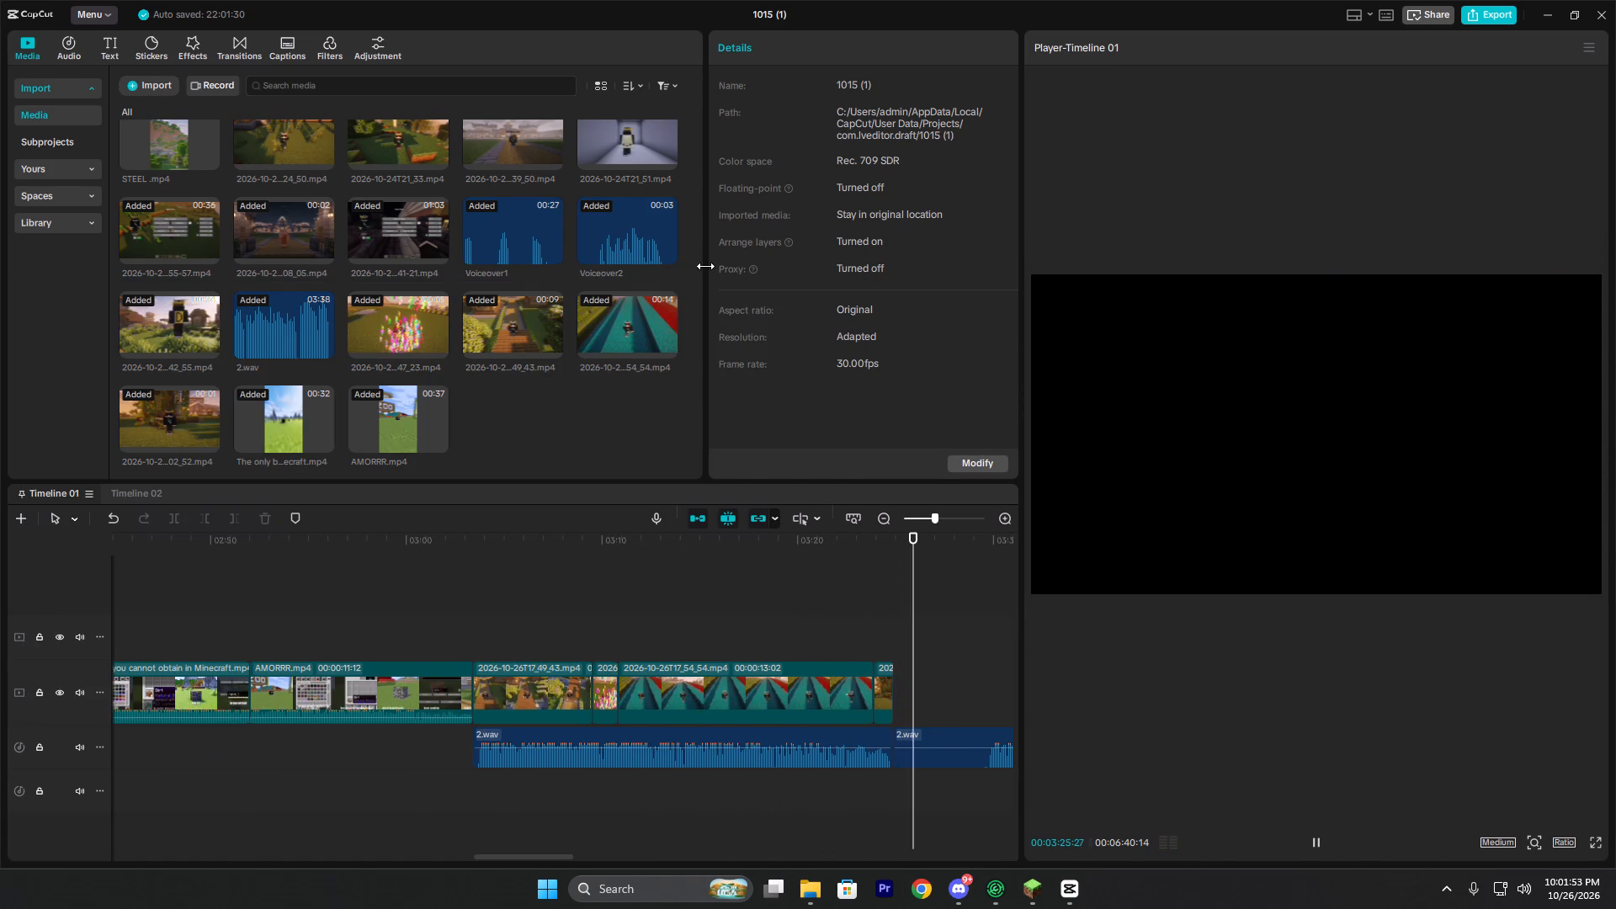
click(868, 624)
key(space)
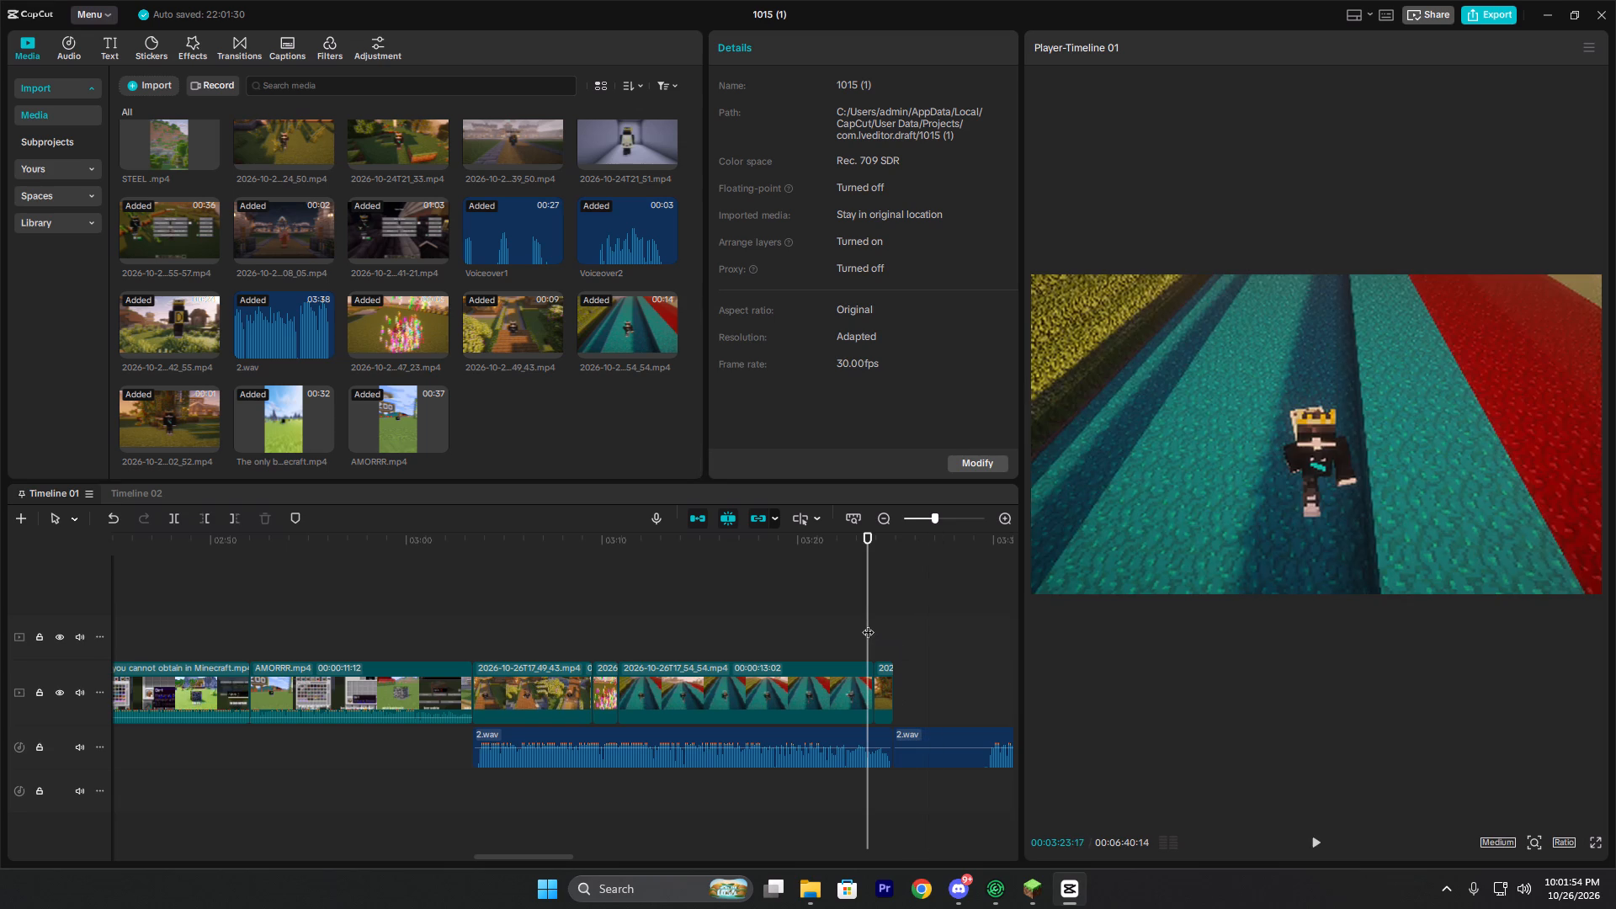
Play the start of the second 2.wav narration clip and its transition from the last gameplay clip on the main track.
ctrl+scroll(946, 703, down, 3)
click(924, 683)
double_click(941, 683)
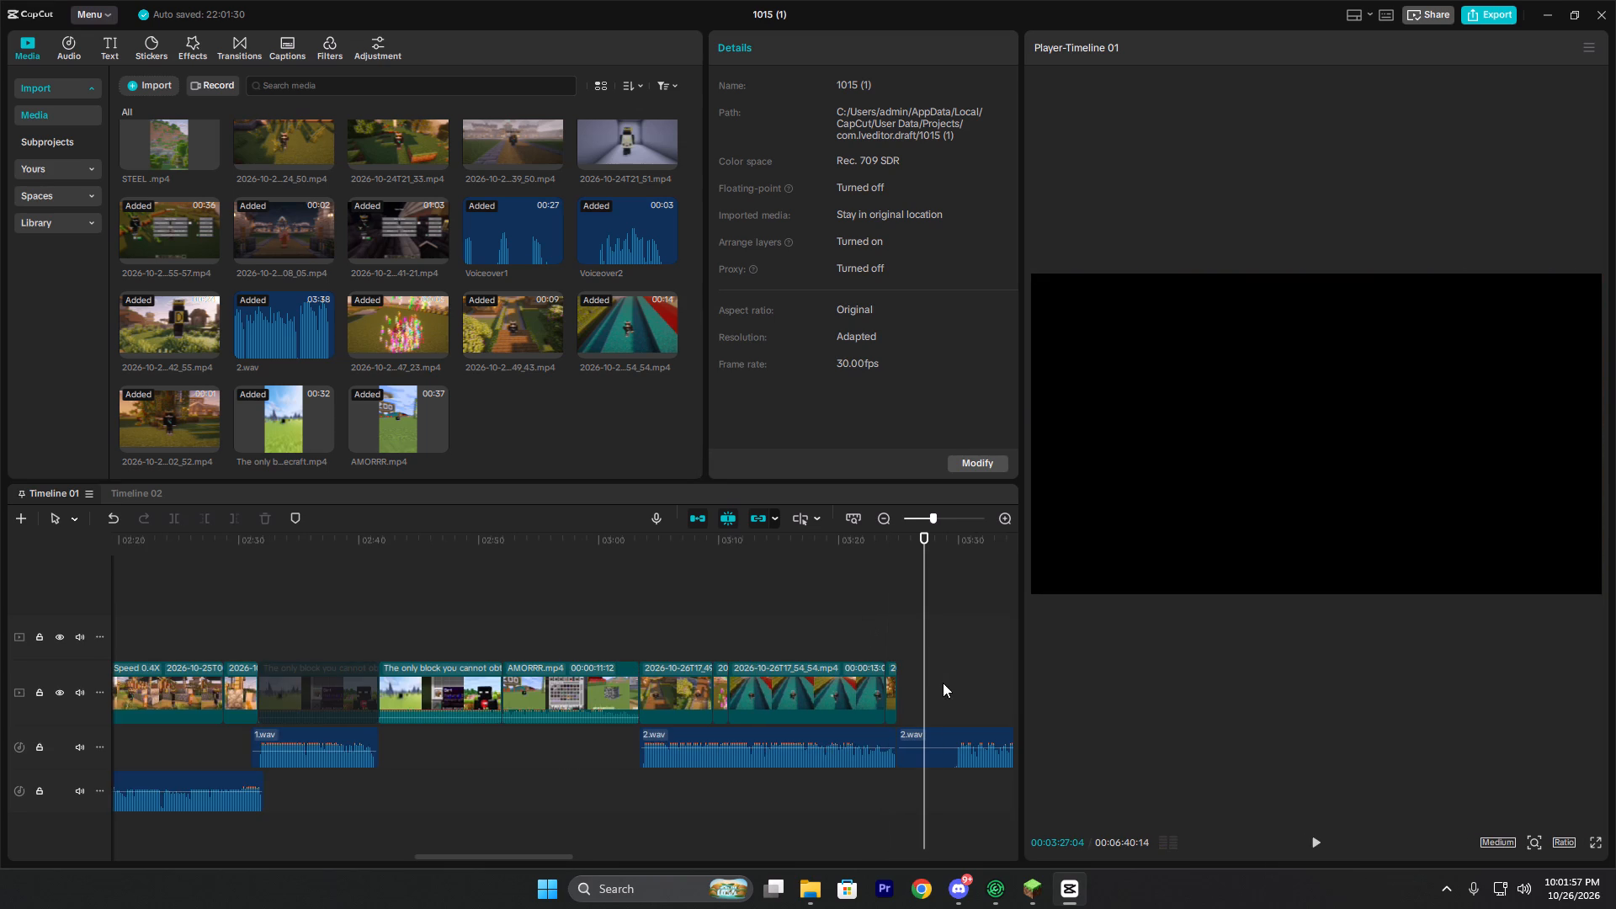
click(951, 682)
key(space)
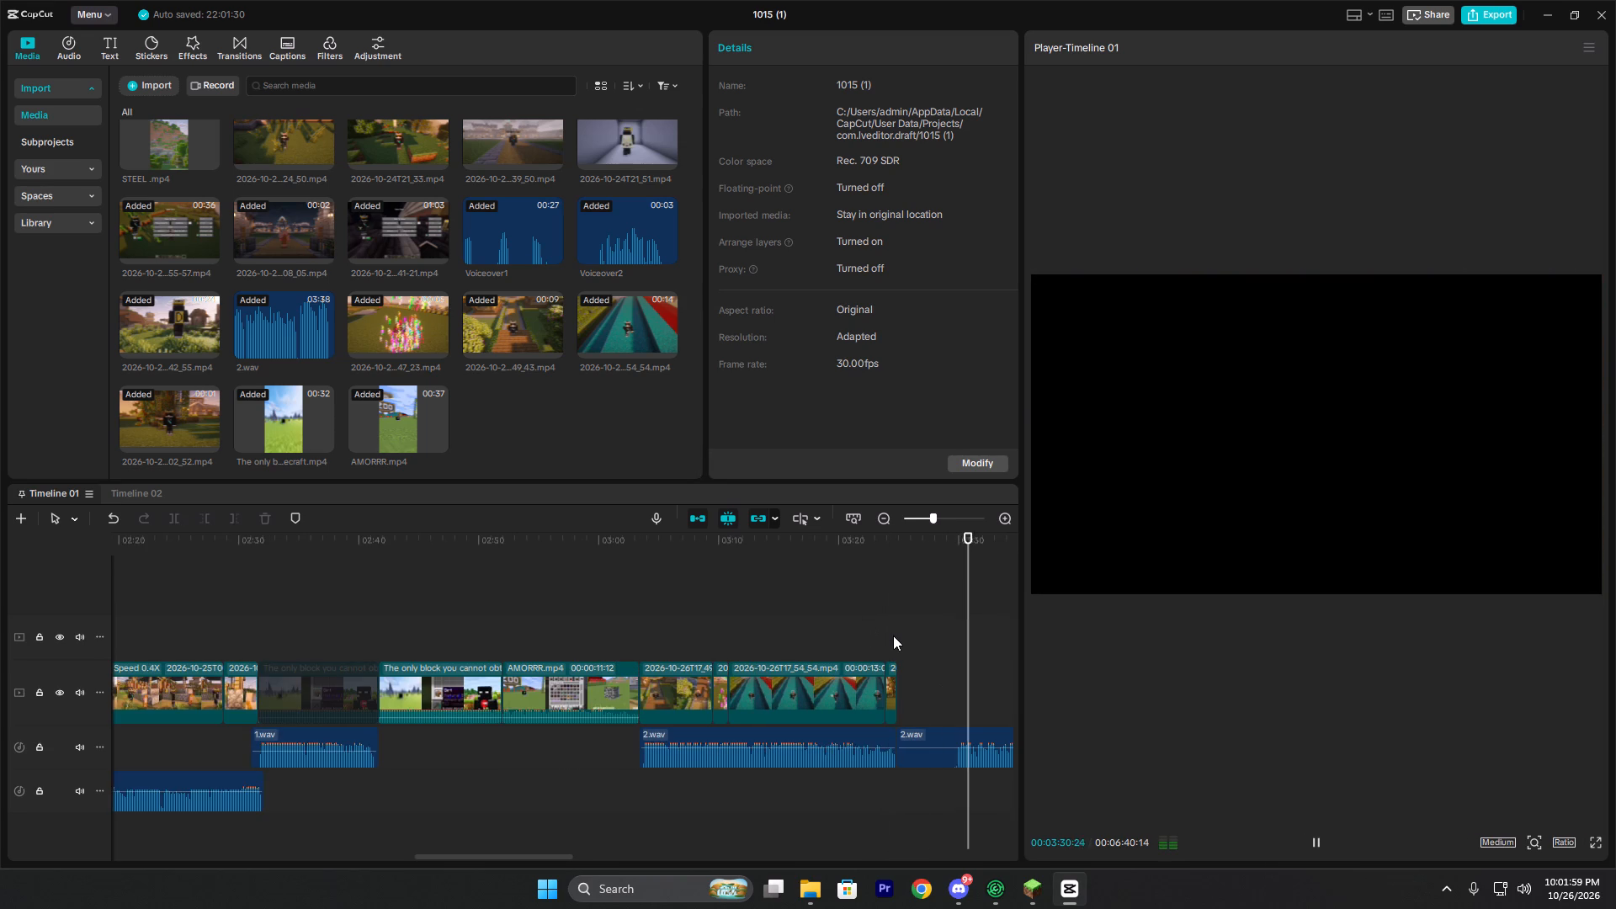
double_click(892, 632)
key(space)
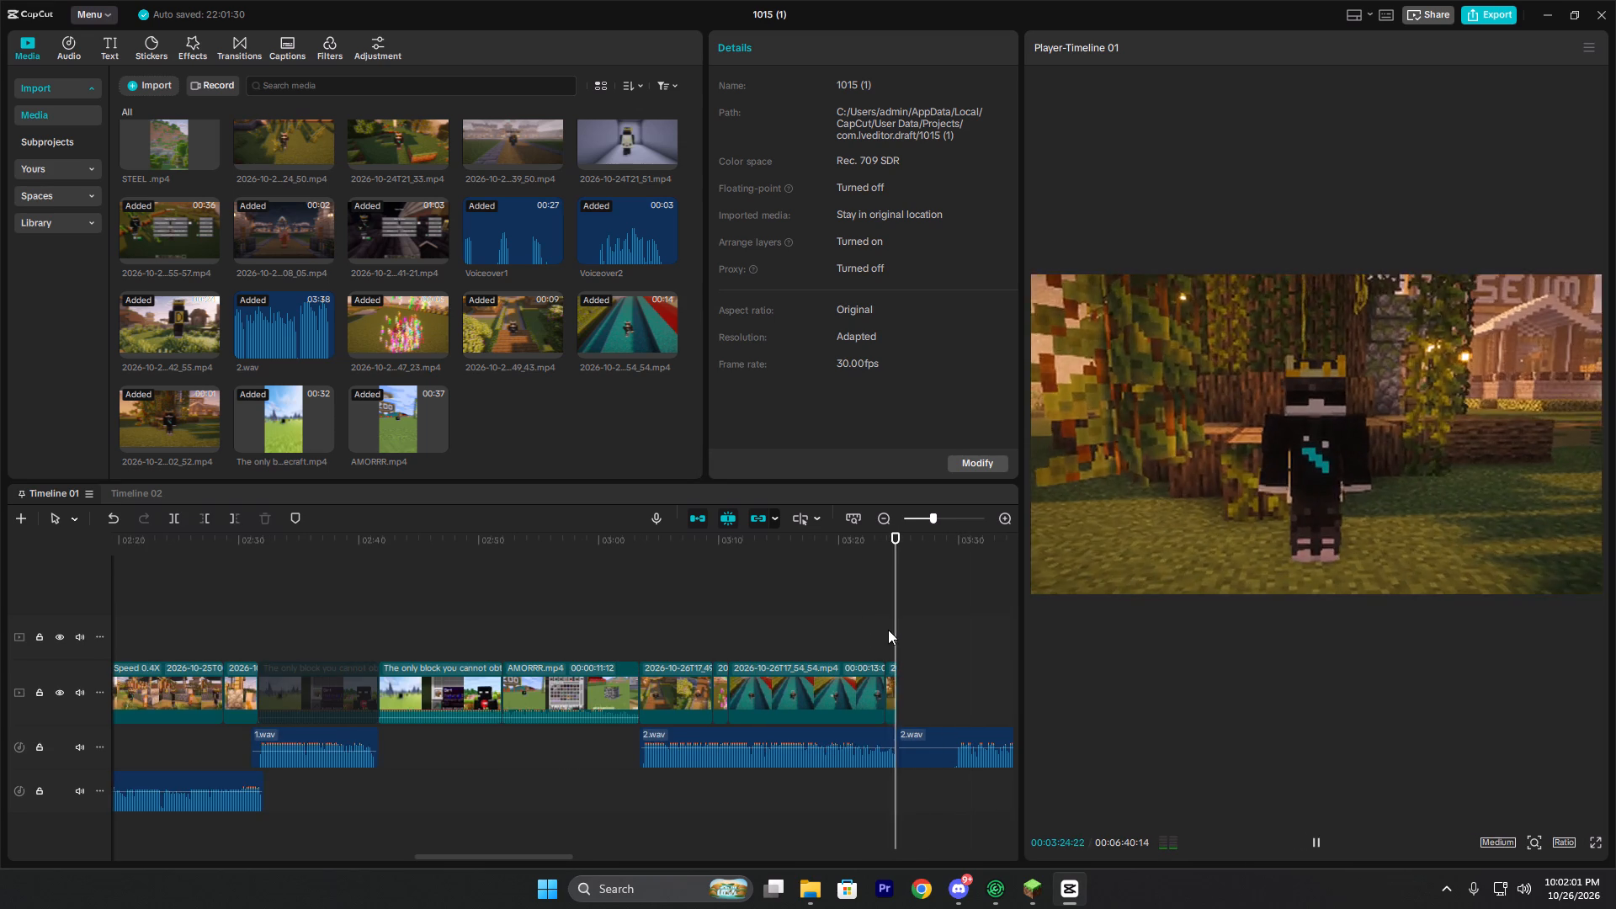
key(space)
Copy the short speed-adjusted ZOO sign clip from the main track and paste it on the overlay track at 00:01:40:29.
ctrl+scroll(377, 620, down, 11)
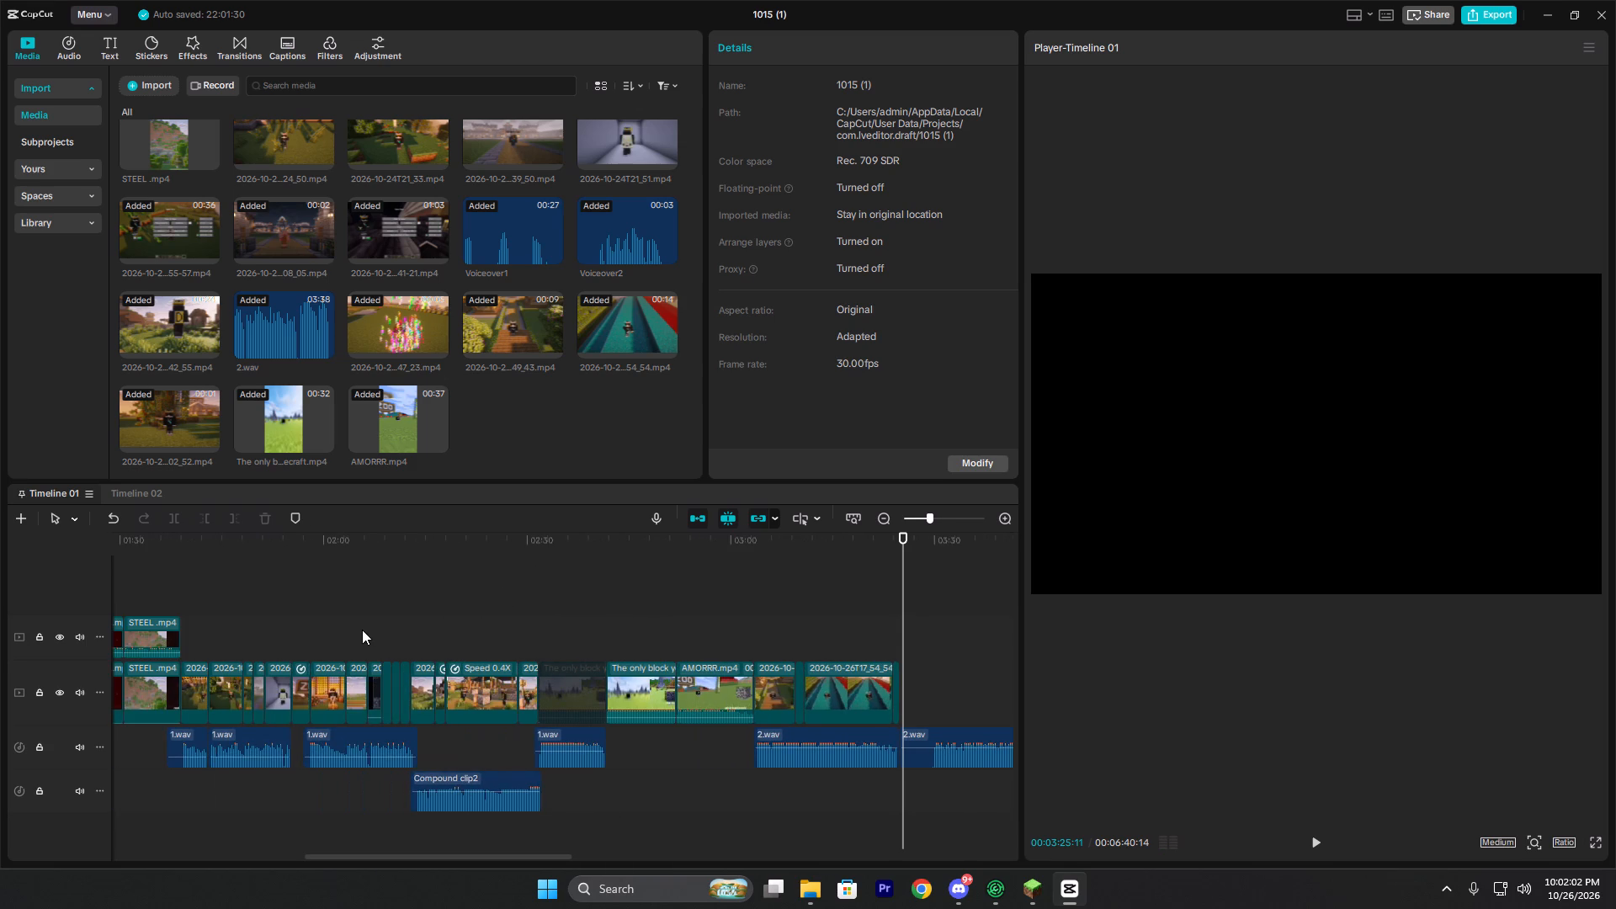
ctrl+scroll(362, 630, down, 2)
ctrl+scroll(322, 618, up, 5)
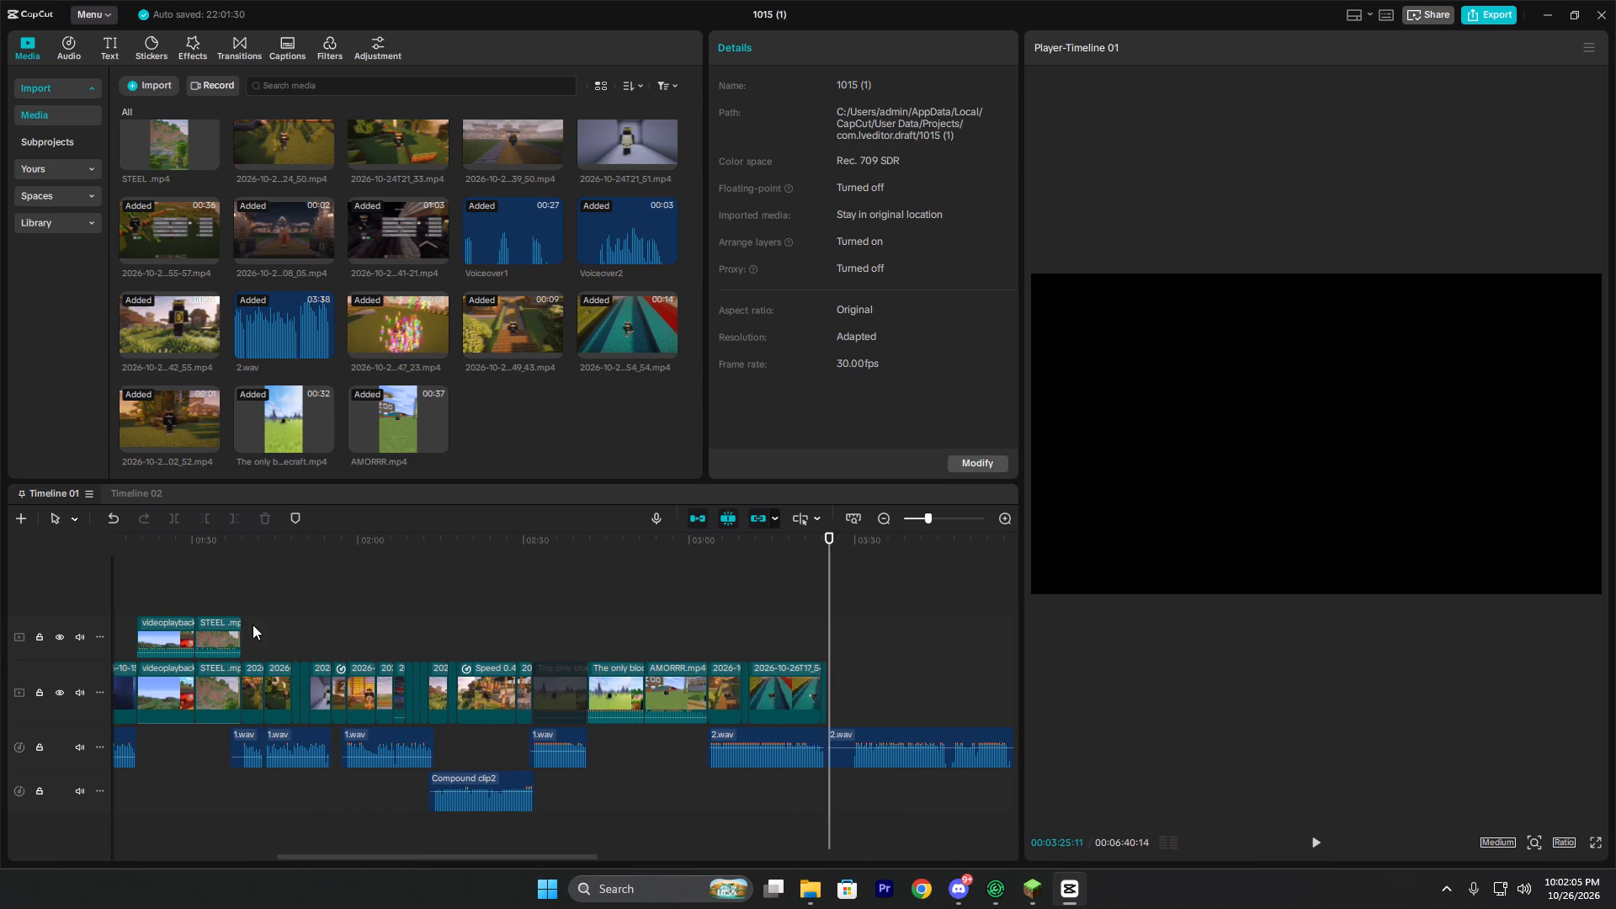
ctrl+click(252, 625)
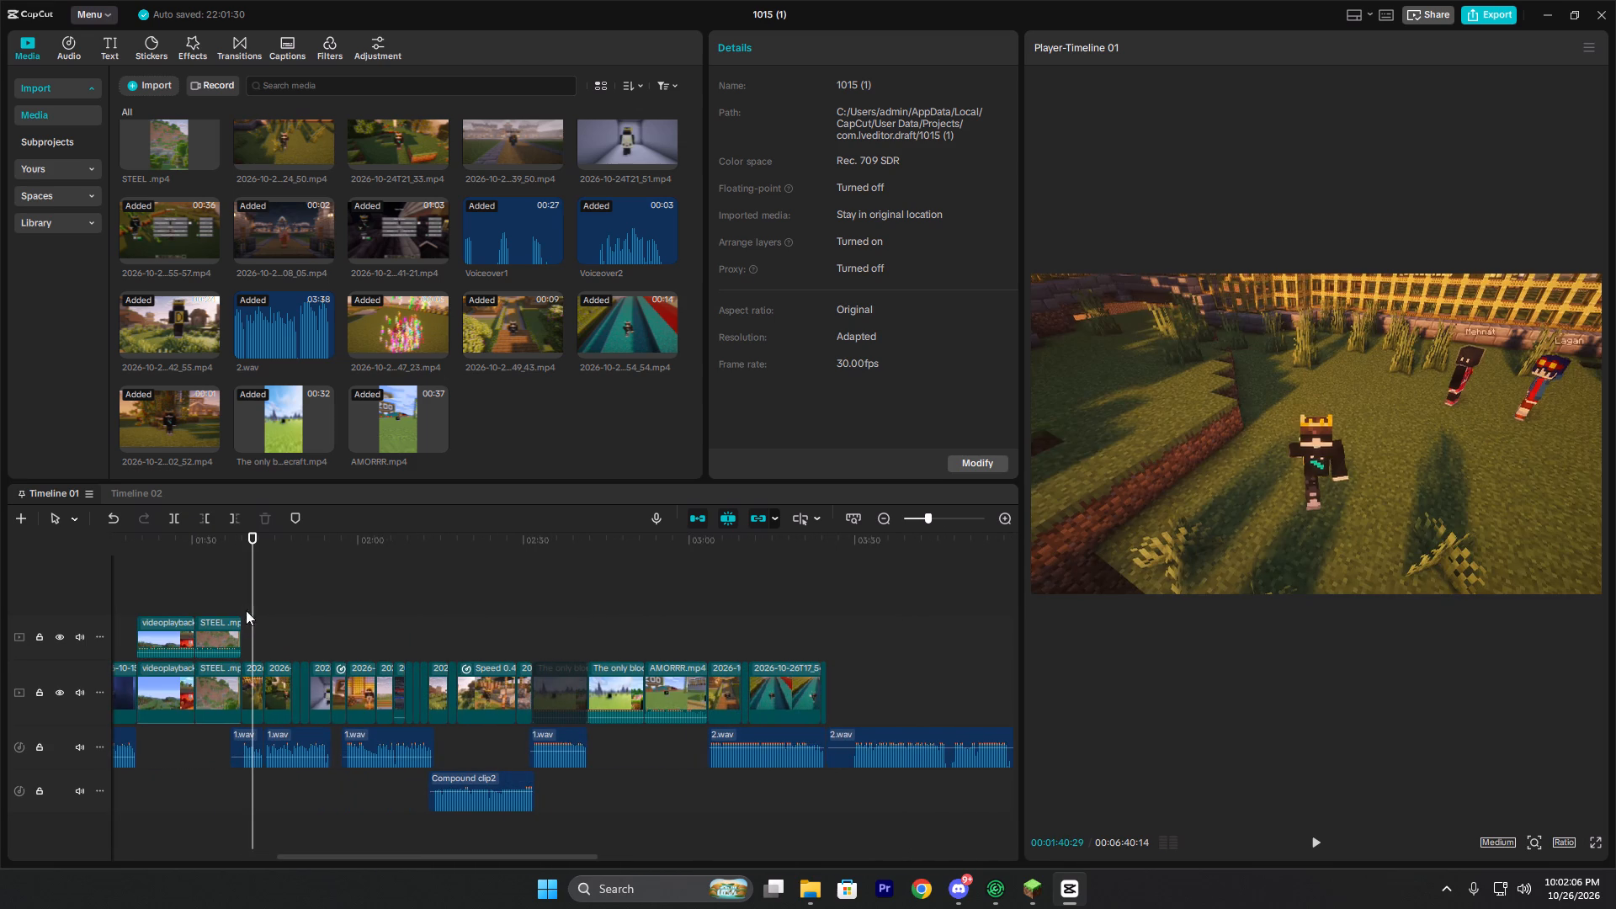
click(338, 678)
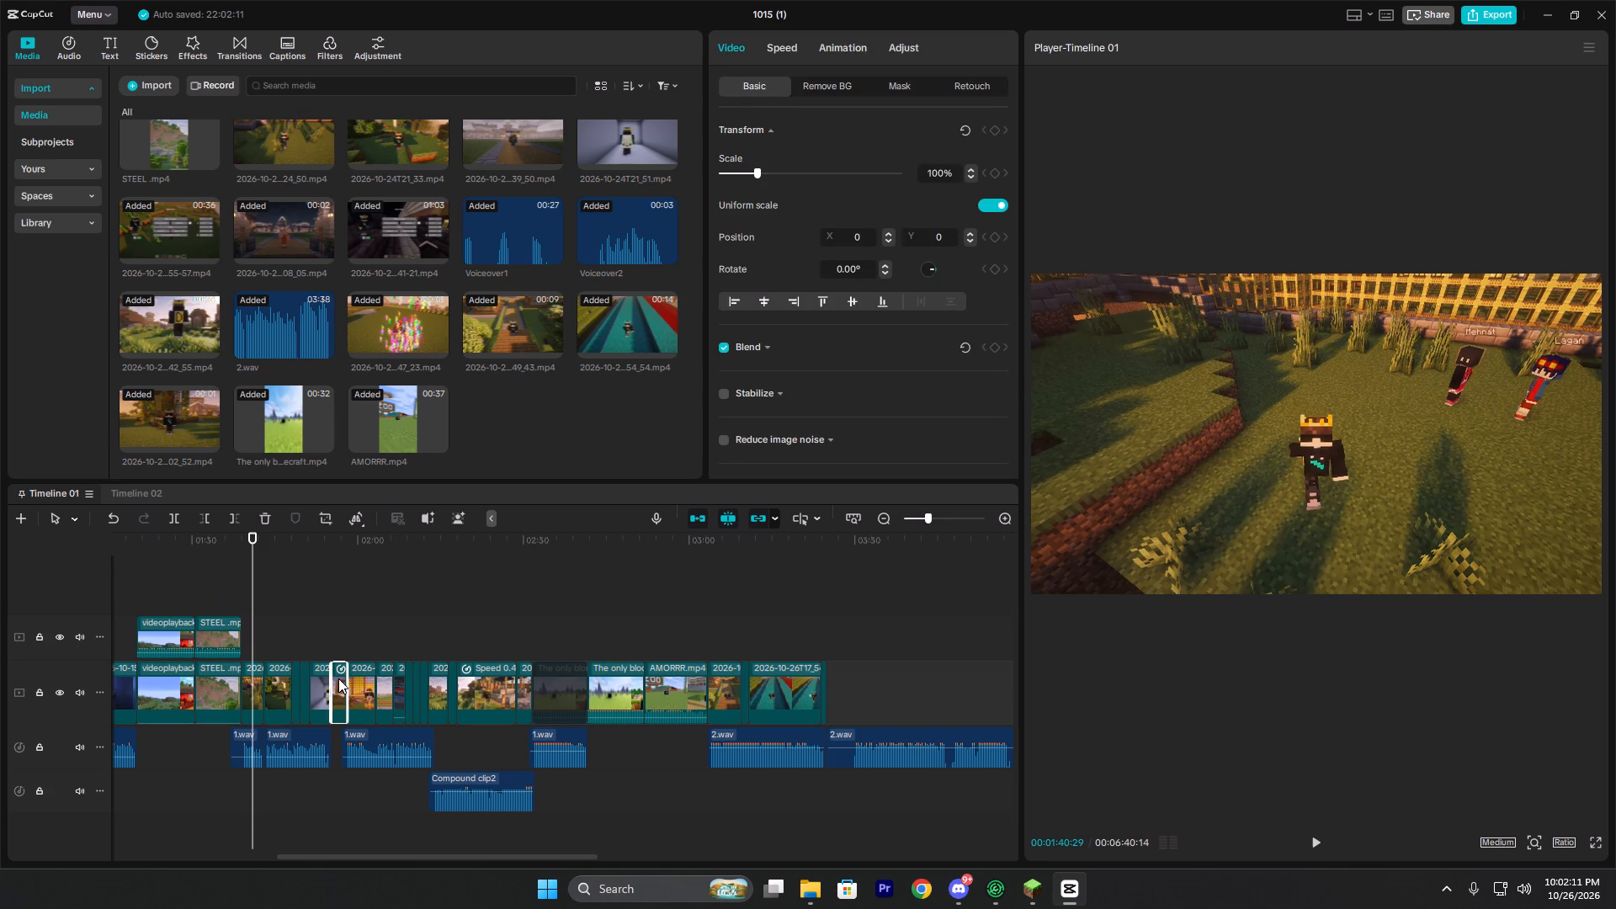
key(ctrl+c)
key(ctrl+v)
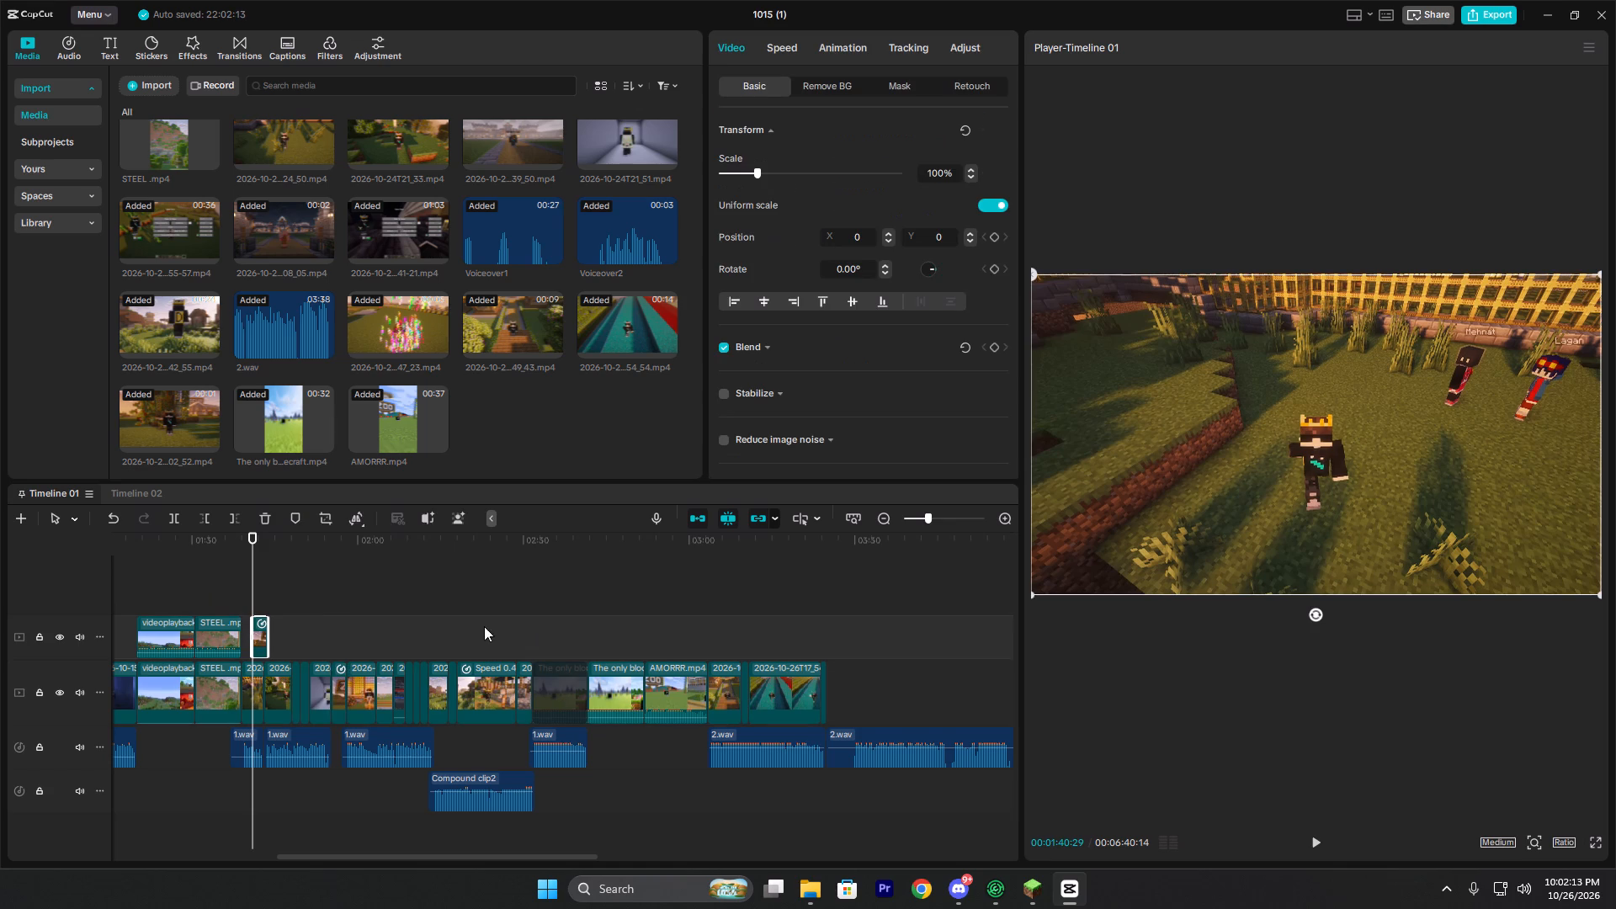
Move the pasted ZOO sign clip to the end of the main track, directly after the last gameplay clip above the second 2.wav clip.
click(260, 631)
double_click(265, 633)
click(271, 634)
drag(279, 635, 792, 679)
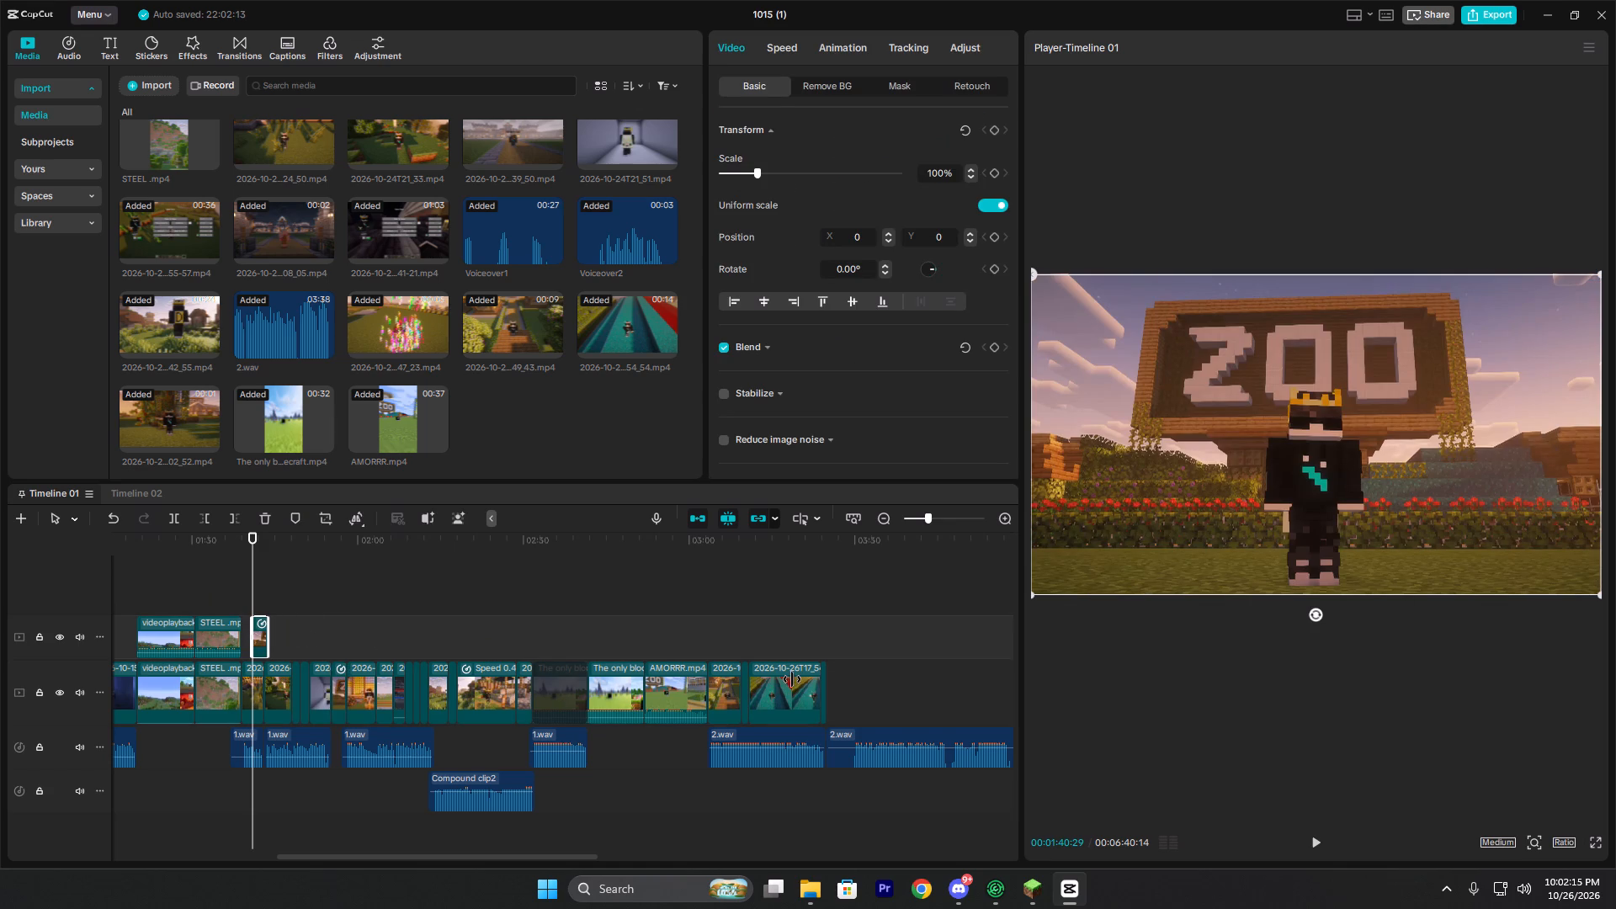
drag(792, 679, 851, 690)
click(528, 612)
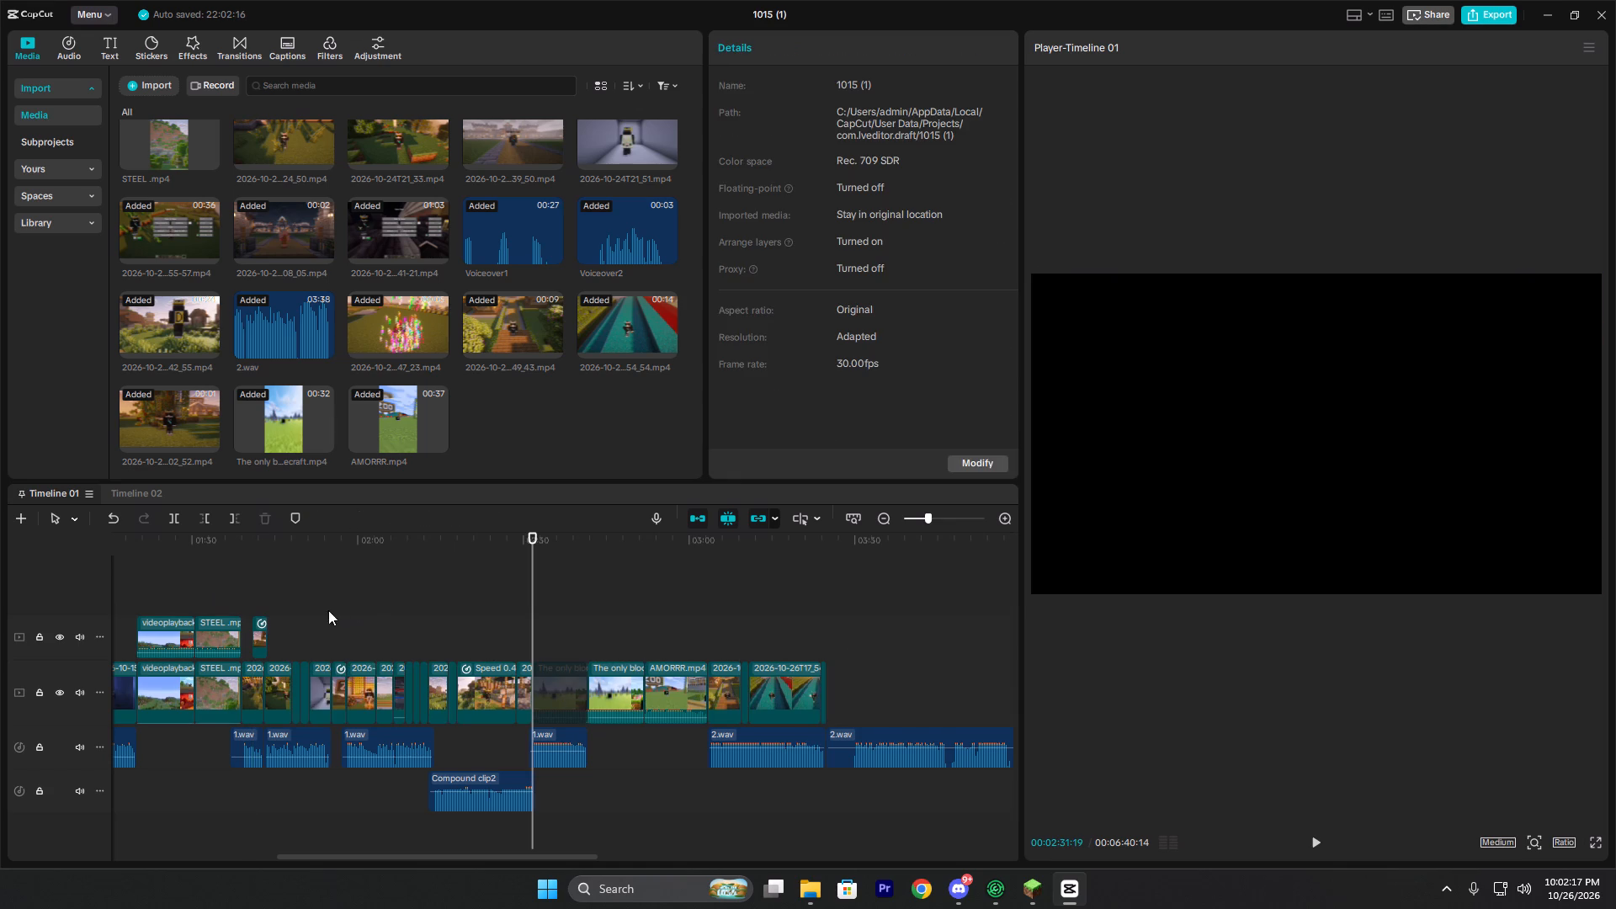
click(264, 626)
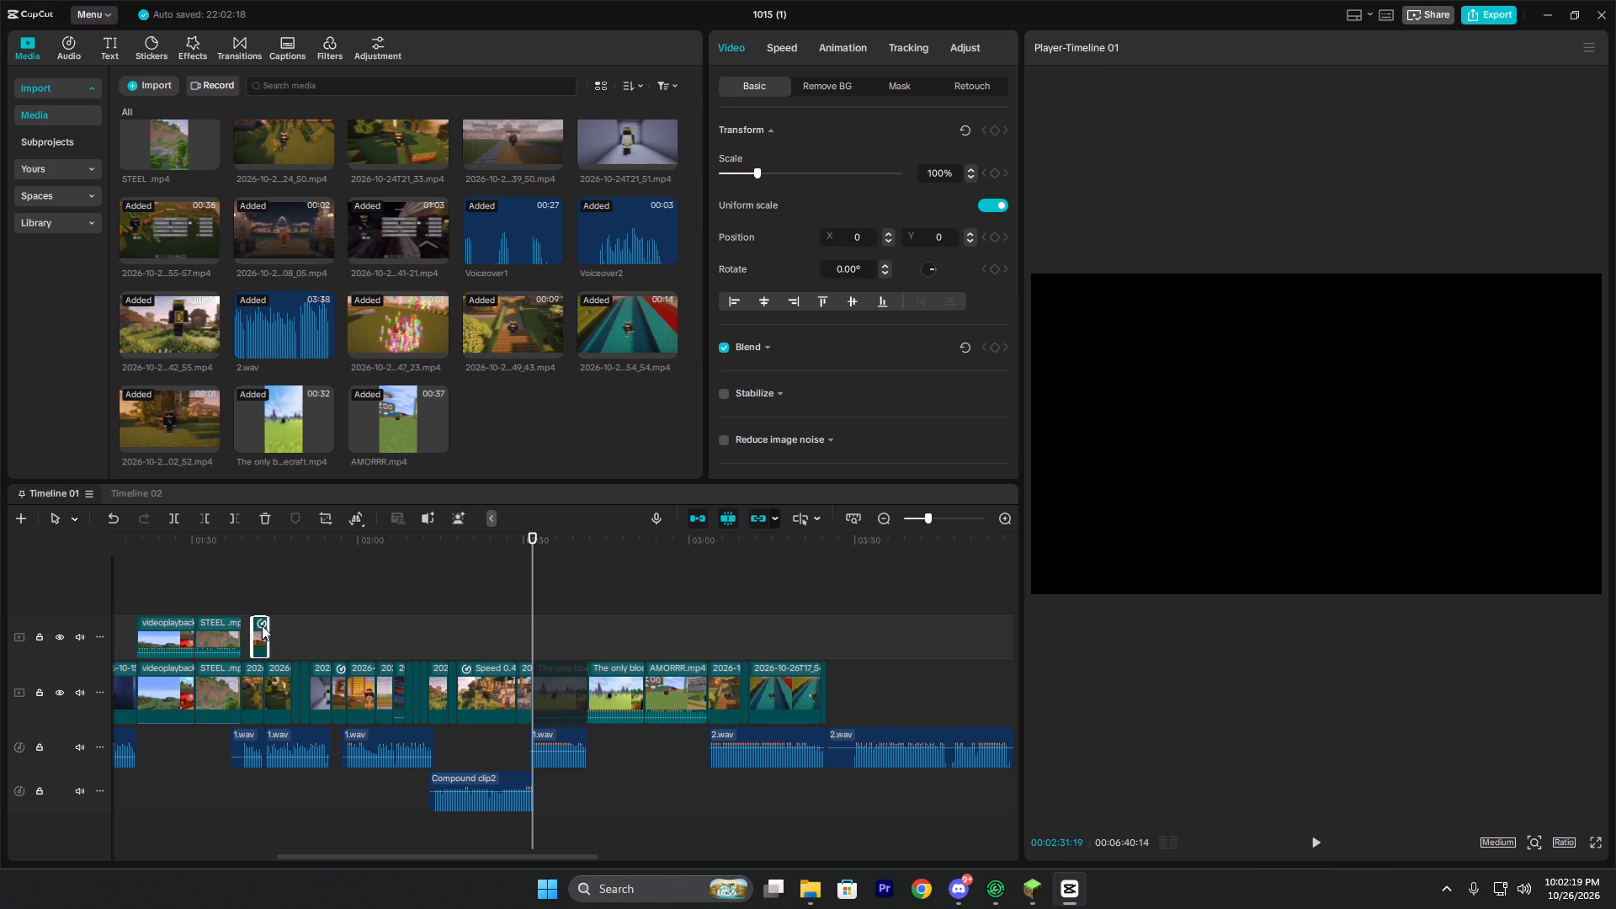
drag(261, 630, 855, 704)
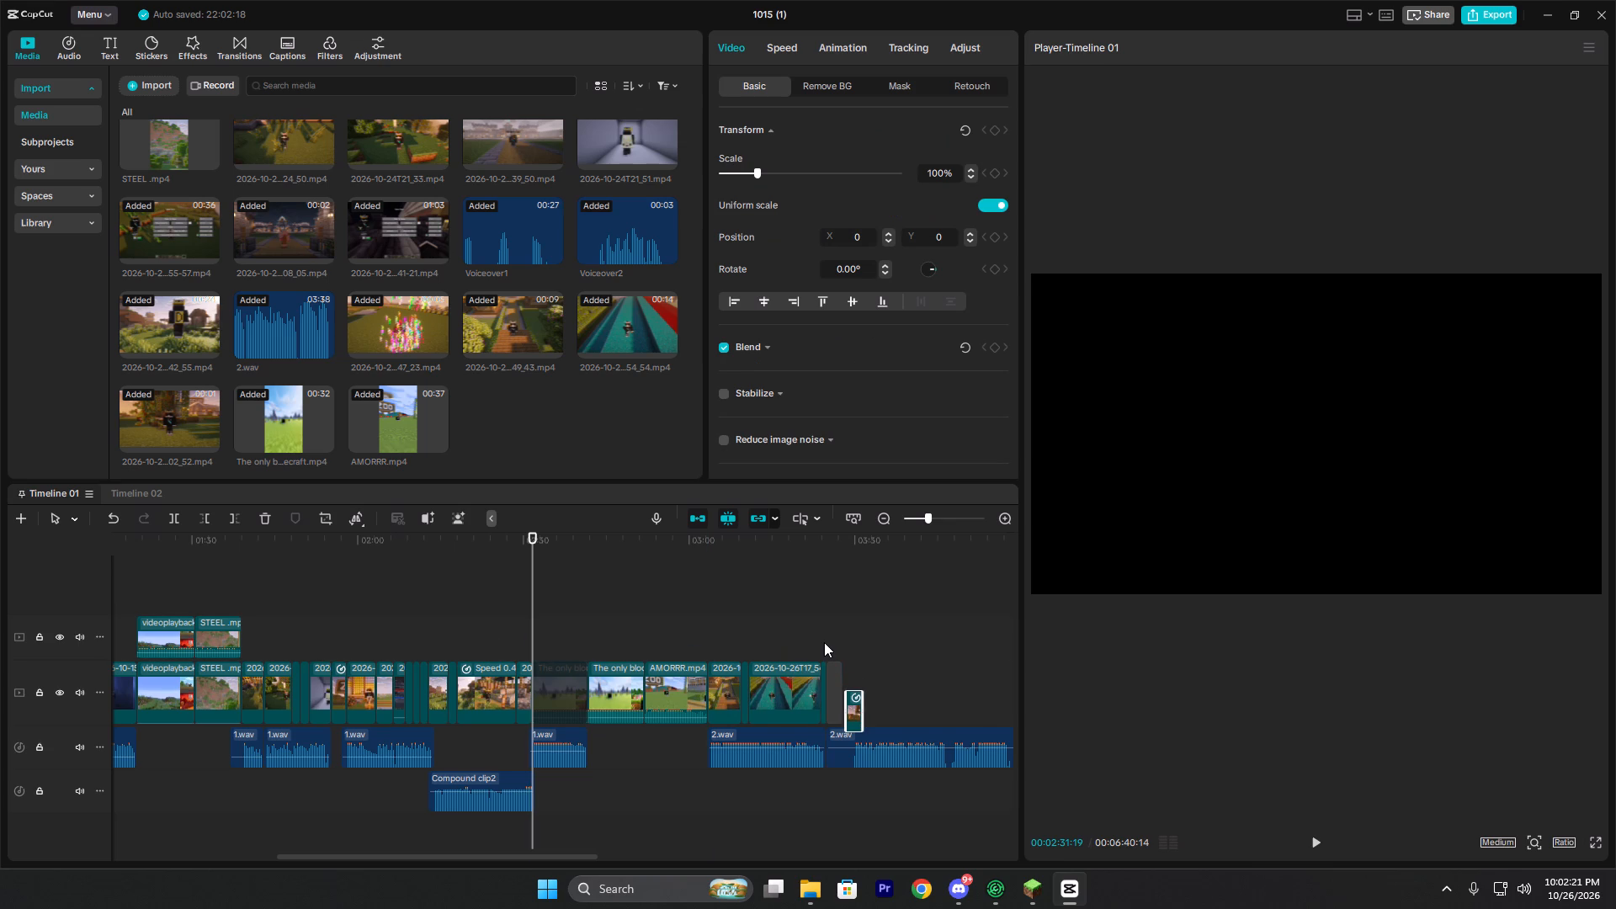
click(817, 637)
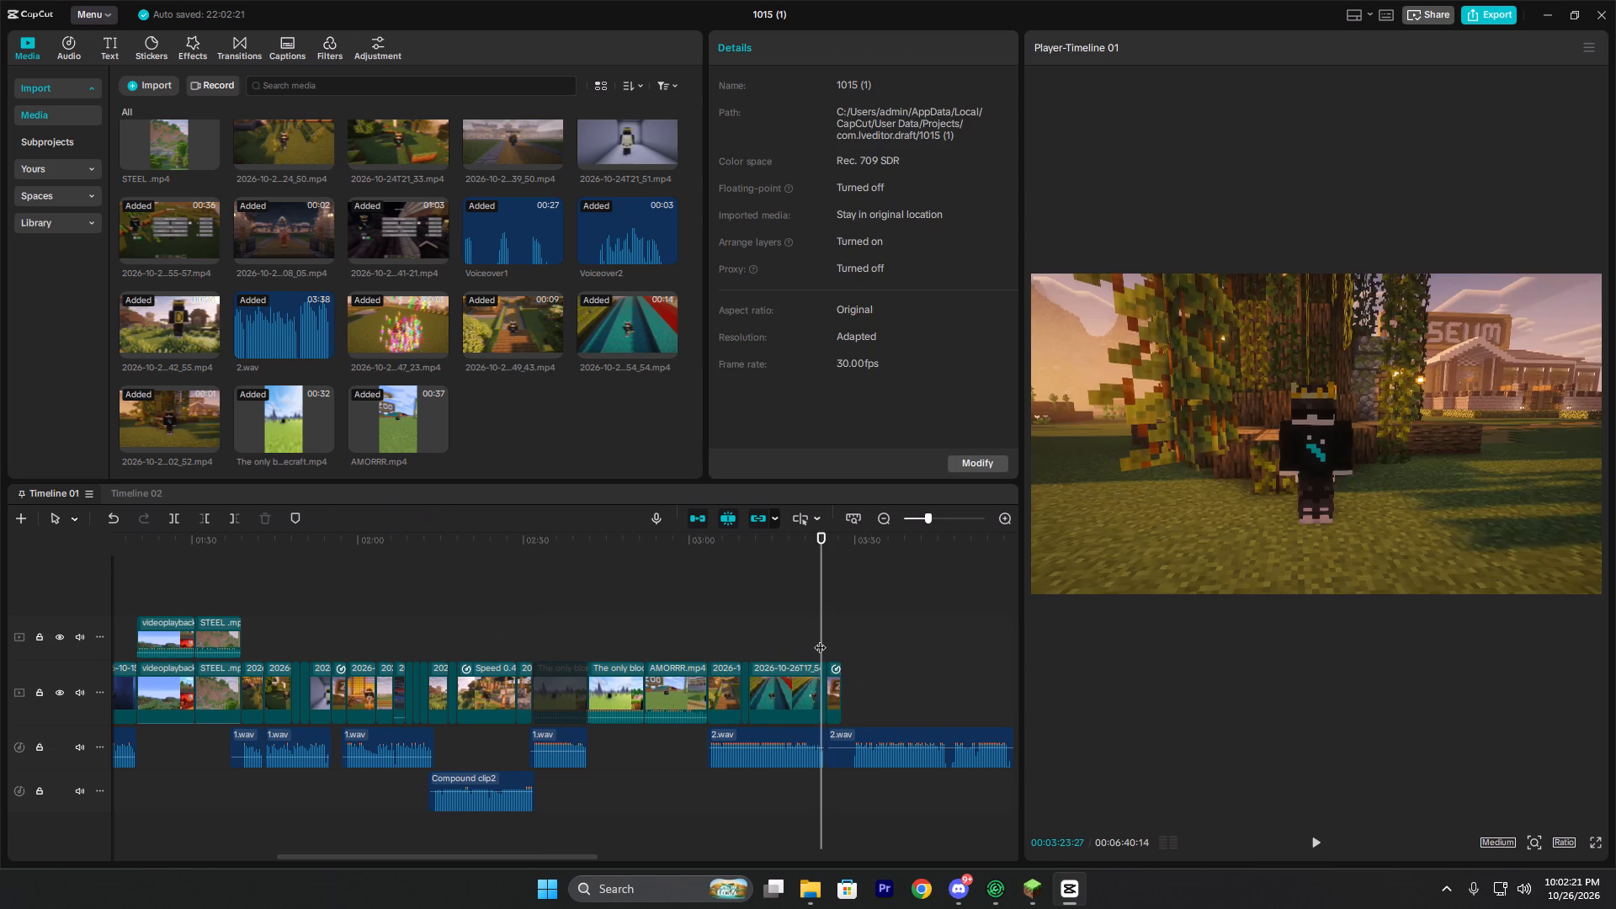
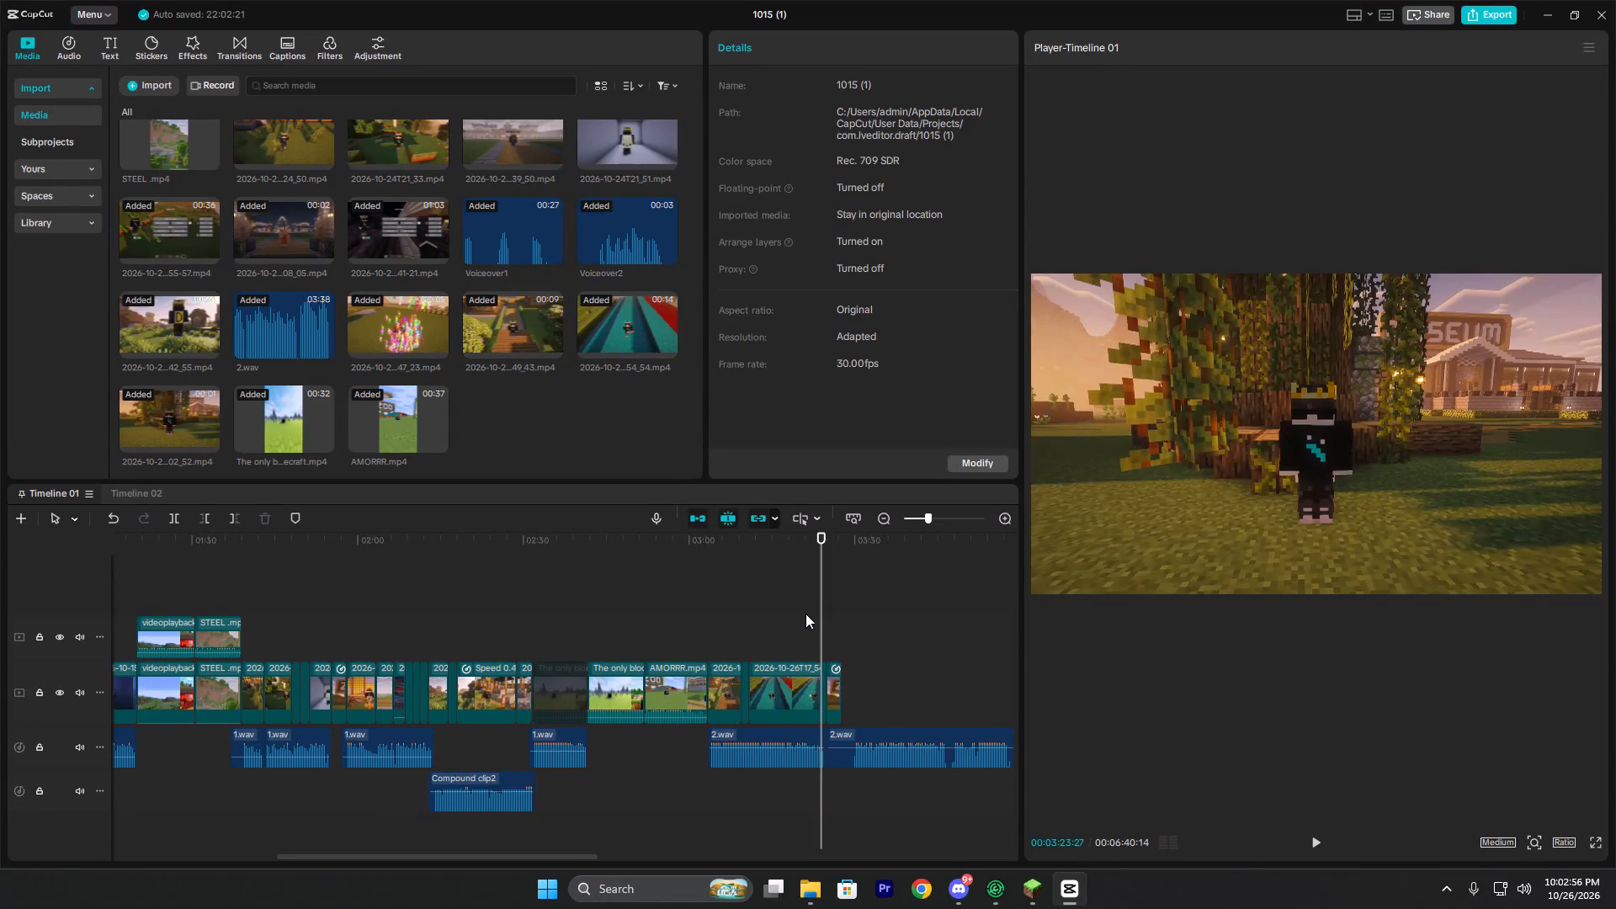
Play the pasted ZOO sign clip and split the second 2.wav clip where the picture ends, at 00:03:27:19.
click(822, 641)
key(space)
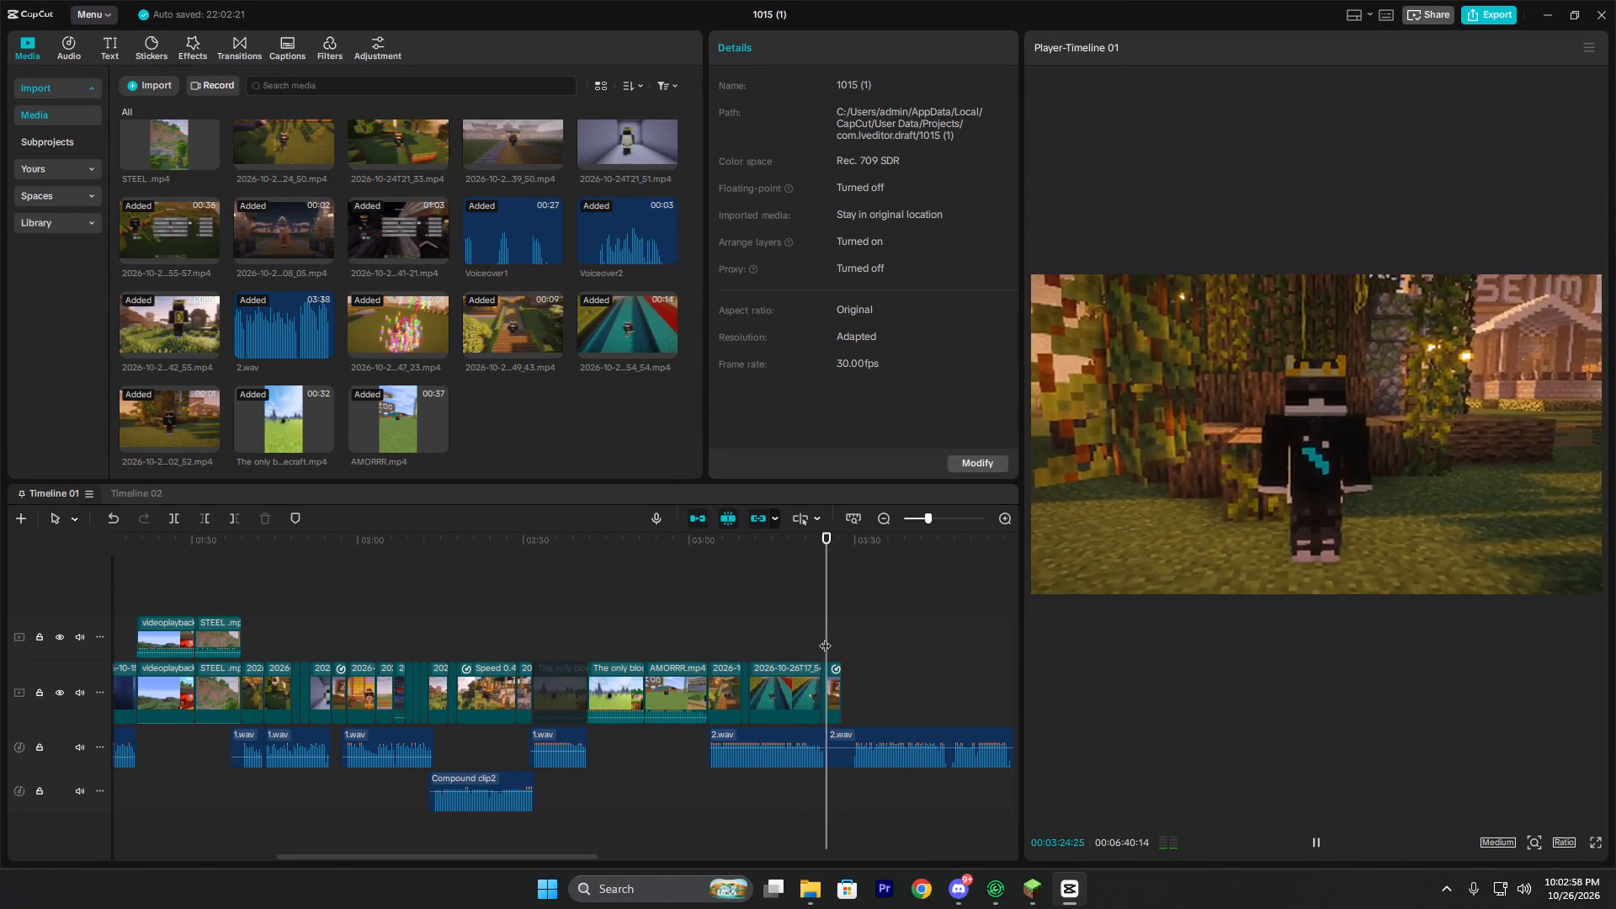
ctrl+scroll(892, 653, up, 9)
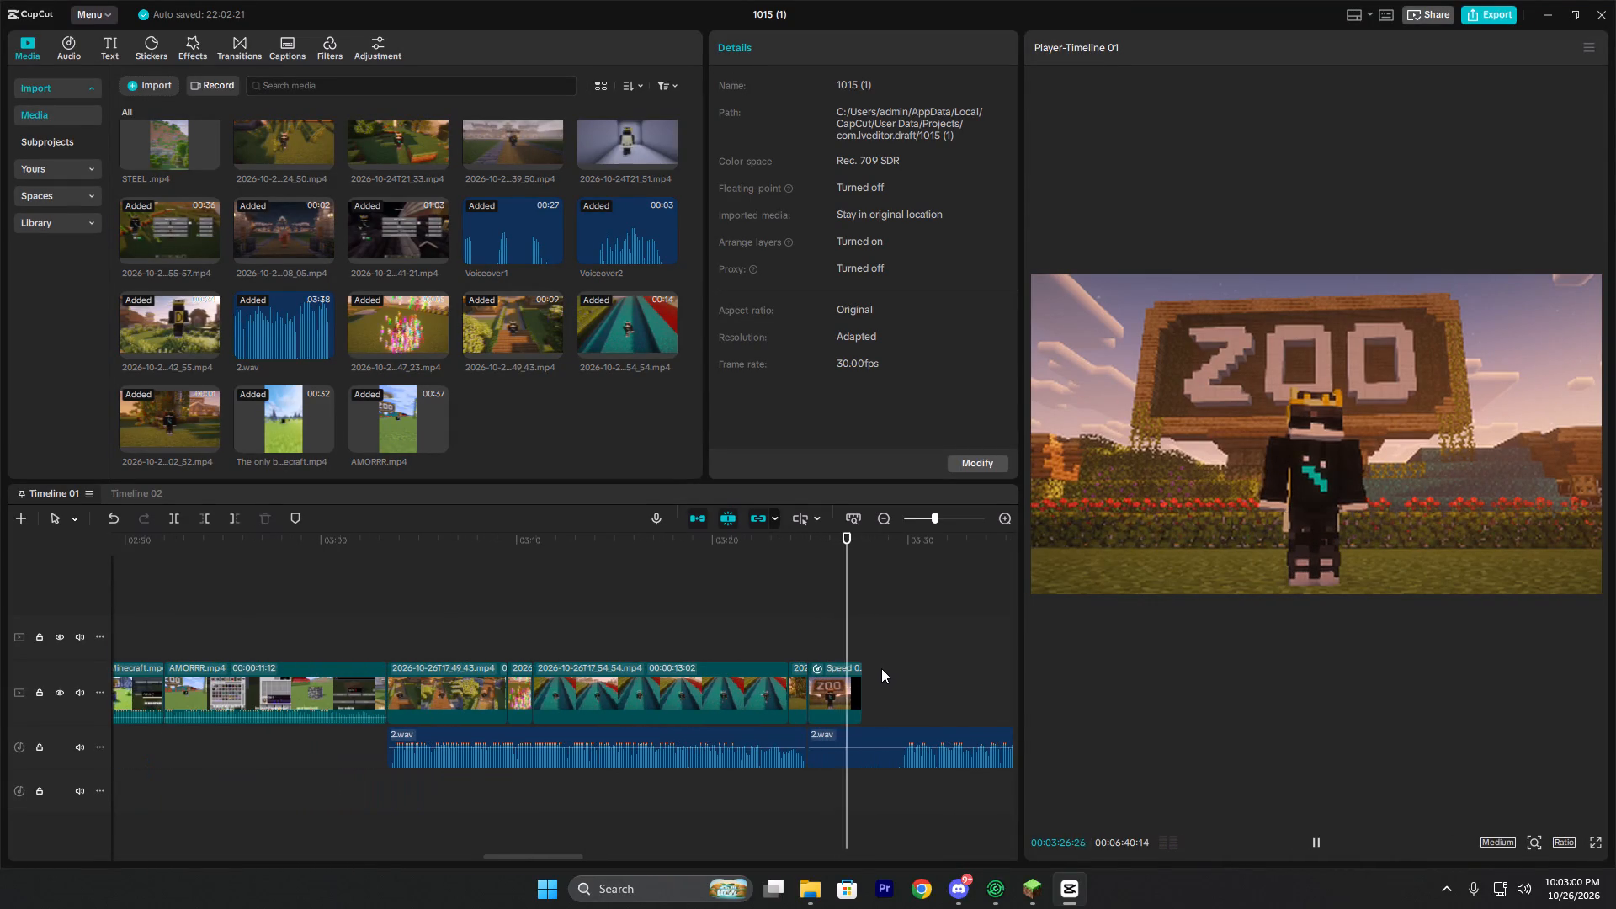
key(space)
double_click(888, 743)
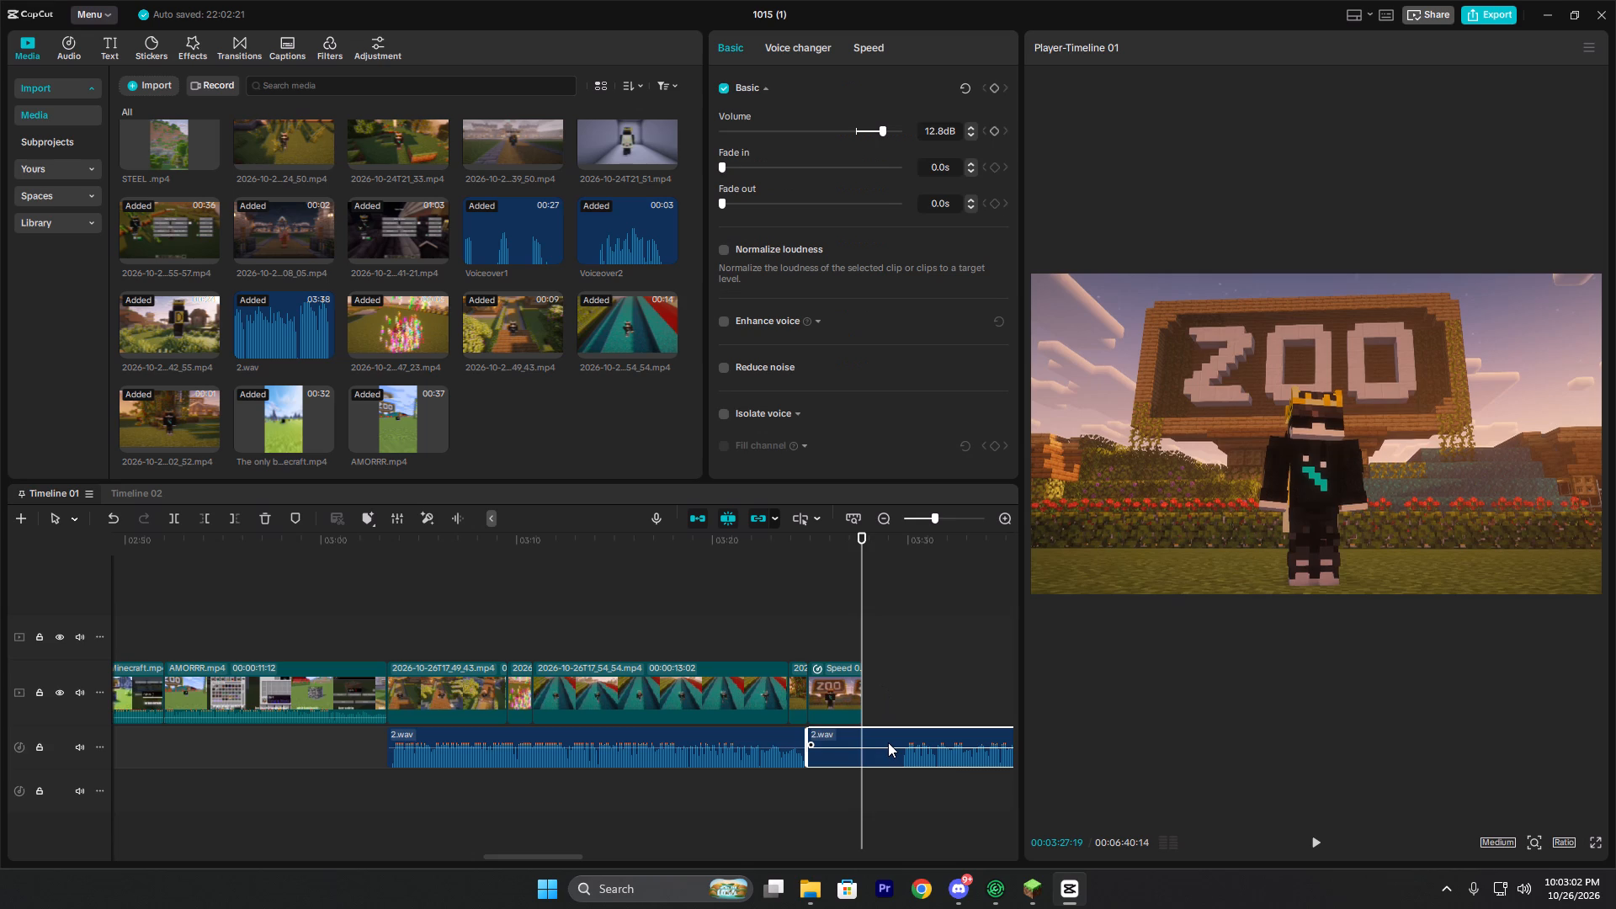
key(ctrl+b)
Trim the start of the new 2.wav piece up to 00:03:29:11 and move it back against the preceding piece.
click(896, 700)
triple_click(895, 742)
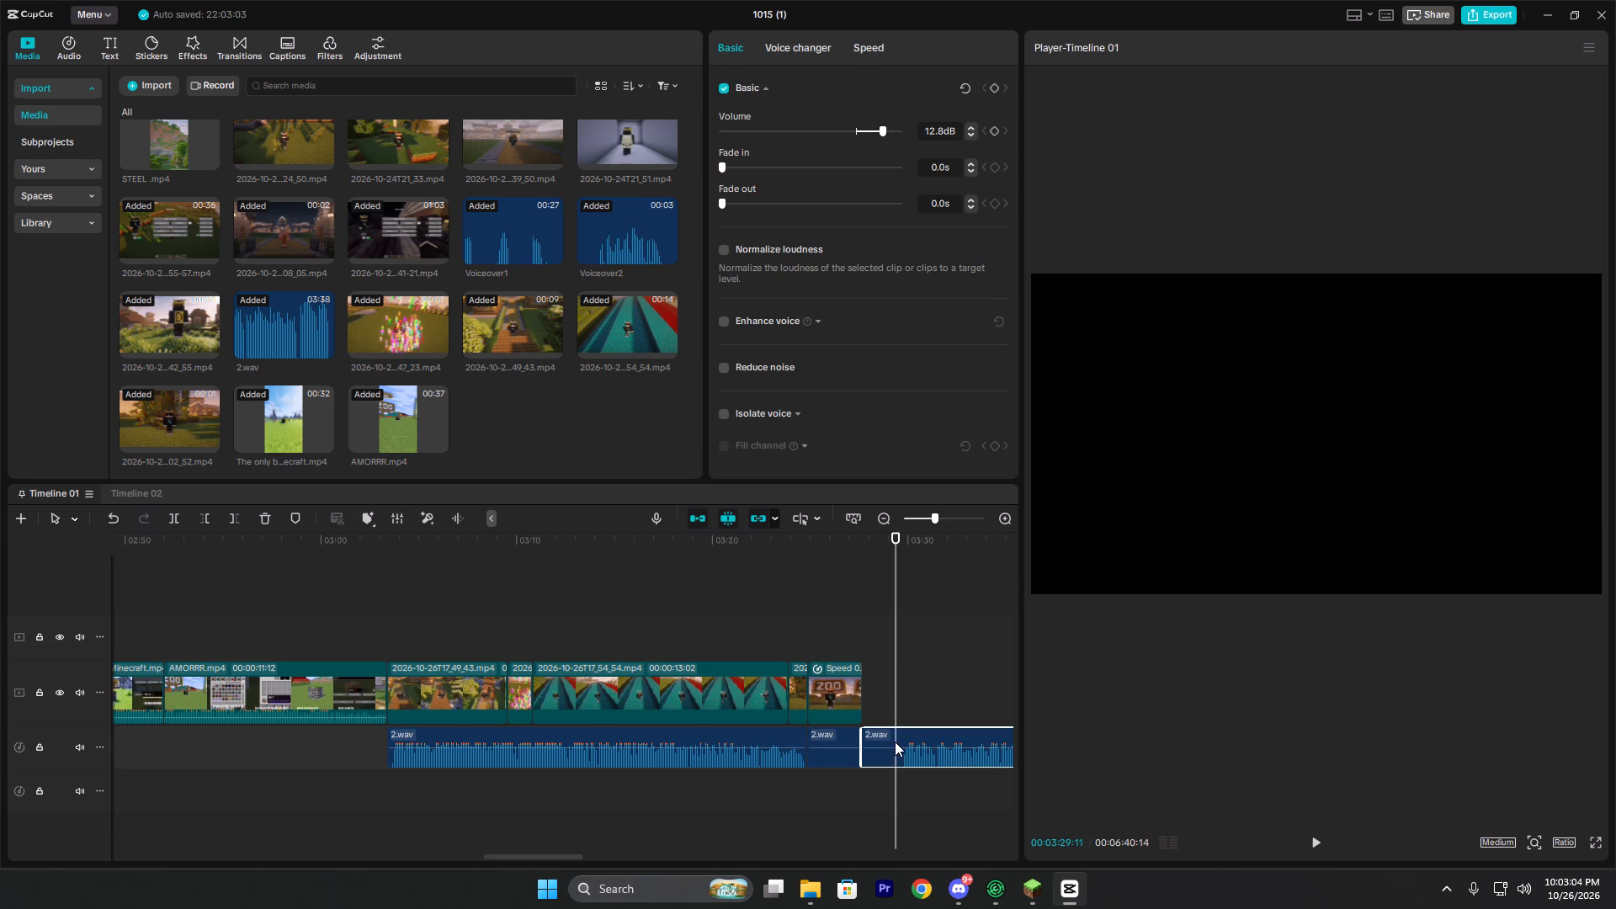
key(q)
drag(917, 733, 888, 737)
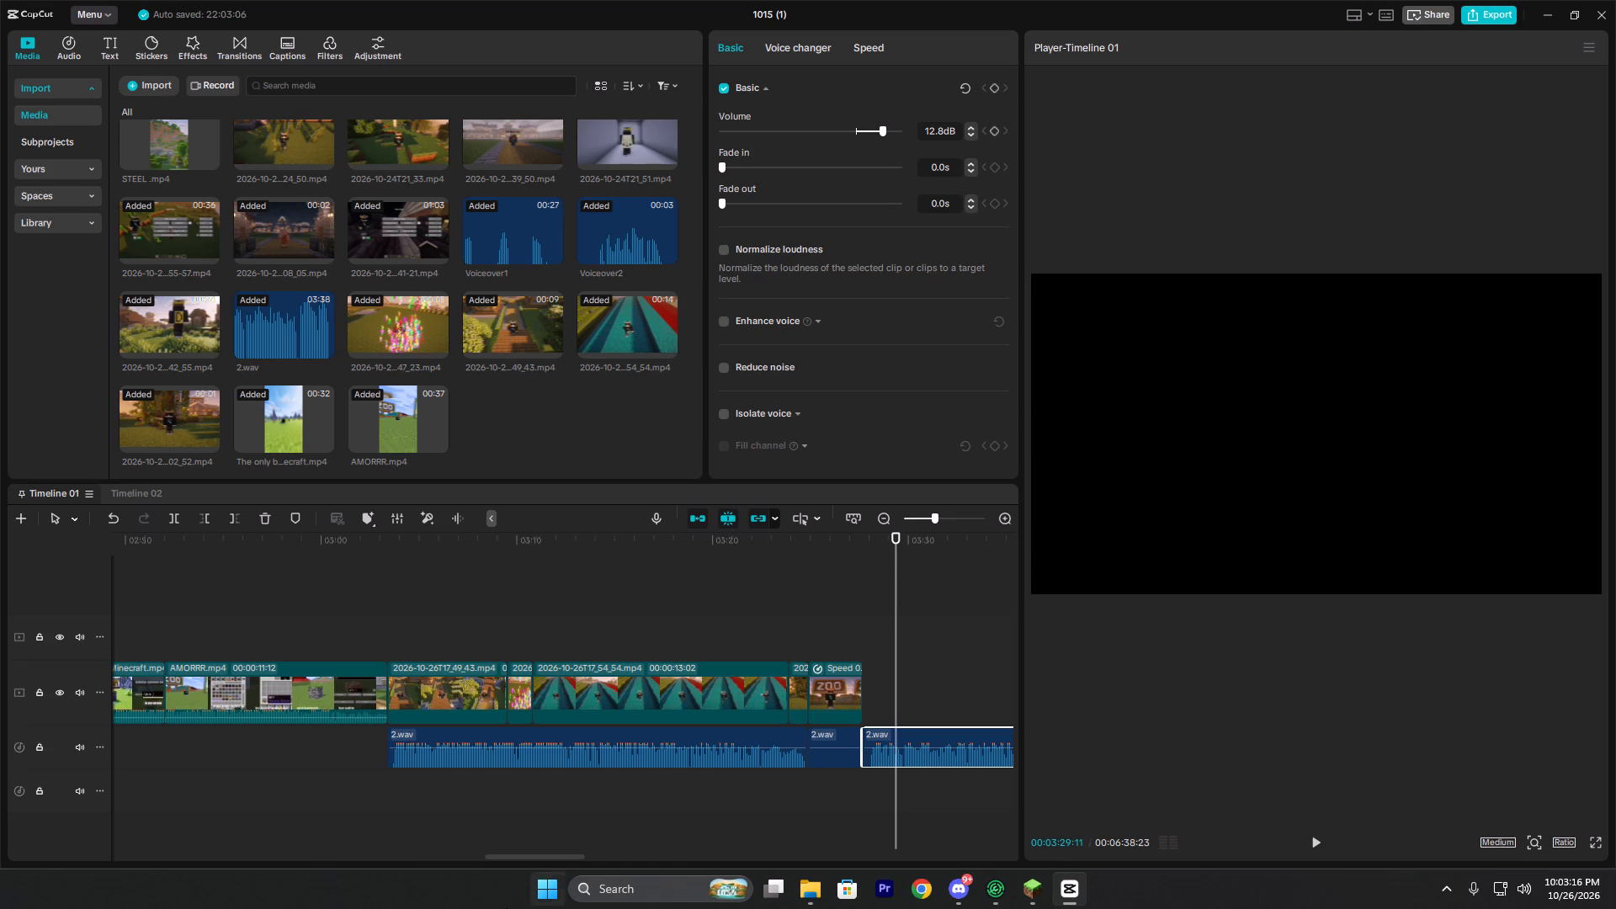
Trim the start of the last 2.wav piece further, up to 00:03:28:01, and move it back toward the preceding piece.
click(871, 634)
ctrl+scroll(868, 647, up, 5)
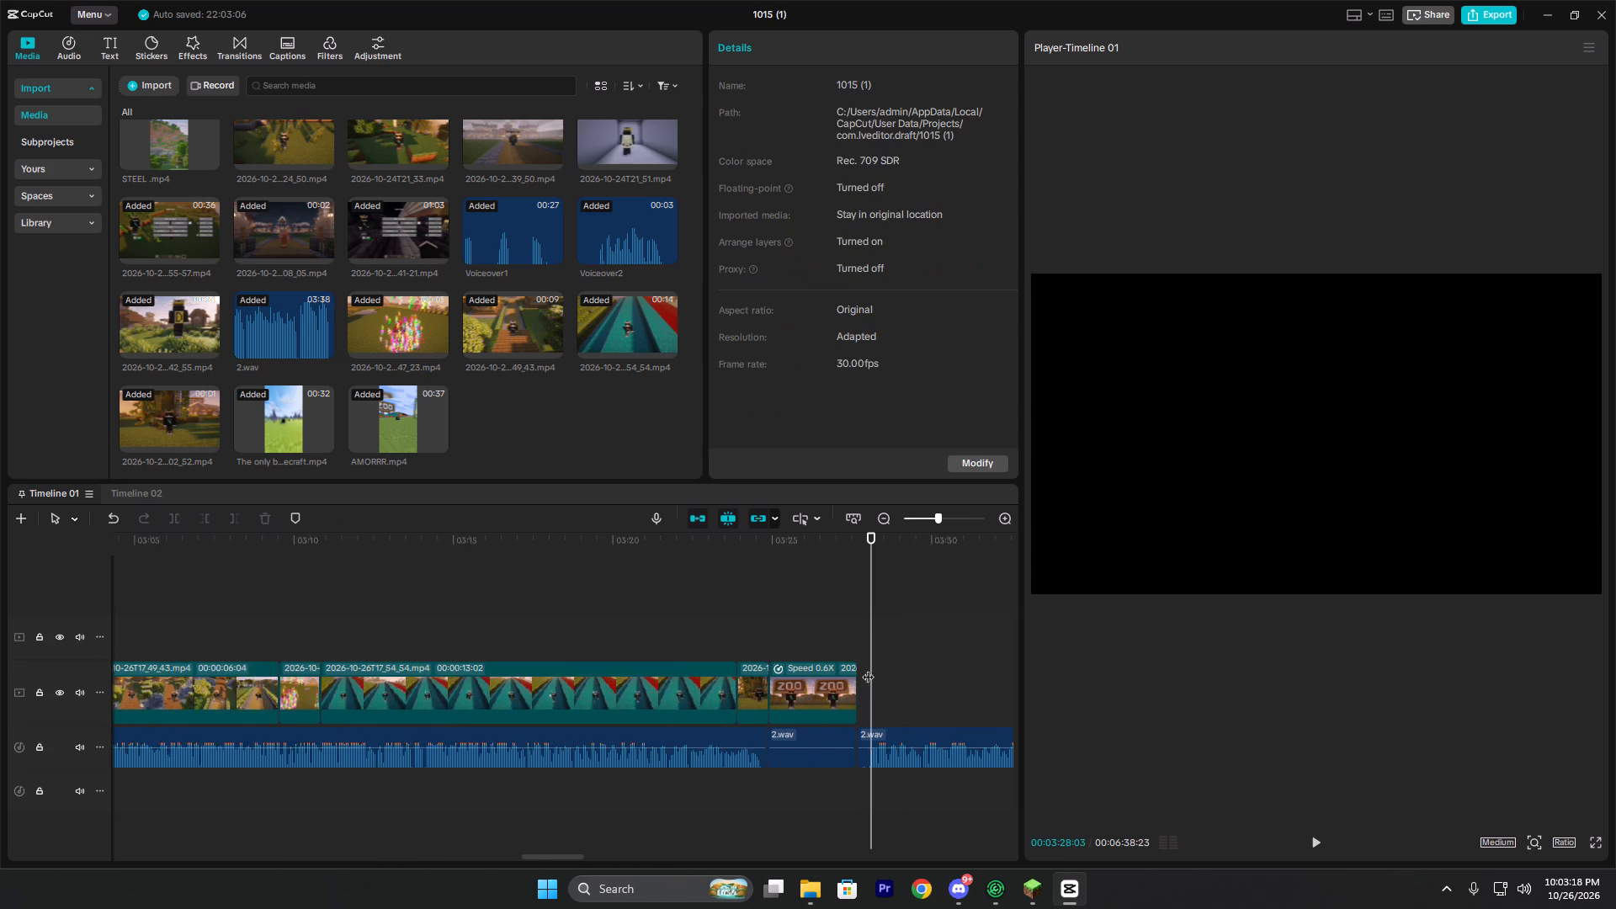
ctrl+scroll(868, 668, up, 18)
click(829, 682)
click(821, 678)
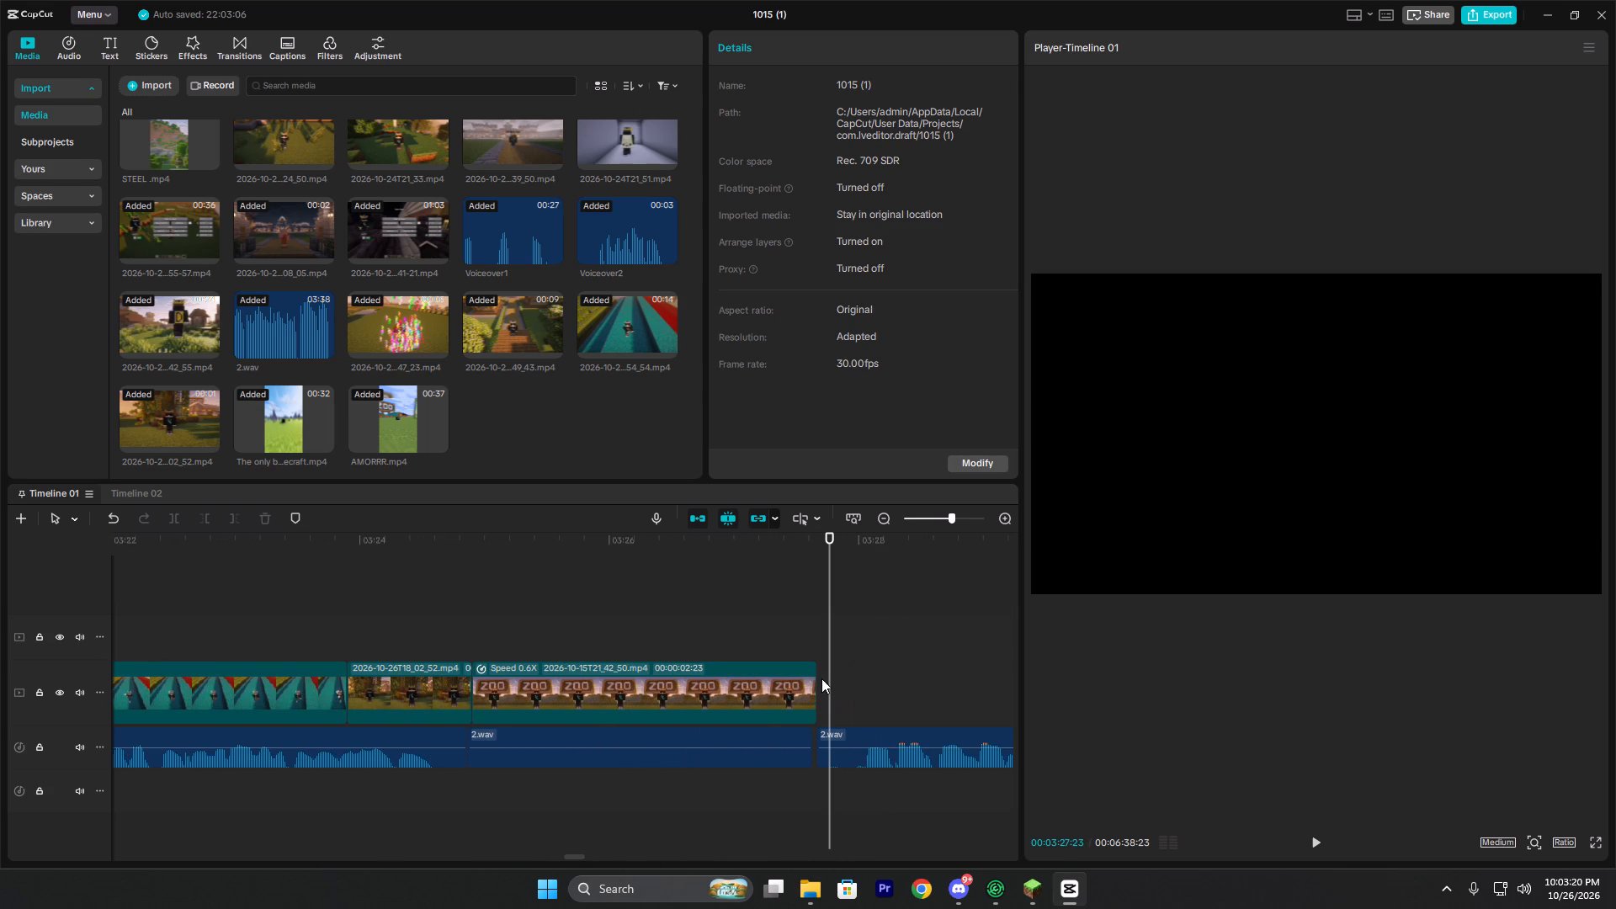
key(space)
key(space)
click(851, 678)
drag(851, 678, 863, 683)
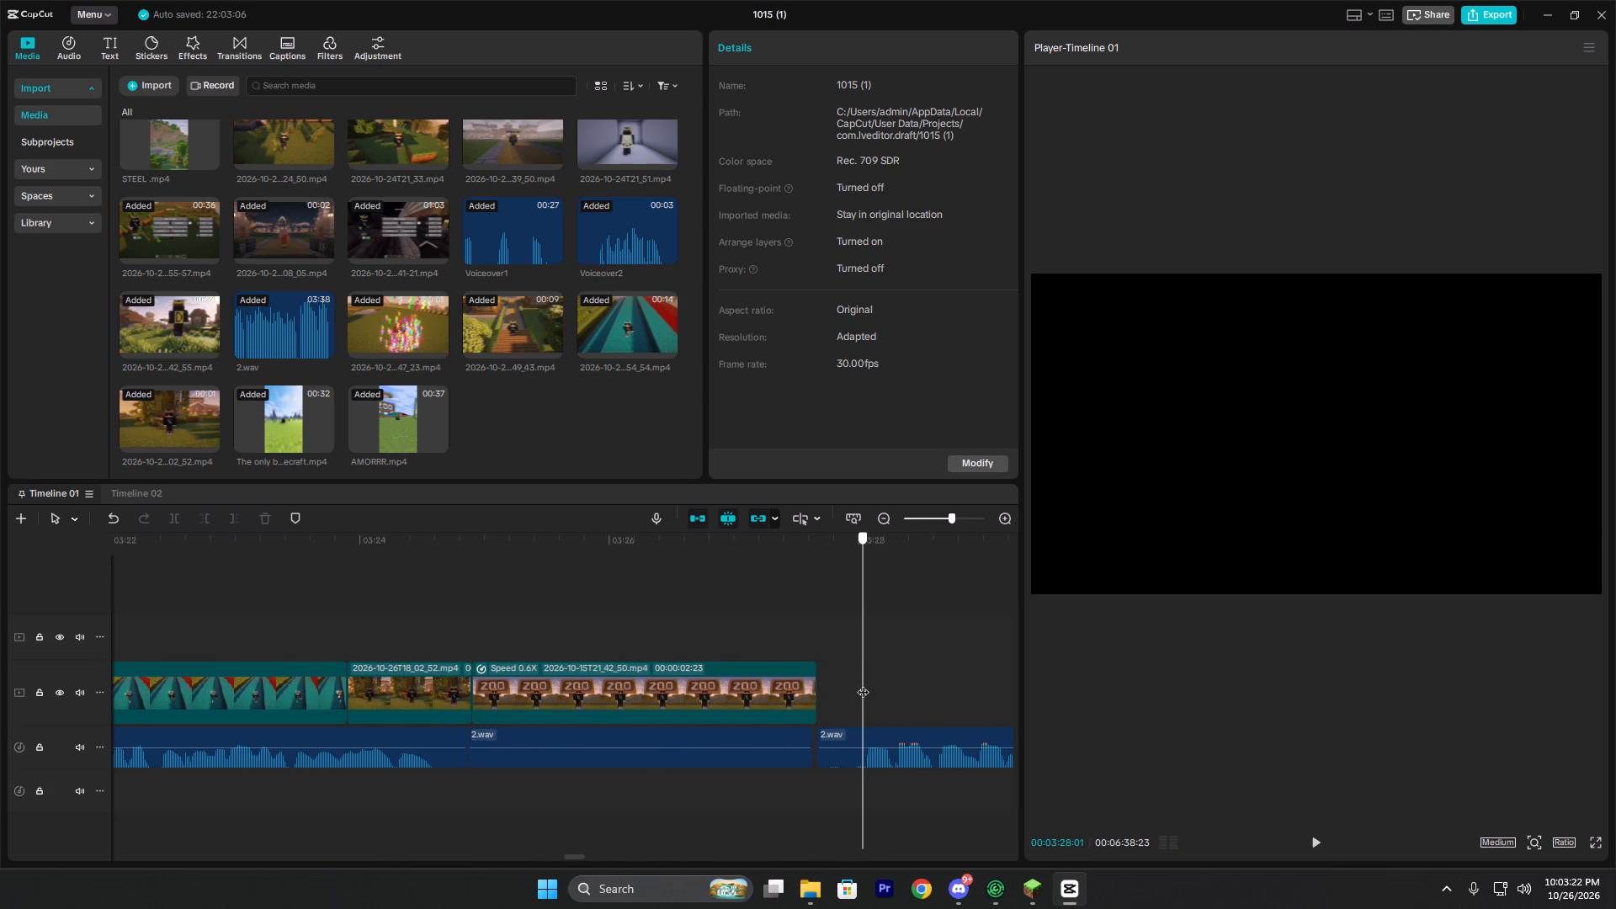
drag(863, 683, 864, 683)
click(858, 743)
key(q)
drag(878, 743, 845, 741)
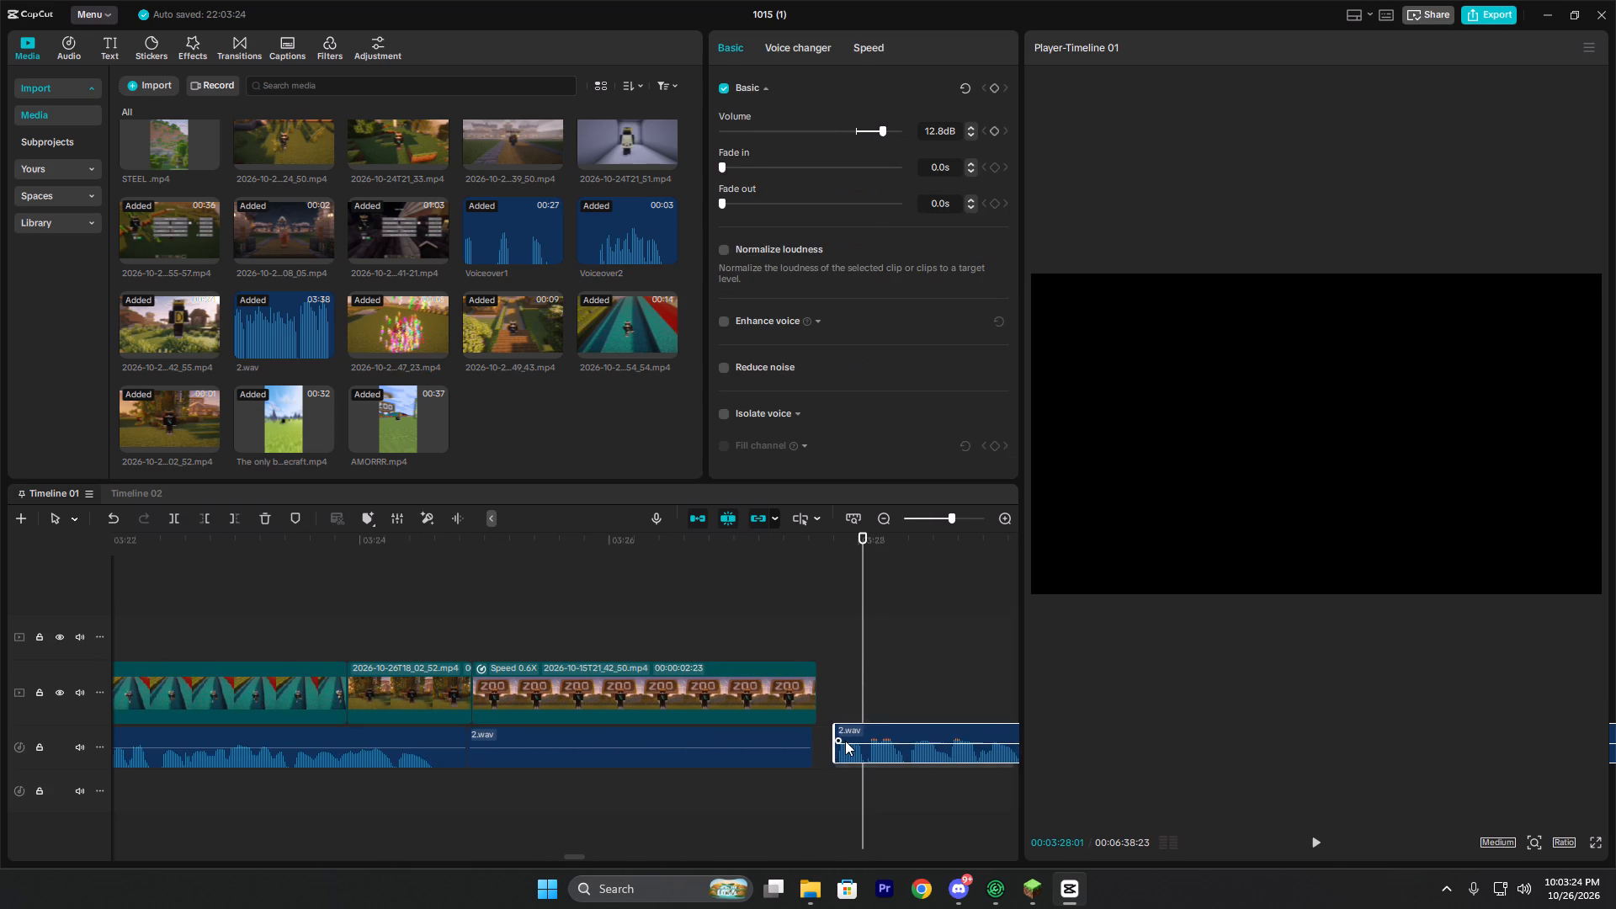
drag(845, 741, 832, 742)
Play the join between the last two 2.wav pieces and shift the later piece earlier to close the remaining gap.
click(795, 642)
key(space)
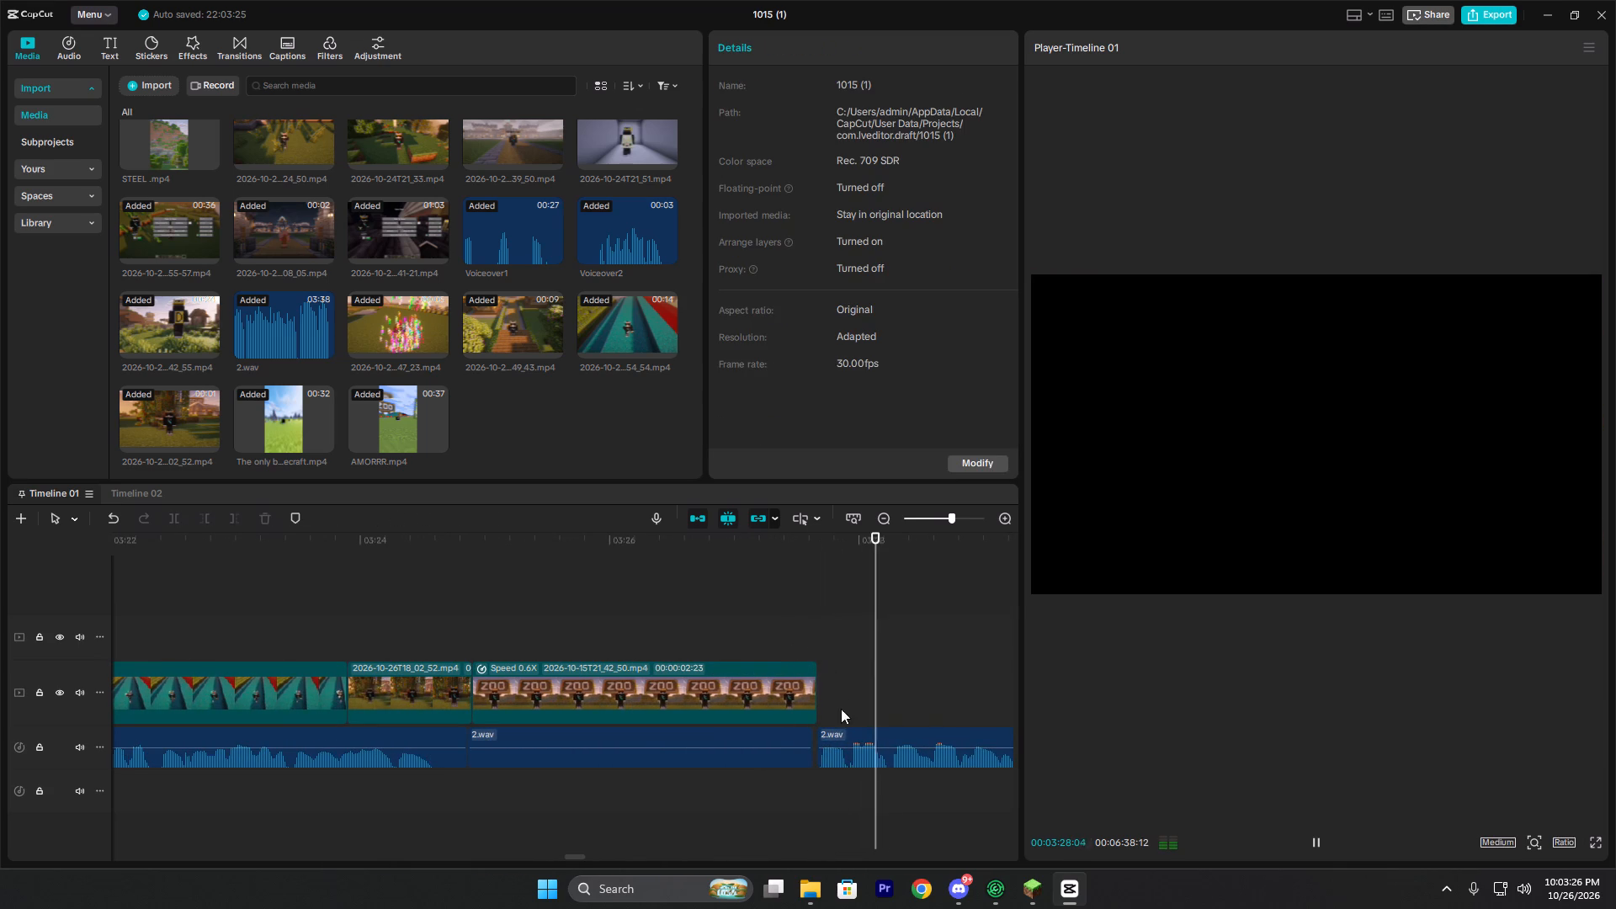
click(855, 732)
key(space)
drag(853, 733, 846, 736)
Play the narration from the end of the ZOO sign clip to 00:03:35:22 to hear which footage it needs.
click(796, 620)
key(space)
ctrl+scroll(866, 706, down, 5)
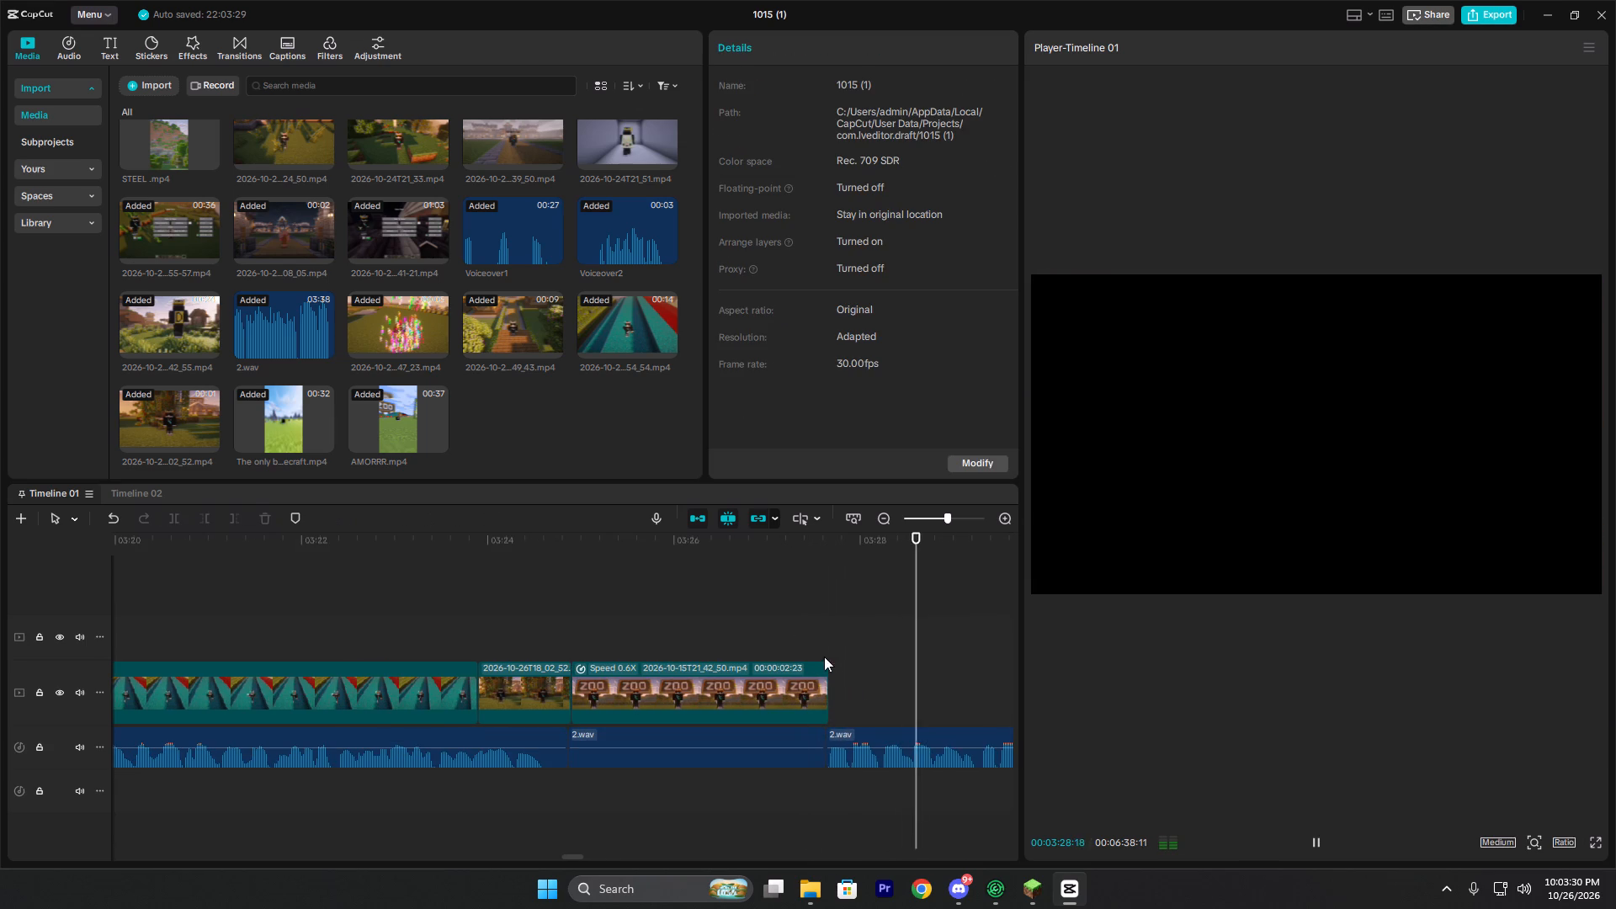
double_click(812, 633)
drag(812, 633, 825, 635)
key(space)
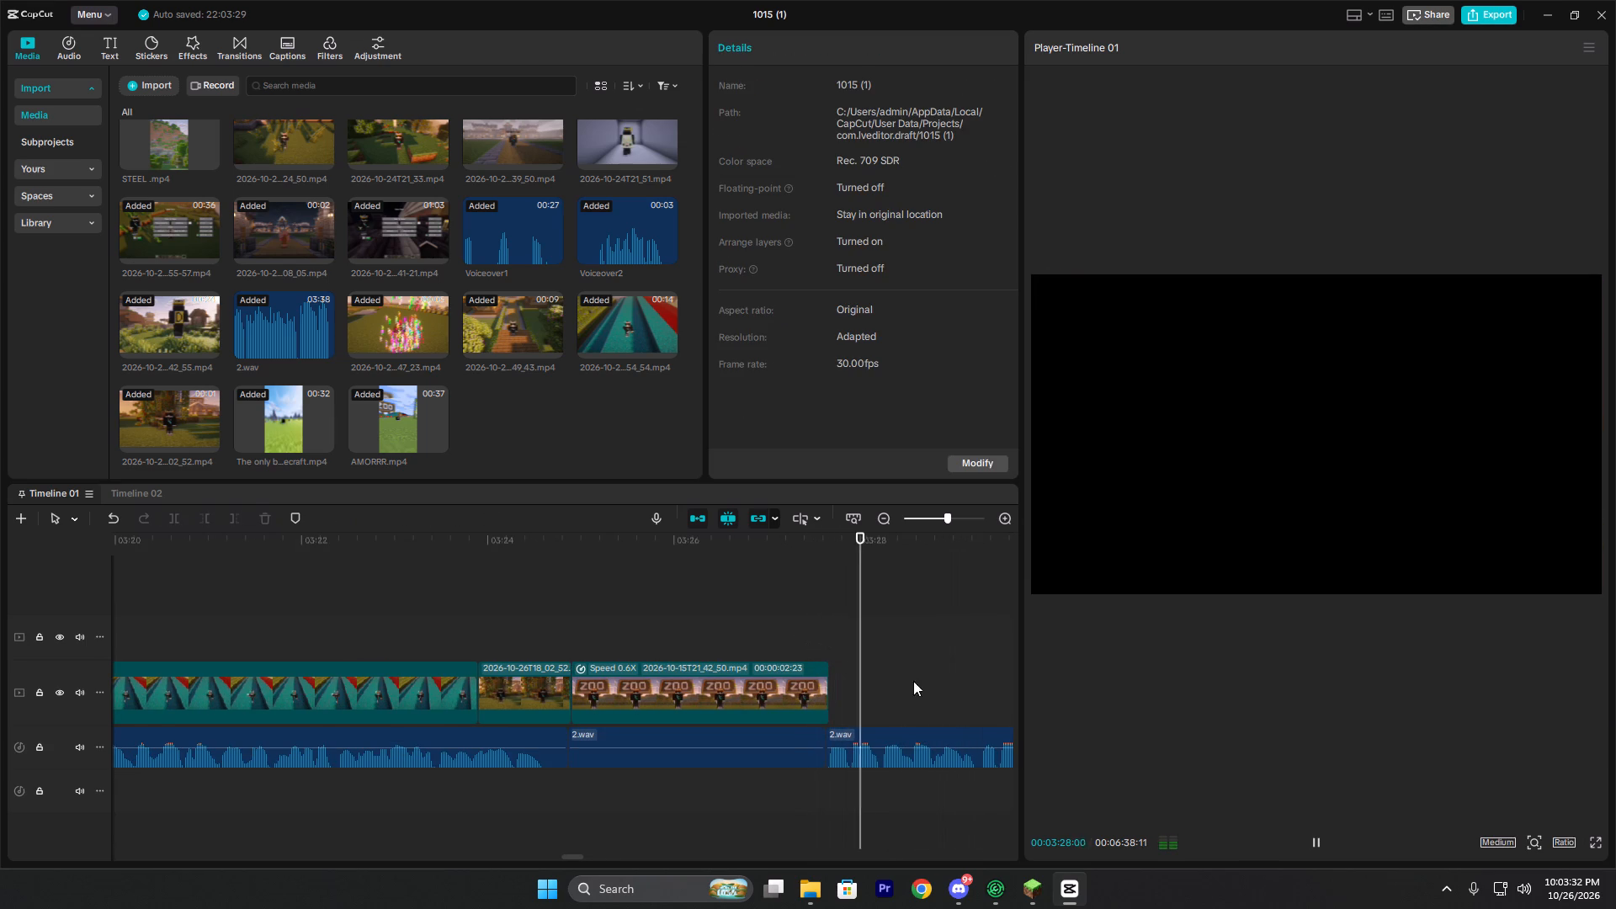
ctrl+scroll(940, 733, down, 7)
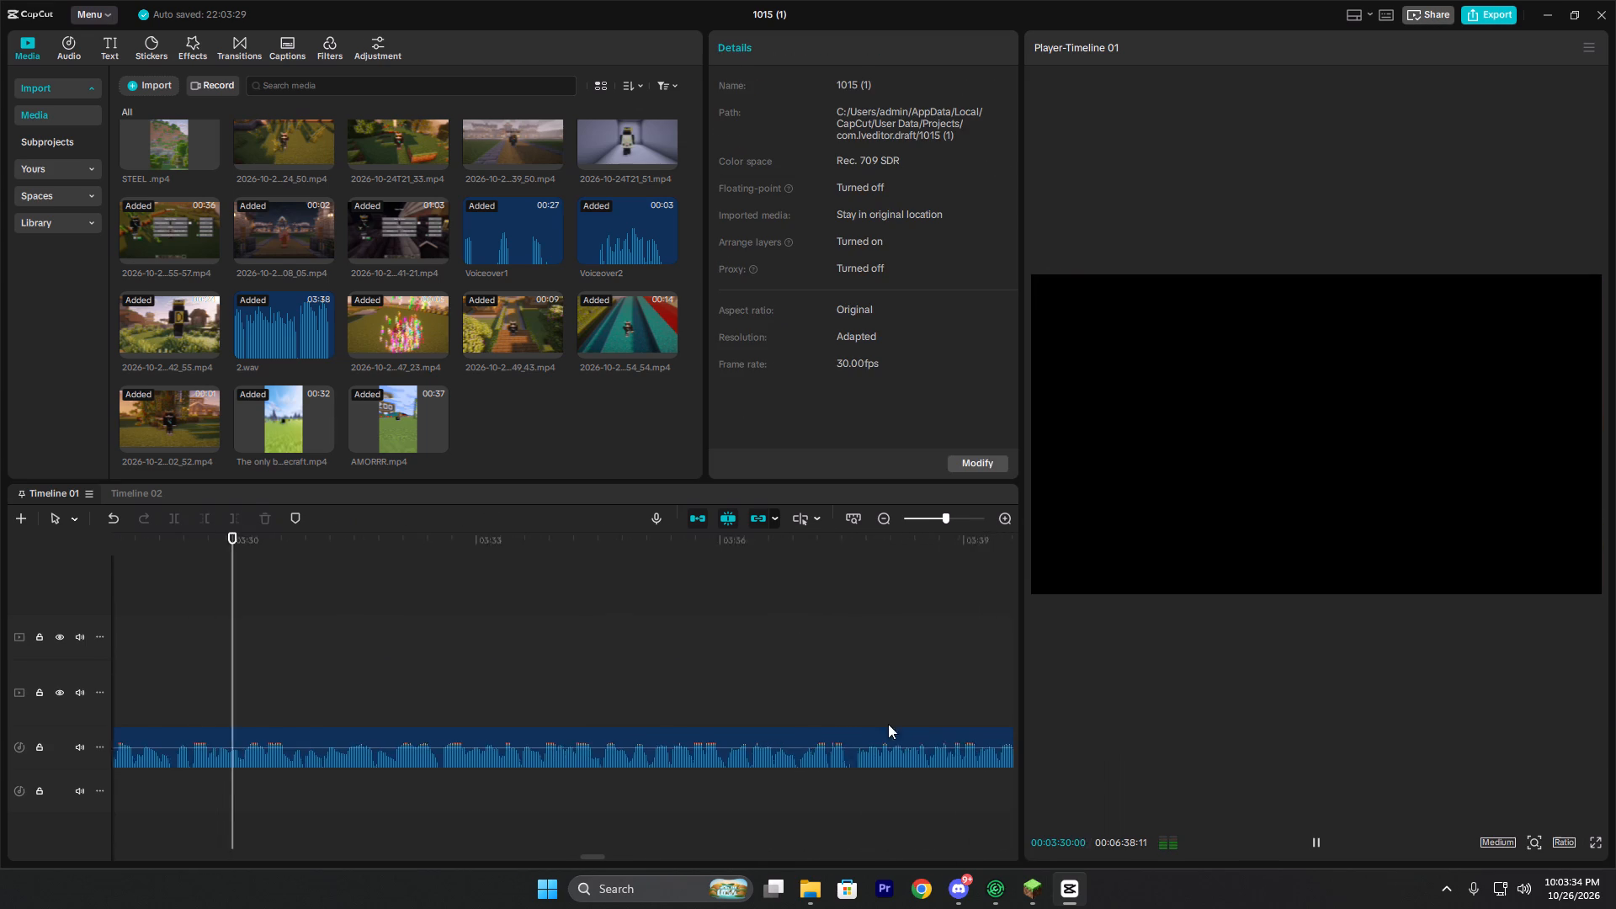
ctrl+scroll(888, 724, down, 1)
ctrl+scroll(624, 703, down, 4)
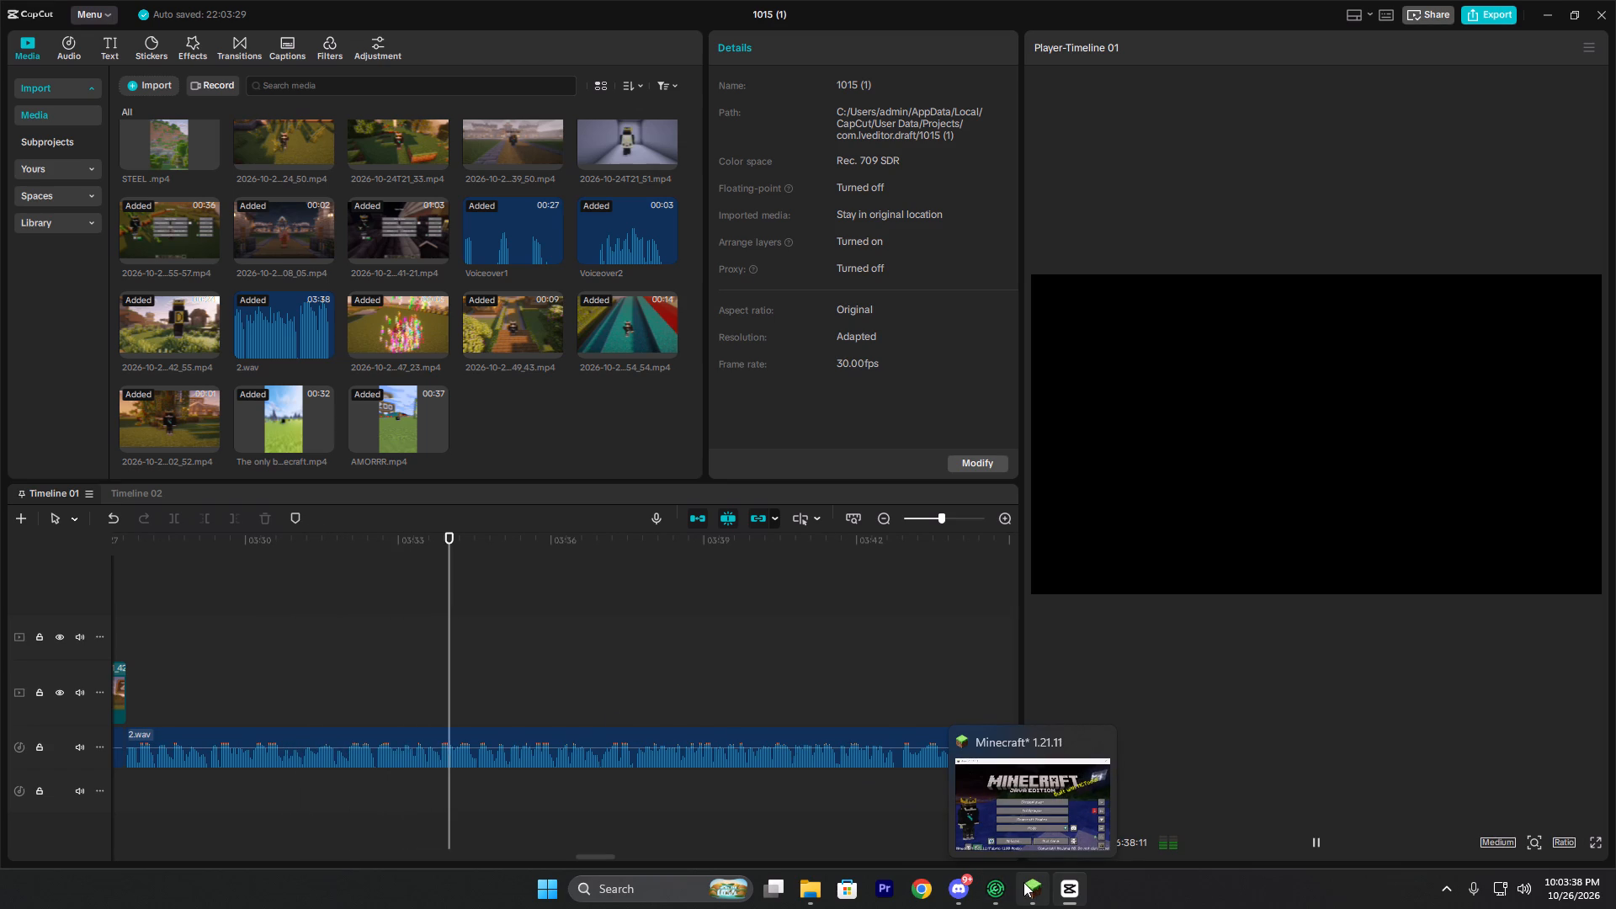
key(space)
Switch to Minecraft, load the Techno Gamerz 20M SW singleplayer world and maximize the game window.
double_click(1023, 882)
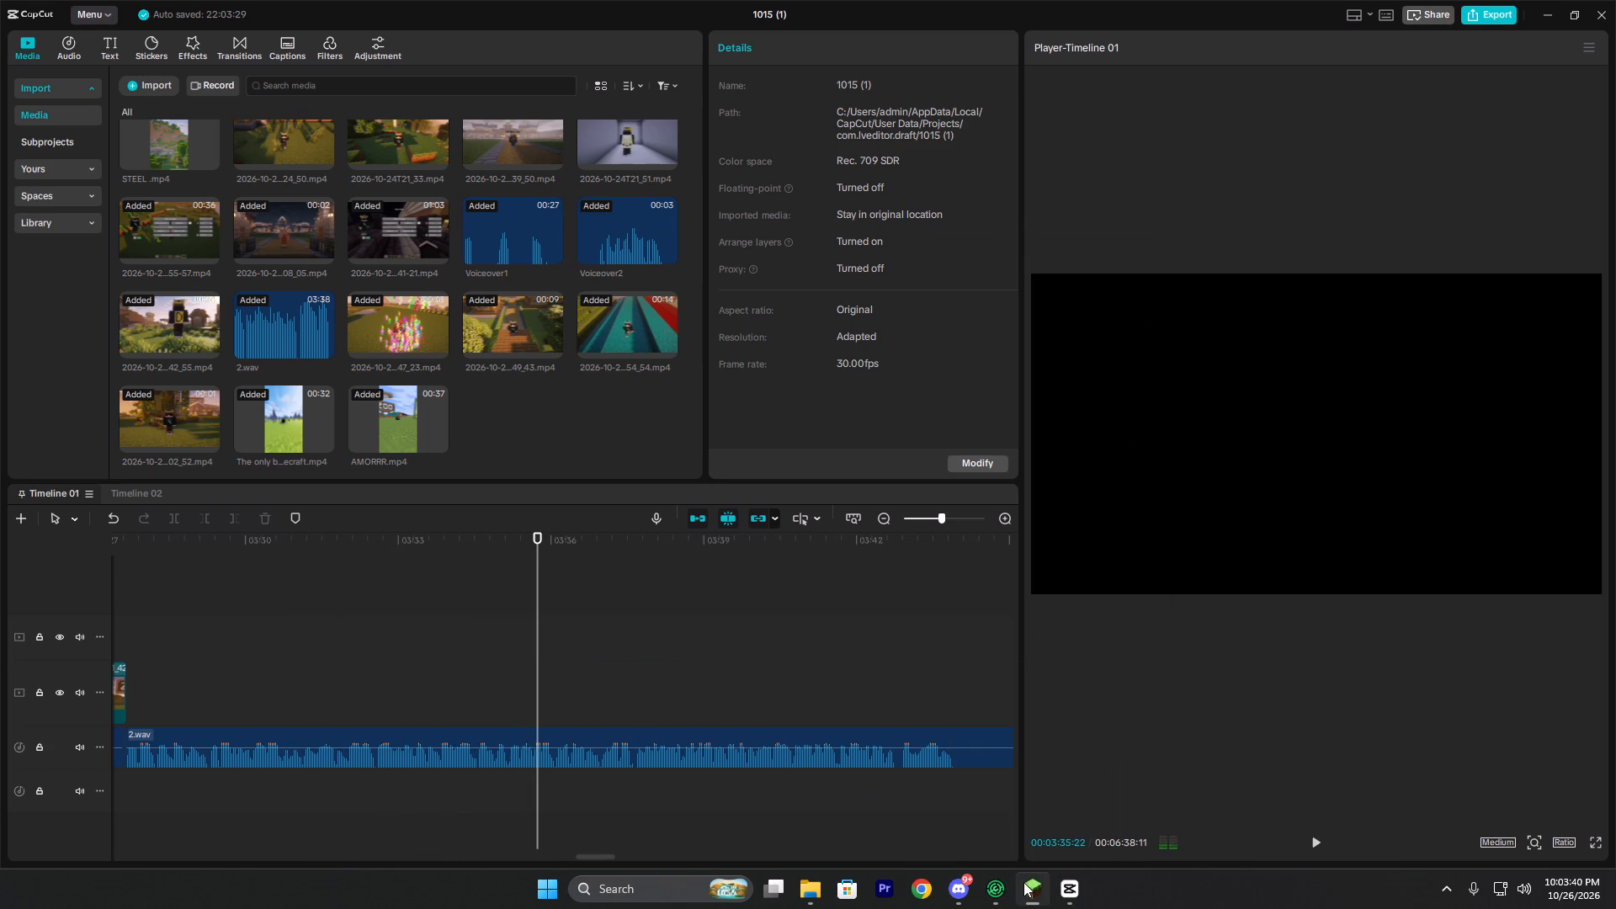
click(1020, 874)
click(834, 429)
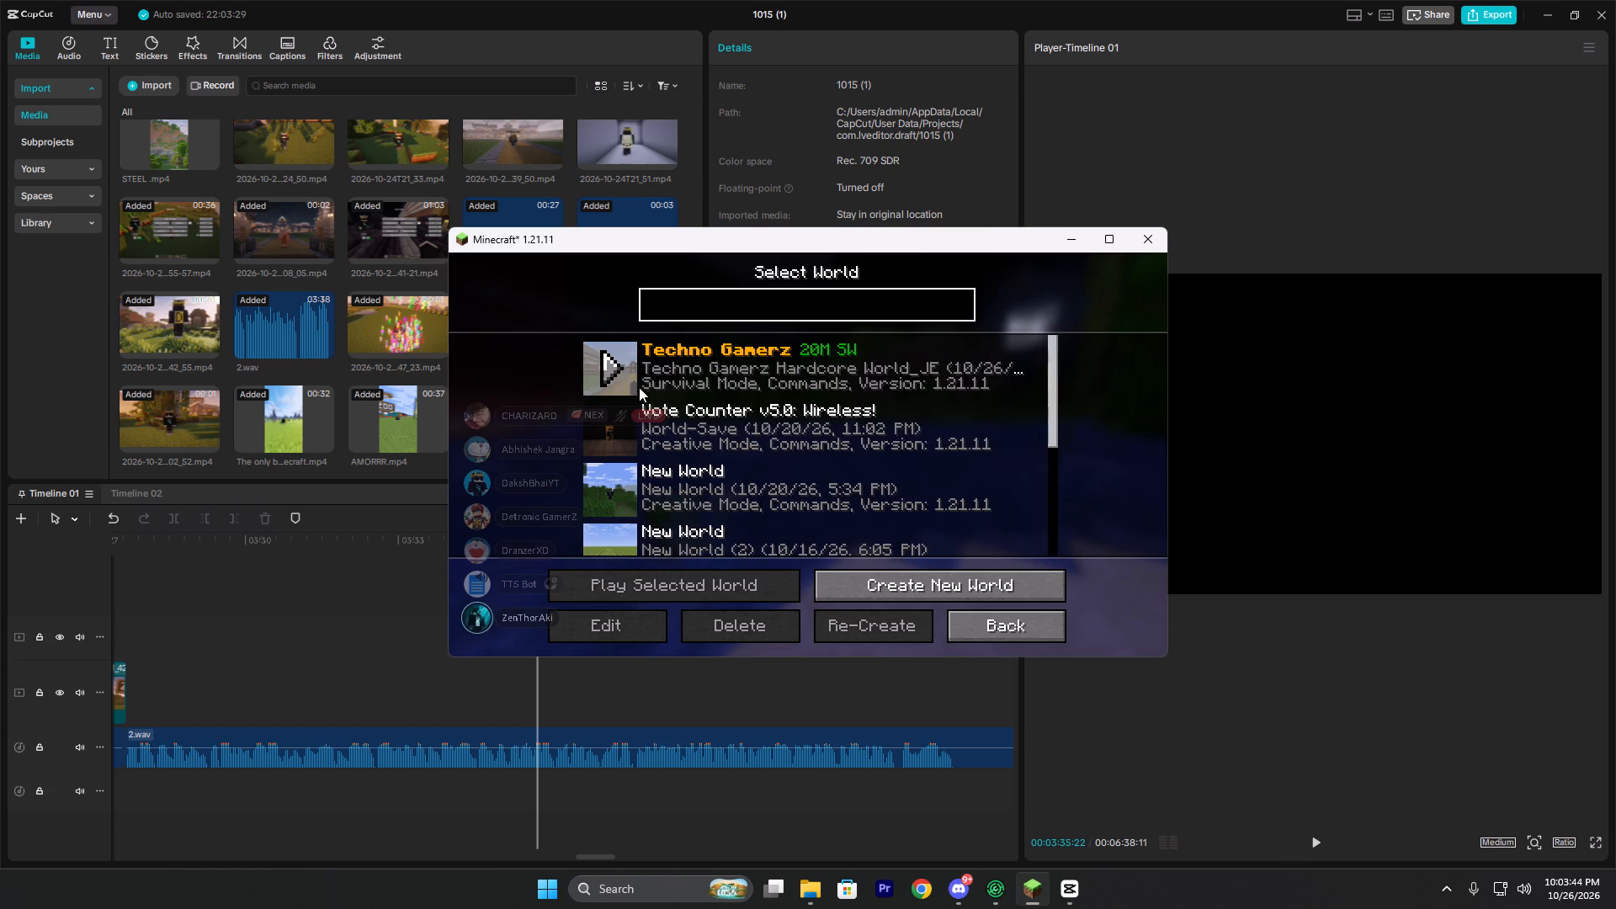
click(610, 368)
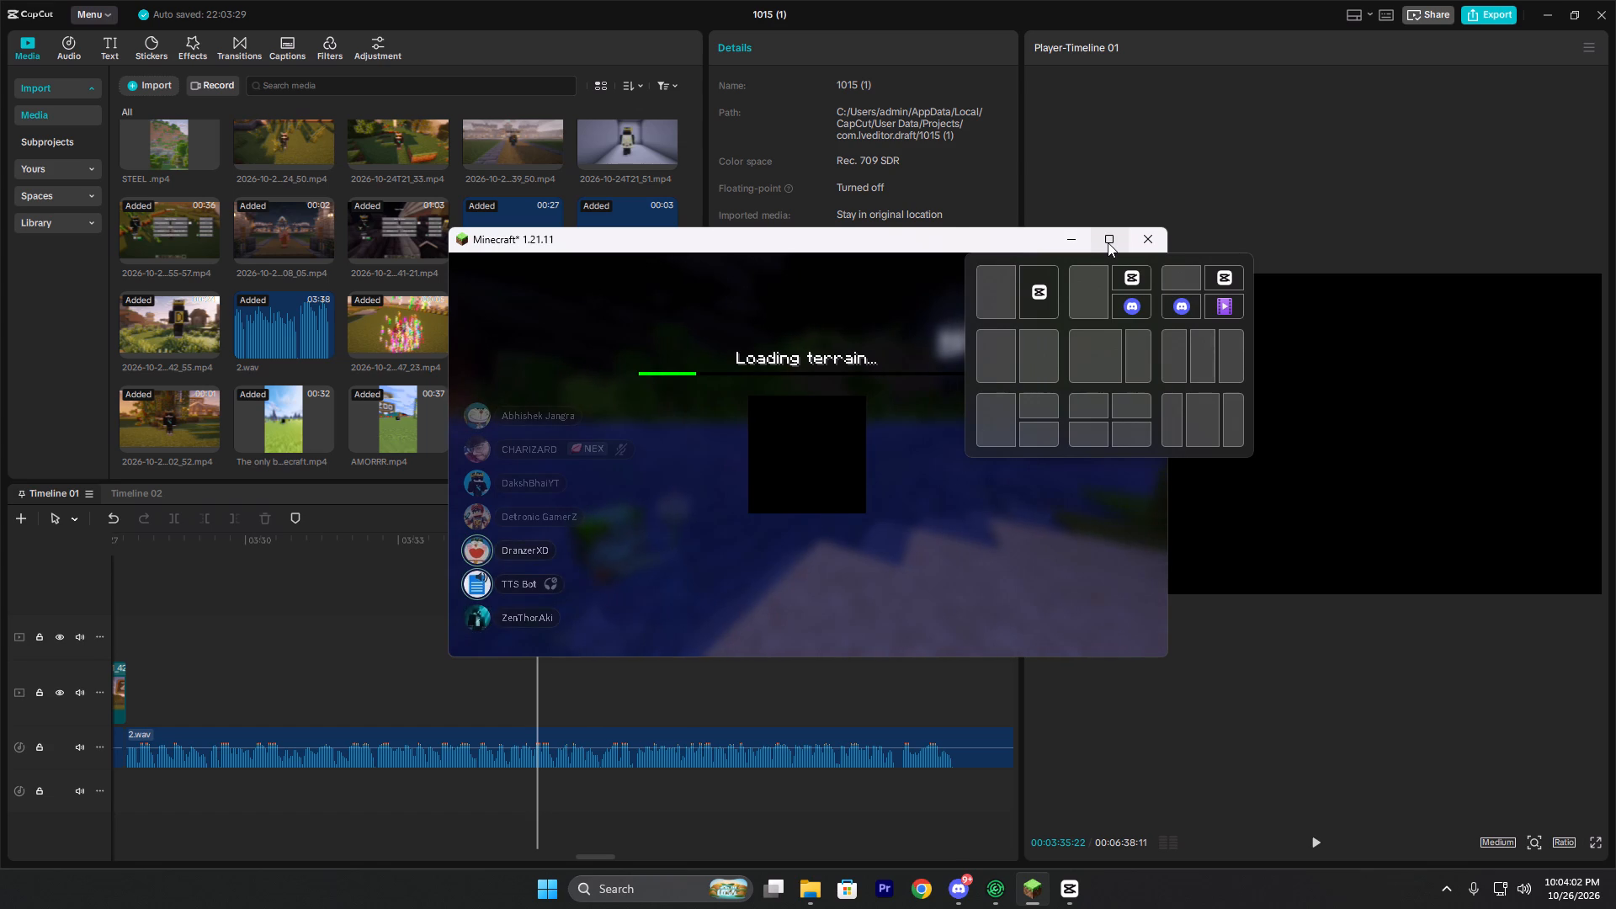
click(1108, 242)
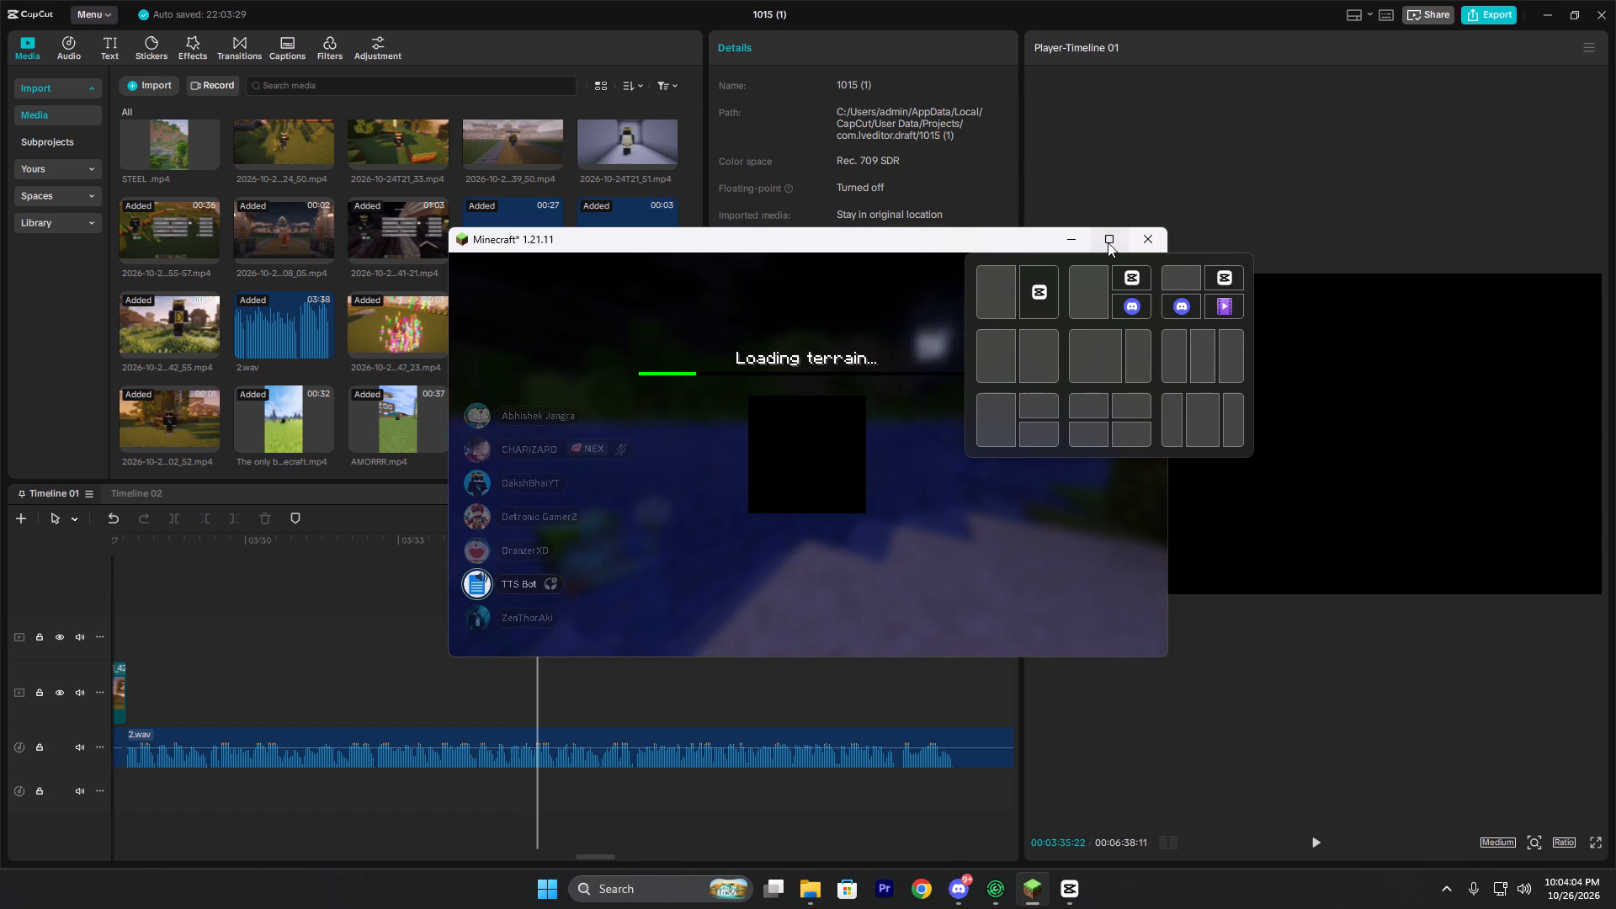
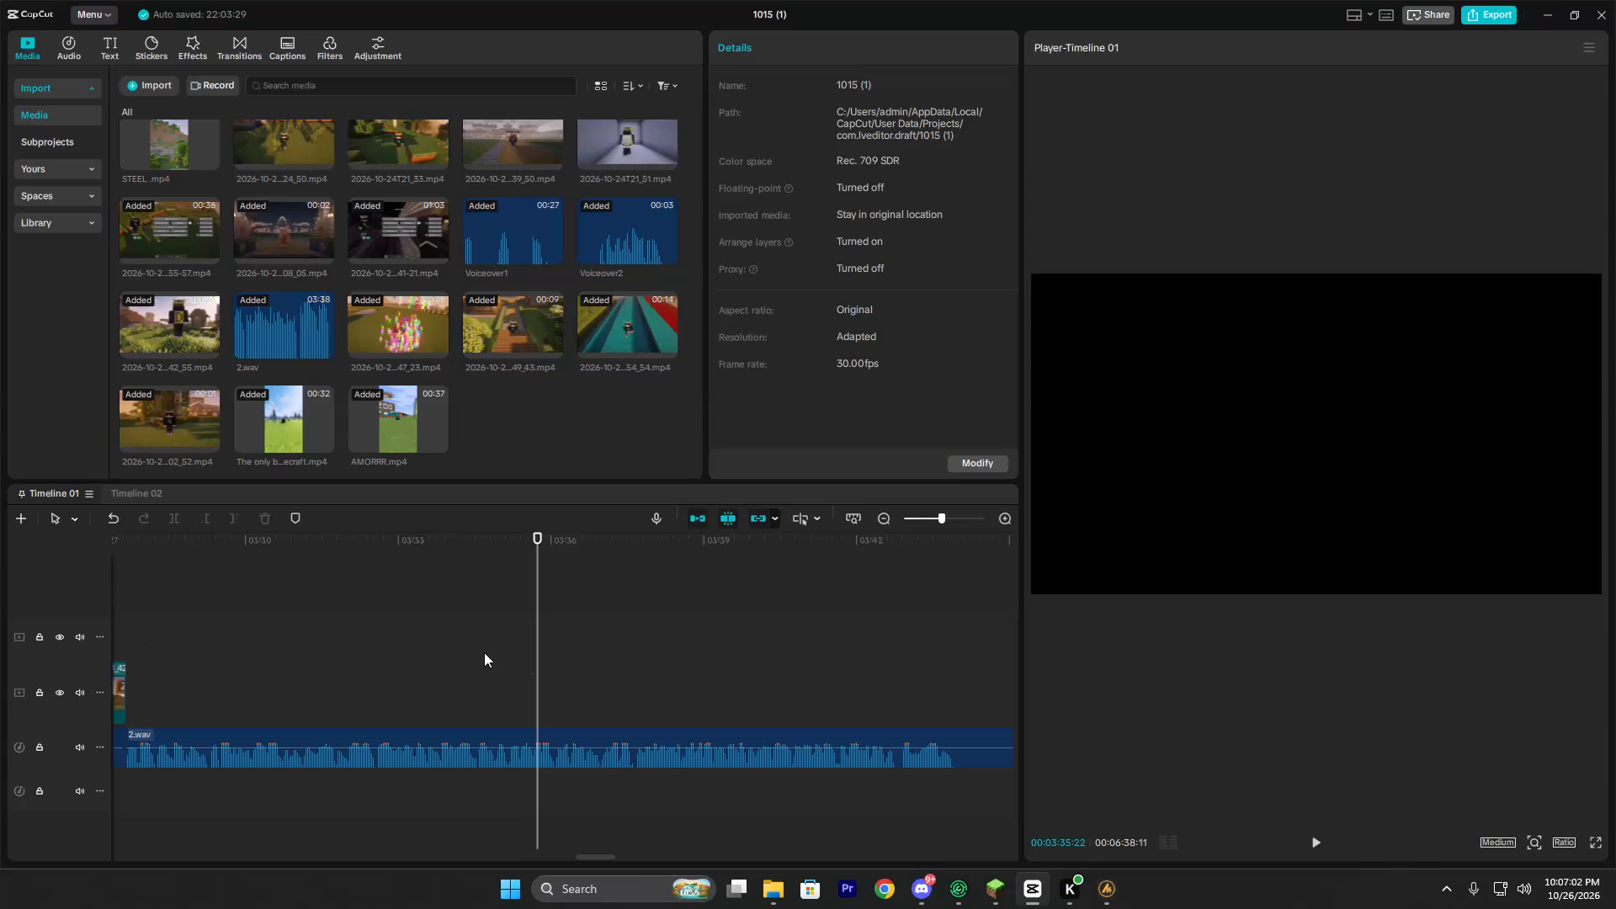
Replay the narration from the end of the ZOO sign clip to about 00:03:28:25.
click(136, 675)
key(space)
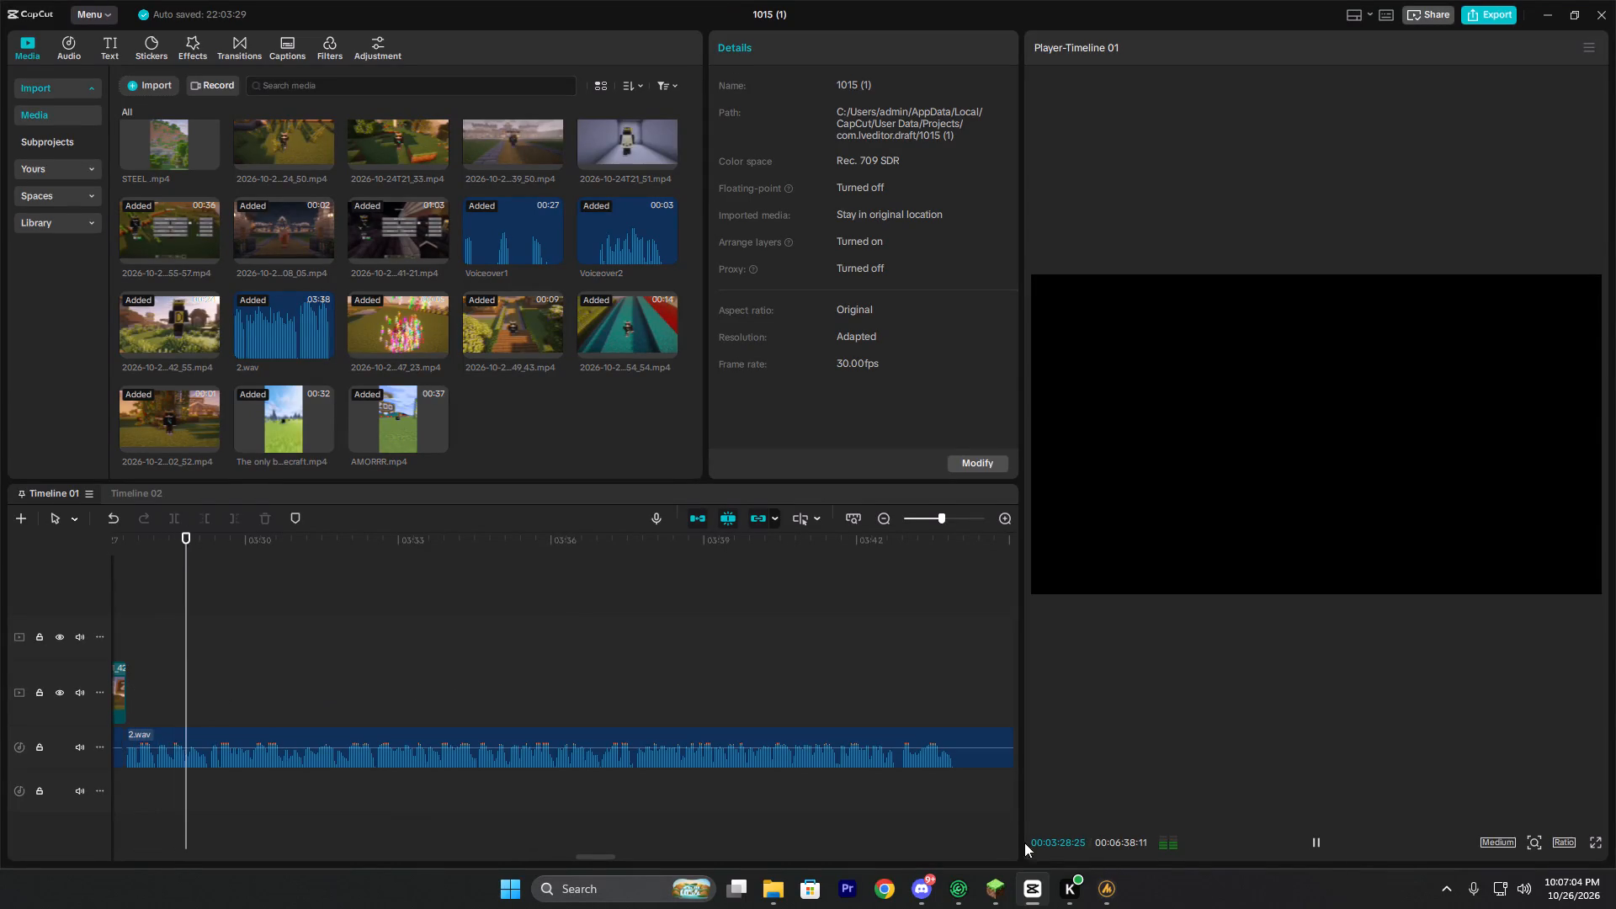
key(space)
Switch to Minecraft and run the character in front-facing third-person view from the ZOO sign across the lawn past the red terraces.
click(1007, 899)
drag(844, 274, 808, 444)
key(w)
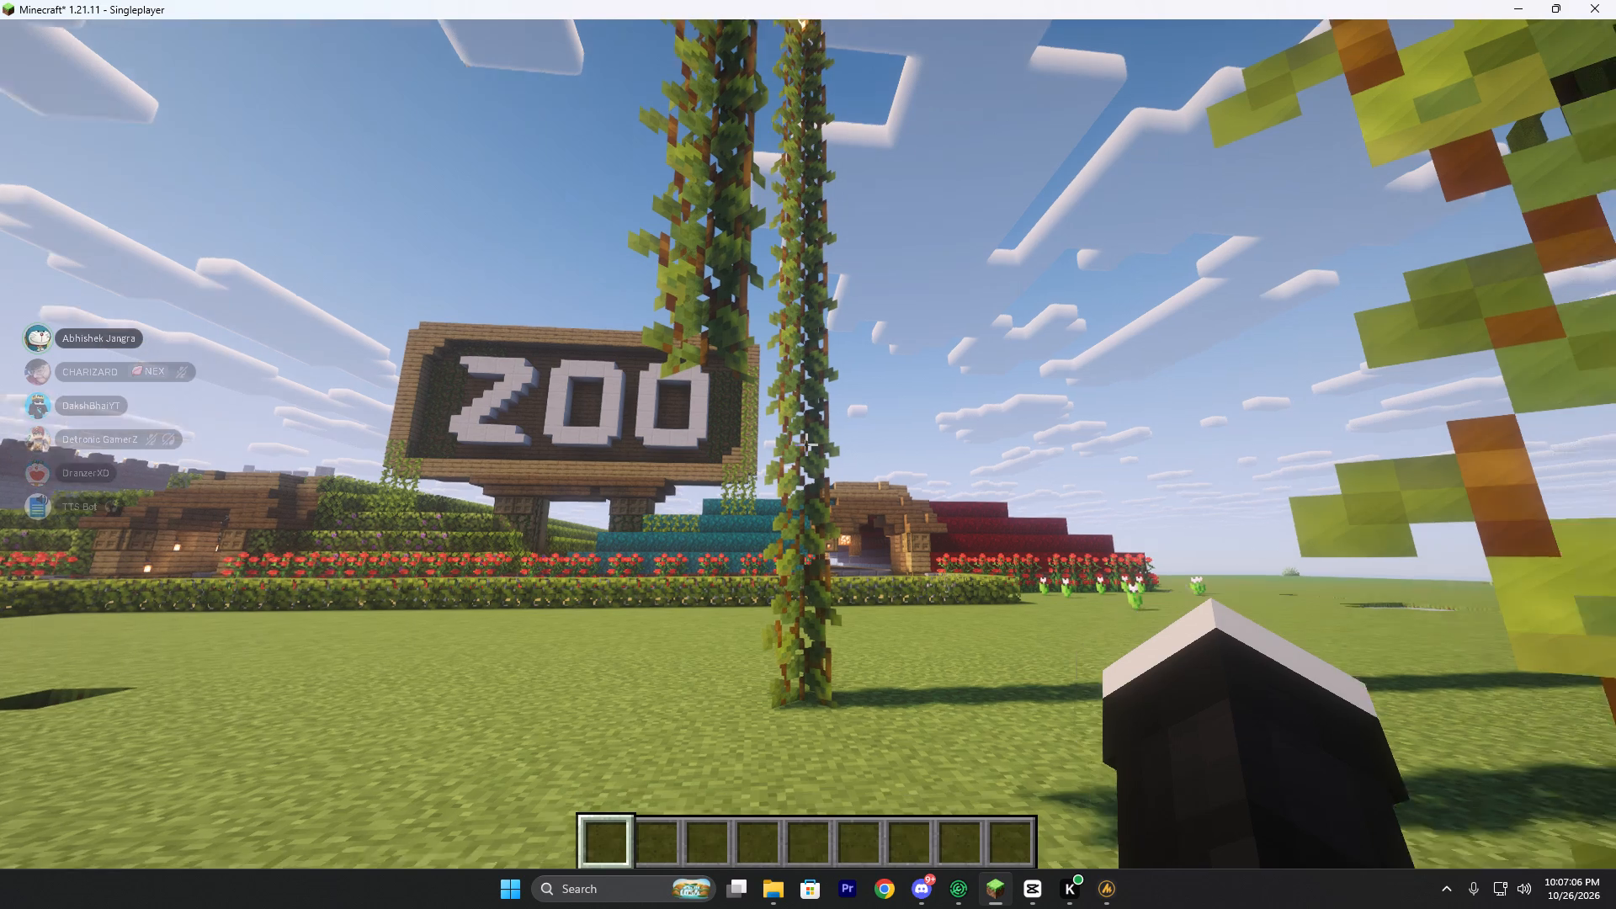
key(F5)
key(F5)
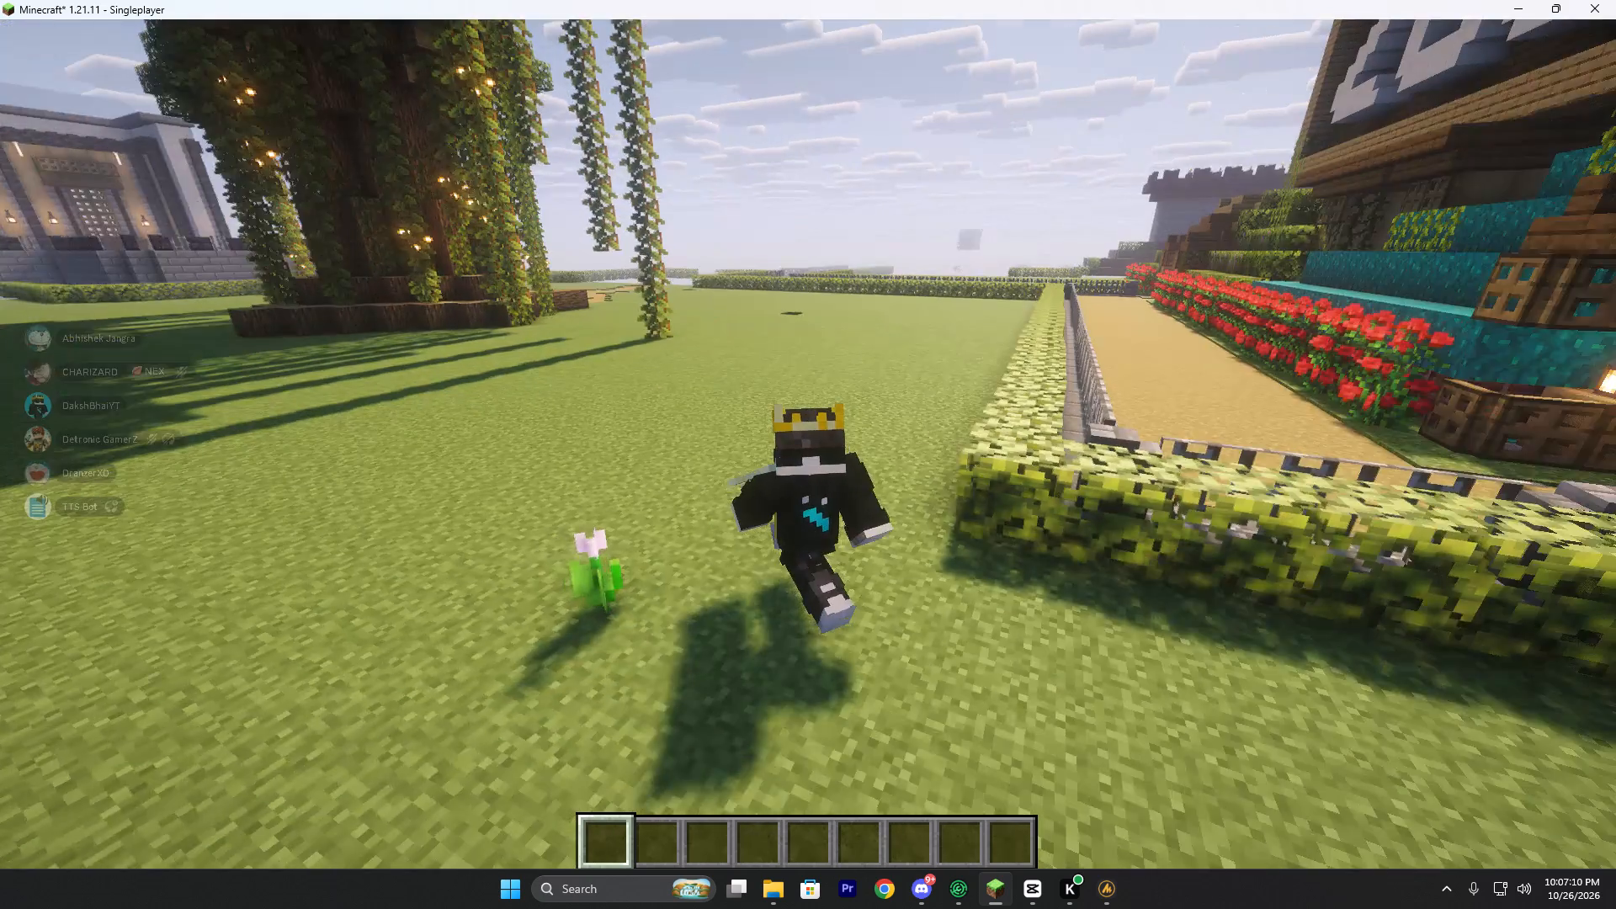
key(ctrl+space)
ctrl+triple_click(809, 442)
ctrl+drag(783, 445, 808, 444)
ctrl+click(808, 444)
drag(815, 444, 831, 444)
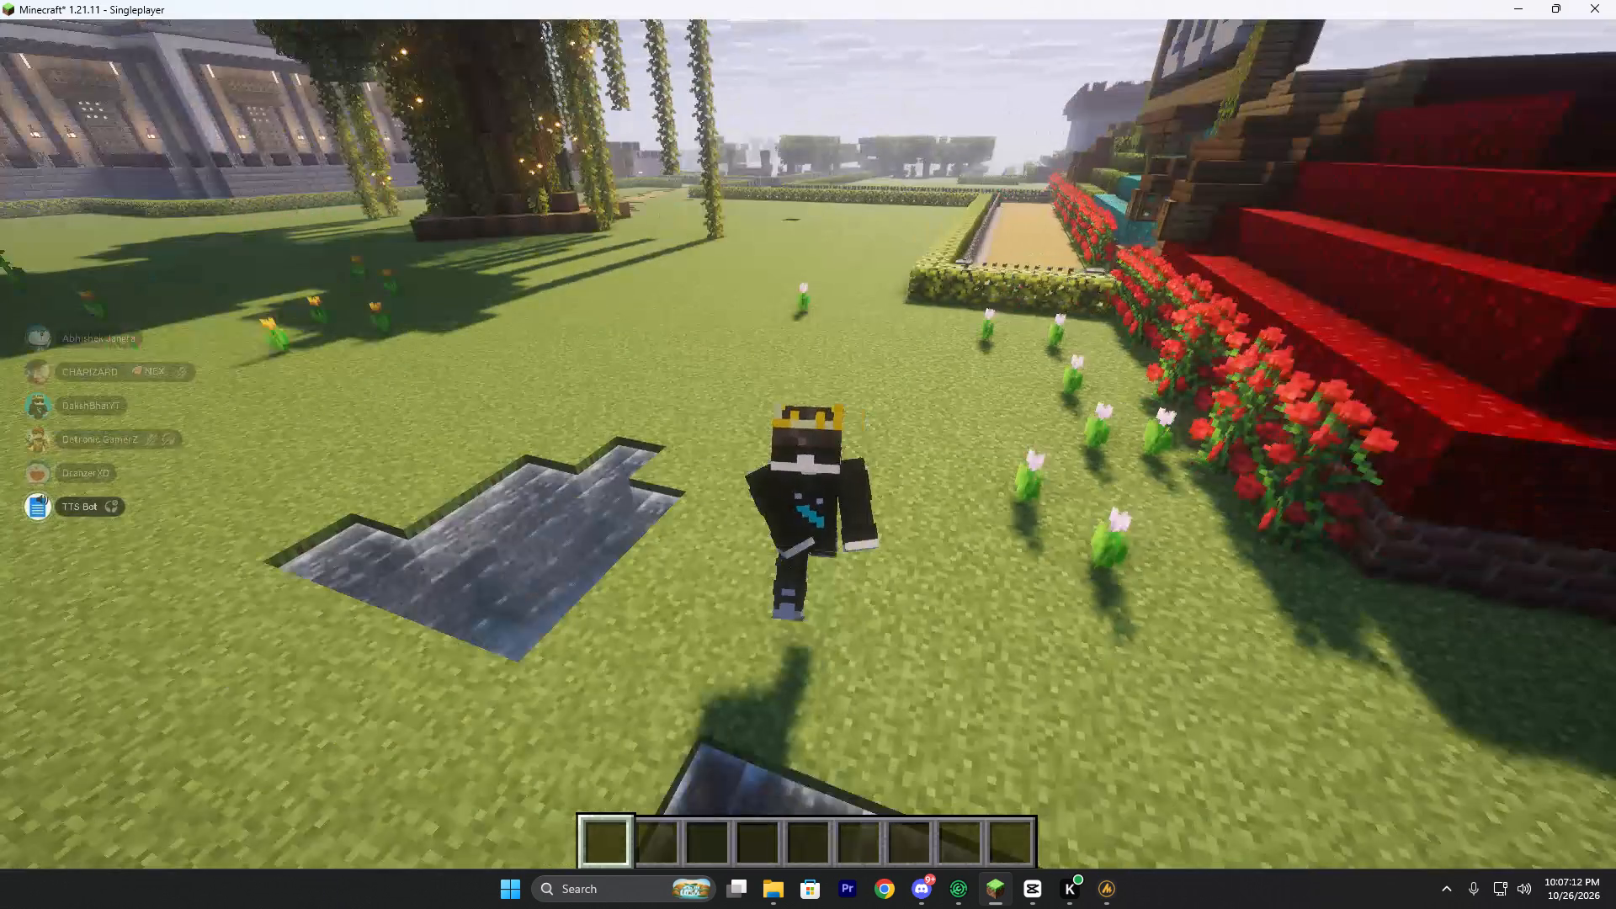
click(797, 443)
drag(831, 444, 806, 443)
ctrl+click(805, 444)
ctrl+drag(808, 444, 799, 442)
ctrl+click(808, 444)
ctrl+drag(826, 444, 801, 444)
ctrl+drag(799, 444, 786, 446)
ctrl+drag(816, 444, 824, 444)
ctrl+click(831, 445)
double_click(808, 444)
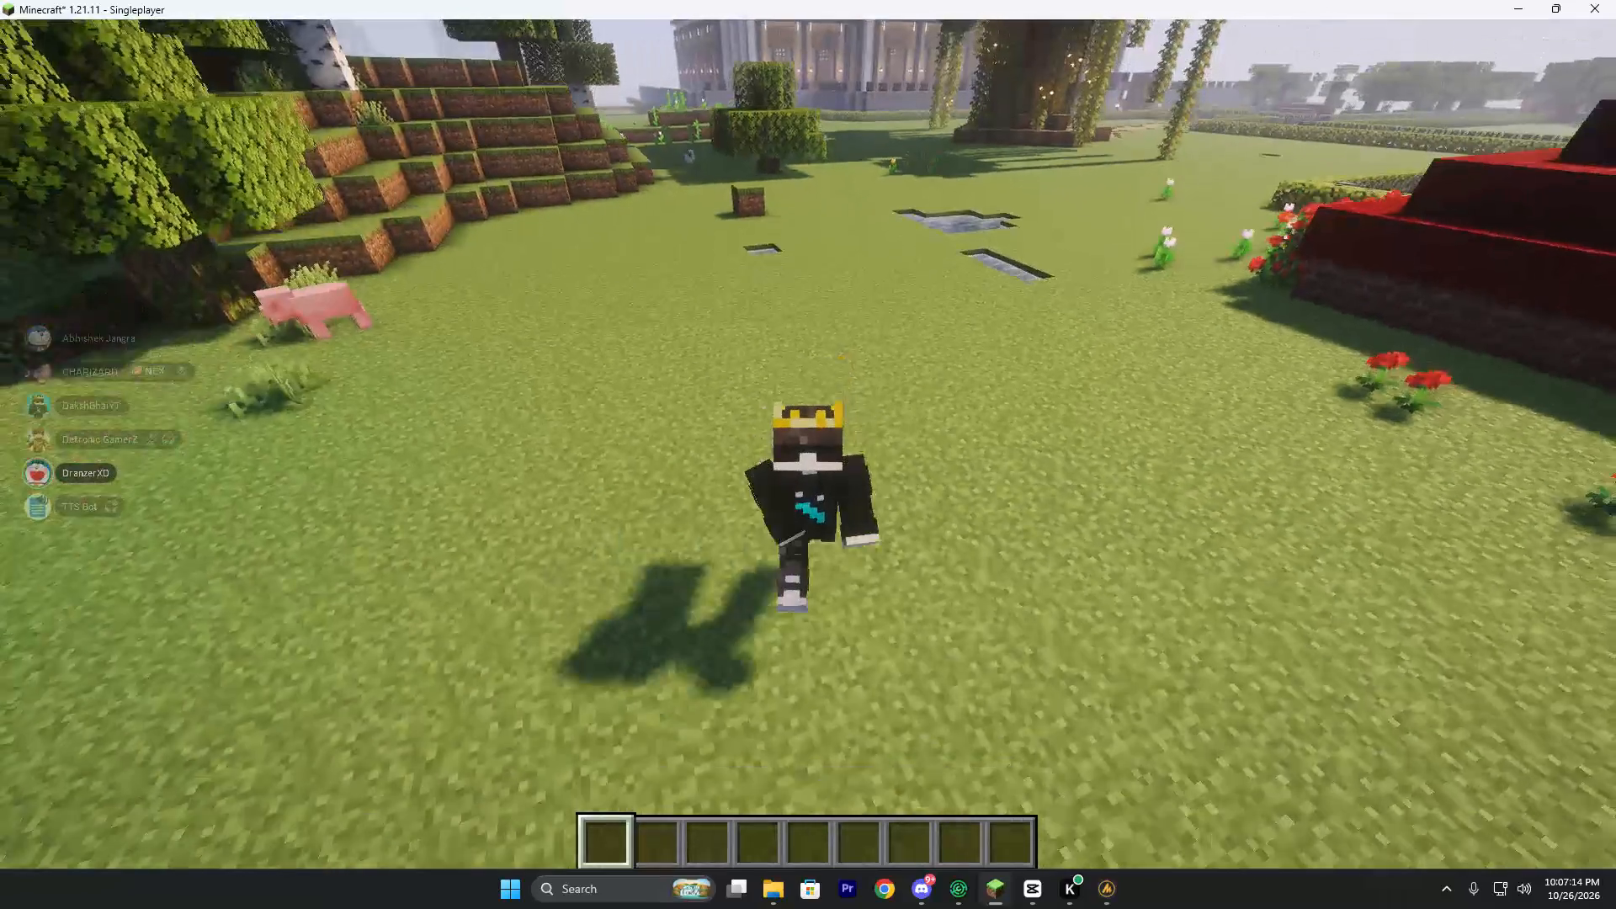
key(w)
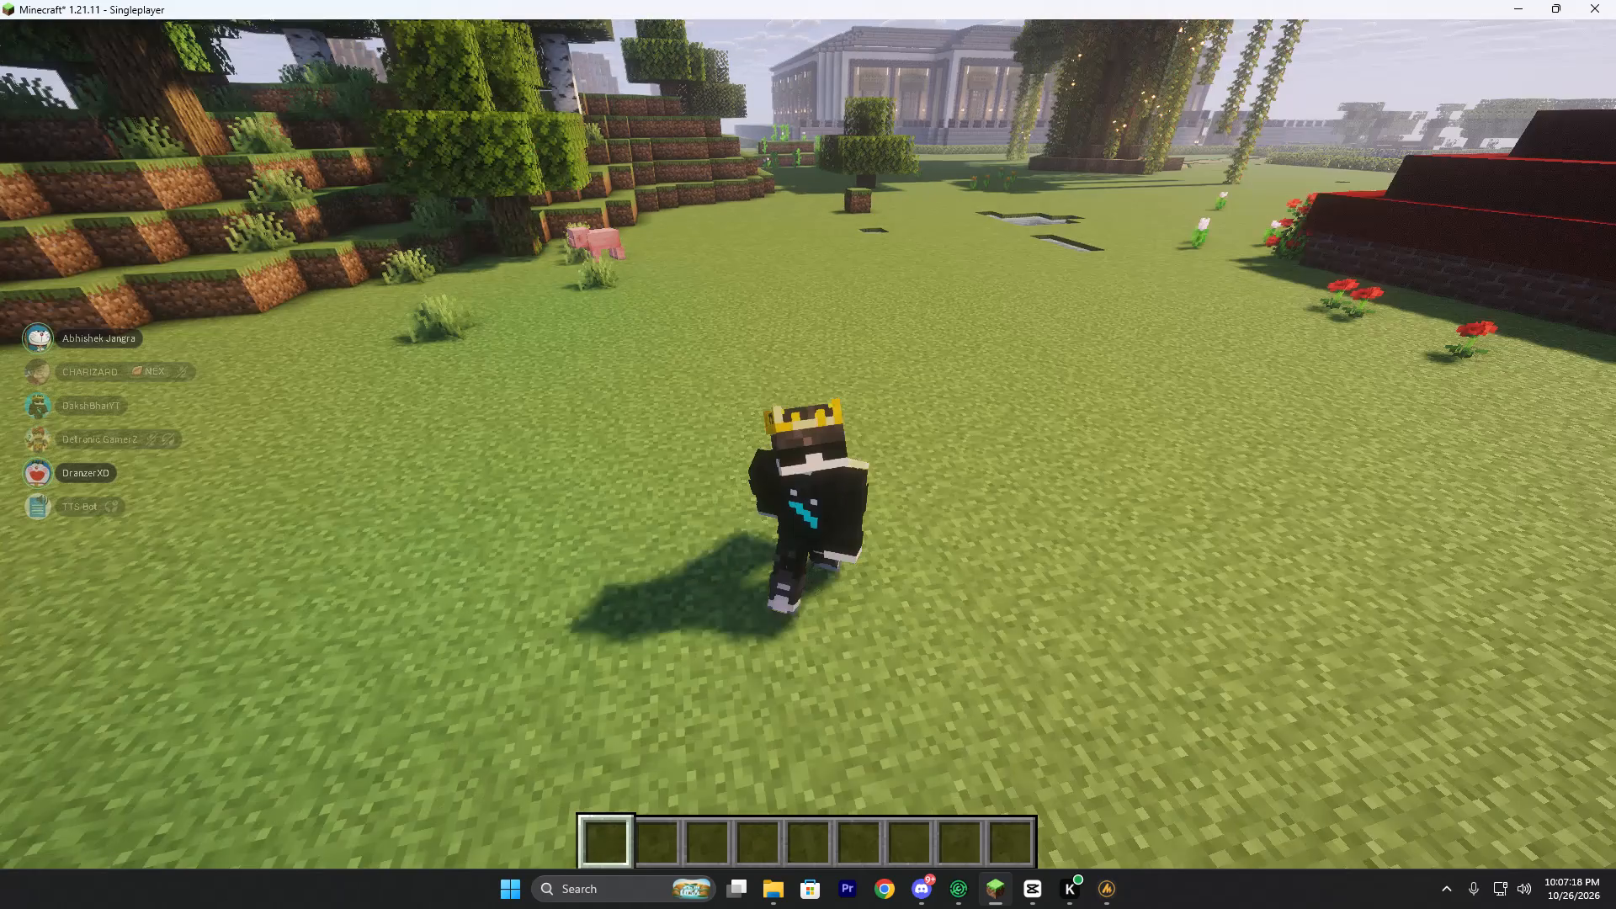
Run the character on across the grass, away from the red terraces, and into the water pool.
key(ctrl+space)
ctrl+double_click(812, 444)
key(ctrl+r)
key(ctrl+r)
key(ctrl+r)
key(ctrl+r)
key(ctrl+r)
key(ctrl+r)
ctrl+drag(799, 444, 820, 440)
ctrl+double_click(803, 444)
ctrl+drag(785, 445, 775, 445)
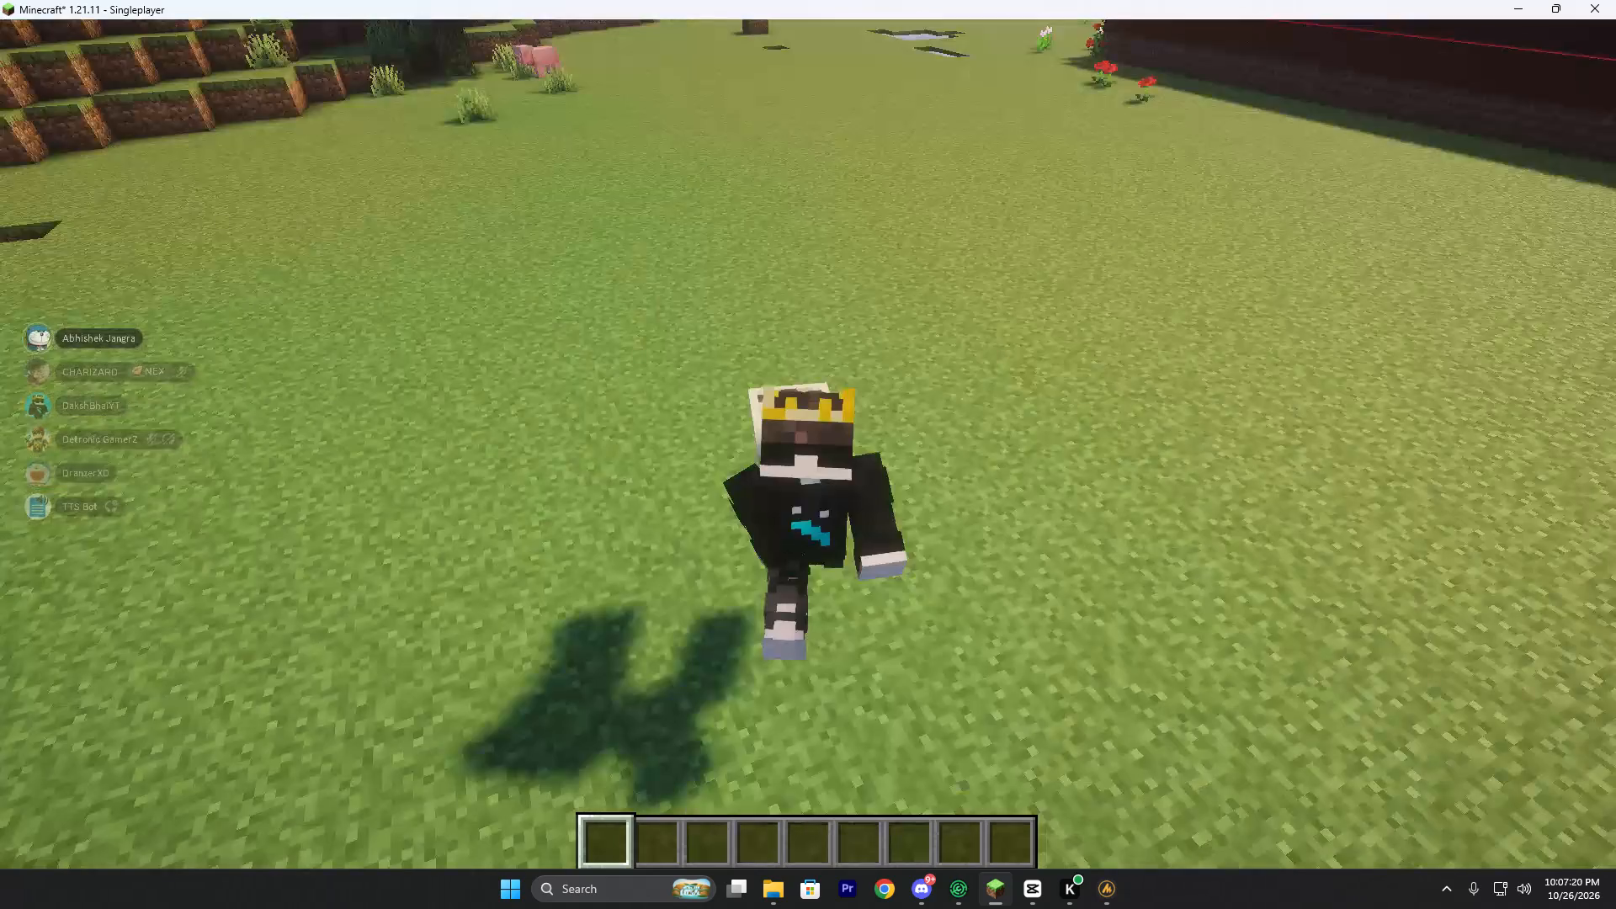
ctrl+drag(879, 436, 787, 444)
key(ctrl+r)
key(ctrl+r)
key(ctrl+r)
key(ctrl+space)
key(ctrl+space)
key(ctrl+space)
key(ctrl+space)
key(ctrl+space)
key(ctrl+space)
key(ctrl+space)
key(ctrl+space)
key(ctrl+space)
key(ctrl+space)
key(ctrl+space)
key(ctrl+space)
key(ctrl+space)
key(ctrl+space)
key(ctrl+space)
key(ctrl+space)
key(ctrl+space)
key(ctrl+space)
key(ctrl+space)
key(ctrl+space)
key(ctrl+space)
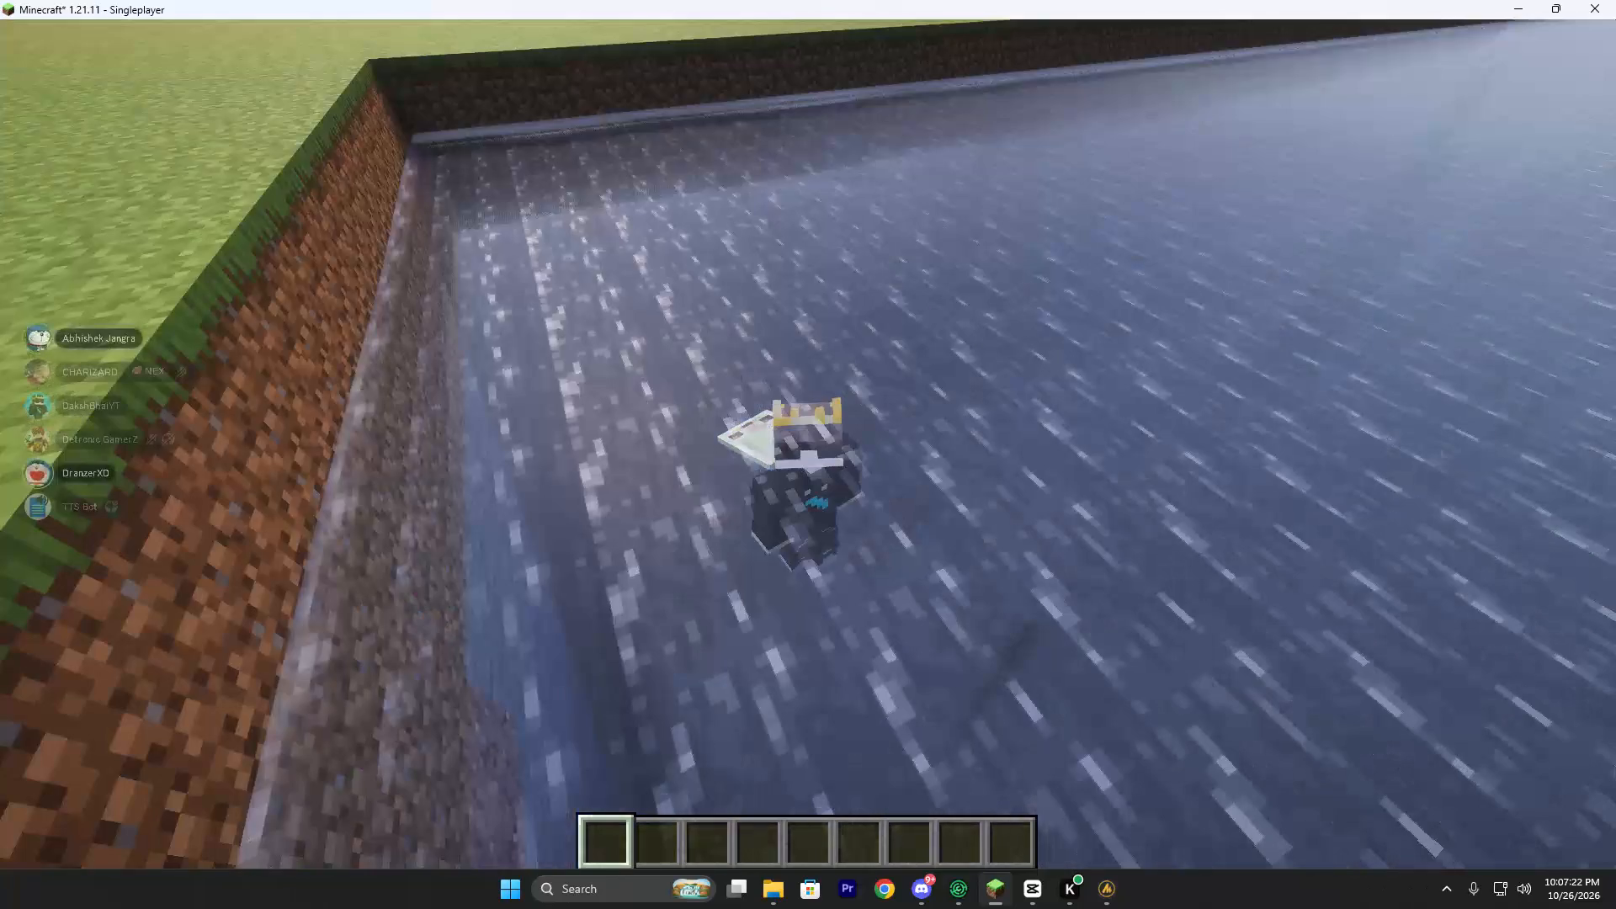
Move the character over the water away from the grassy bank, viewing the pool and red terraces as a possible backdrop.
key(ctrl+space)
key(ctrl+space)
key(ctrl+space)
key(ctrl+space)
key(ctrl+space)
key(ctrl+space)
key(ctrl+space)
key(ctrl+space)
key(ctrl+space)
key(ctrl+space)
key(ctrl+space)
key(ctrl+space)
key(ctrl+space)
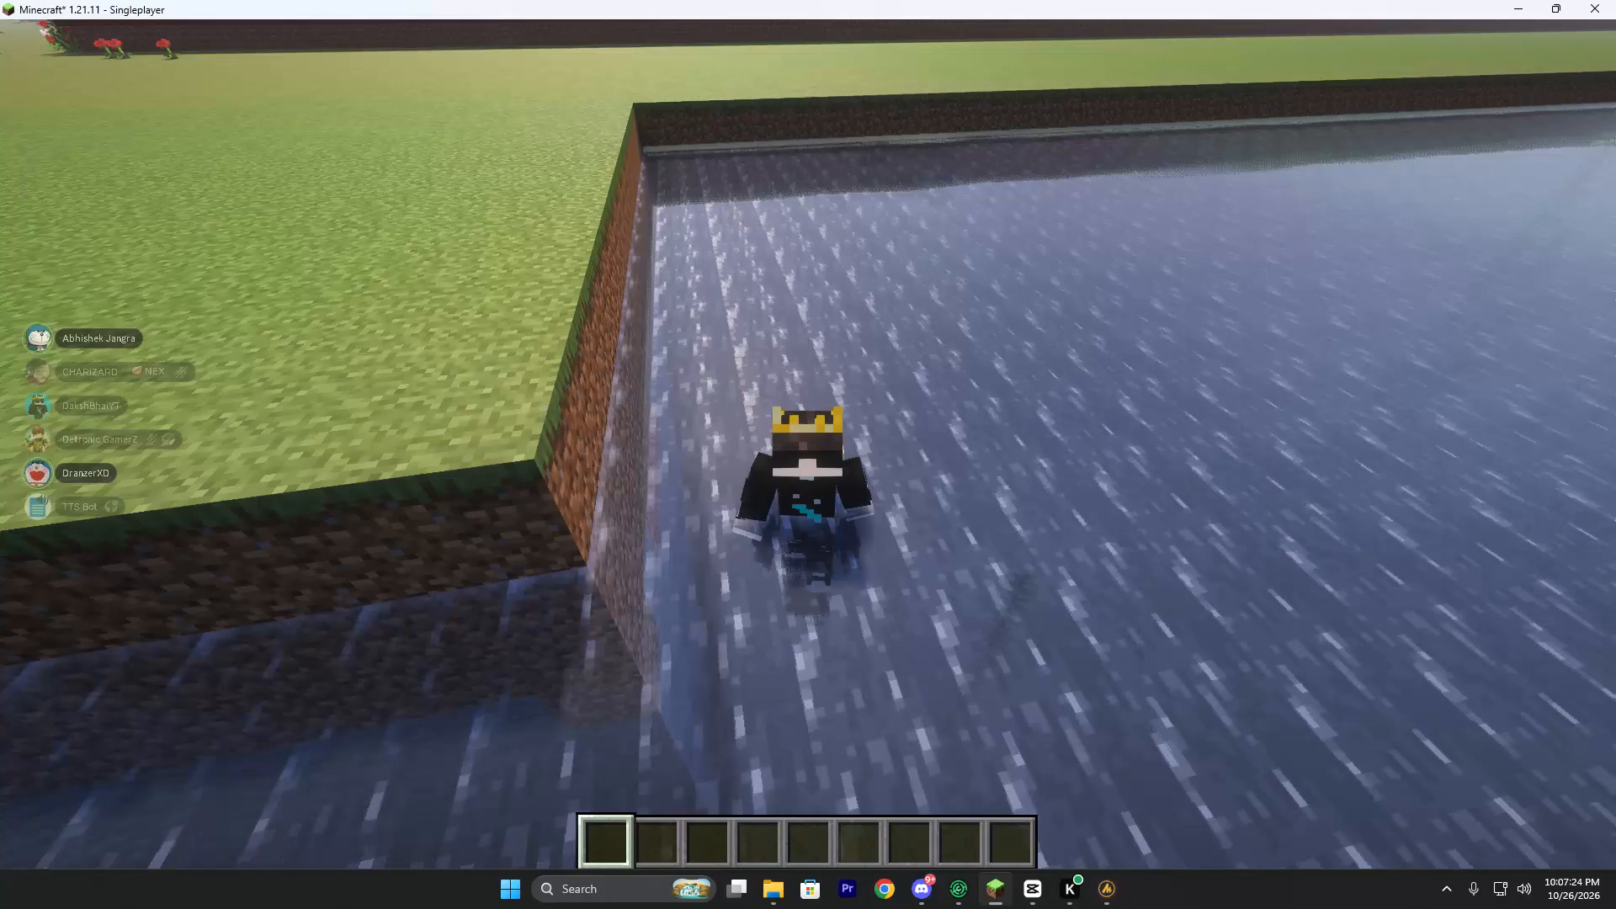
key(ctrl+space)
key(ctrl+space)
key(ctrl+space)
key(ctrl+space)
key(ctrl+space)
key(ctrl+space)
key(ctrl+space)
key(ctrl+space)
key(ctrl+space)
key(ctrl+space)
key(ctrl+space)
key(ctrl+space)
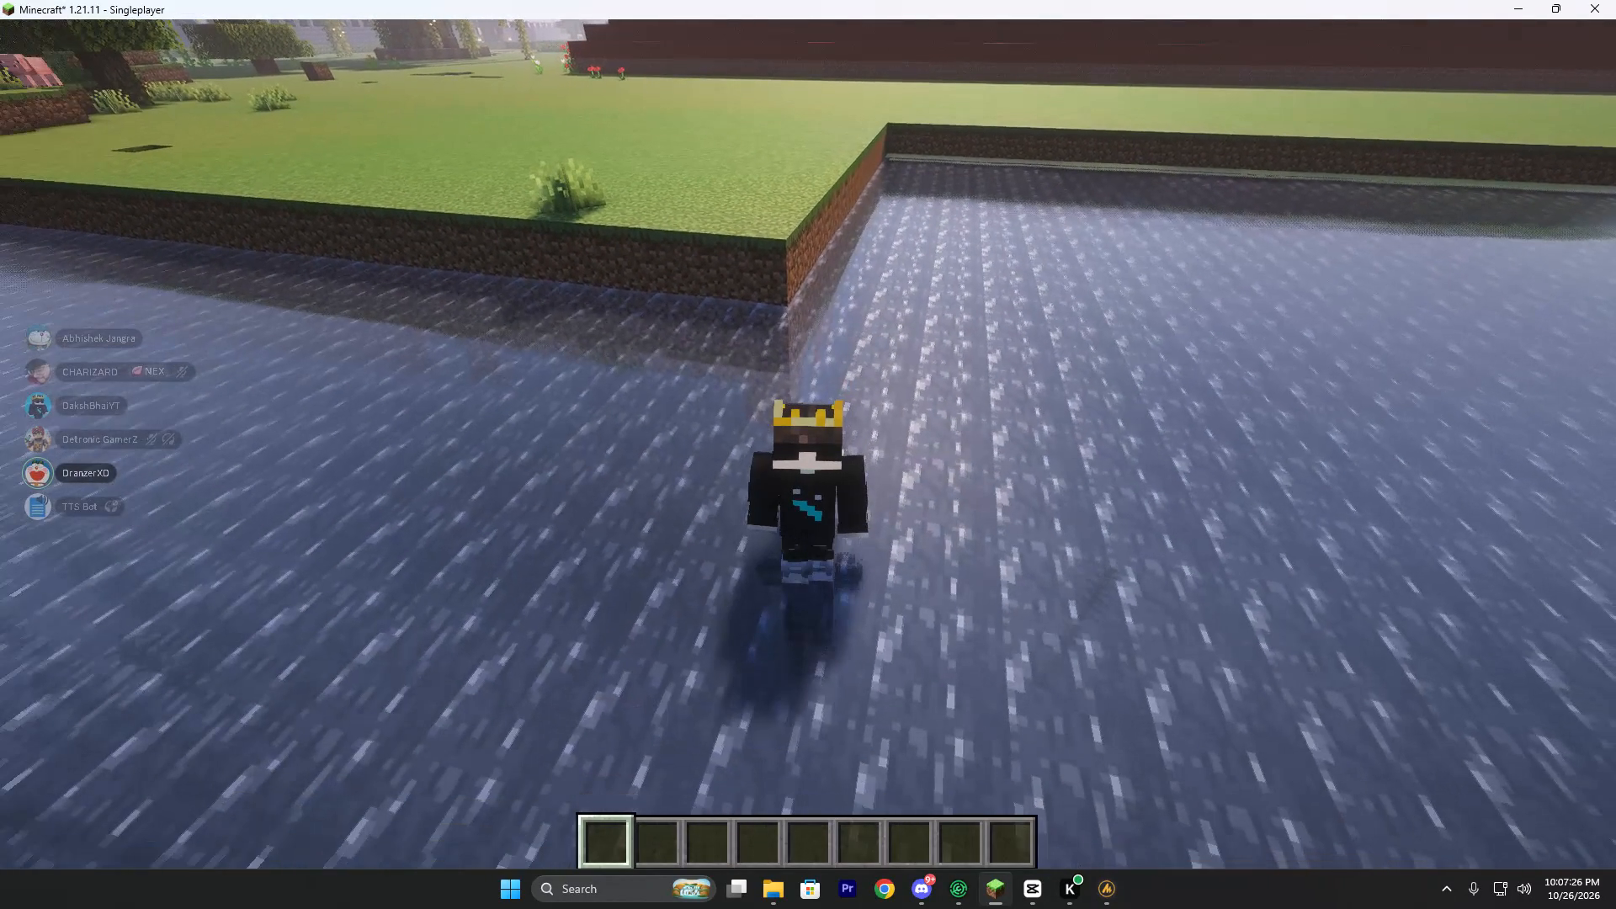
key(ctrl+space)
key(ctrl+space)
key(ctrl+space)
key(ctrl+space)
key(ctrl+space)
key(ctrl+space)
key(ctrl+space)
key(ctrl+space)
key(ctrl+space)
key(ctrl+space)
key(ctrl+space)
key(ctrl+space)
key(ctrl+space)
key(ctrl+space)
key(ctrl+space)
key(ctrl+space)
key(ctrl+space)
key(ctrl+space)
key(ctrl+space)
key(ctrl+space)
key(ctrl+space)
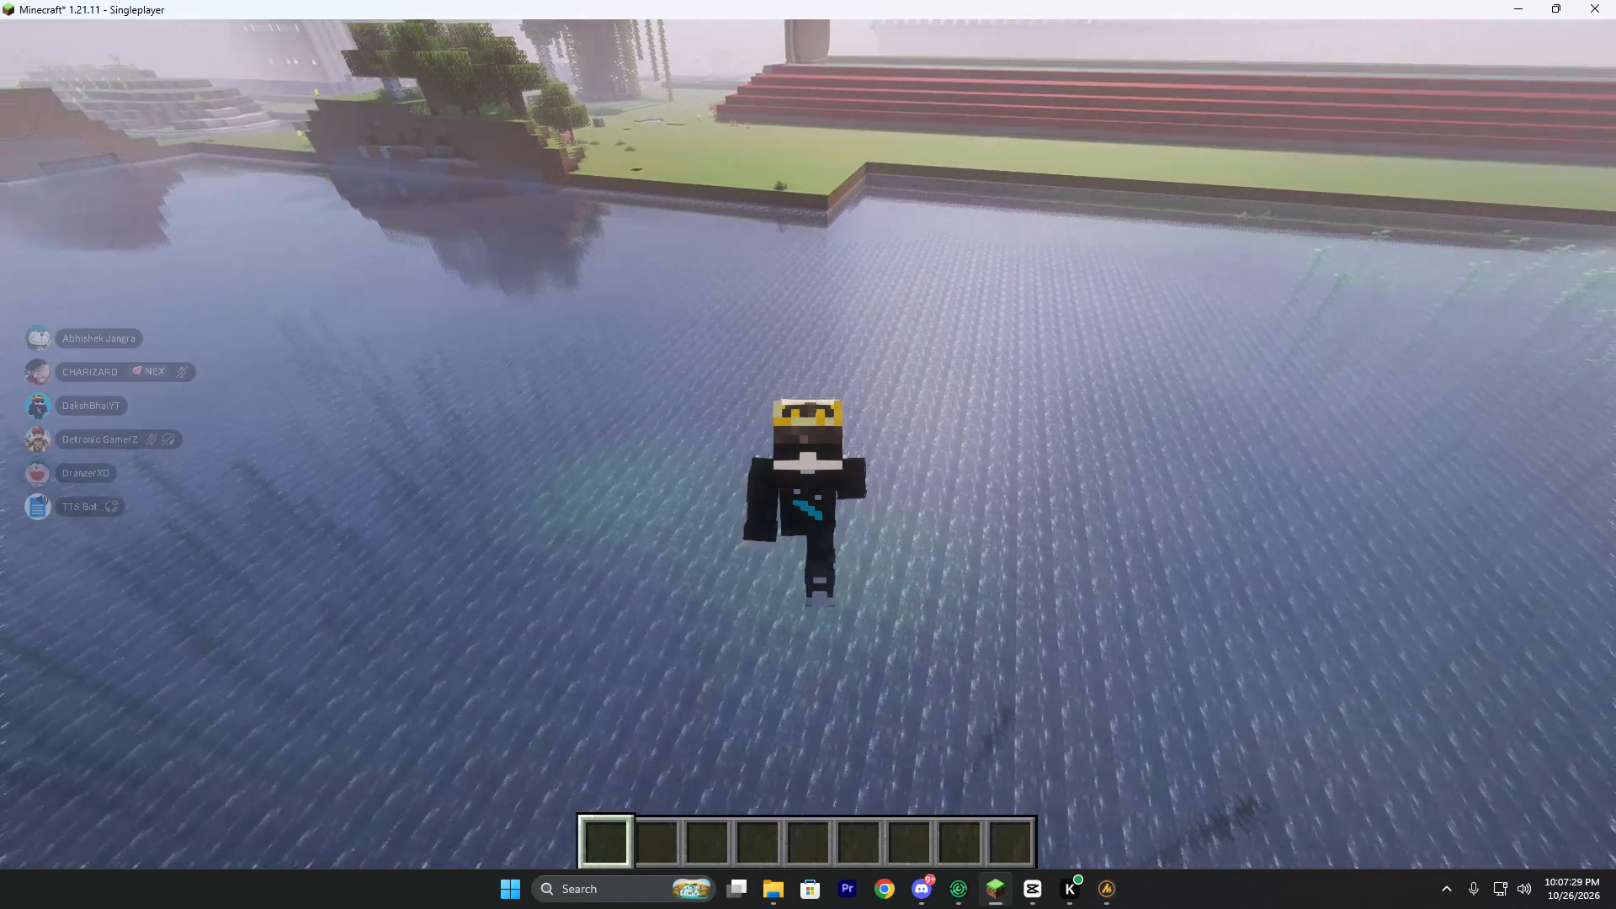
Fly over the red and teal terraces in first person and examine the zoo's wooden entrance and flower path in front-facing view.
key(w)
key(F5)
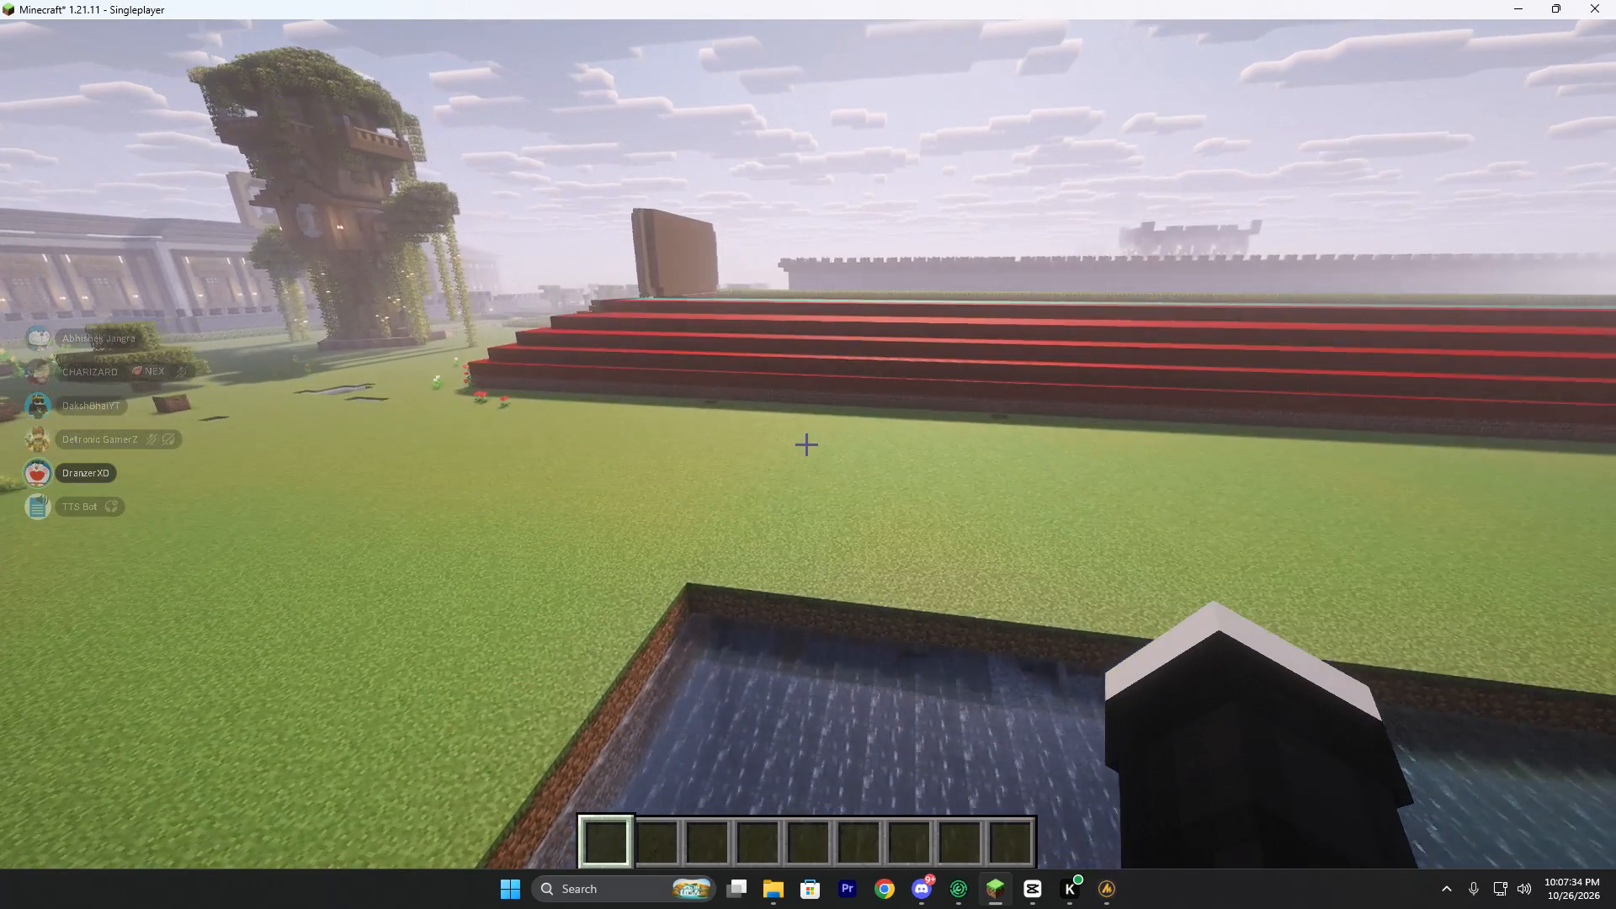
key(ctrl+space)
key(ctrl+space)
key(ctrl+space)
key(ctrl+space)
key(ctrl+space)
key(ctrl+space)
key(ctrl+space)
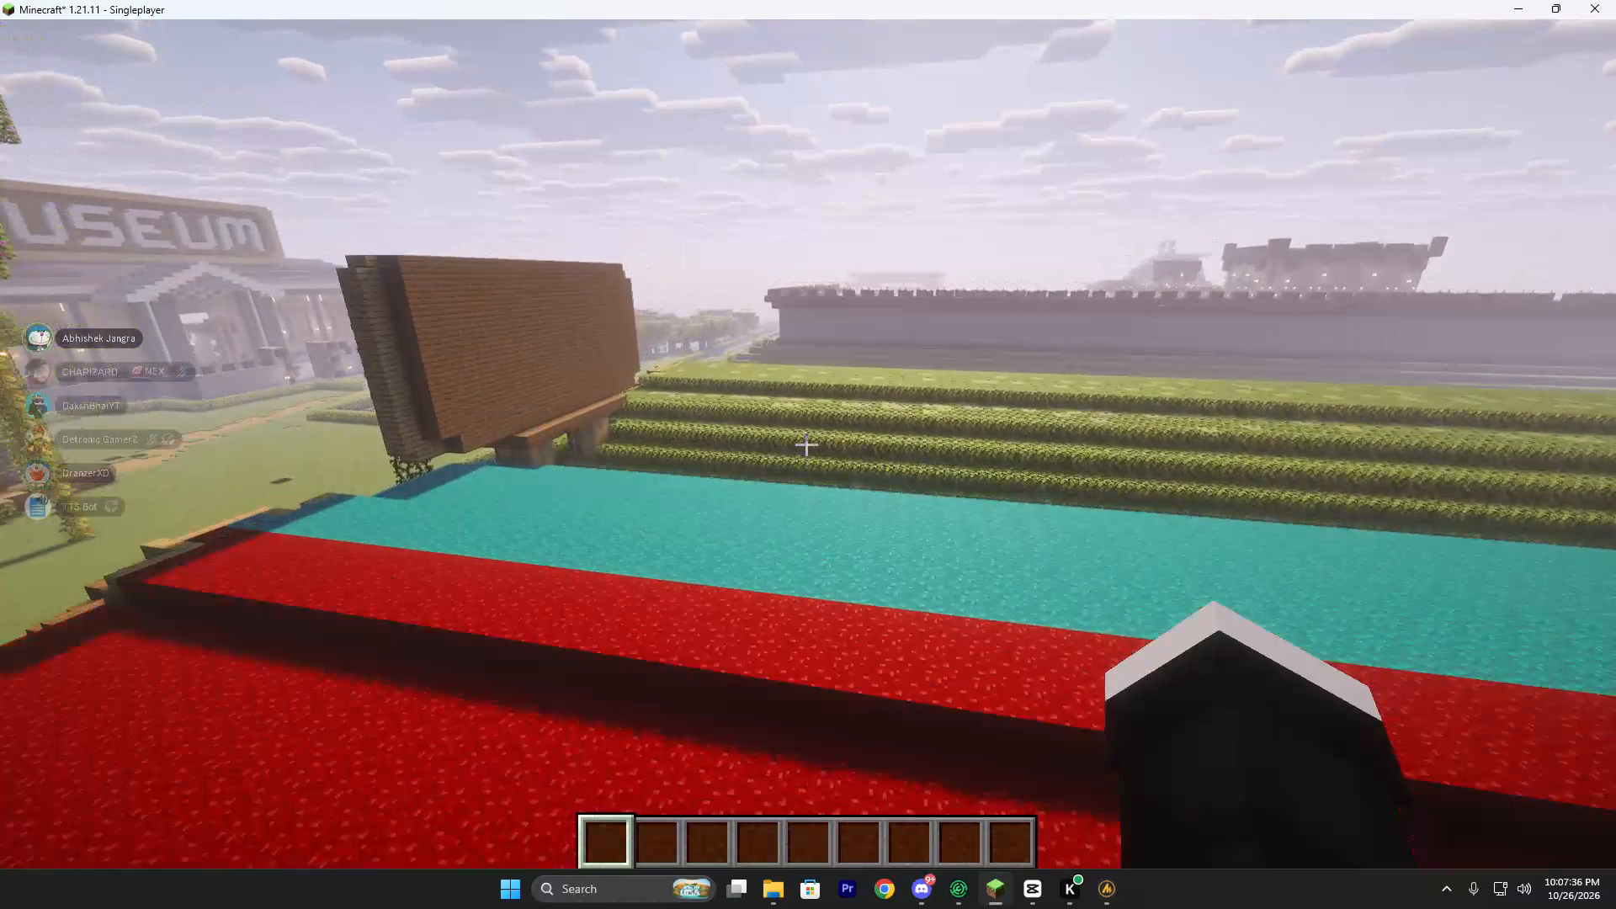
key(F5)
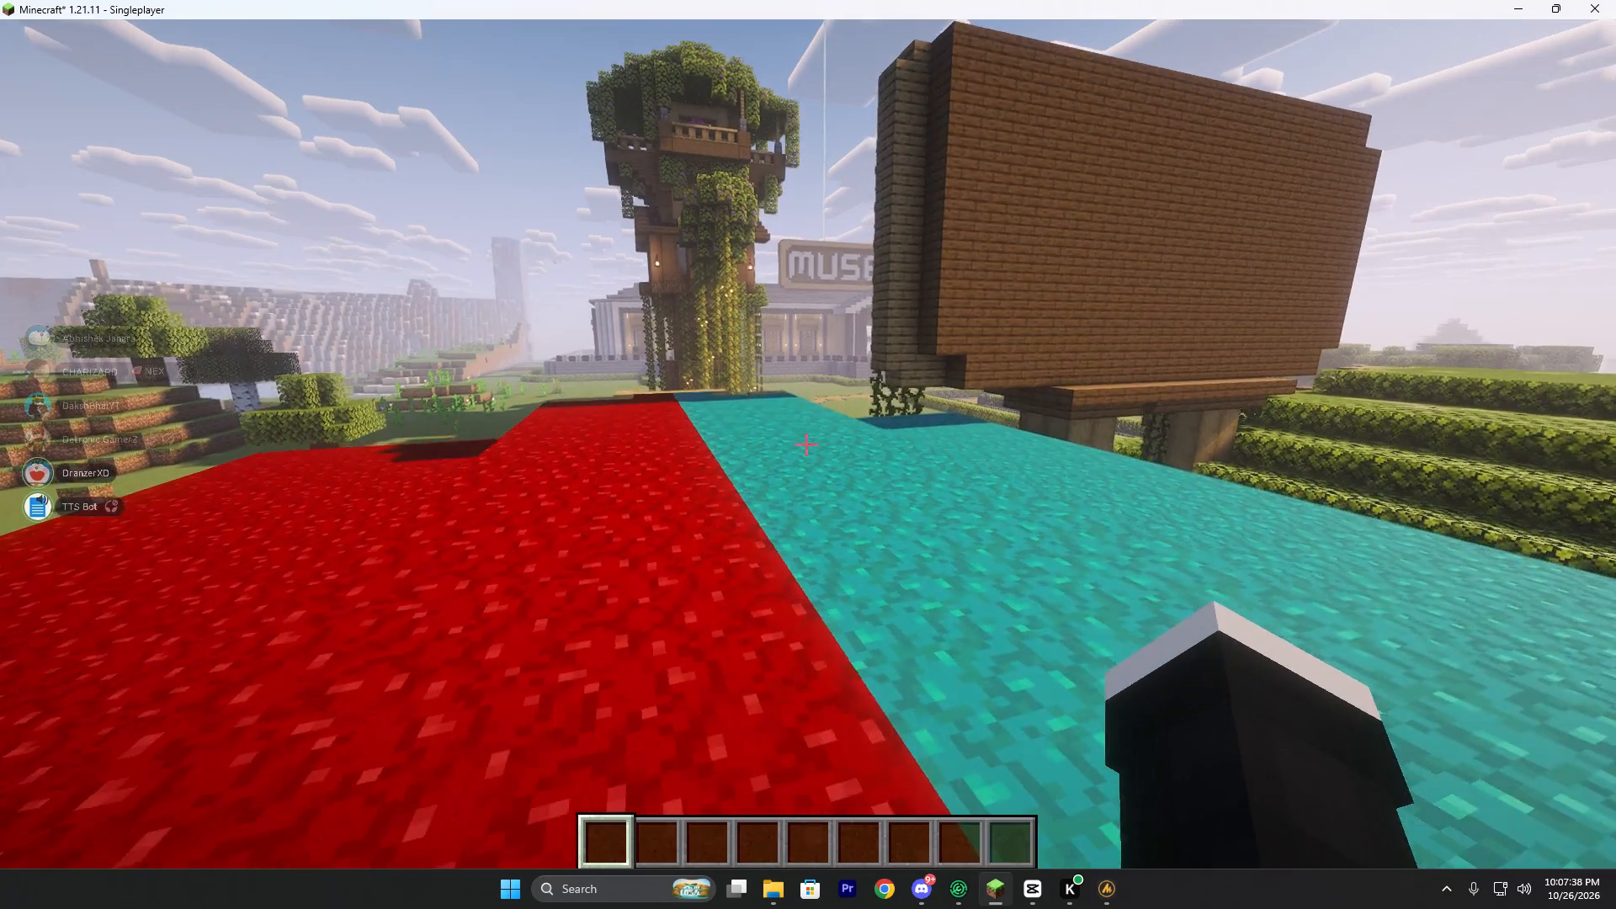
key(F5)
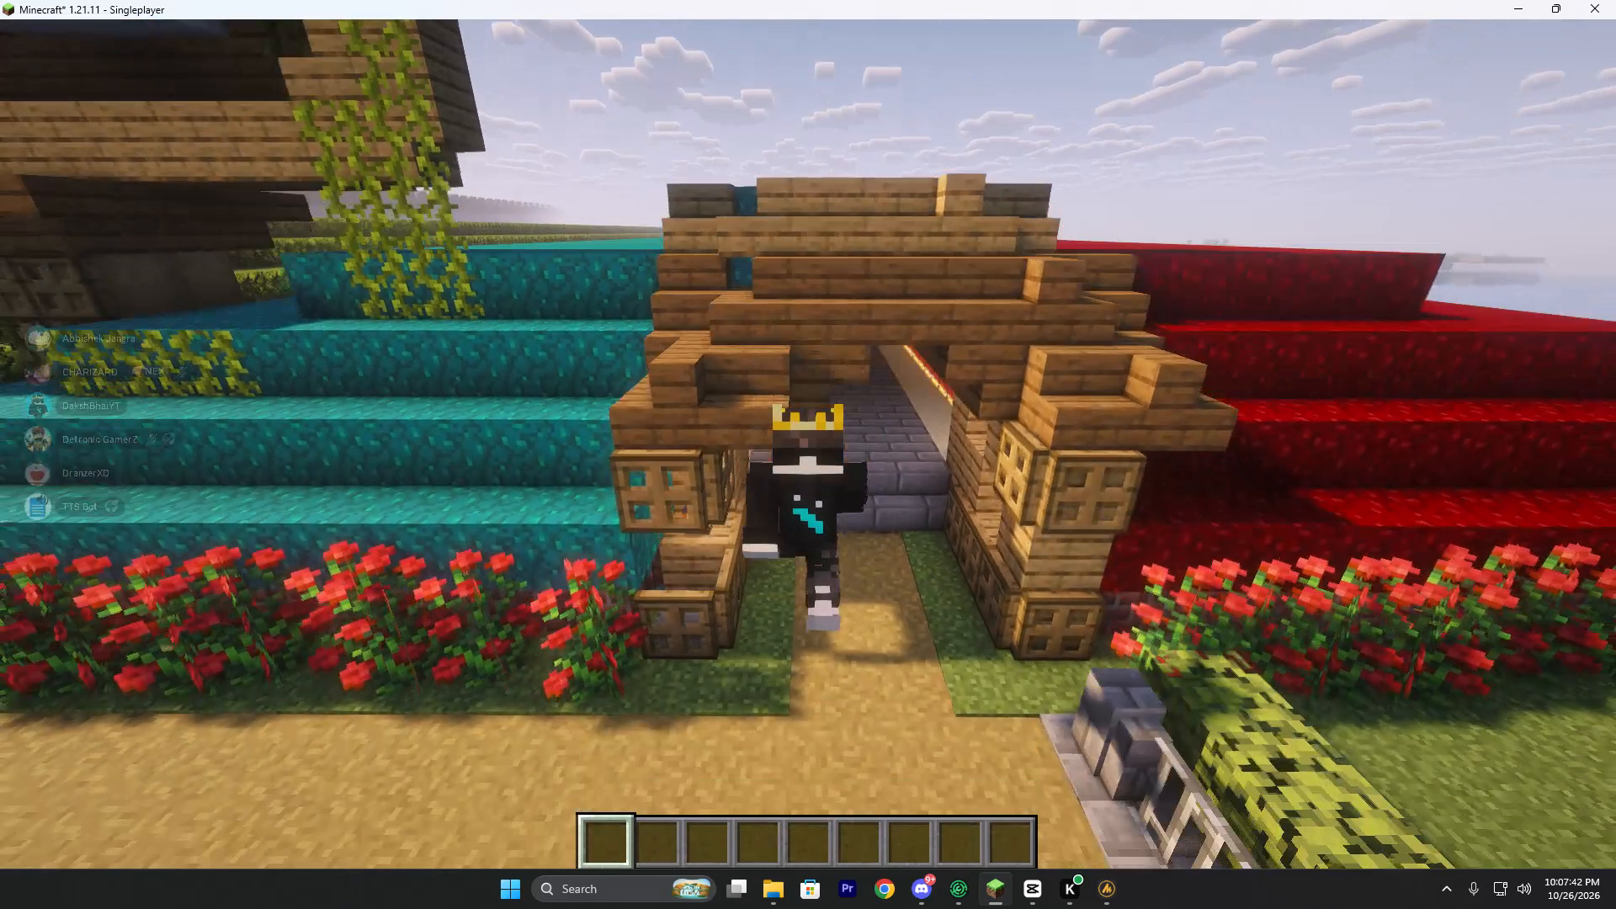
key(ctrl+space)
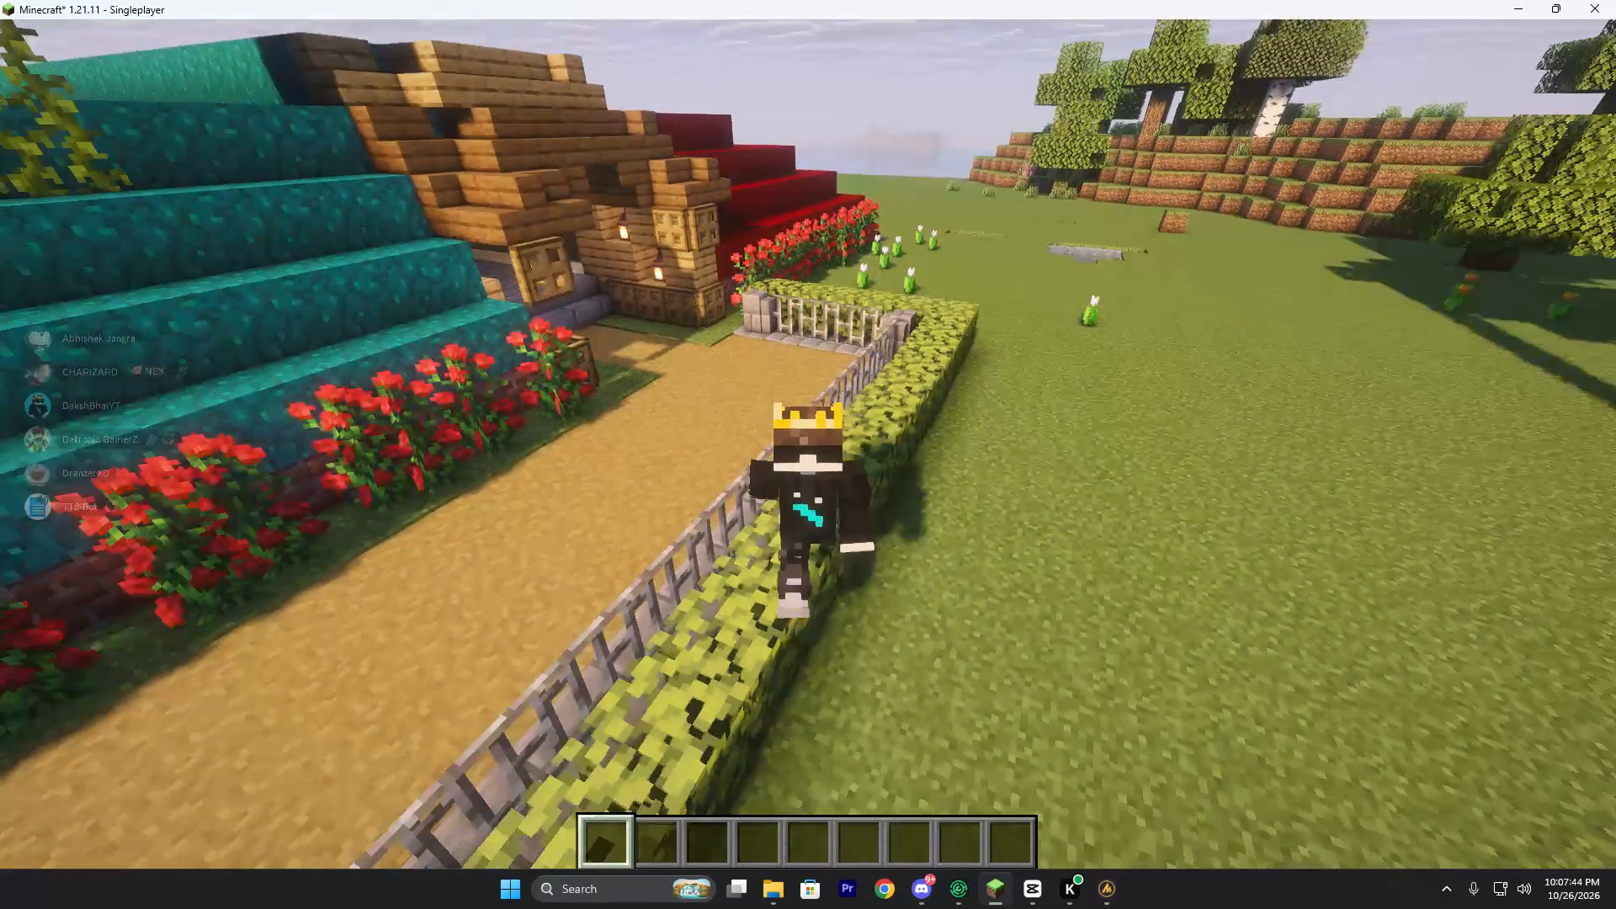
key(F5)
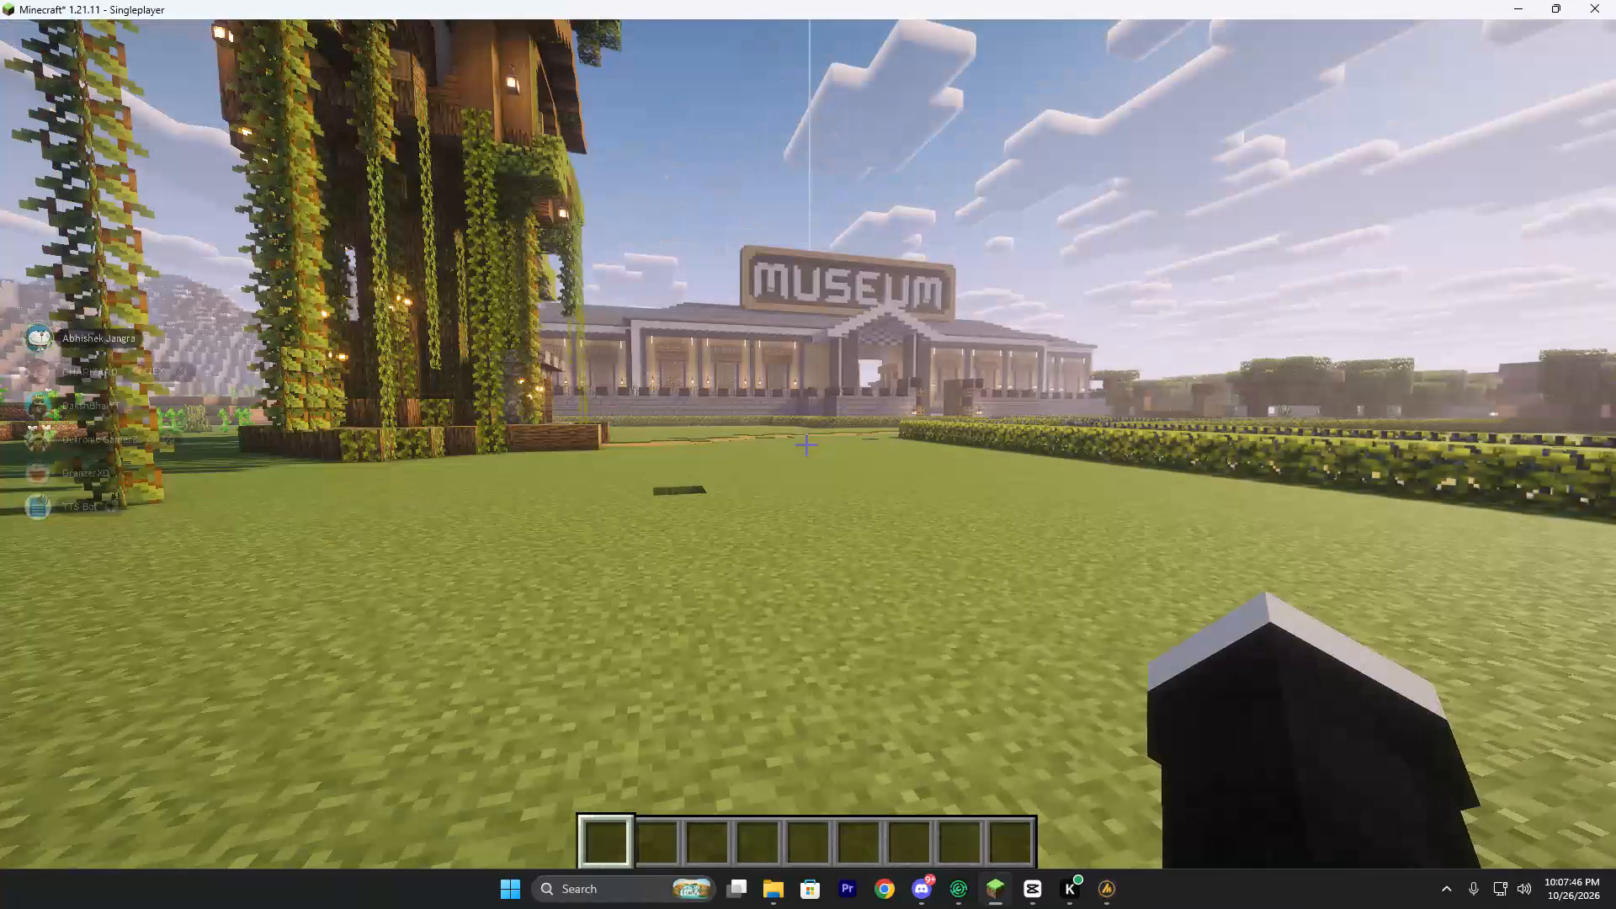
Fly past the museum lawn and flowering trees along the hedged dirt path to survey the area beside the wheat field.
key(ctrl+space)
key(ctrl+space)
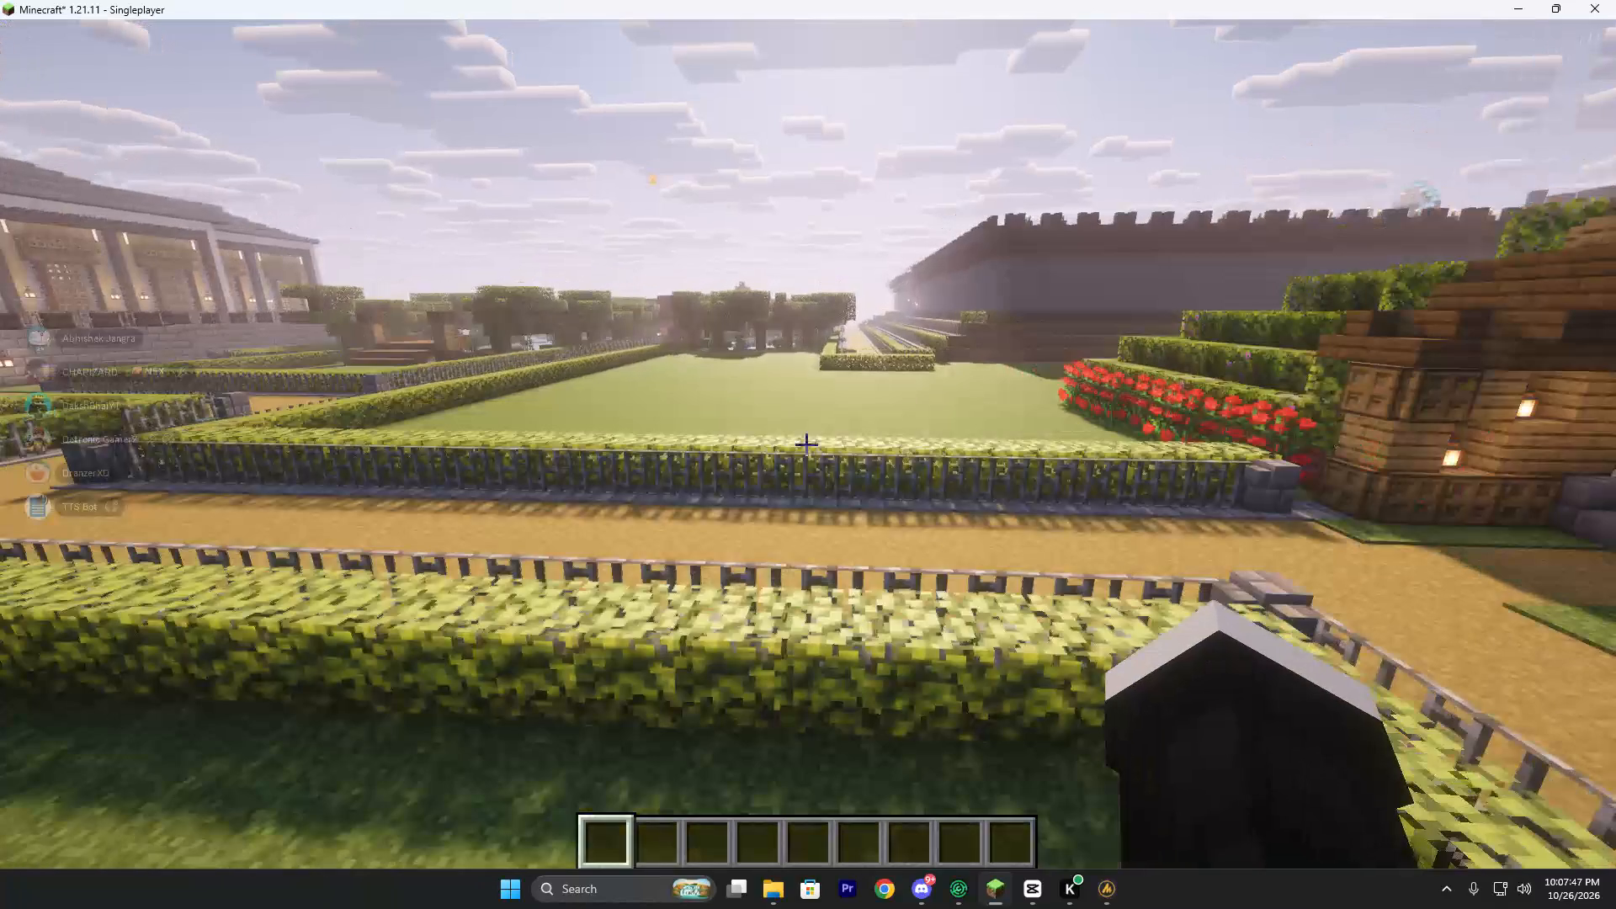
key(ctrl+space)
key(ctrl+space)
key(ctrl+space)
key(ctrl+space)
key(ctrl+space)
key(ctrl+space)
key(ctrl+space)
key(ctrl+space)
key(ctrl+space)
key(ctrl+space)
key(ctrl+space)
key(ctrl+space)
key(ctrl+space)
key(ctrl+space)
key(ctrl+space)
key(ctrl+space)
key(ctrl+space)
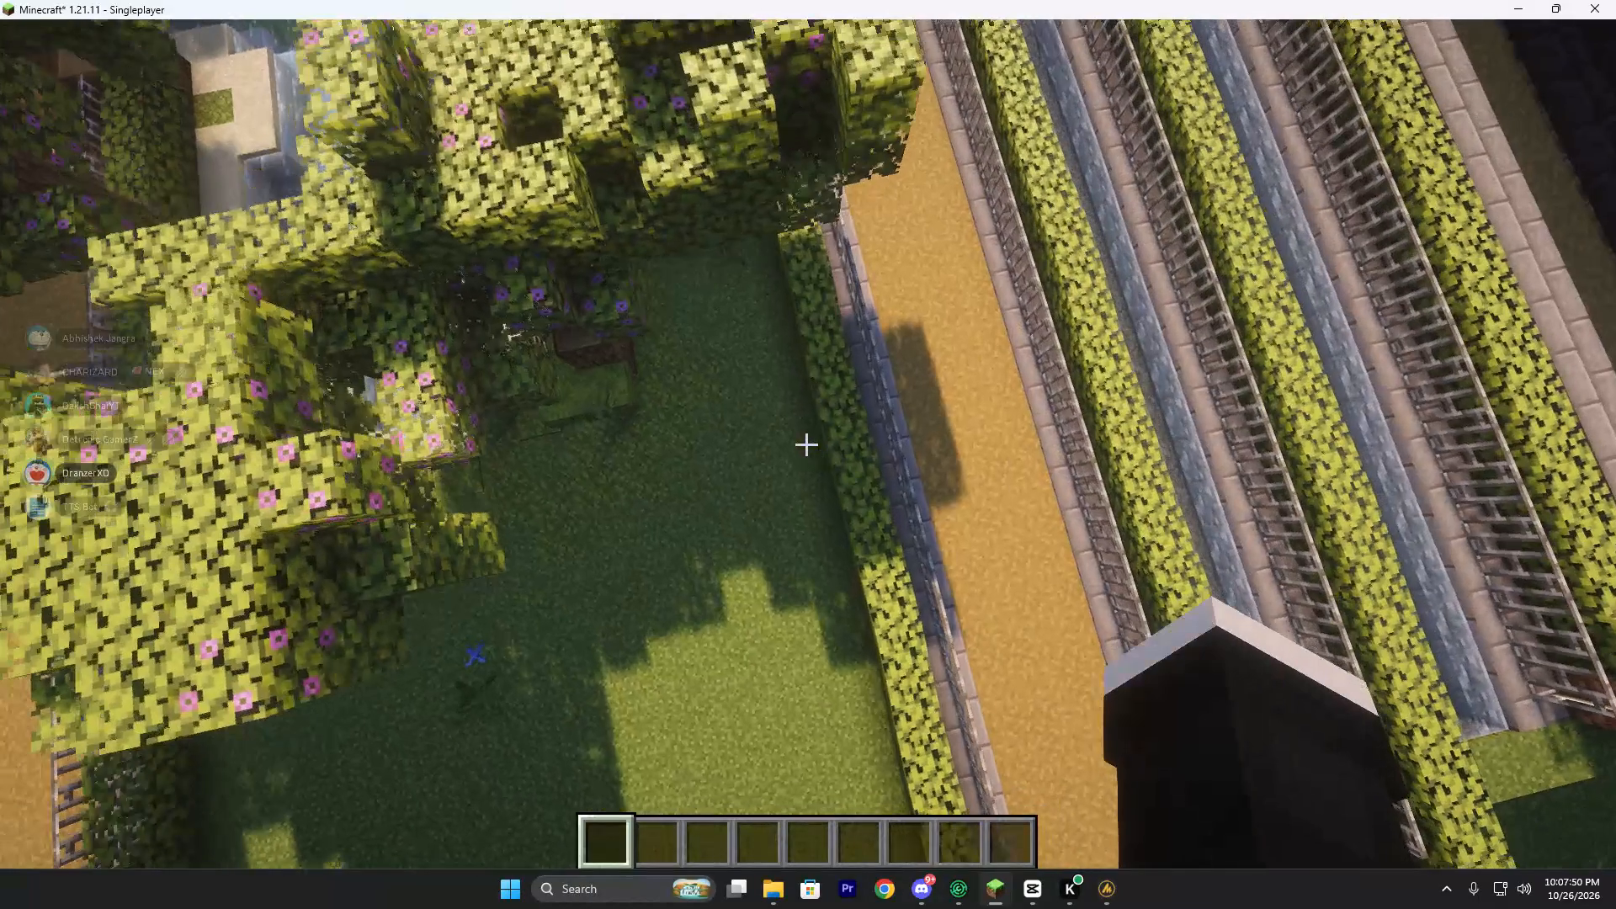
key(w)
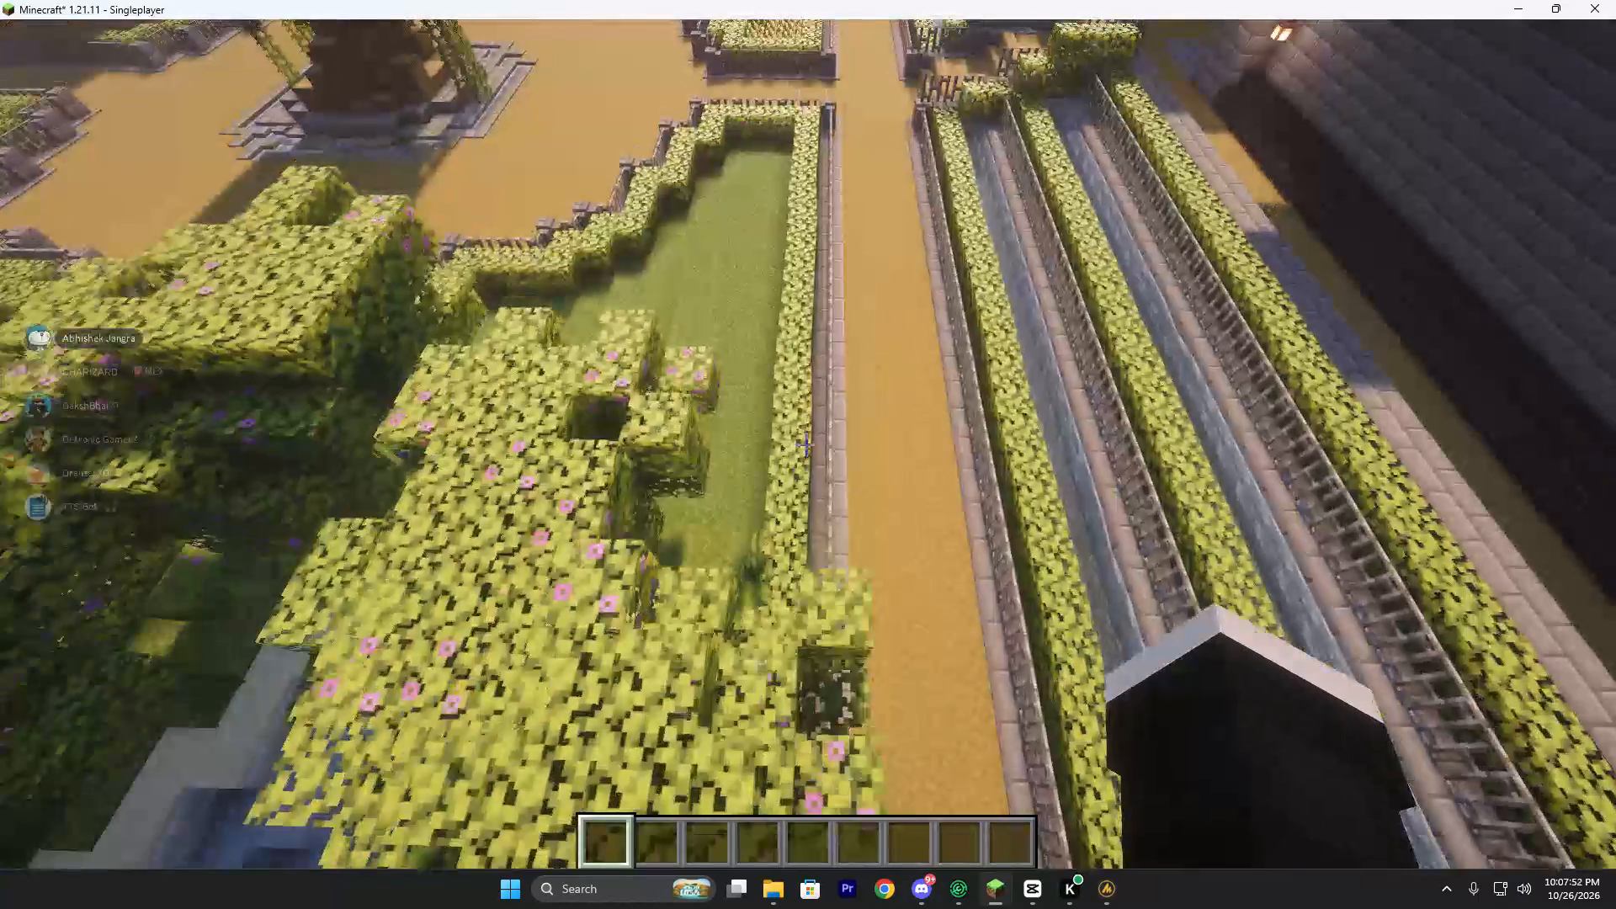
key(w)
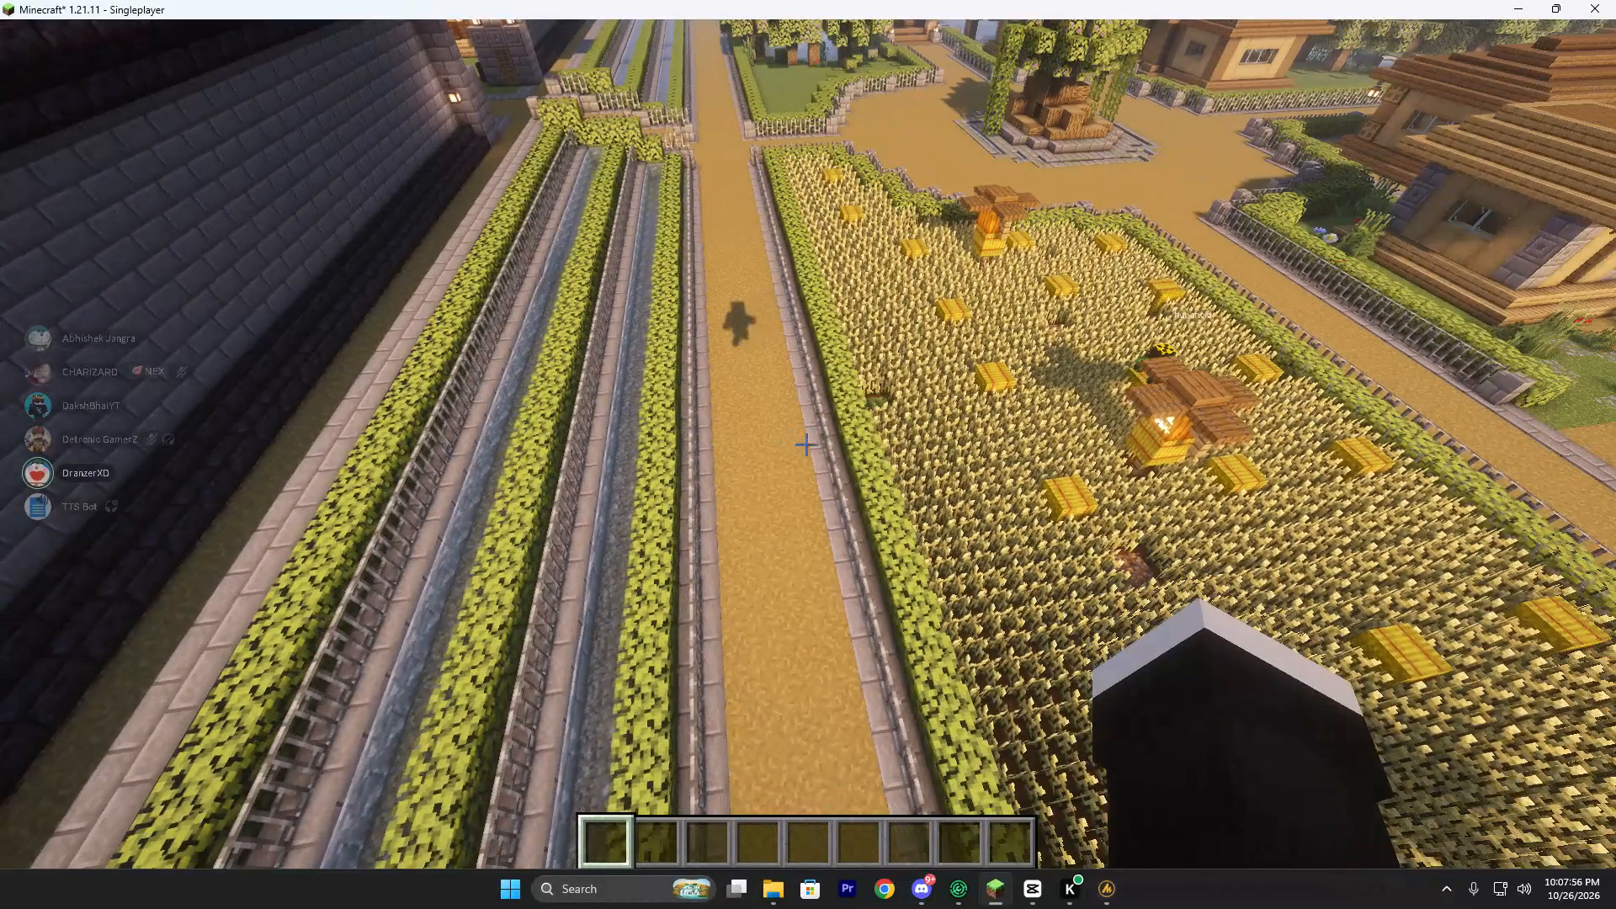
key(ctrl+space)
key(ctrl+space)
key(F5)
key(F5)
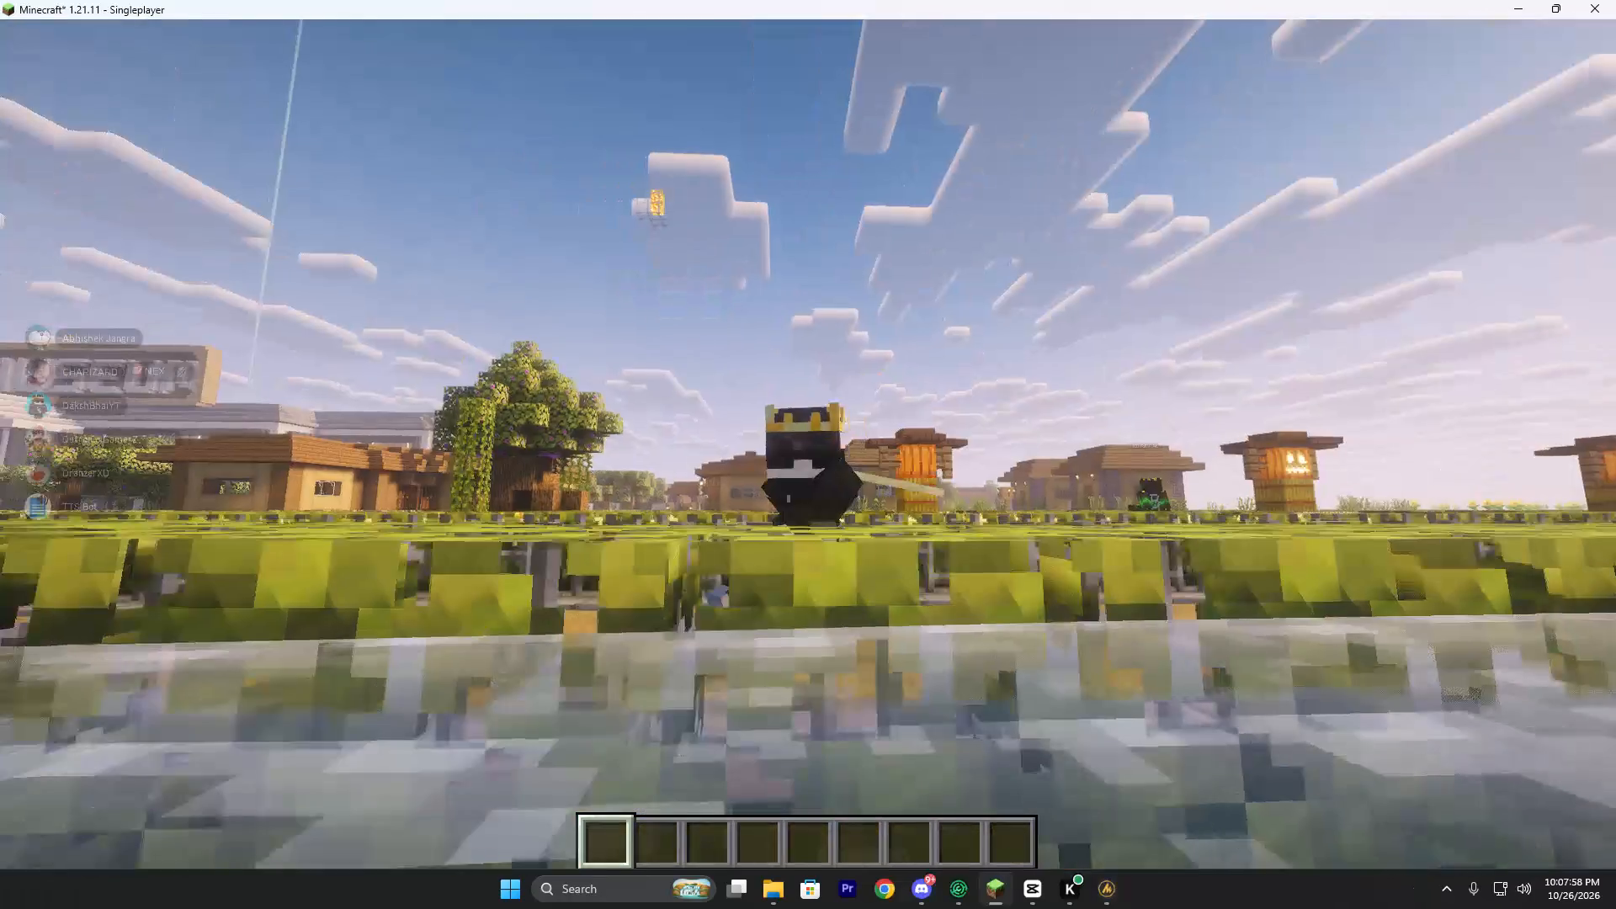
Position the character in front-facing view on the dirt path beside the wheat field and rehearse small sideways moves, arm swings and crouches.
key(w)
key(s)
key(s)
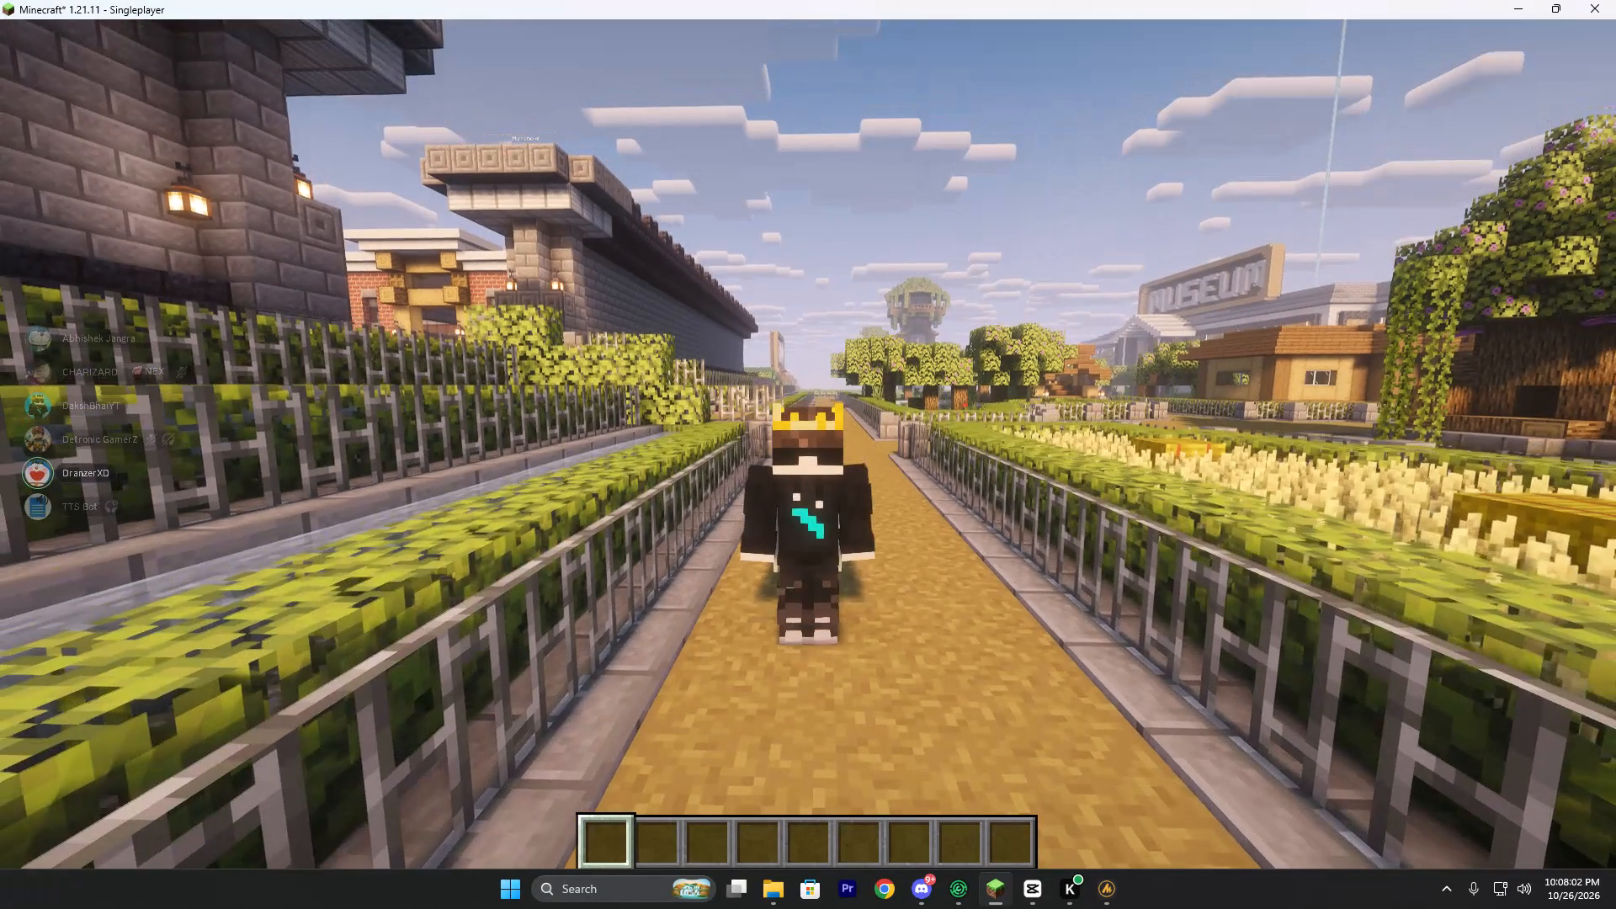
text(aa)
triple_click(808, 444)
double_click(808, 444)
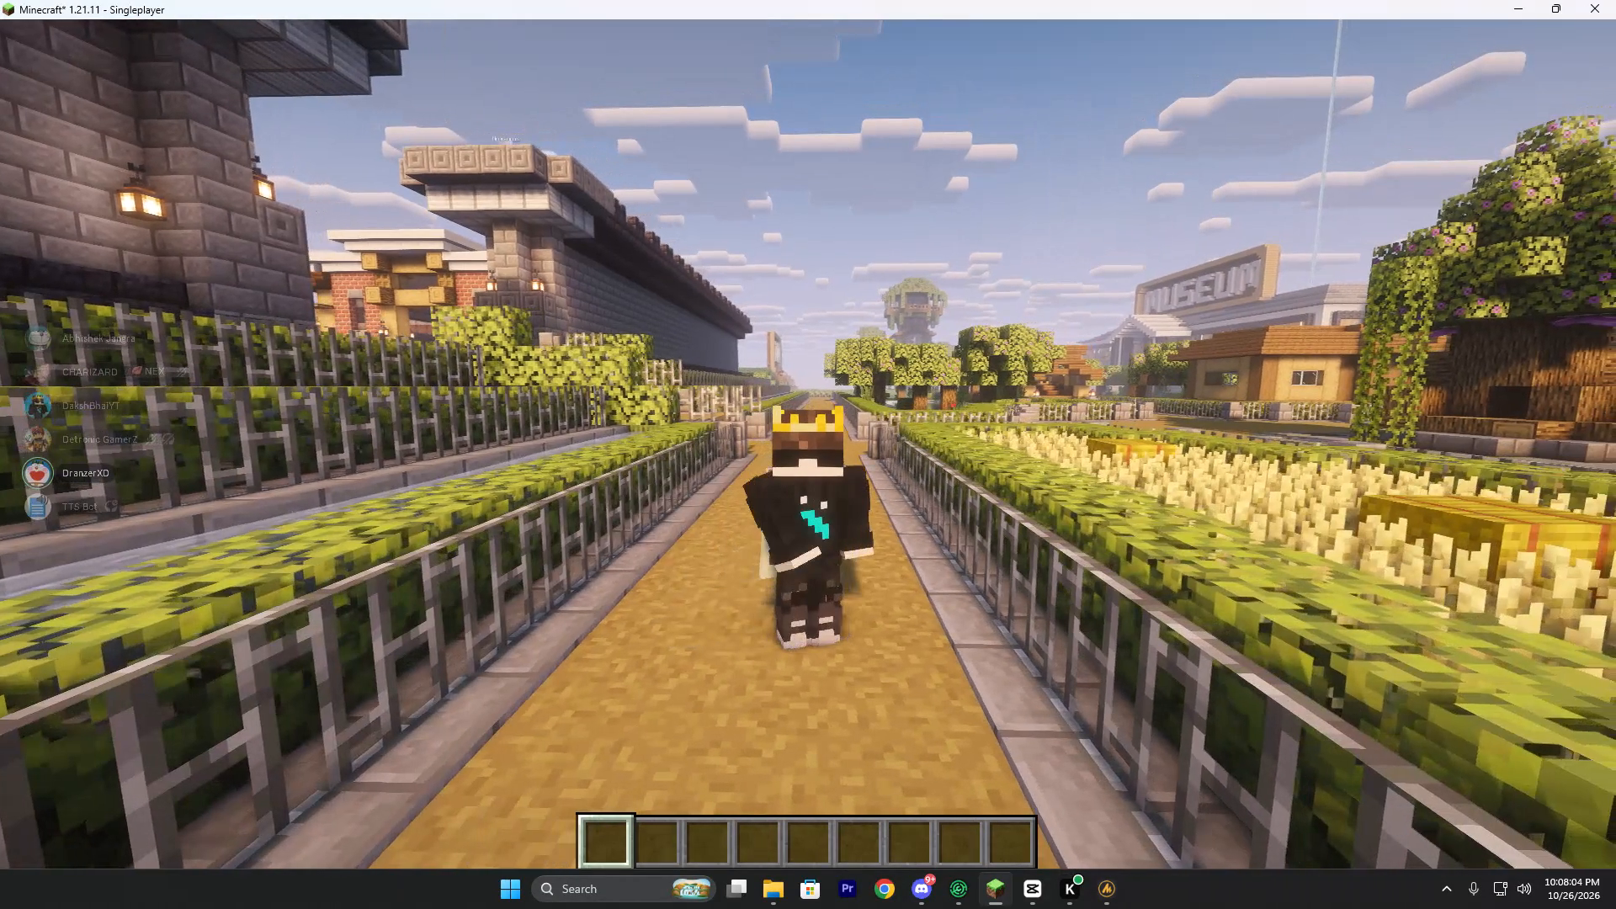
text(DDAD)
shift+triple_click(808, 444)
shift+click(808, 444)
click(808, 444)
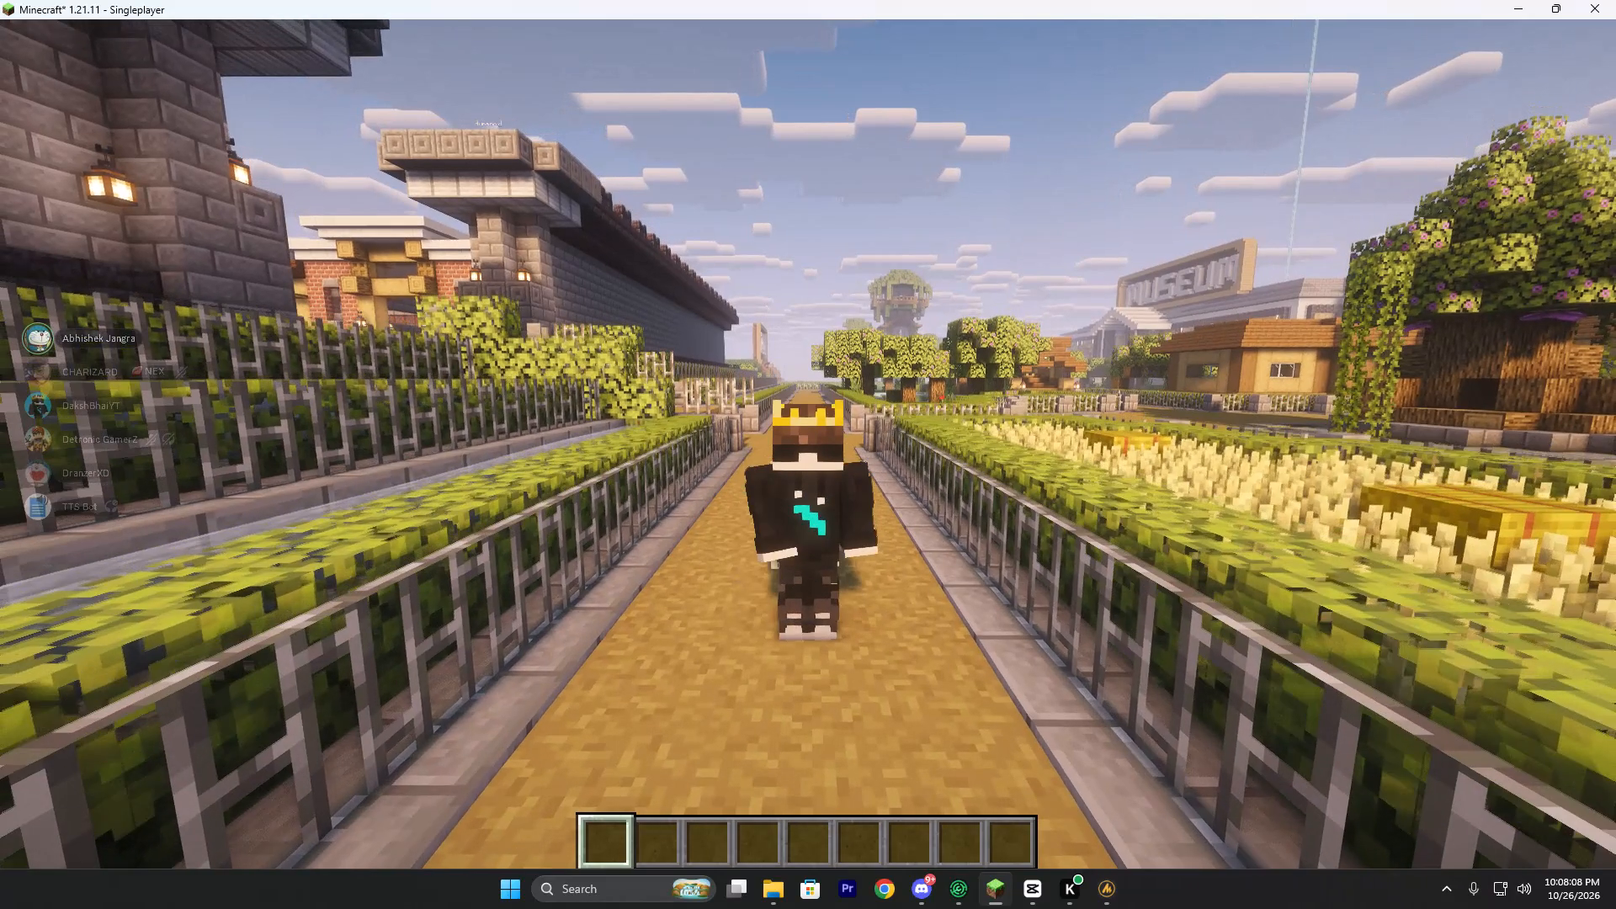
key(shift+d)
triple_click(808, 444)
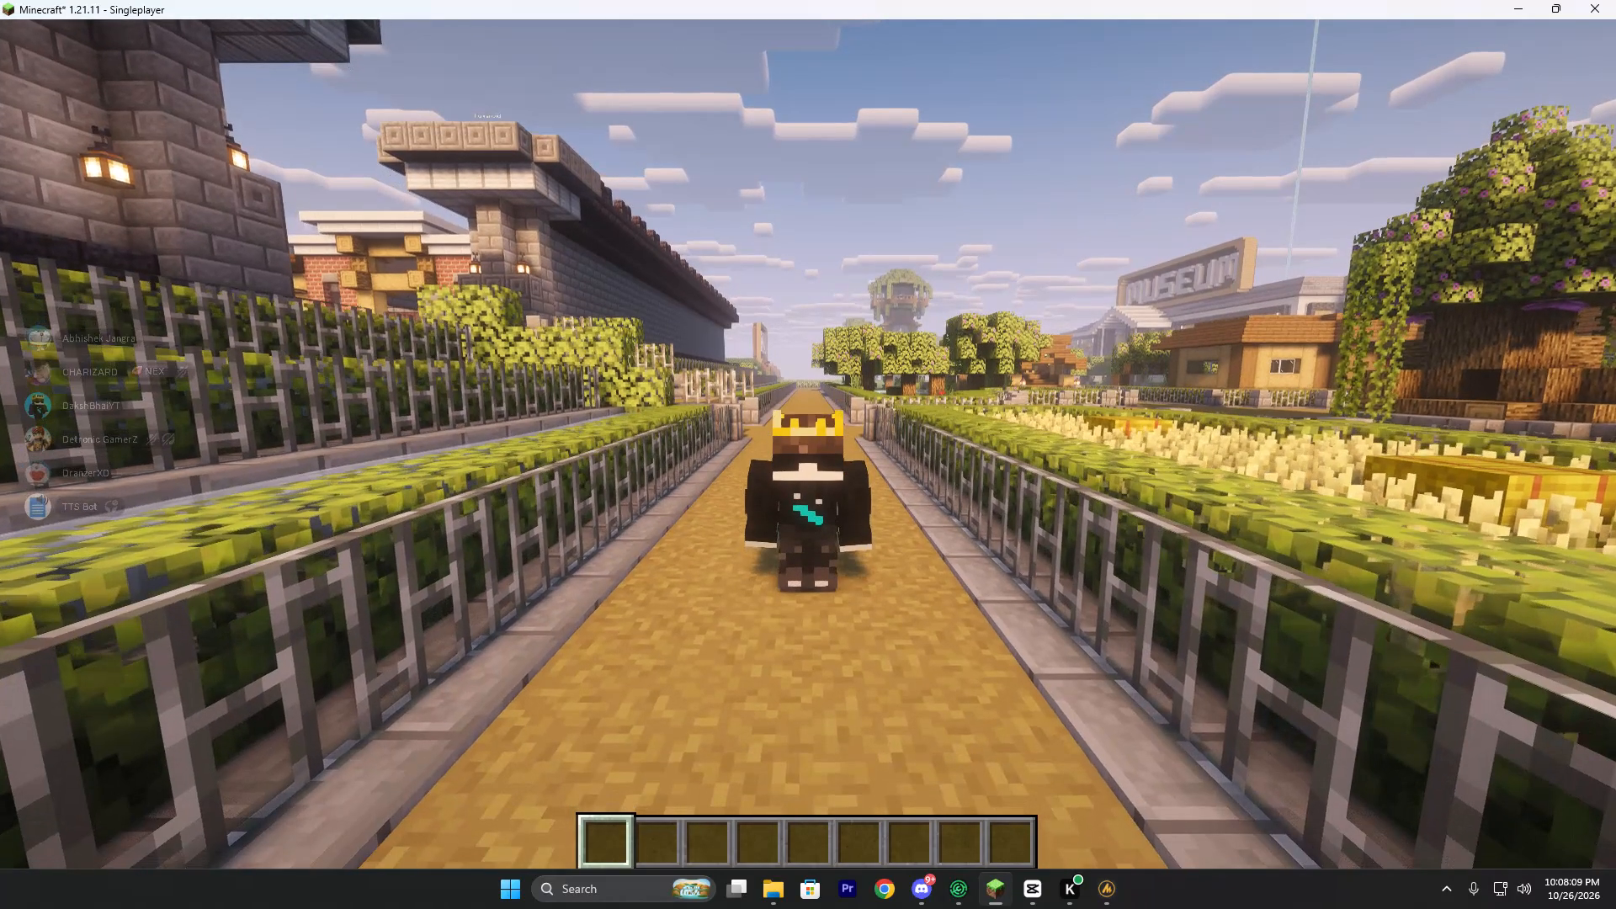
click(808, 444)
Pause the game and start a replay recording of the world.
key(Escape)
click(1071, 345)
click(1079, 341)
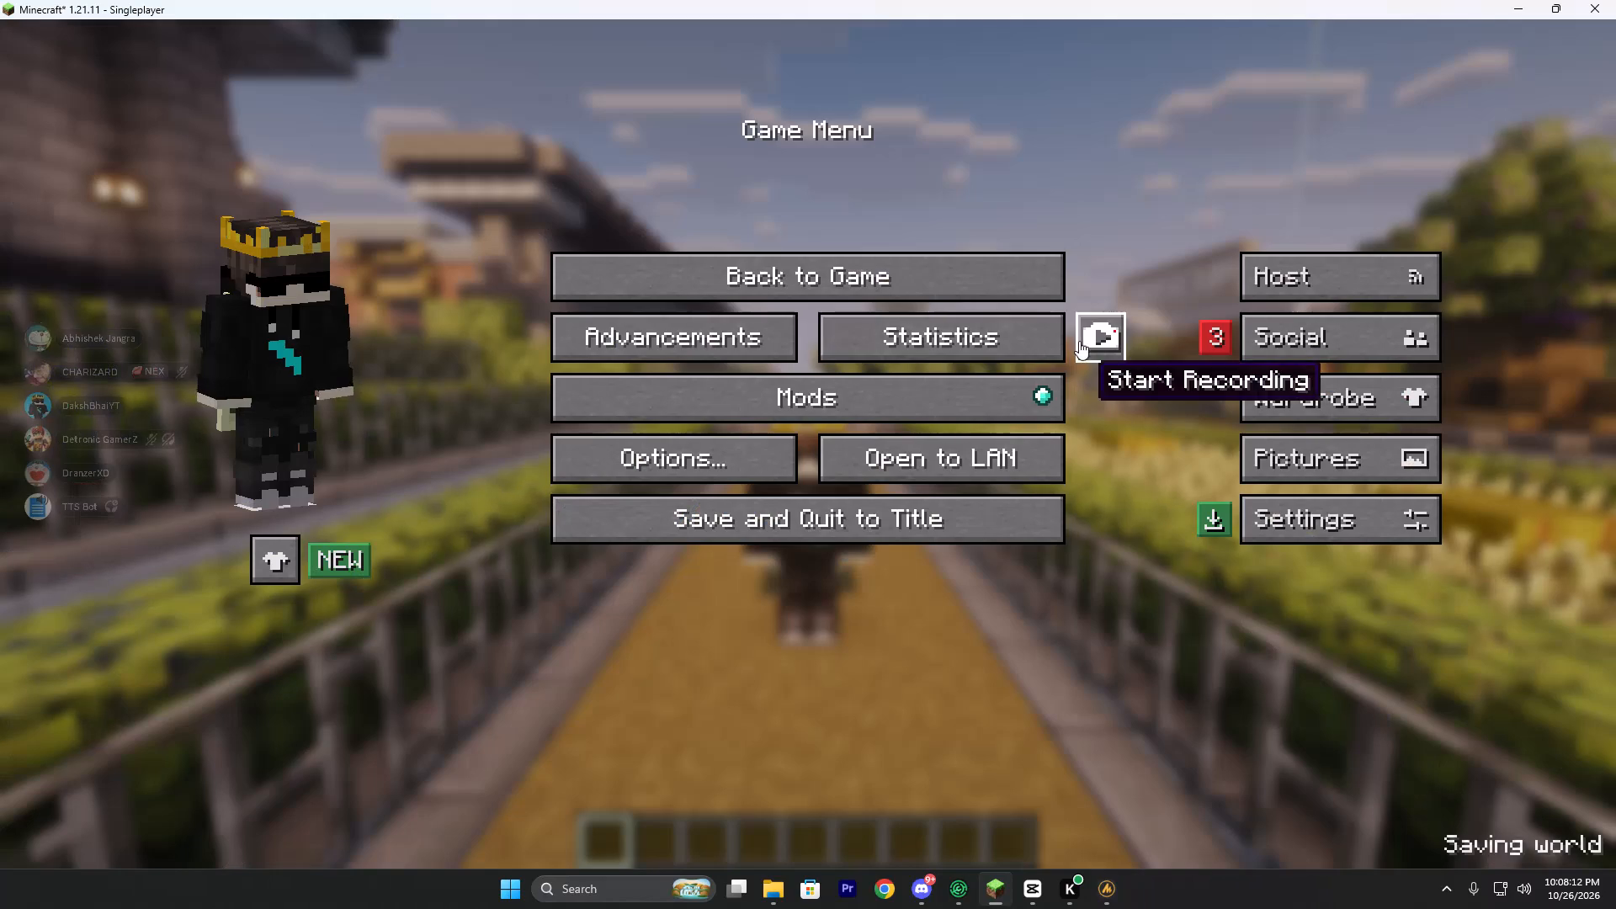
Walk the character forward along the hedged dirt path beside the wheat field in front-facing view, swinging its arms for the recording.
key(w)
ctrl+double_click(811, 443)
ctrl+drag(797, 450, 793, 475)
ctrl+triple_click(806, 446)
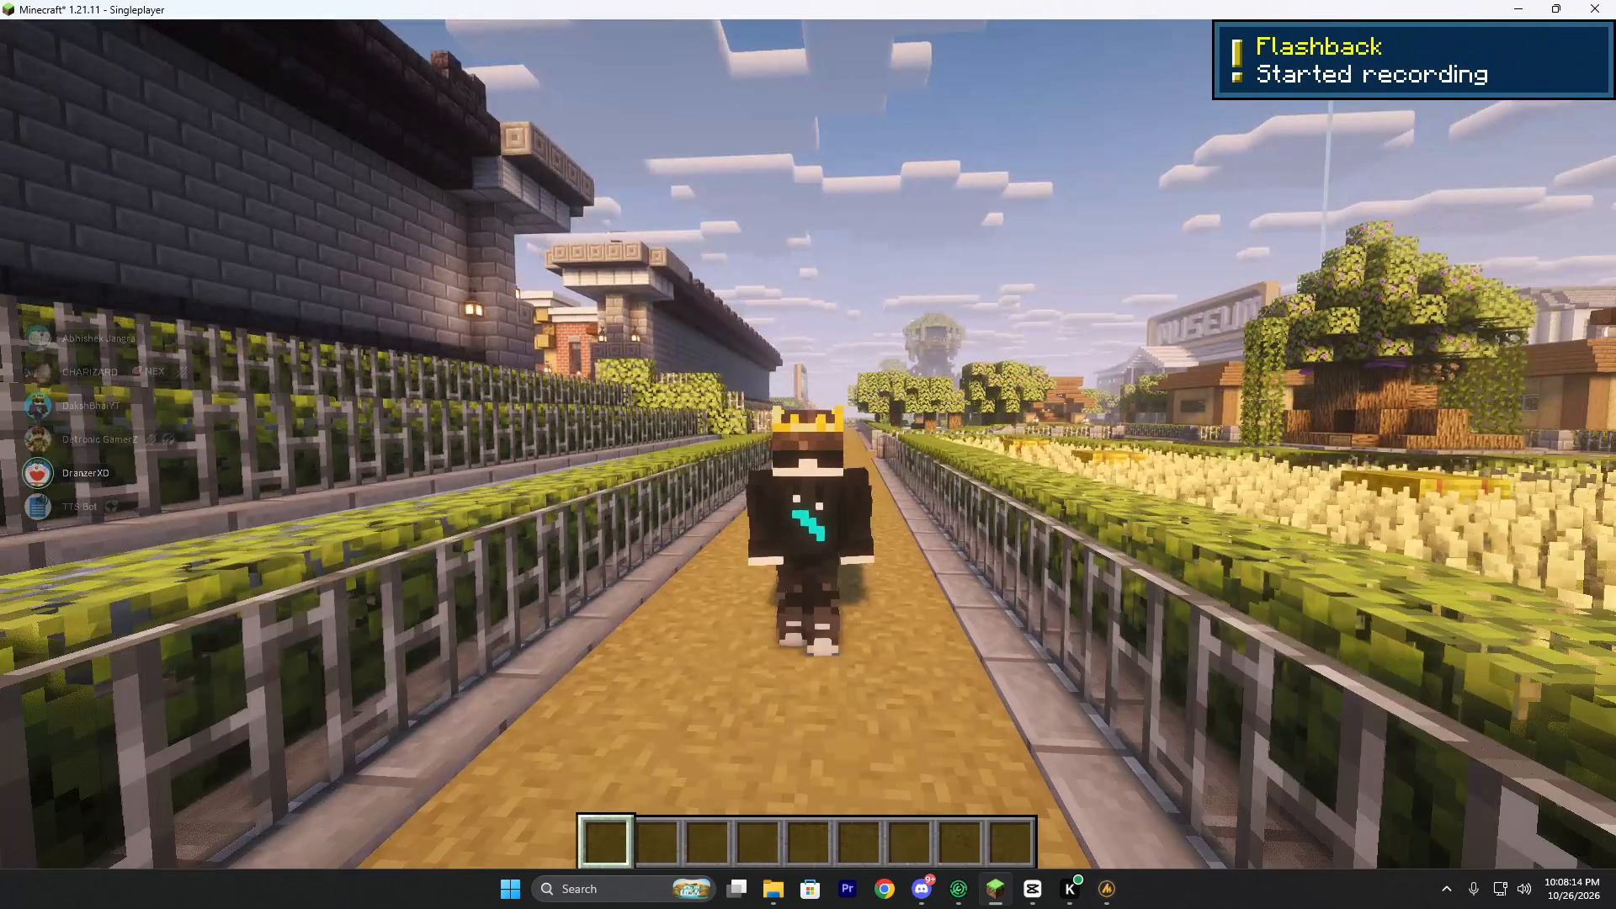
ctrl+double_click(809, 444)
drag(808, 444, 791, 444)
double_click(810, 443)
drag(789, 446, 807, 444)
triple_click(808, 444)
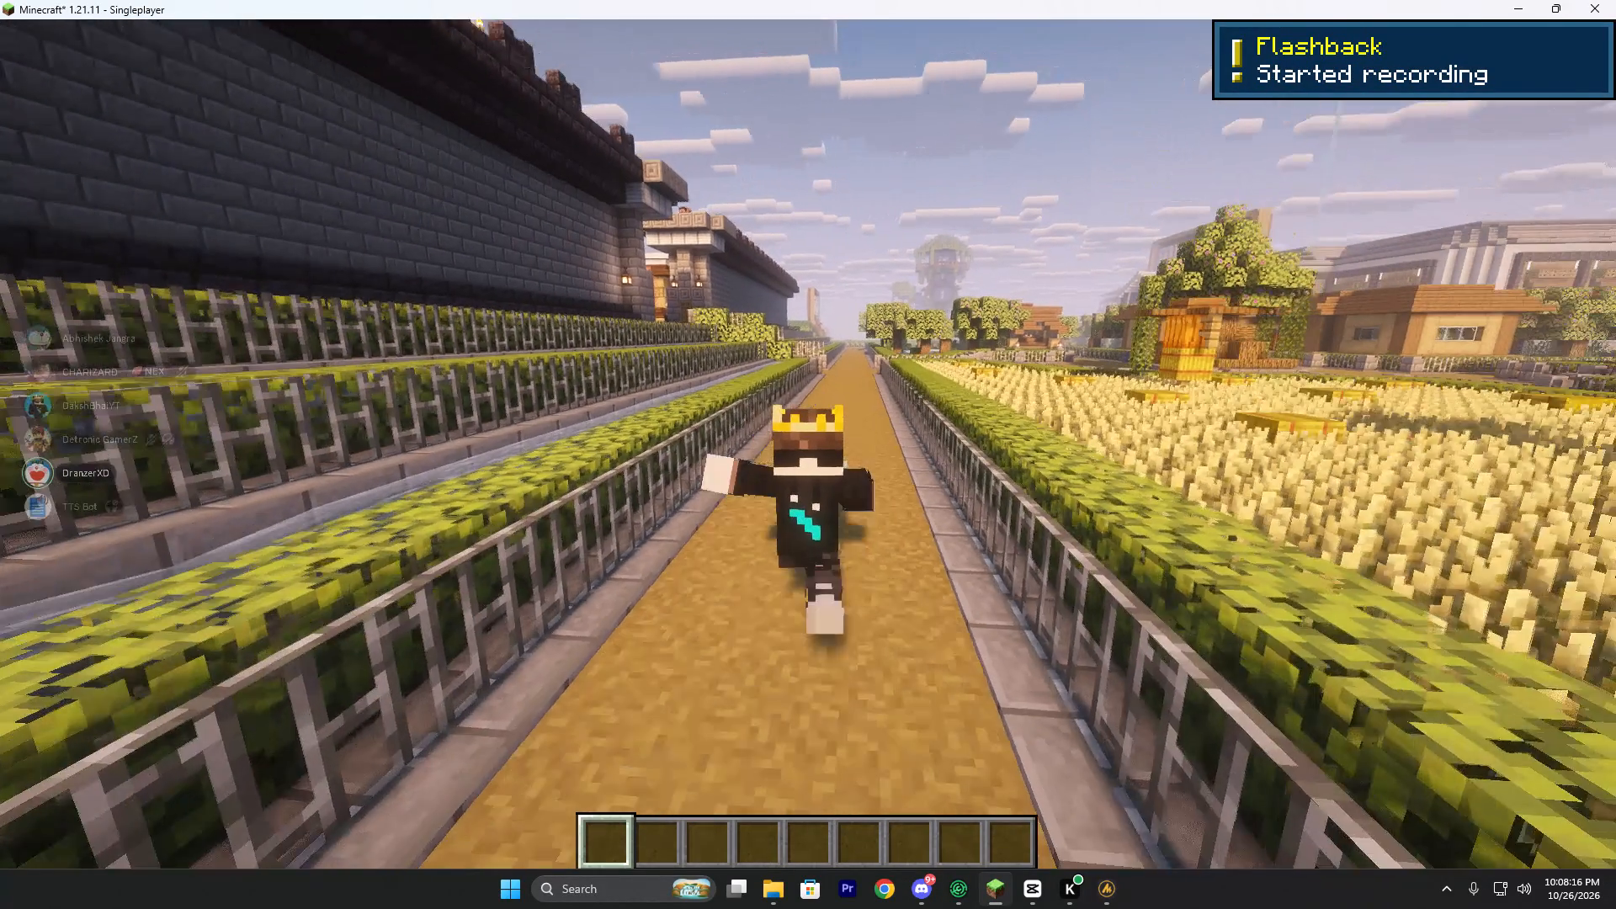
drag(823, 445, 805, 444)
drag(810, 444, 800, 446)
click(798, 447)
drag(808, 444, 781, 446)
drag(810, 443, 800, 444)
triple_click(809, 444)
click(808, 444)
click(801, 444)
click(810, 444)
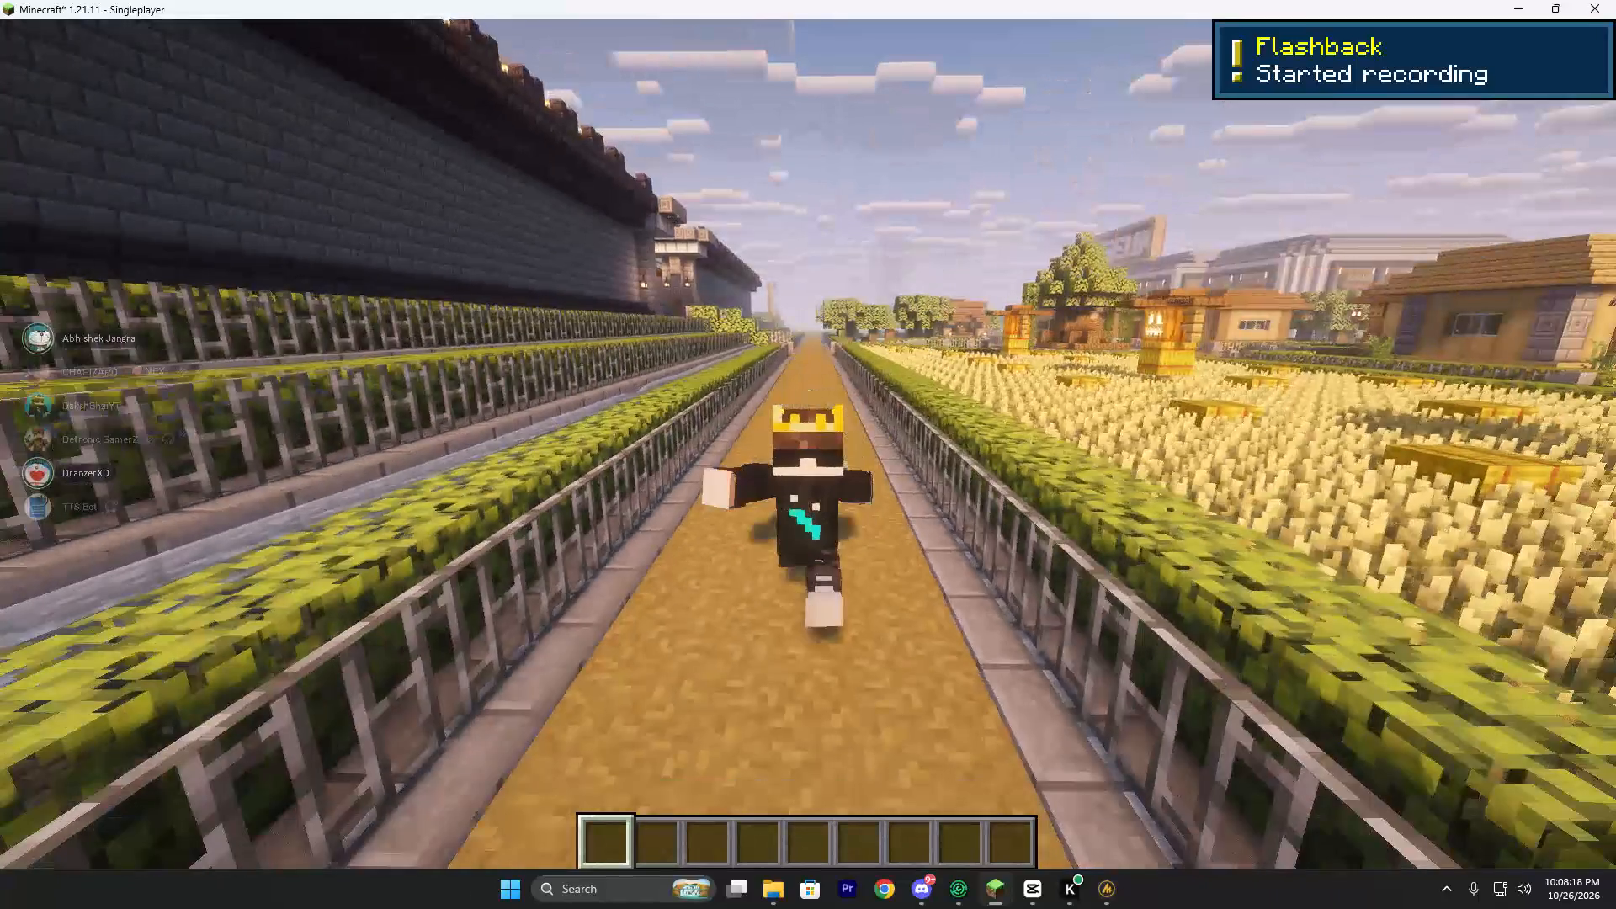
Continue the arm-swinging walk past the path's stone end posts onto the open grass, keeping the character centred in front-facing view.
click(805, 444)
triple_click(810, 444)
triple_click(805, 444)
triple_click(808, 444)
double_click(812, 442)
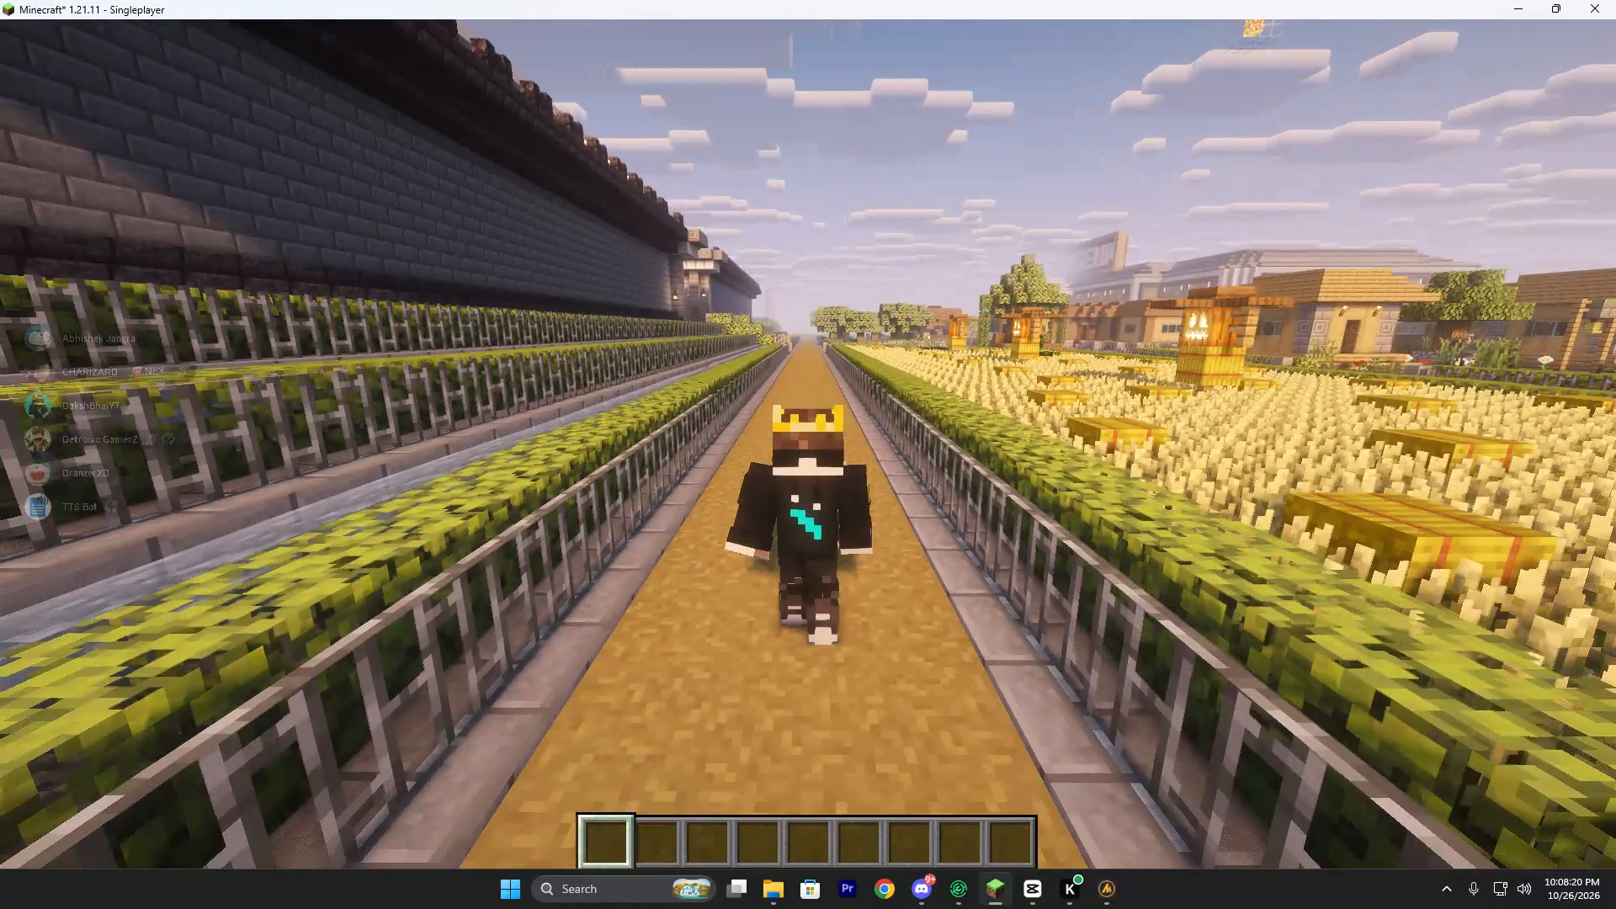
click(808, 444)
drag(800, 444, 811, 443)
click(806, 444)
drag(804, 444, 812, 444)
Pause the game, finish the Flashback recording and save the replay under its default name.
key(Escape)
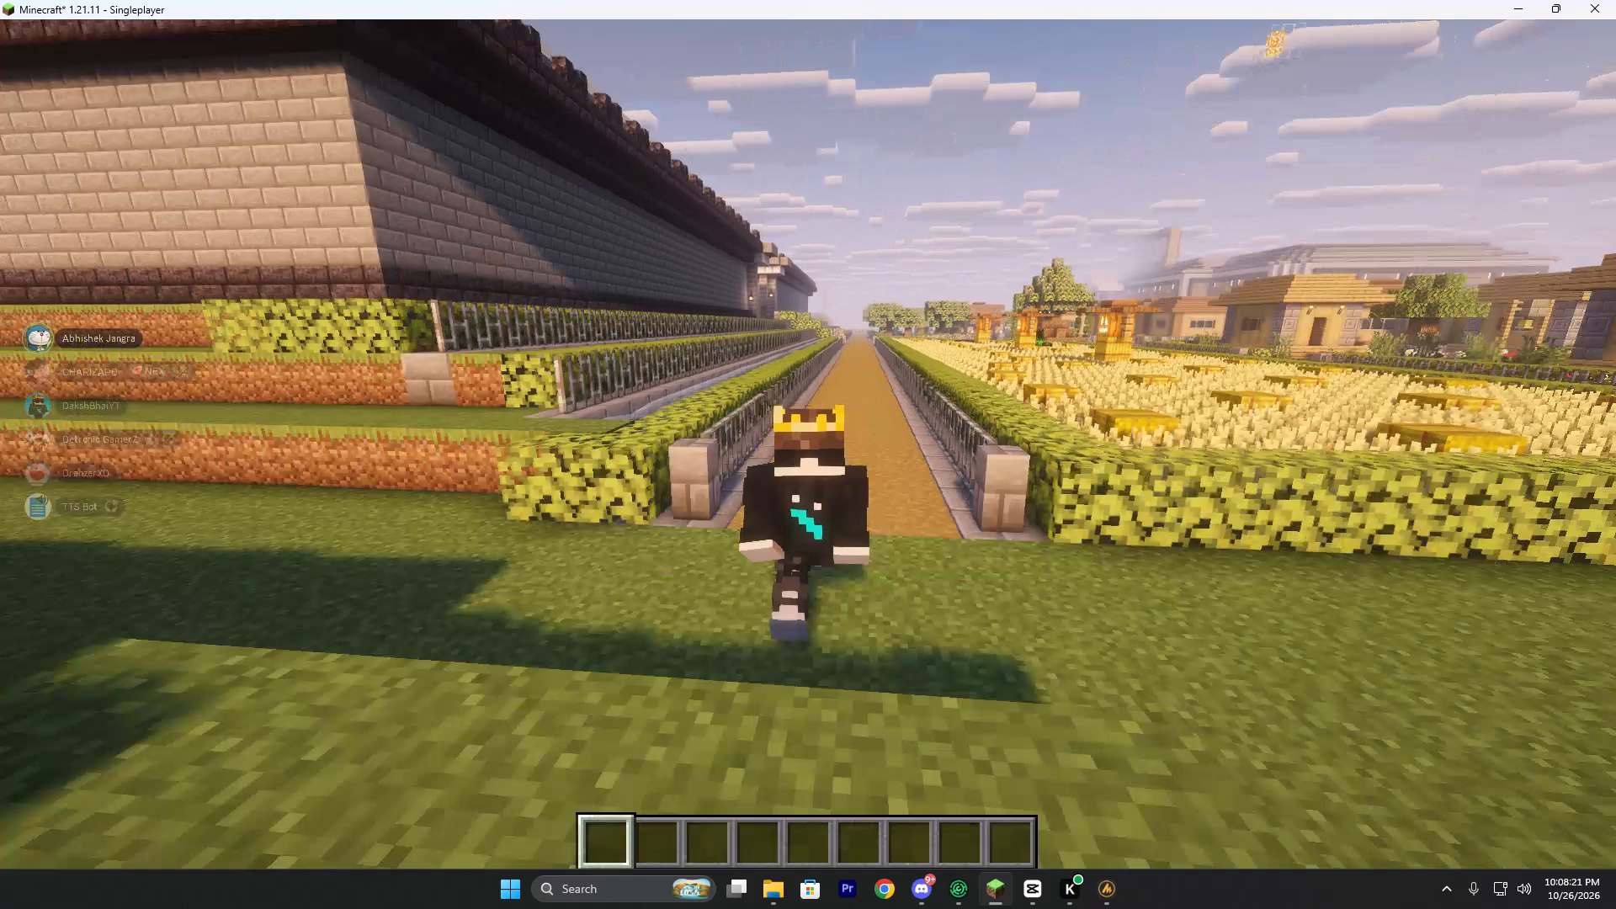
drag(1103, 349, 808, 444)
click(670, 582)
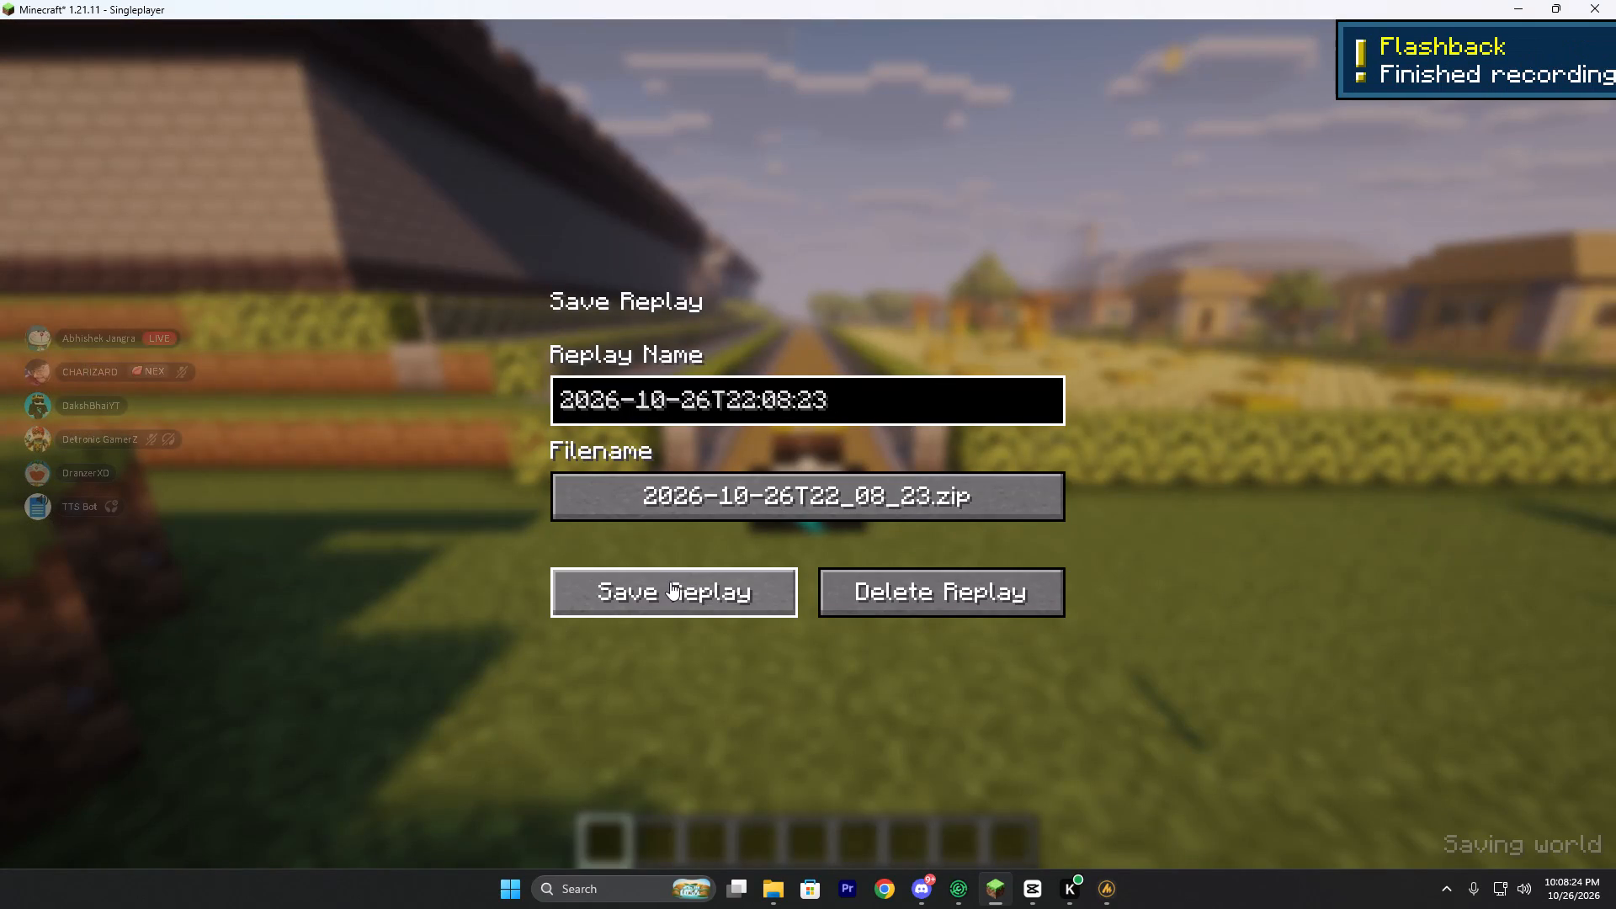
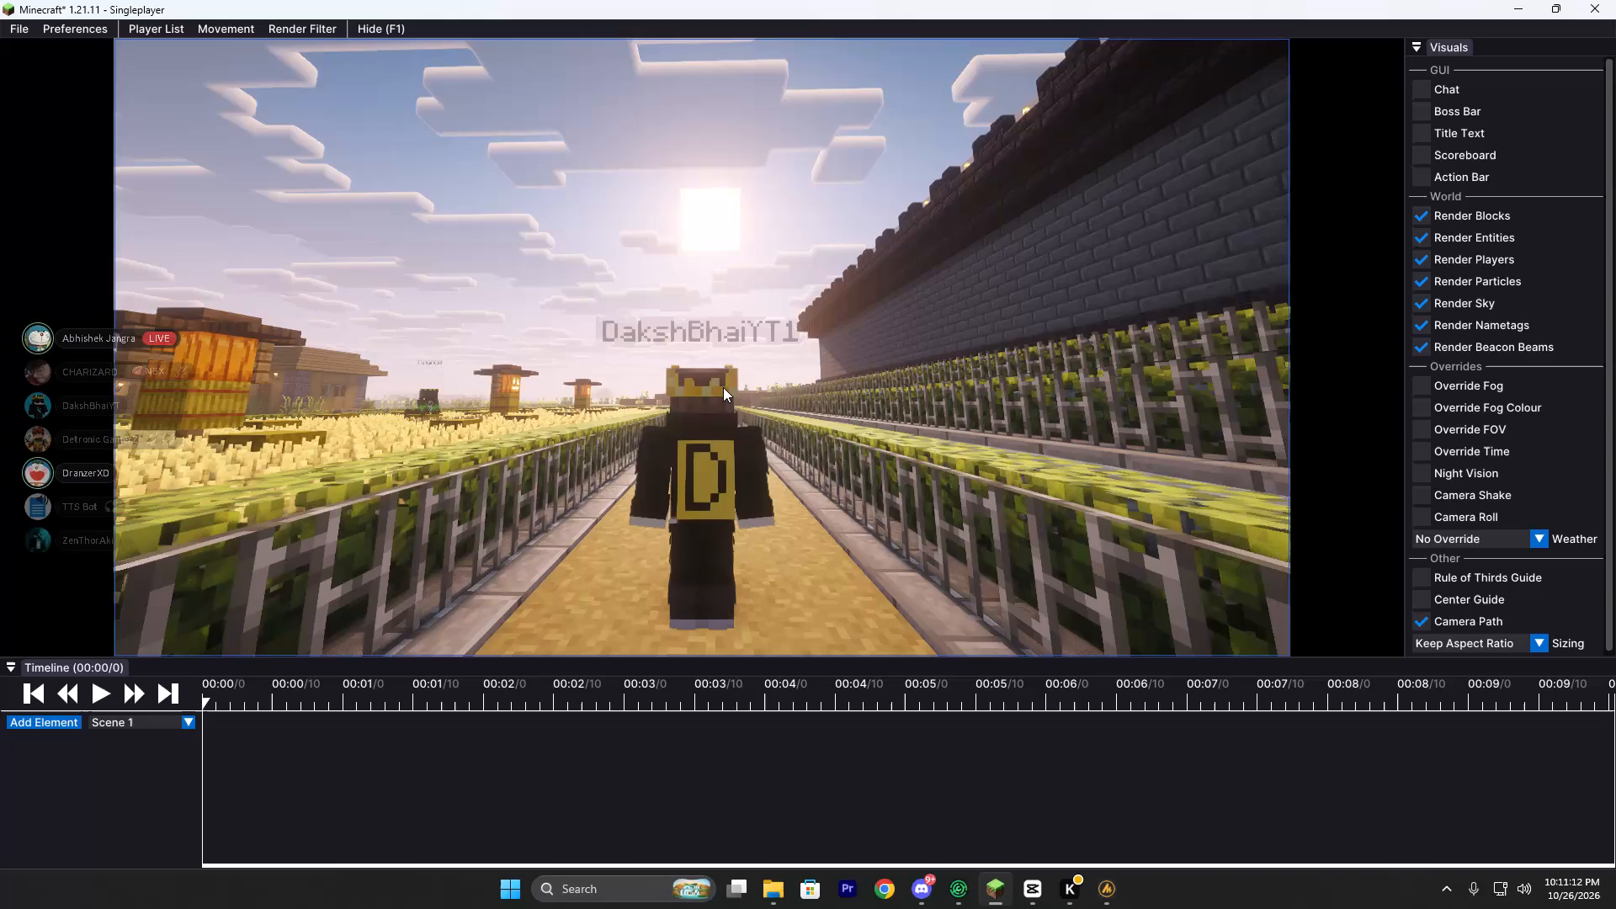
Move the replay camera in front of the character on the hedged path and aim it at him with Look At.
key(w)
key(d)
right_click(702, 347)
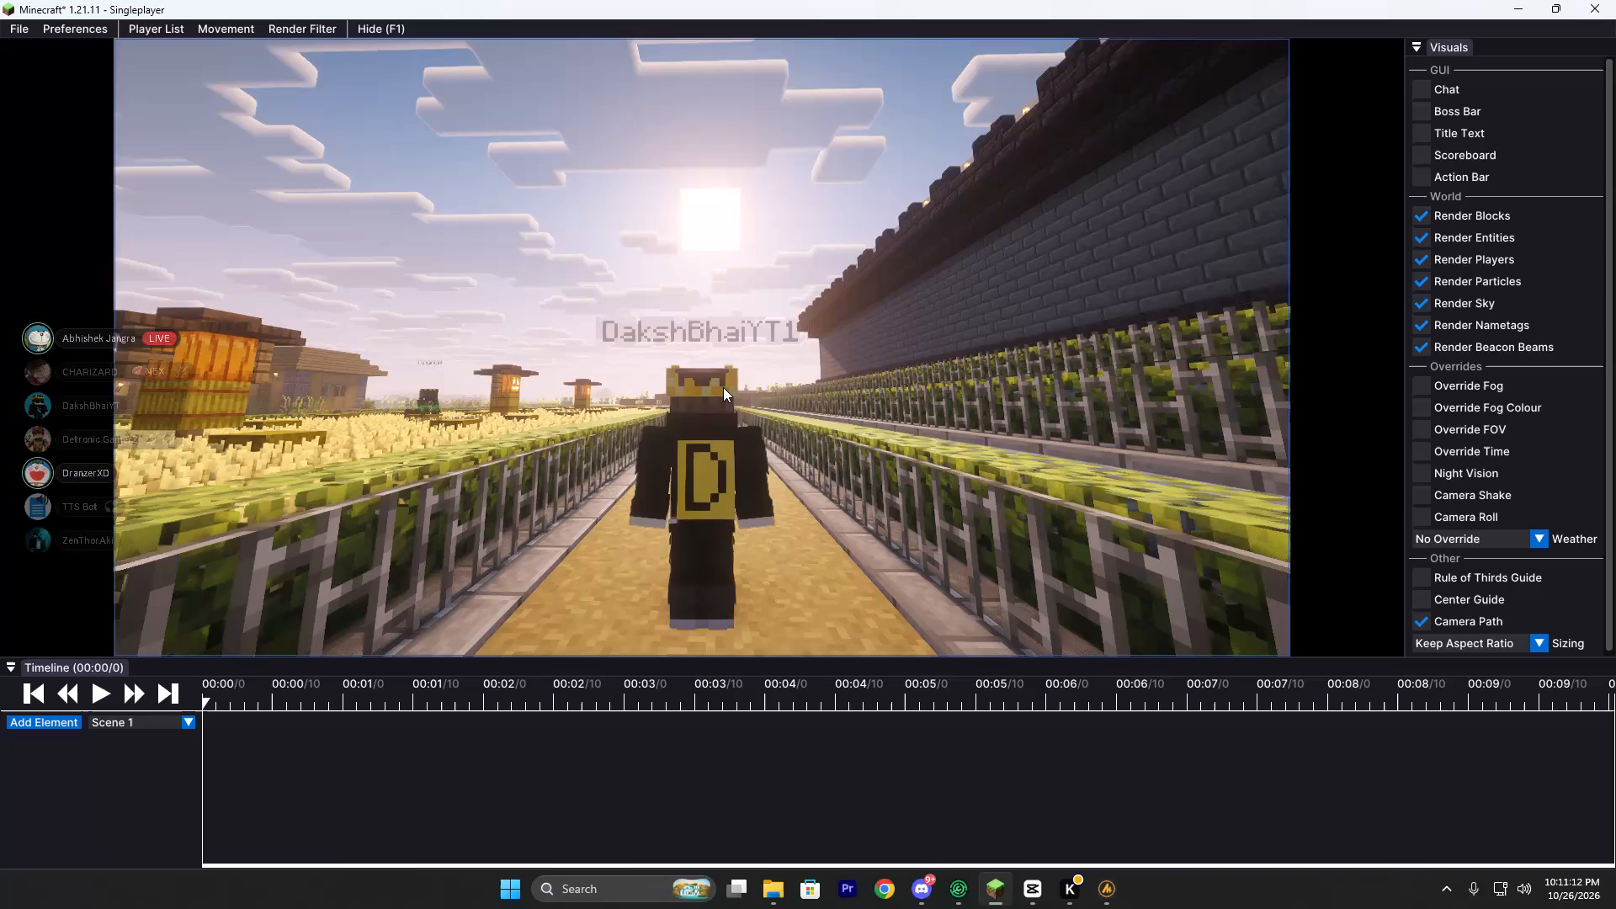
click(723, 387)
click(770, 316)
drag(787, 348, 809, 444)
key(a)
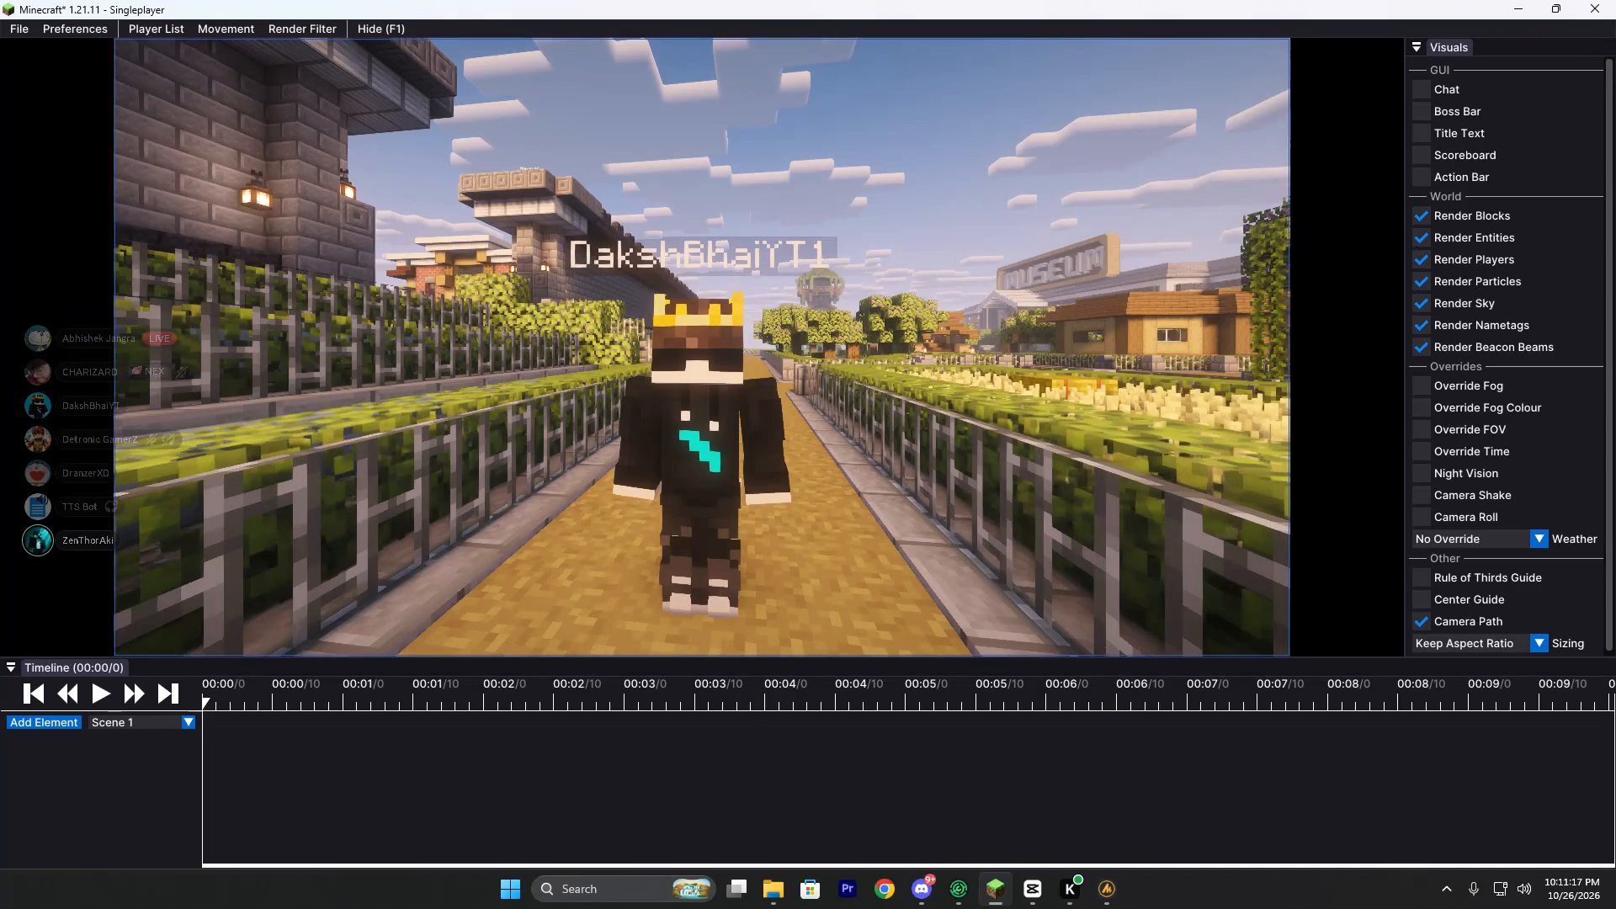
drag(809, 444, 808, 444)
right_click(702, 347)
click(722, 380)
click(732, 325)
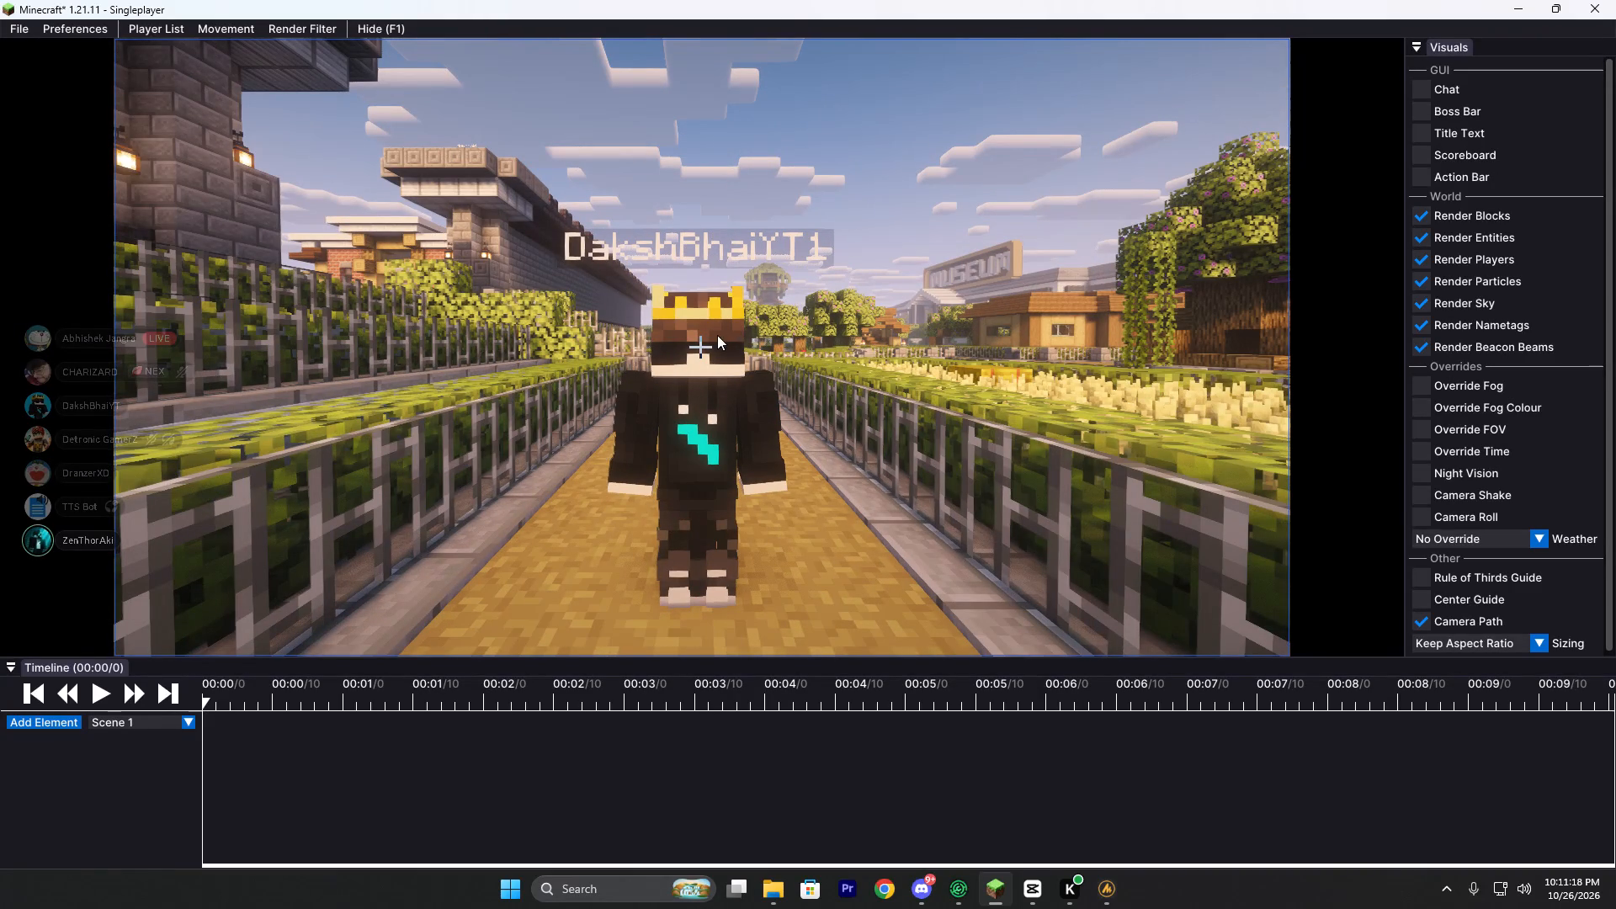
drag(770, 418, 808, 444)
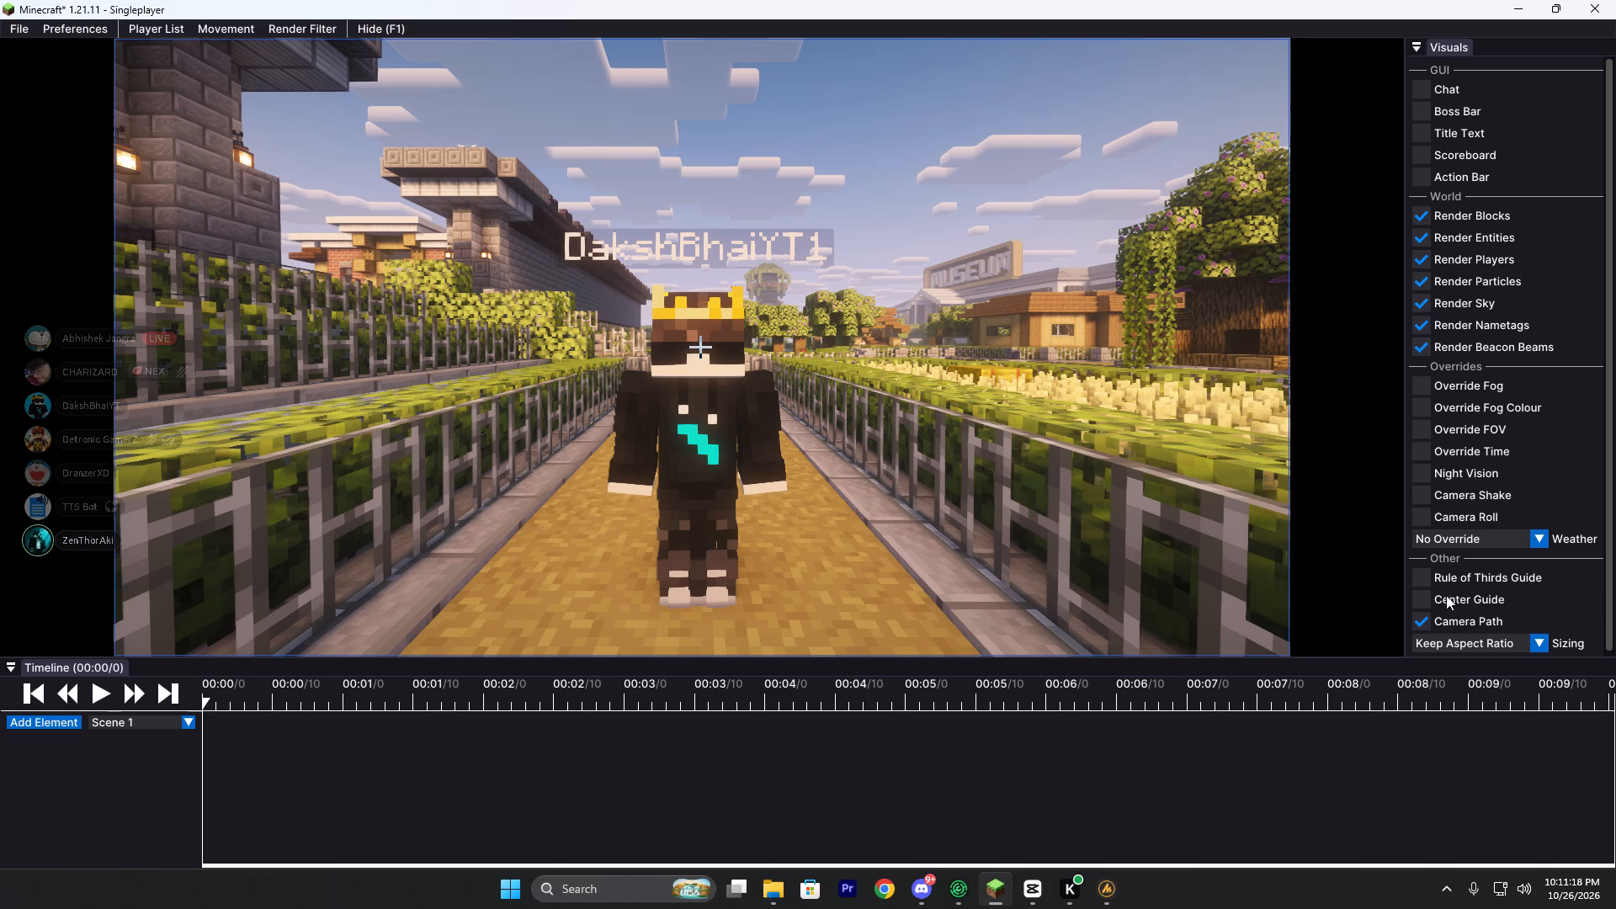
Enable the Center Guide overlay for the replay view, leaving the Rule of Thirds Guide off.
double_click(1443, 593)
click(1426, 579)
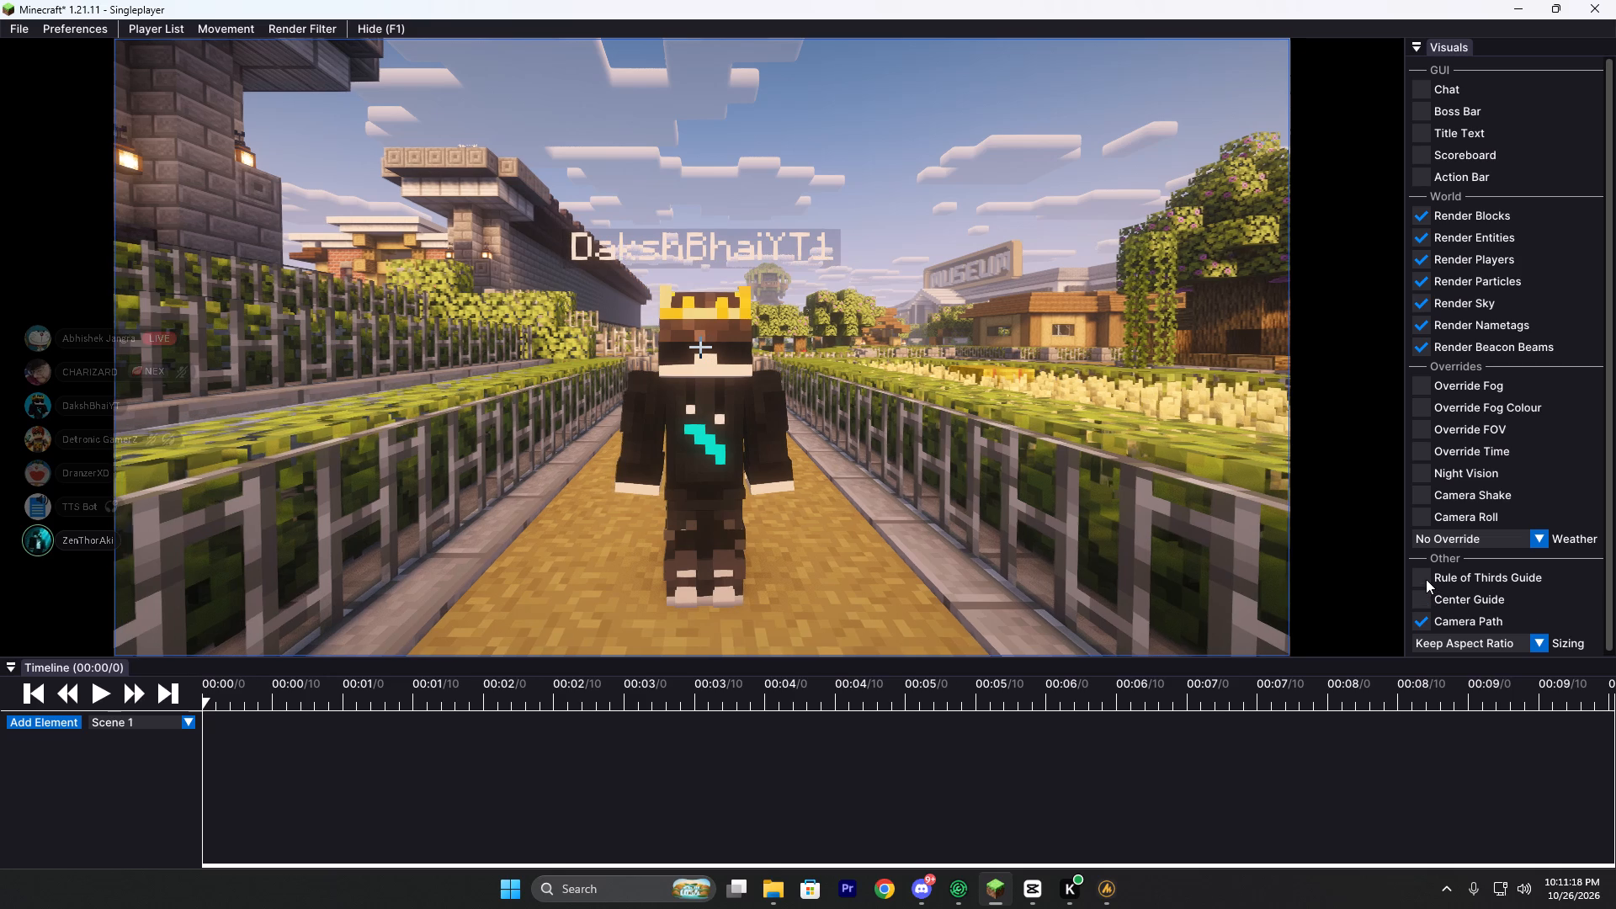
click(1431, 598)
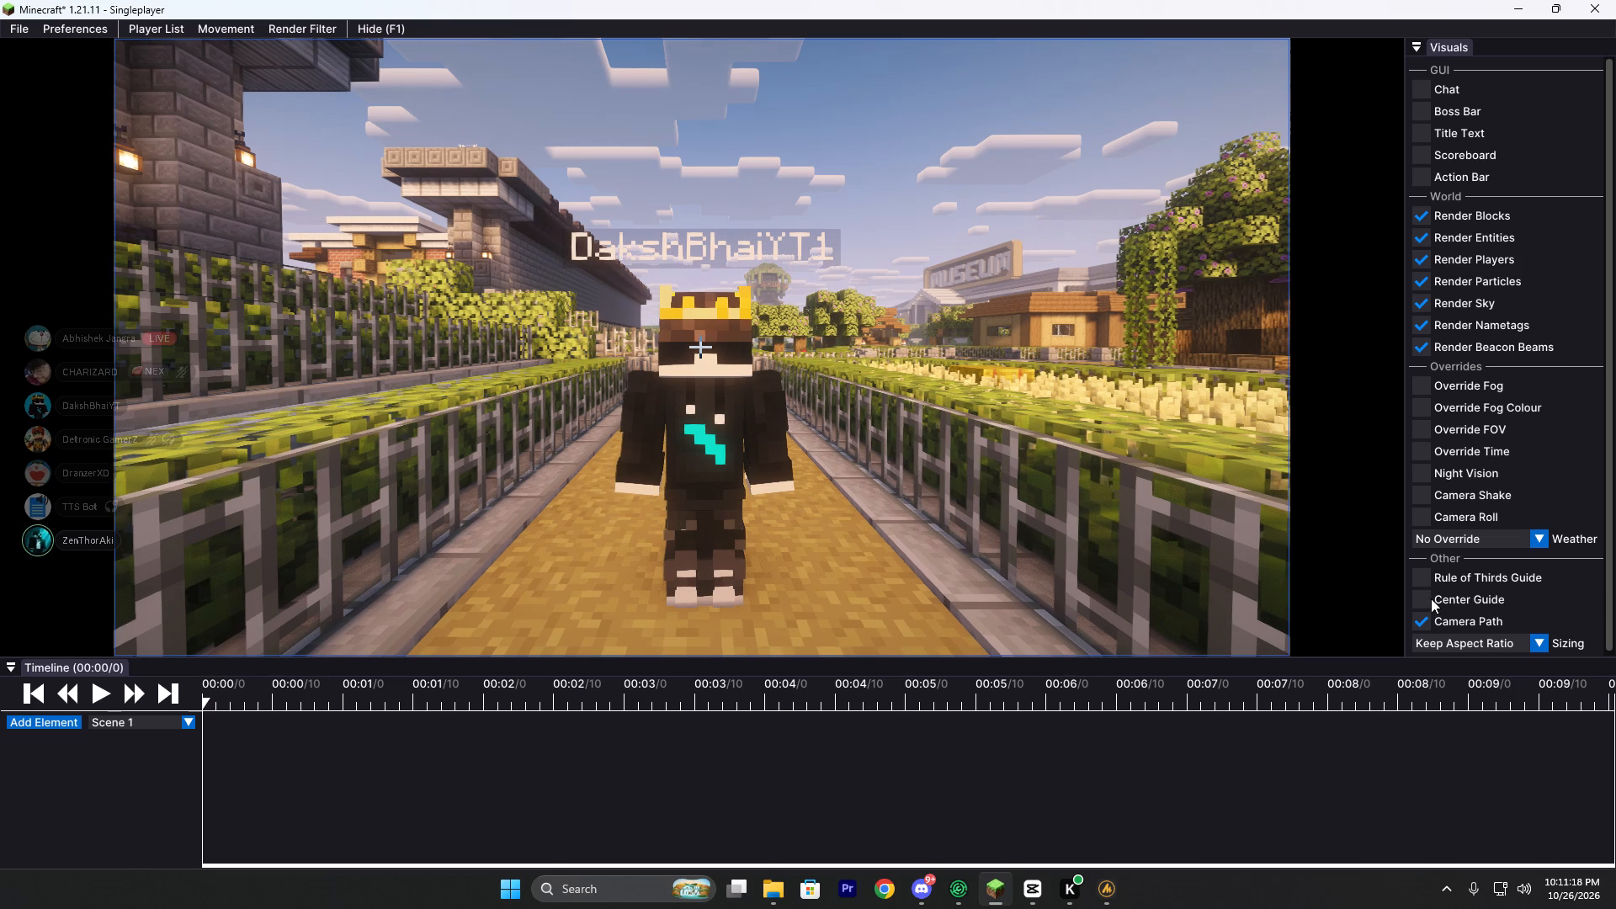
click(1429, 578)
Reframe the front-facing shot so the character stands on the centre guide, using Look At on him.
drag(757, 448, 808, 444)
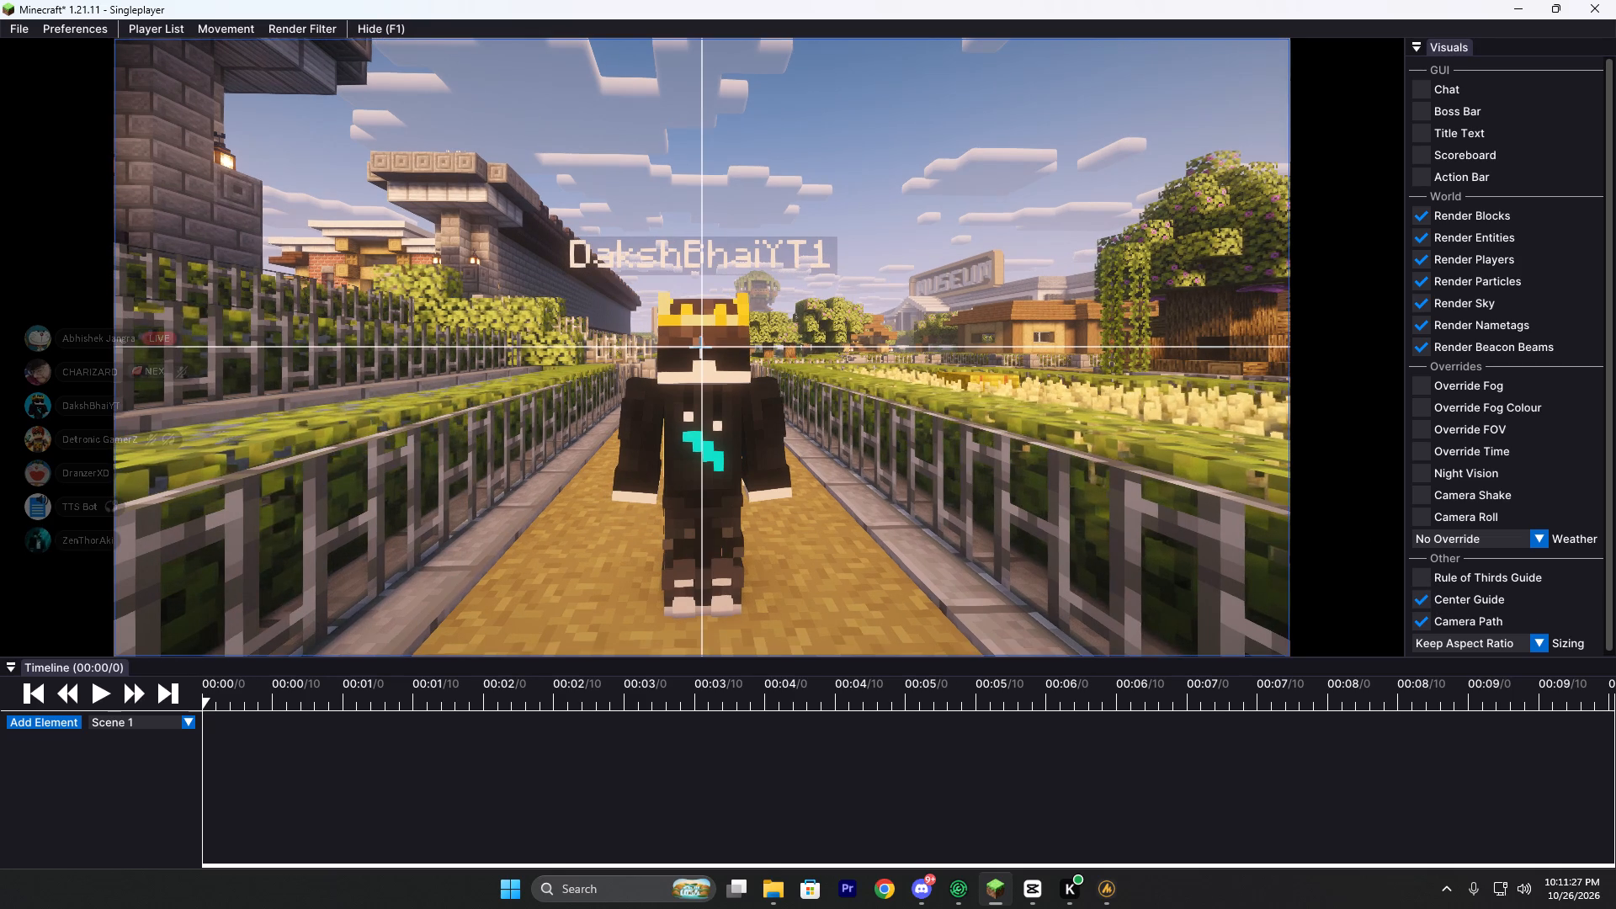
drag(808, 444, 808, 444)
key(d)
key(a)
right_click(698, 344)
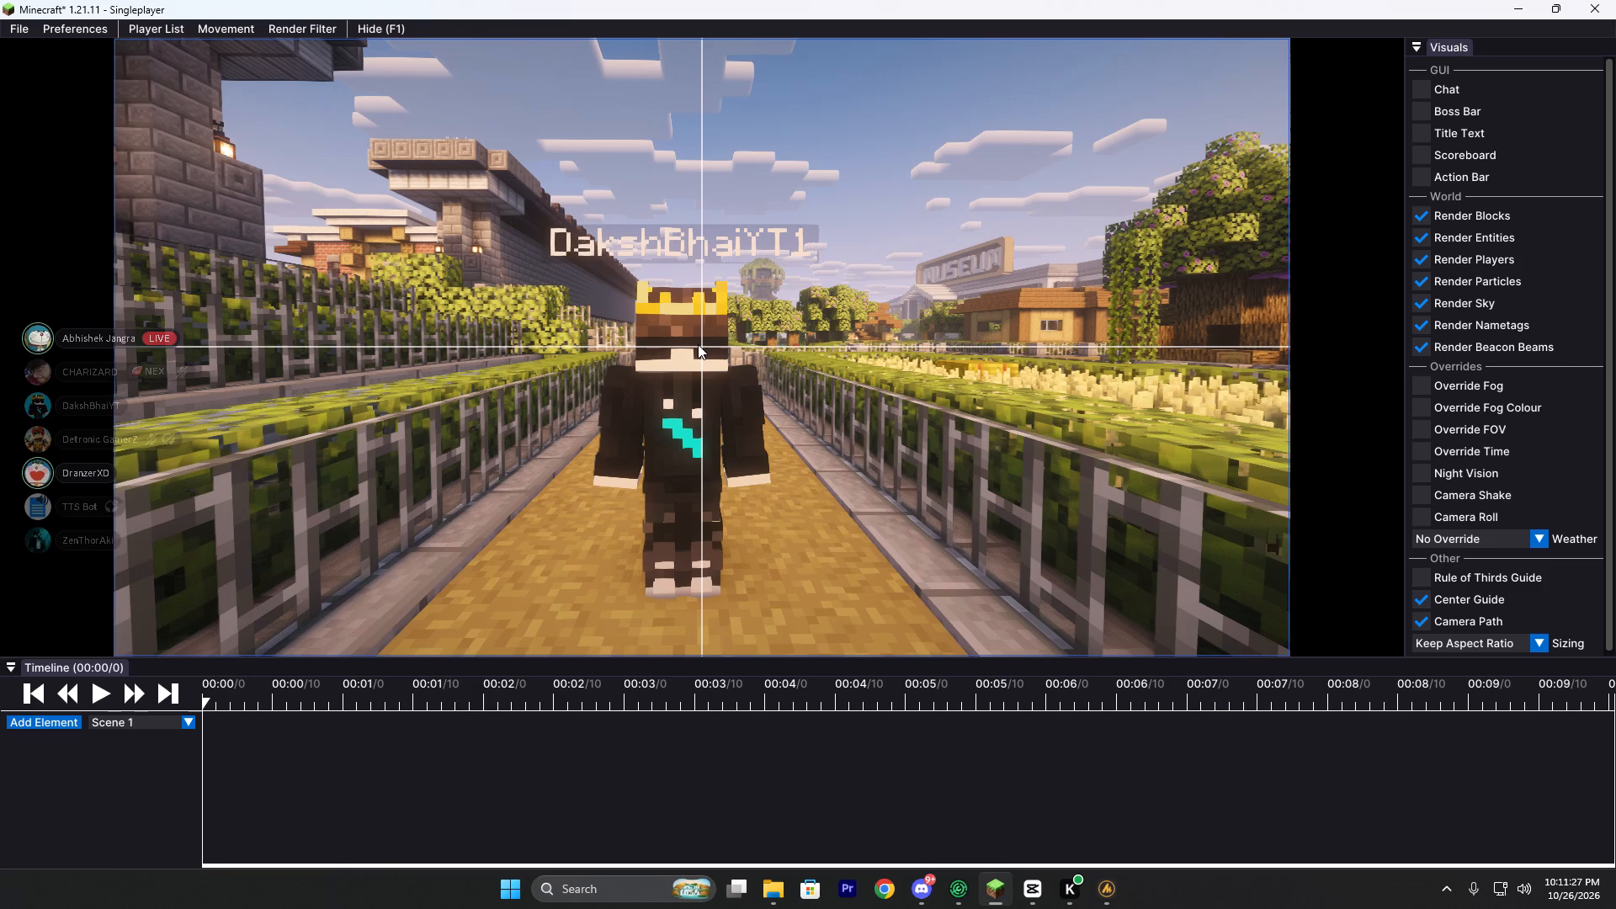
click(712, 379)
click(720, 325)
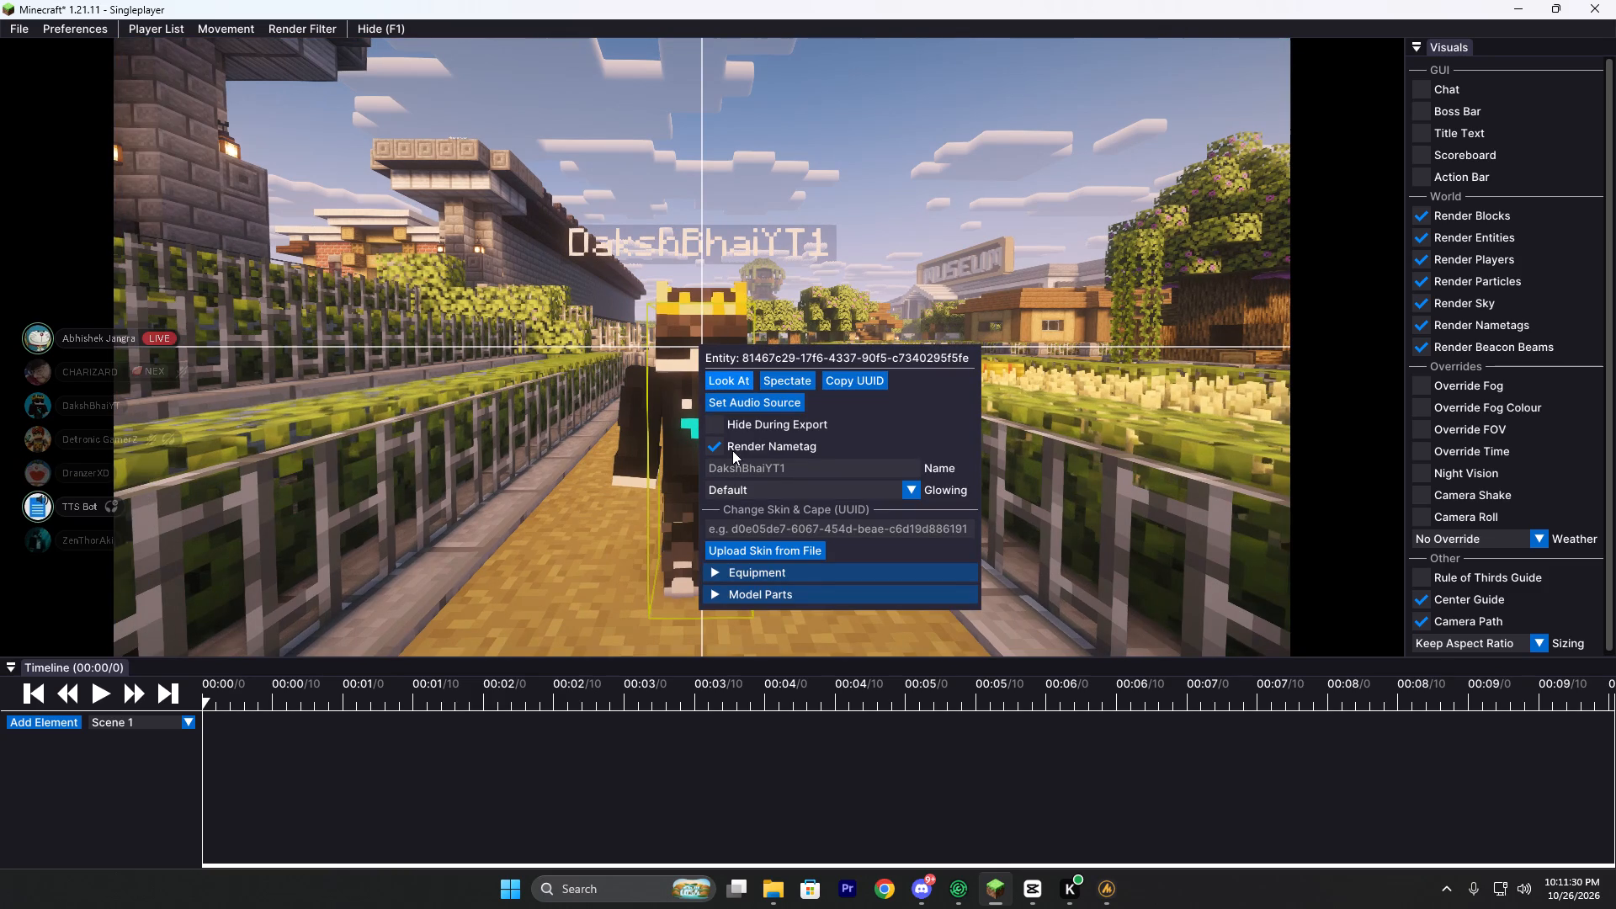
Play the replay up to 00:00/14, pause it and add a Track Entity element to Scene 1.
double_click(100, 694)
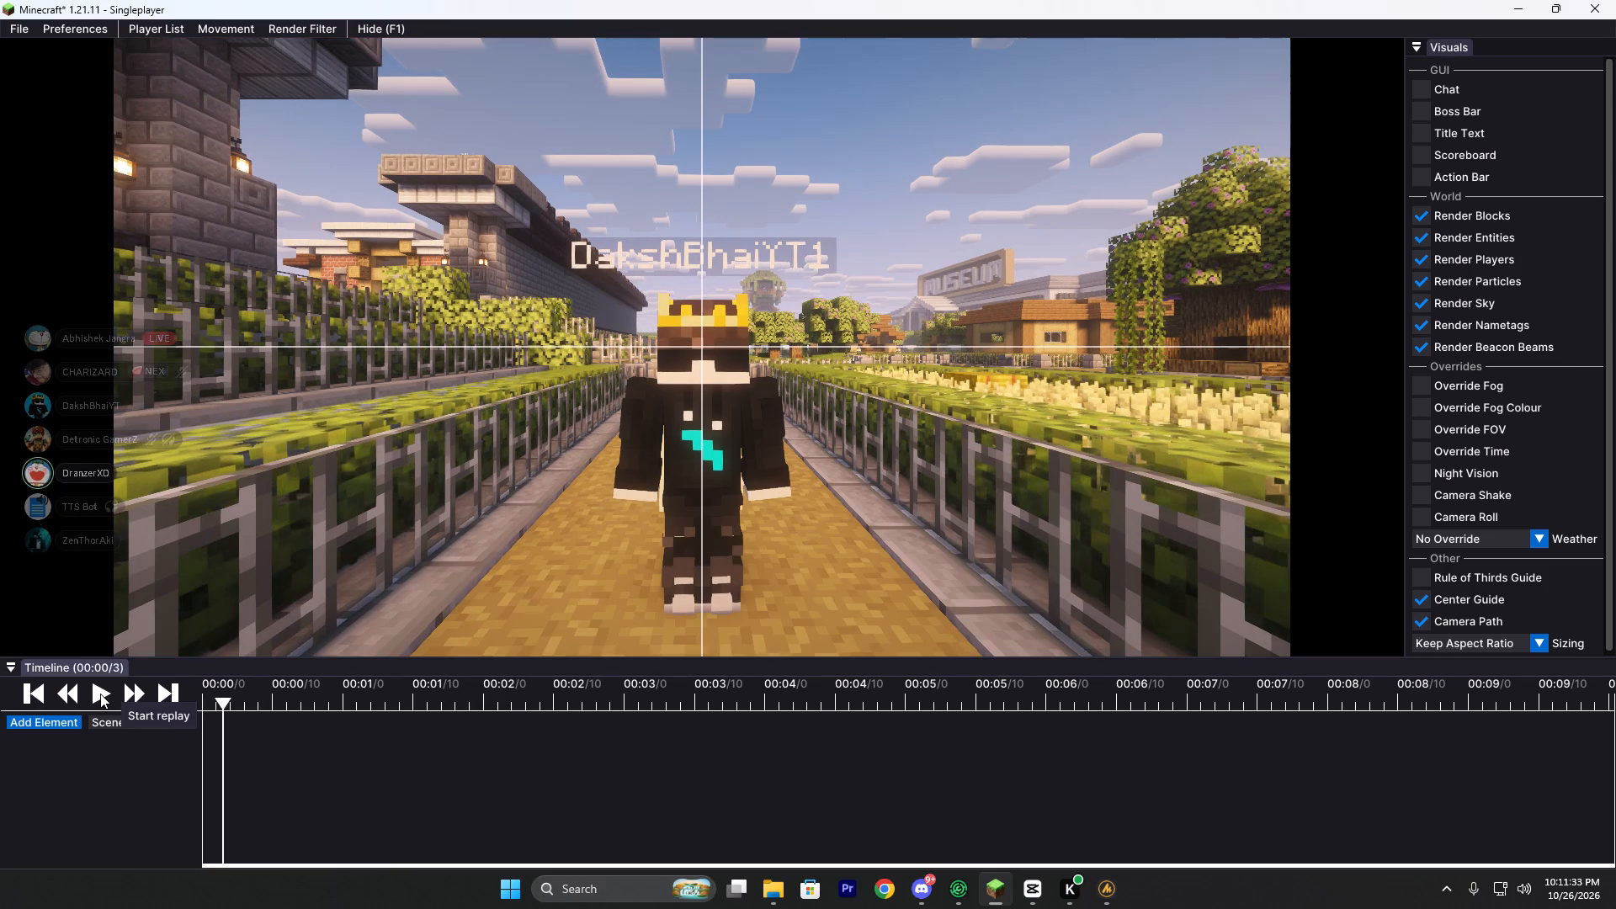
double_click(98, 697)
click(98, 697)
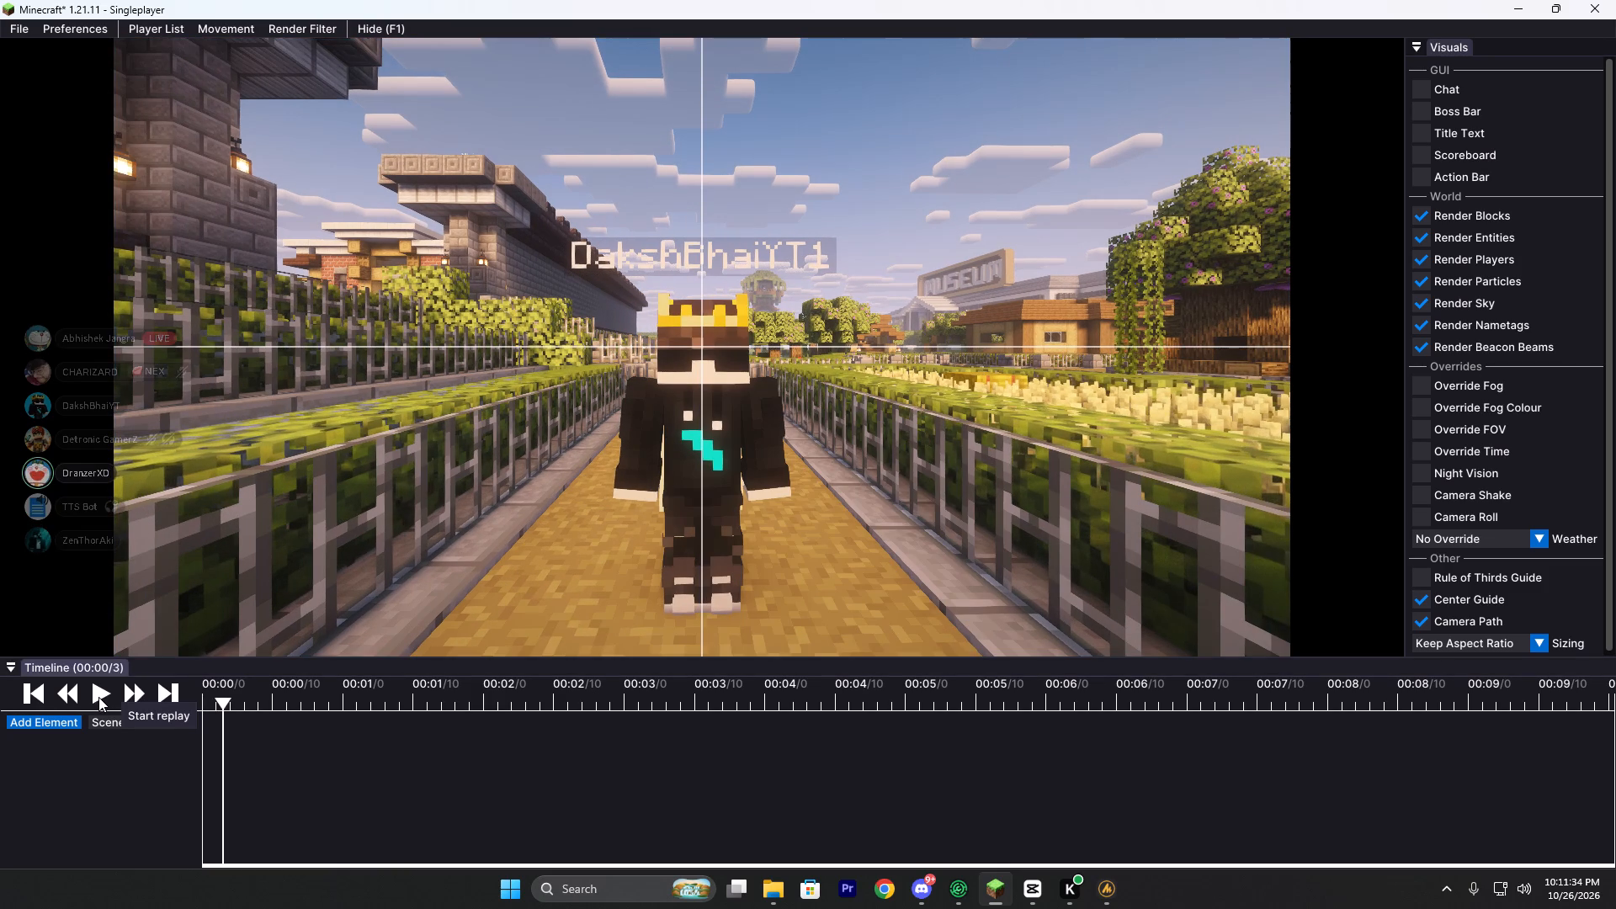
click(98, 697)
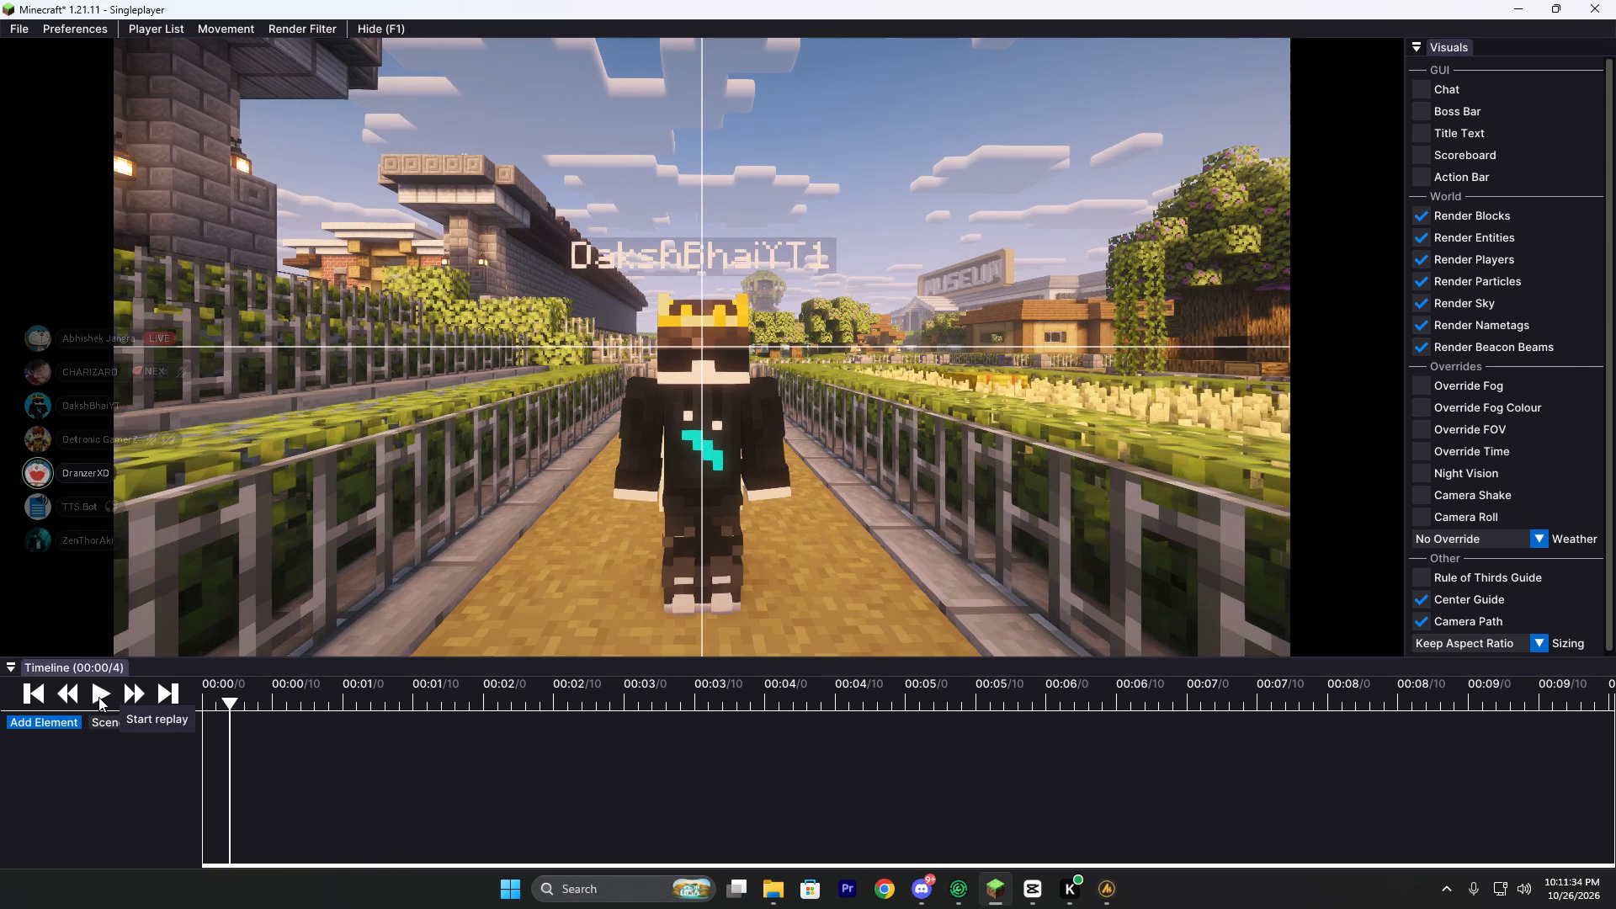
click(35, 727)
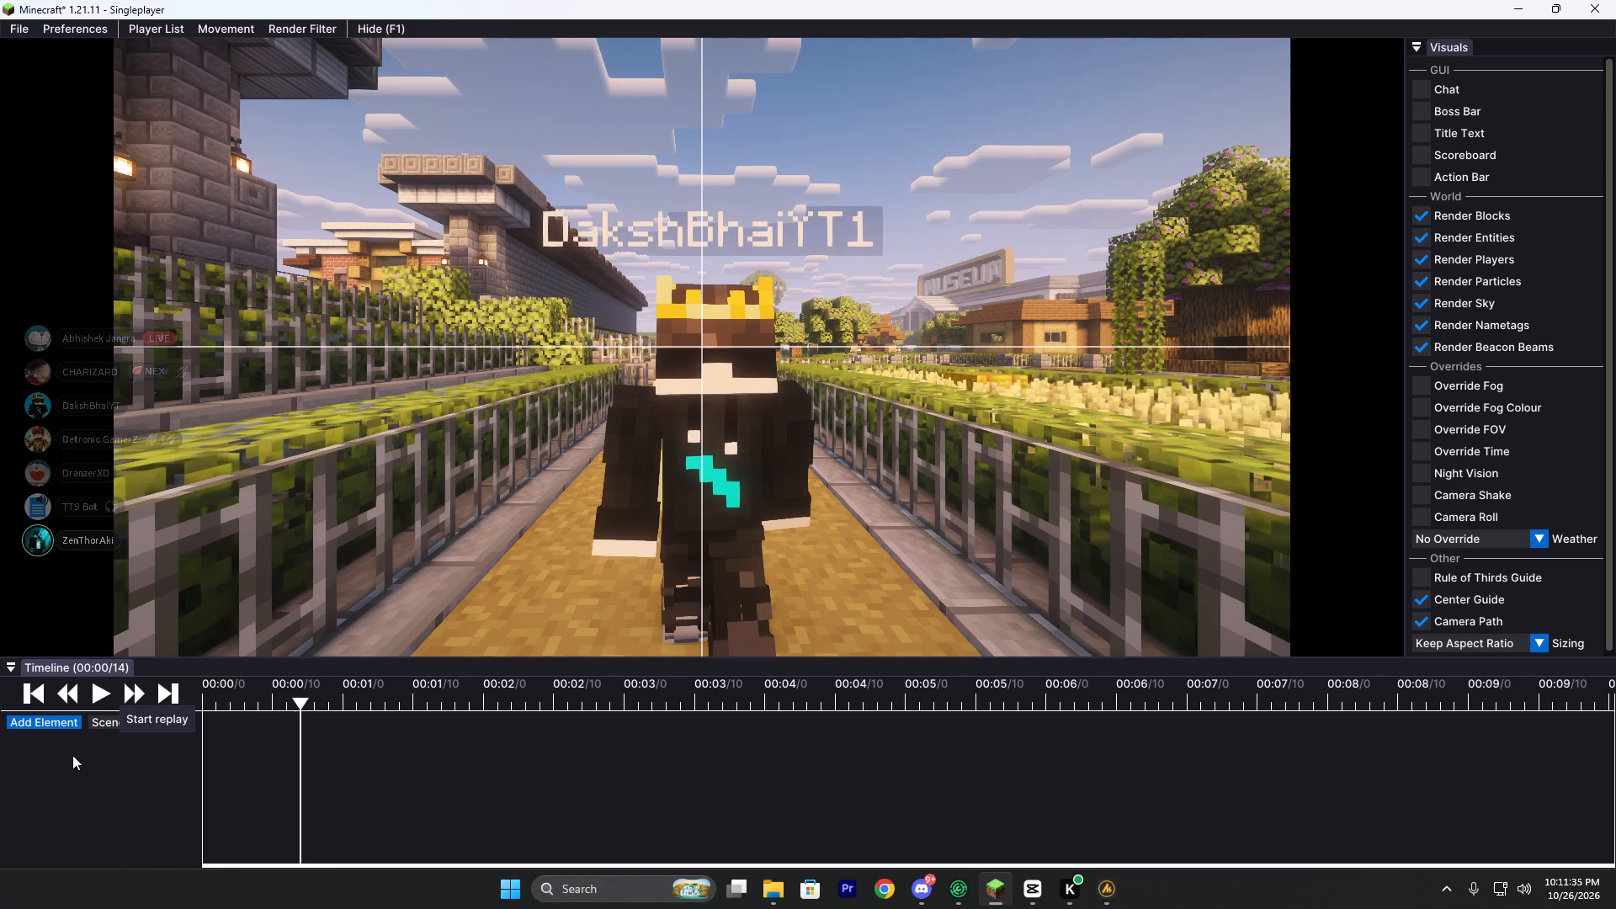
click(71, 731)
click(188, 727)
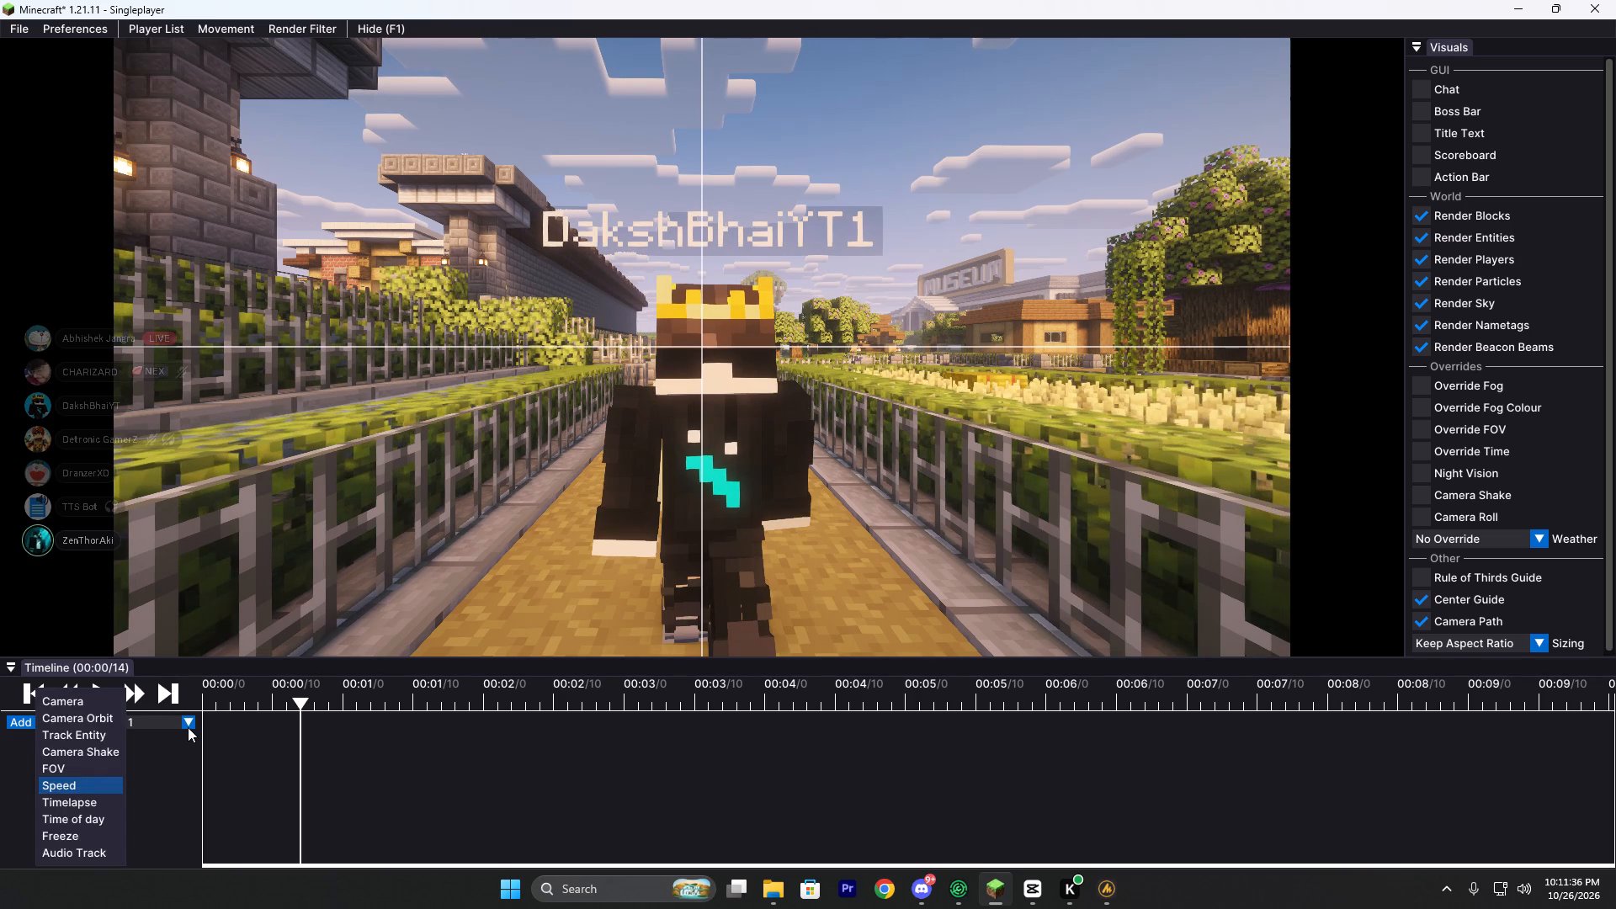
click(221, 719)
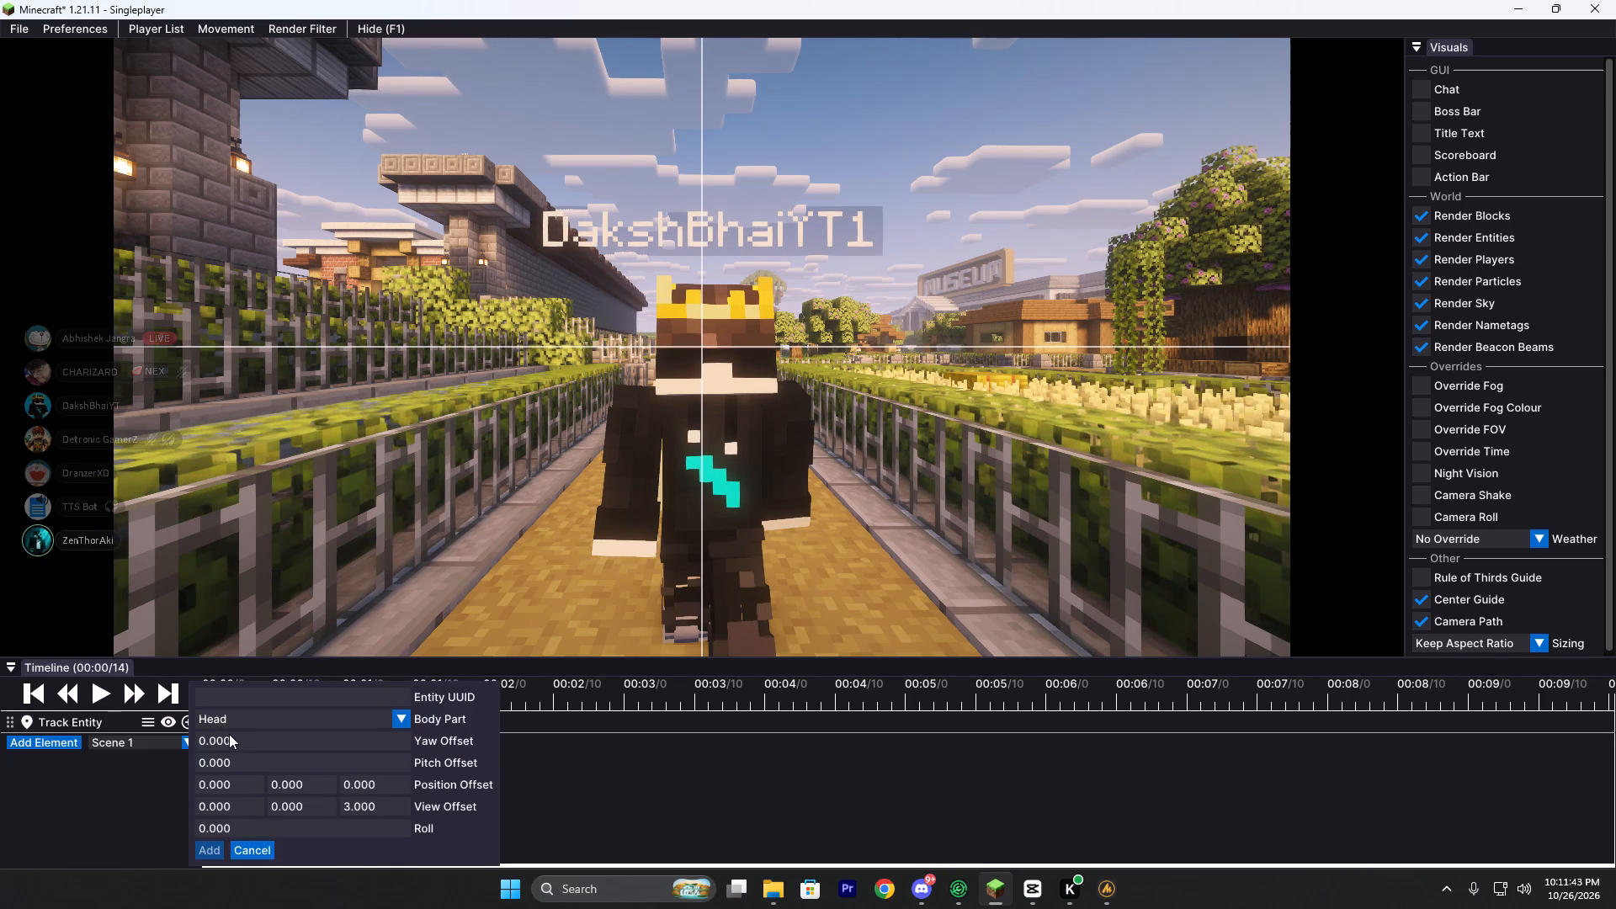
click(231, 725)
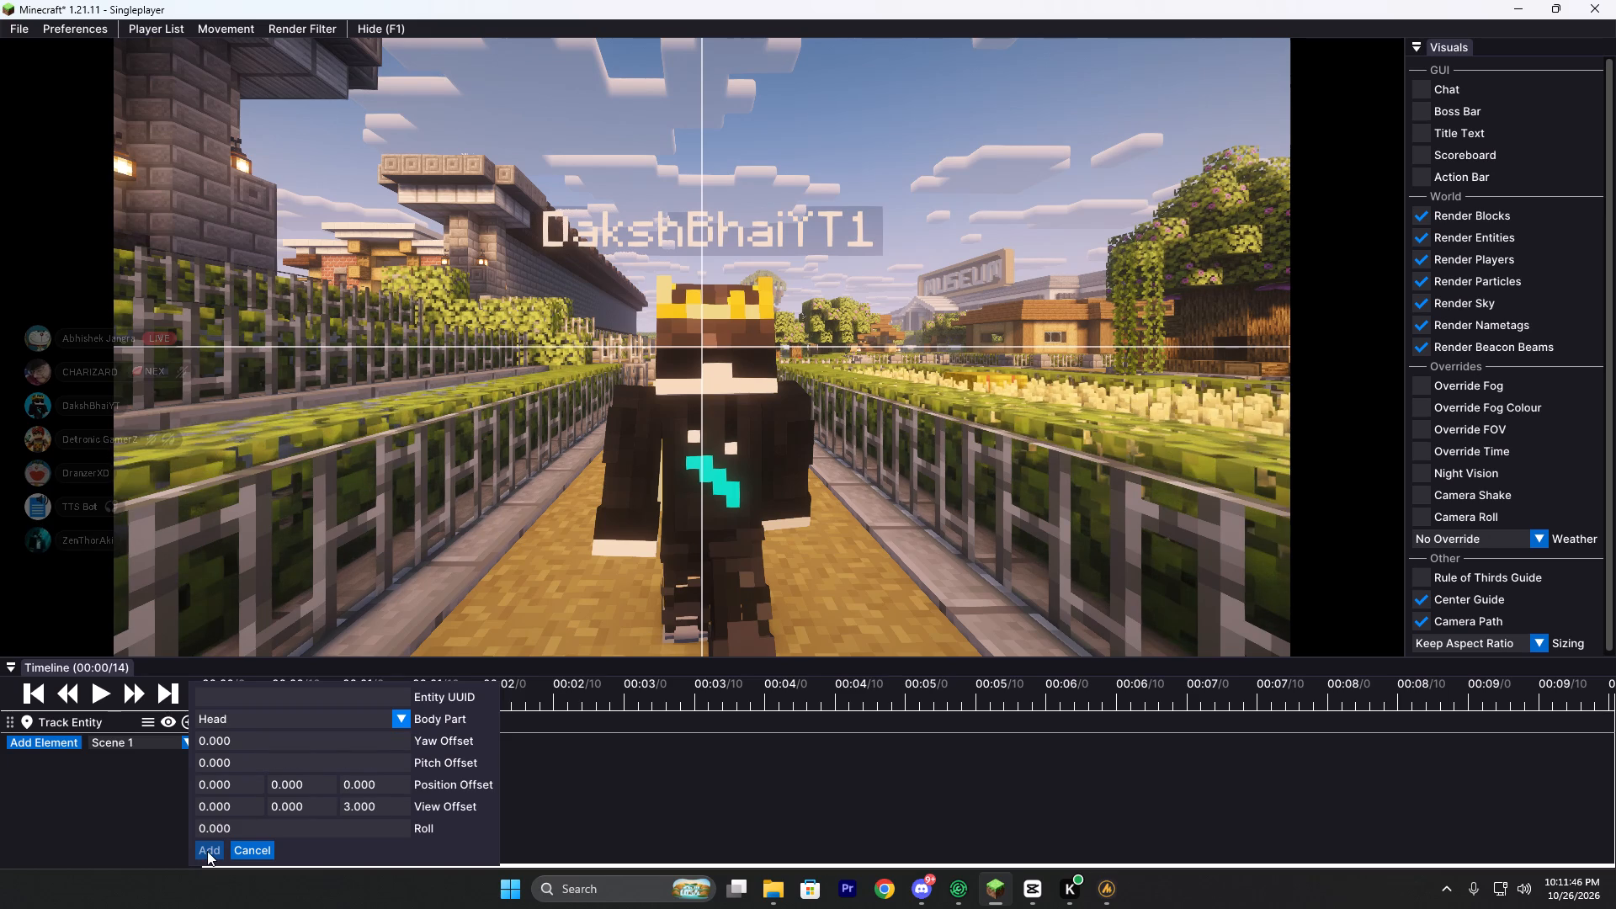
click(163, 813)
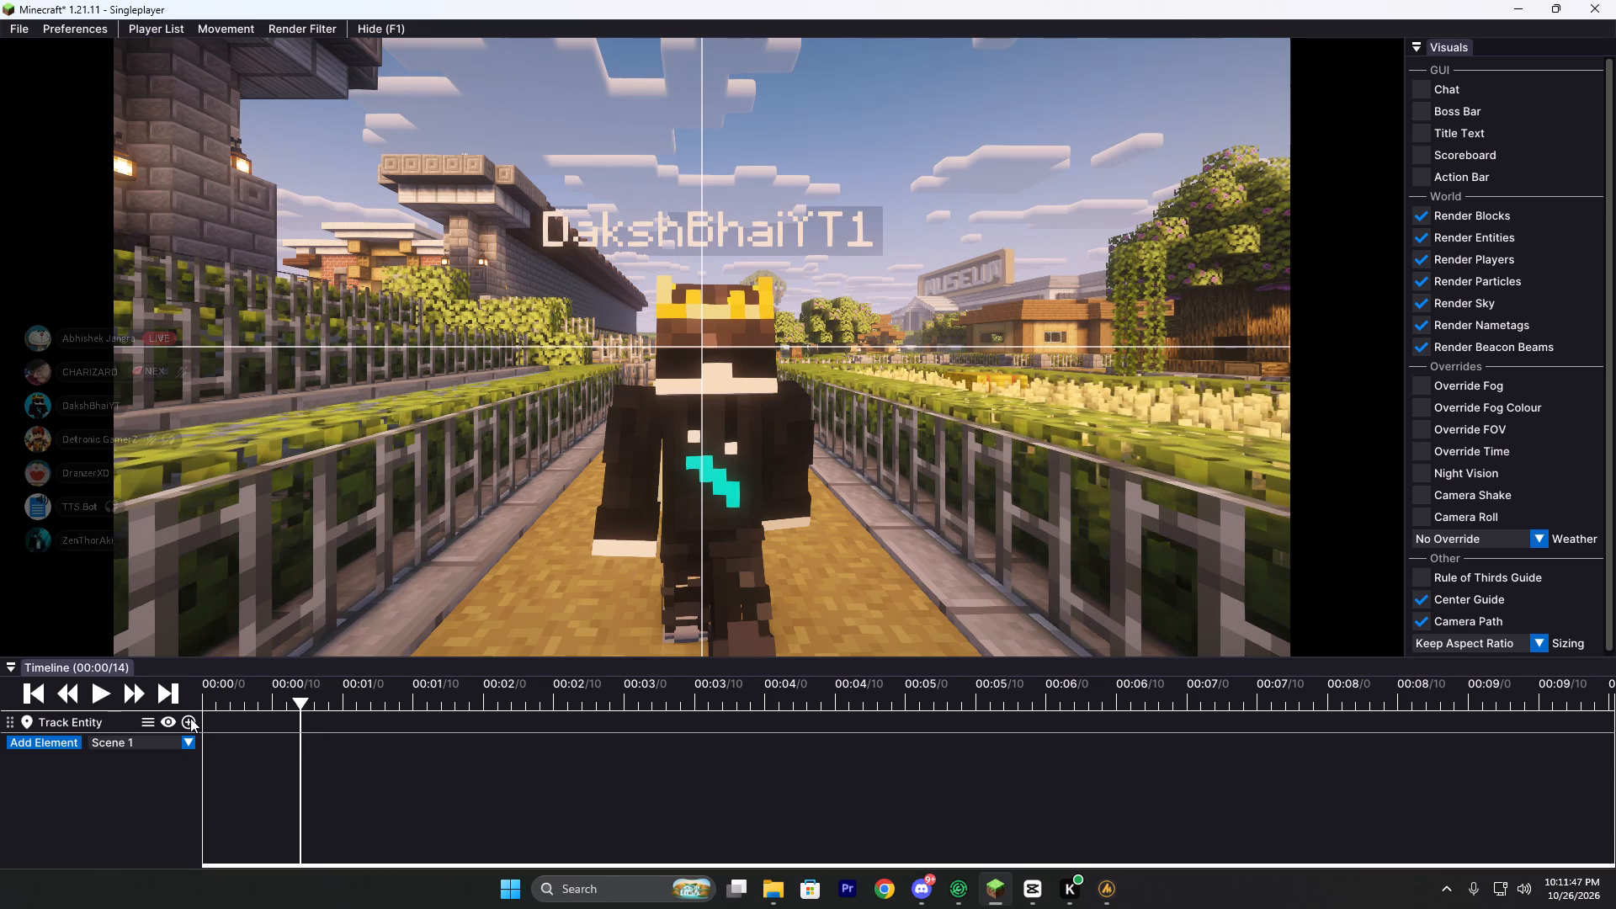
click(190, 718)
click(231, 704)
Copy the character's UUID and add a Track Entity keyframe at tick 14 with it, body part Head.
right_click(752, 385)
click(728, 385)
right_click(705, 409)
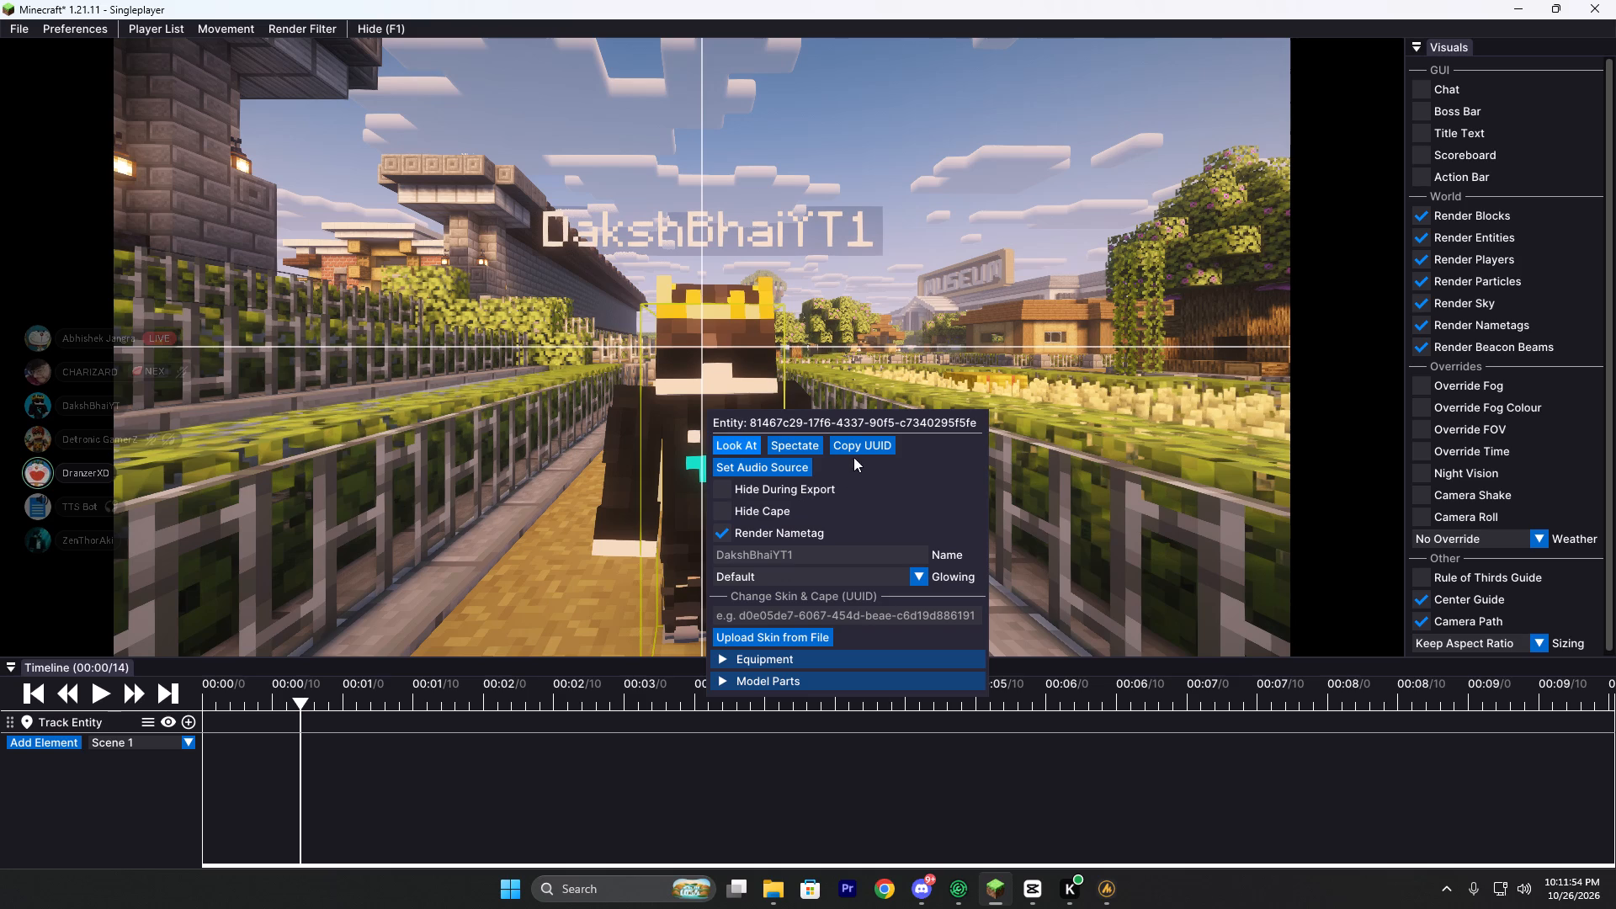
click(853, 448)
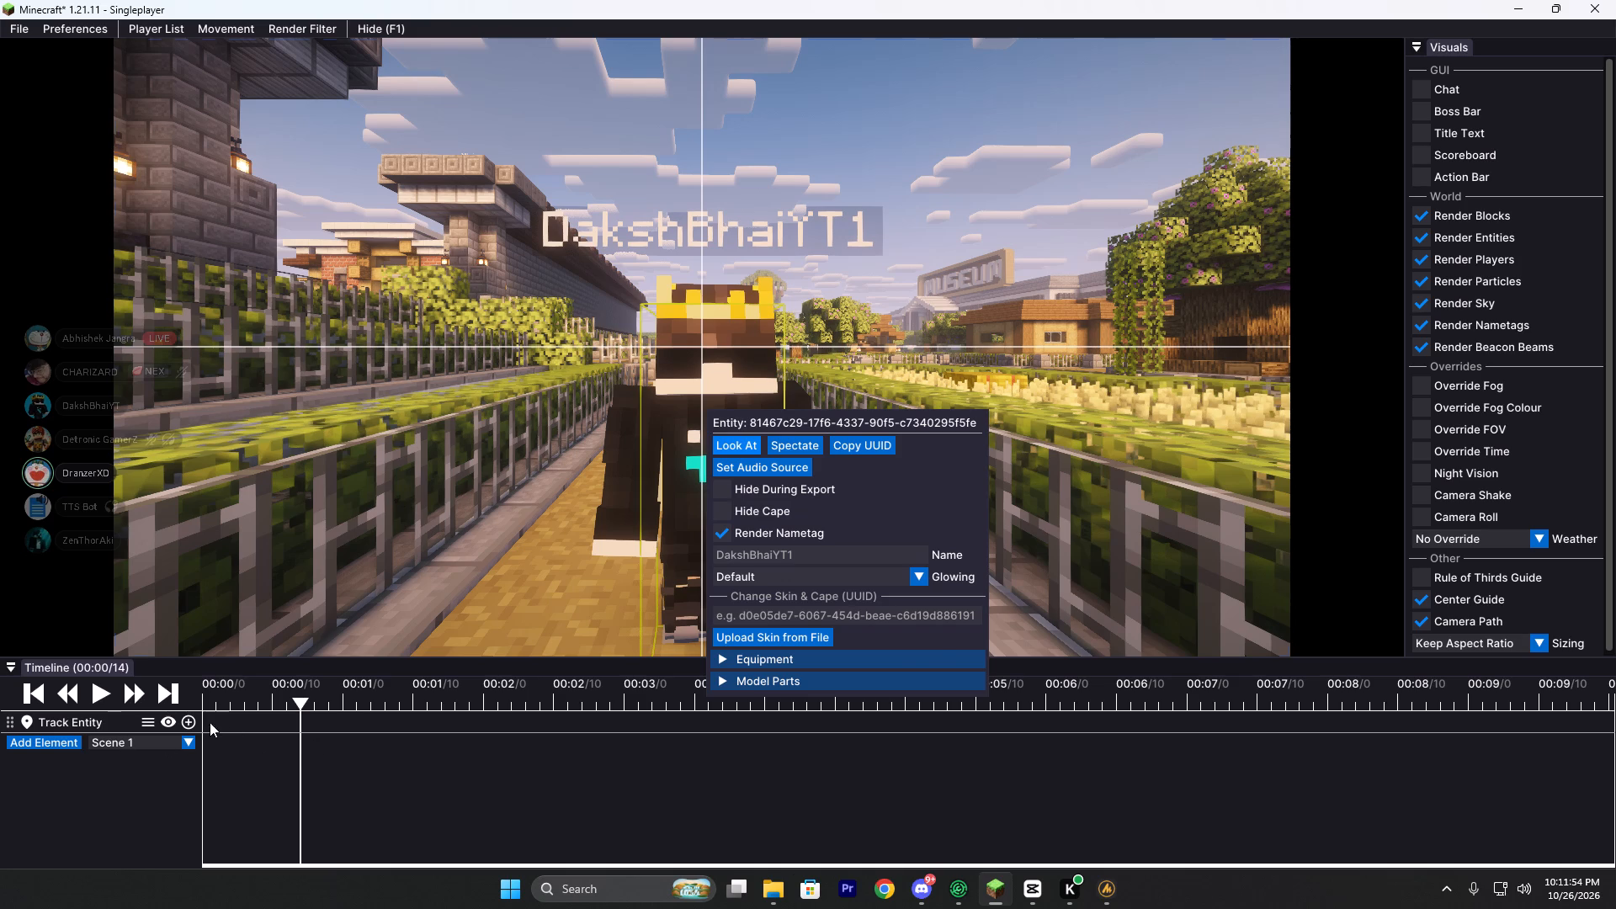
click(189, 719)
click(230, 701)
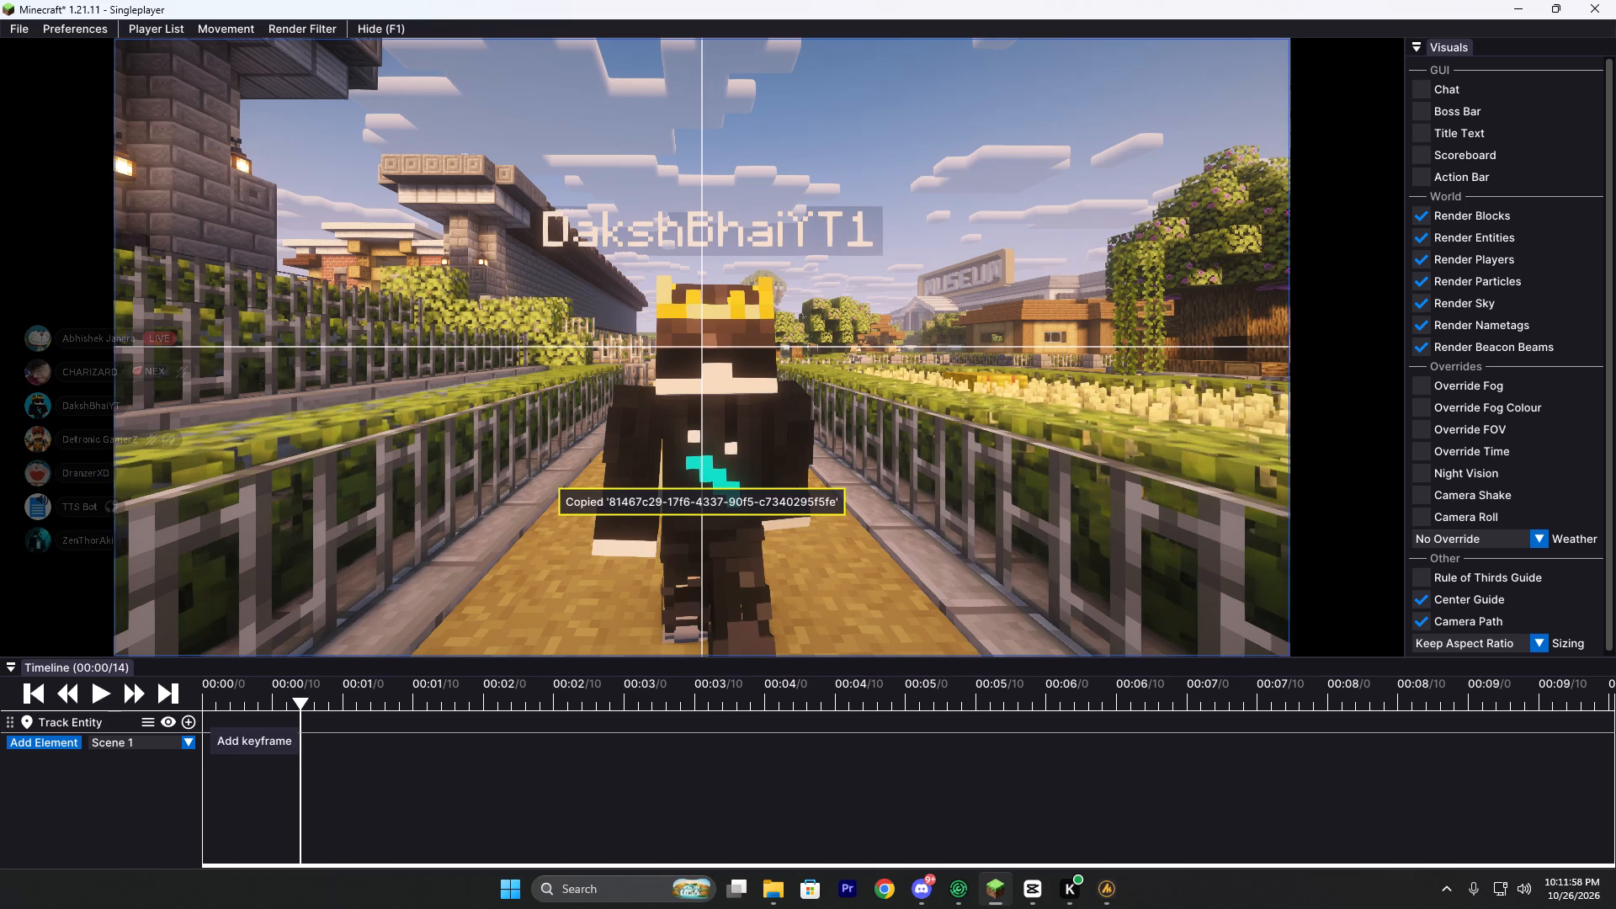
key(ctrl+v)
click(202, 848)
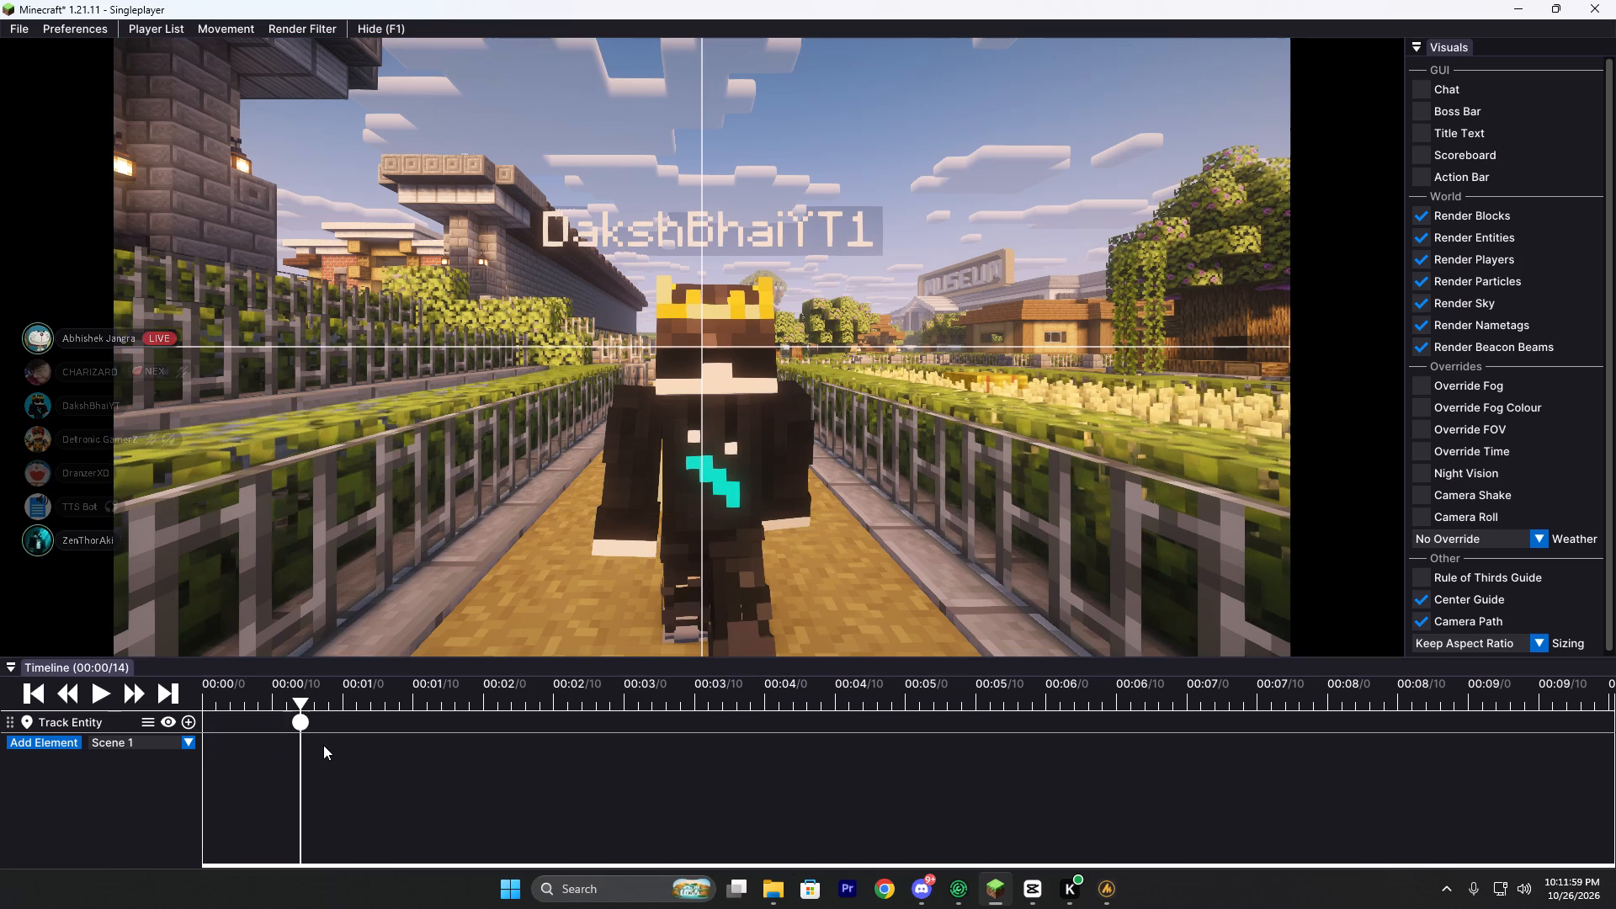
Add a second Track Entity keyframe at 00:08/167 with the same character UUID, keeping body part Head.
click(99, 694)
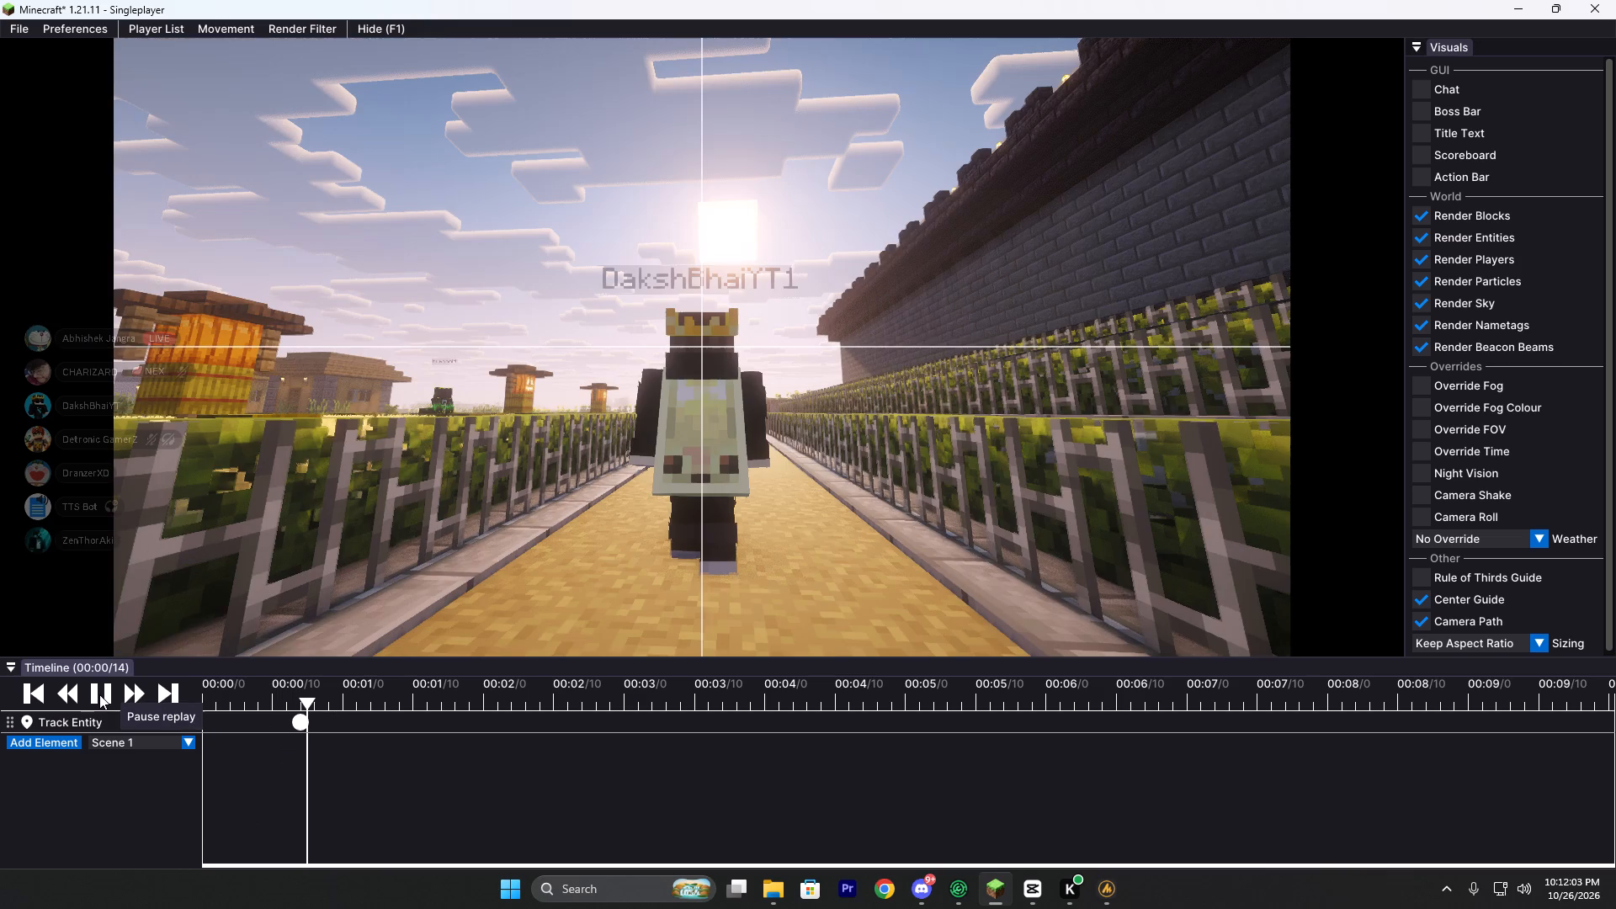
click(99, 694)
click(285, 693)
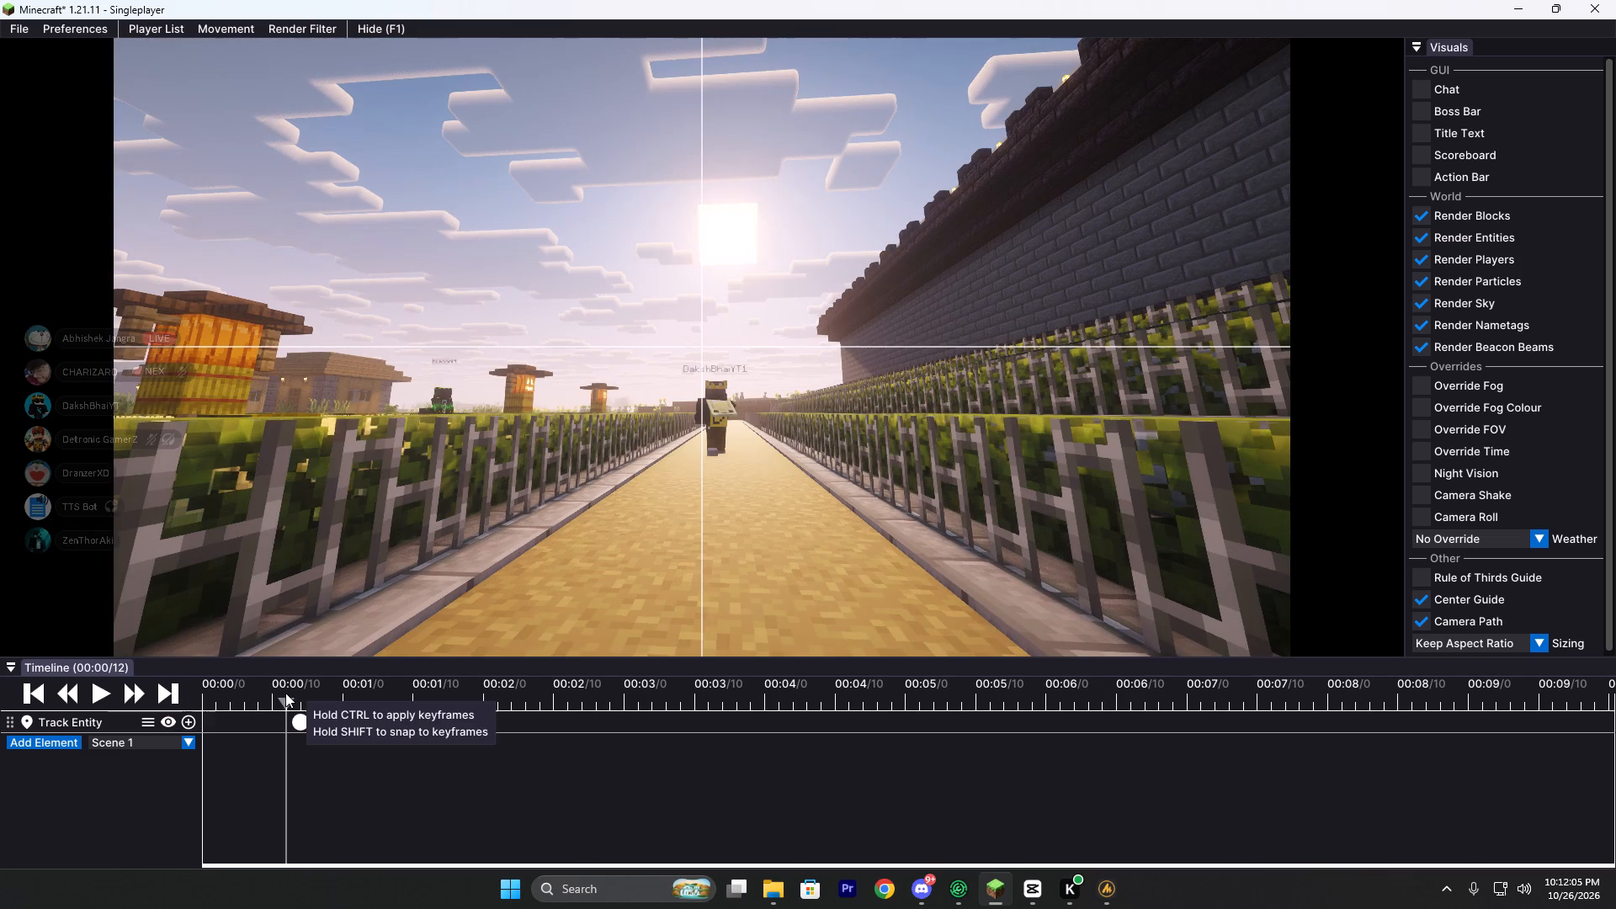
drag(285, 693, 1025, 736)
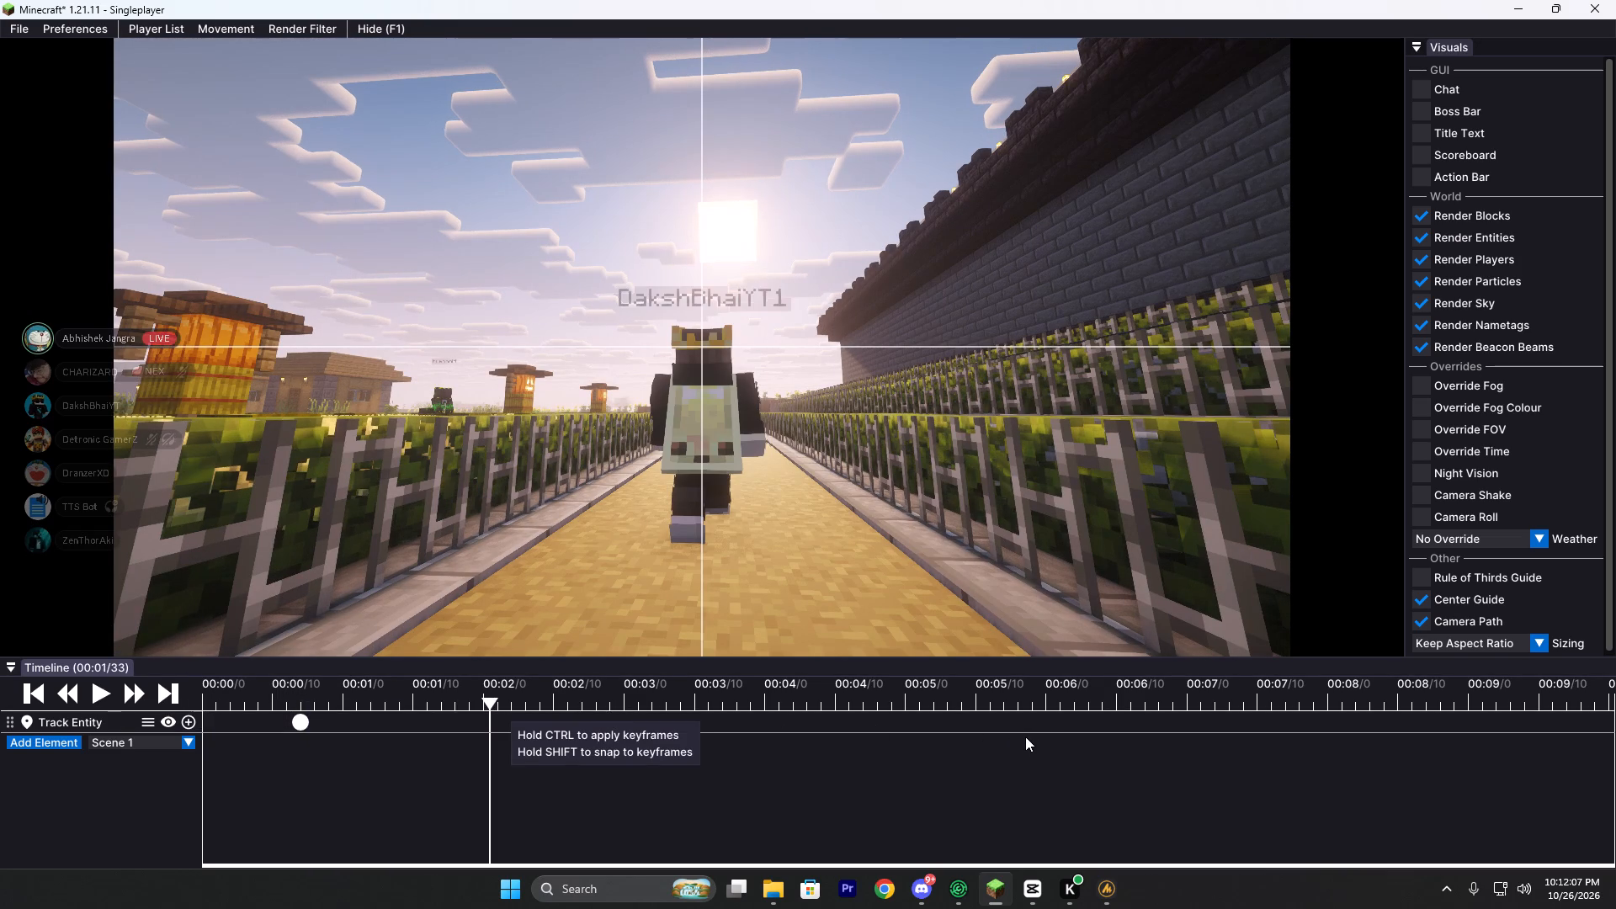
drag(1025, 736, 1305, 740)
click(1305, 740)
drag(1319, 694, 1336, 698)
drag(1336, 698, 1379, 702)
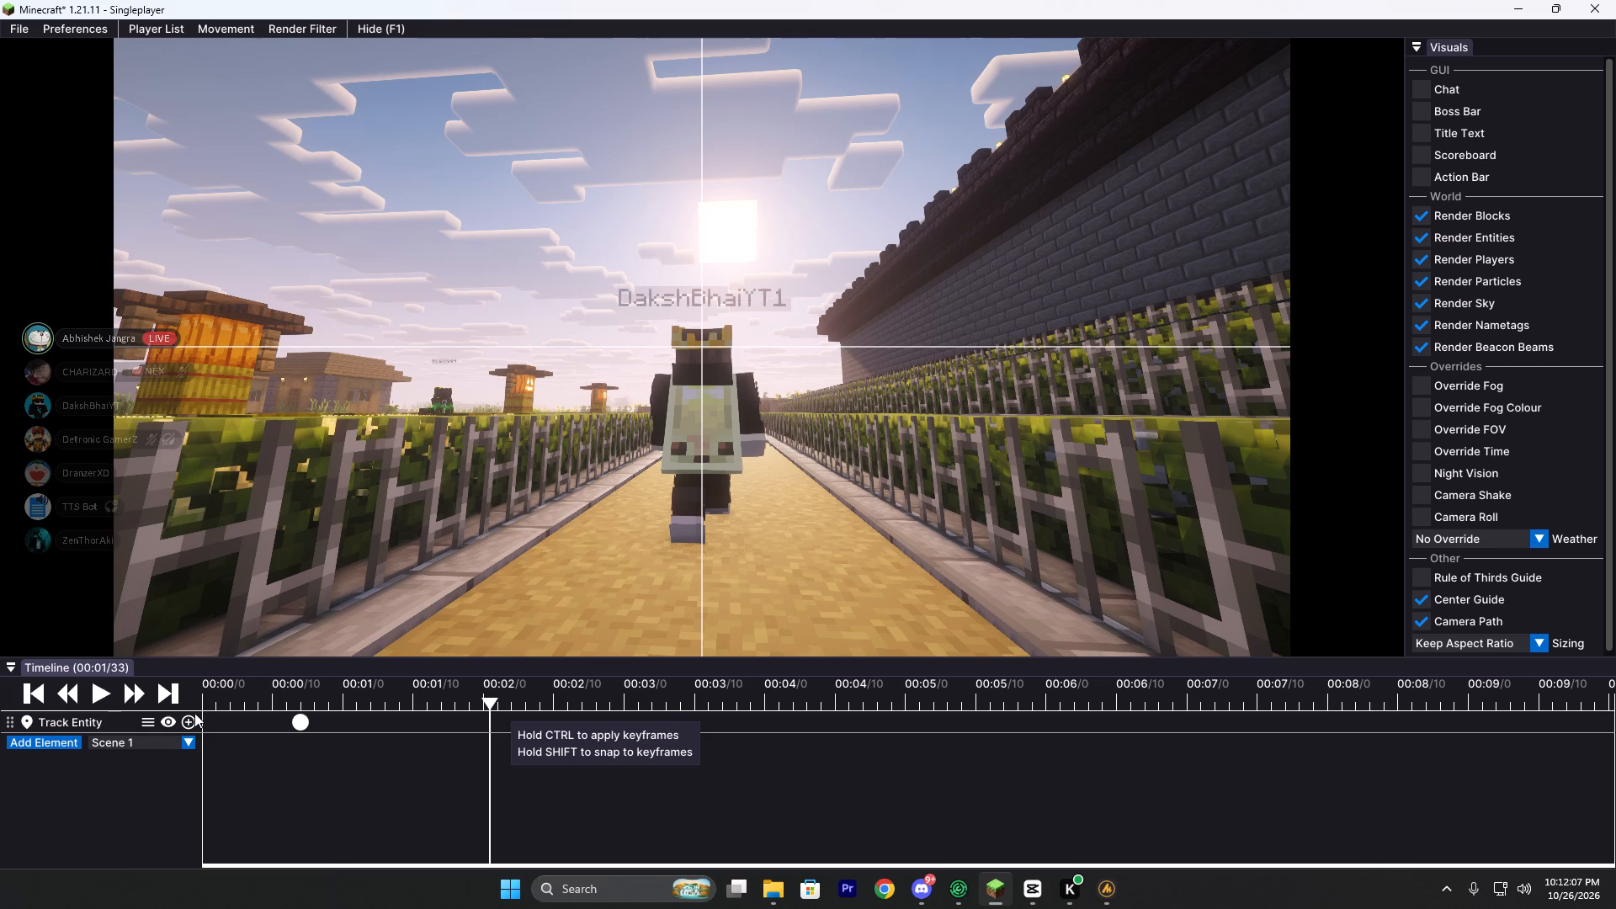
click(189, 718)
click(243, 700)
key(ctrl+v)
click(210, 847)
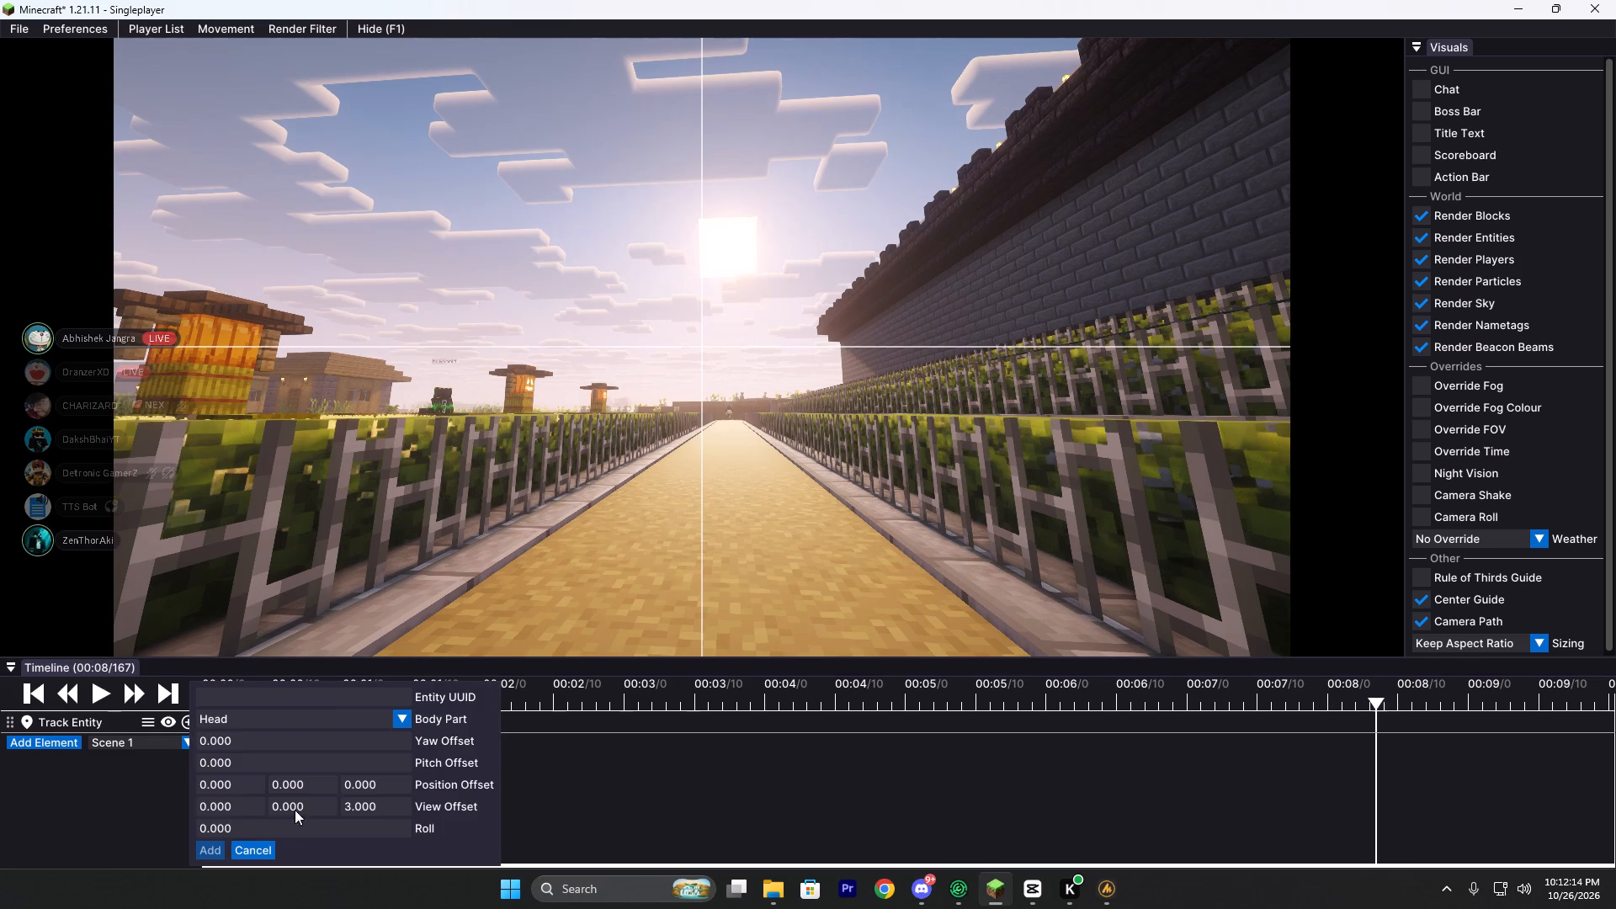
Play the replay from the first Track Entity keyframe to check how the camera follows the character.
click(304, 700)
click(104, 684)
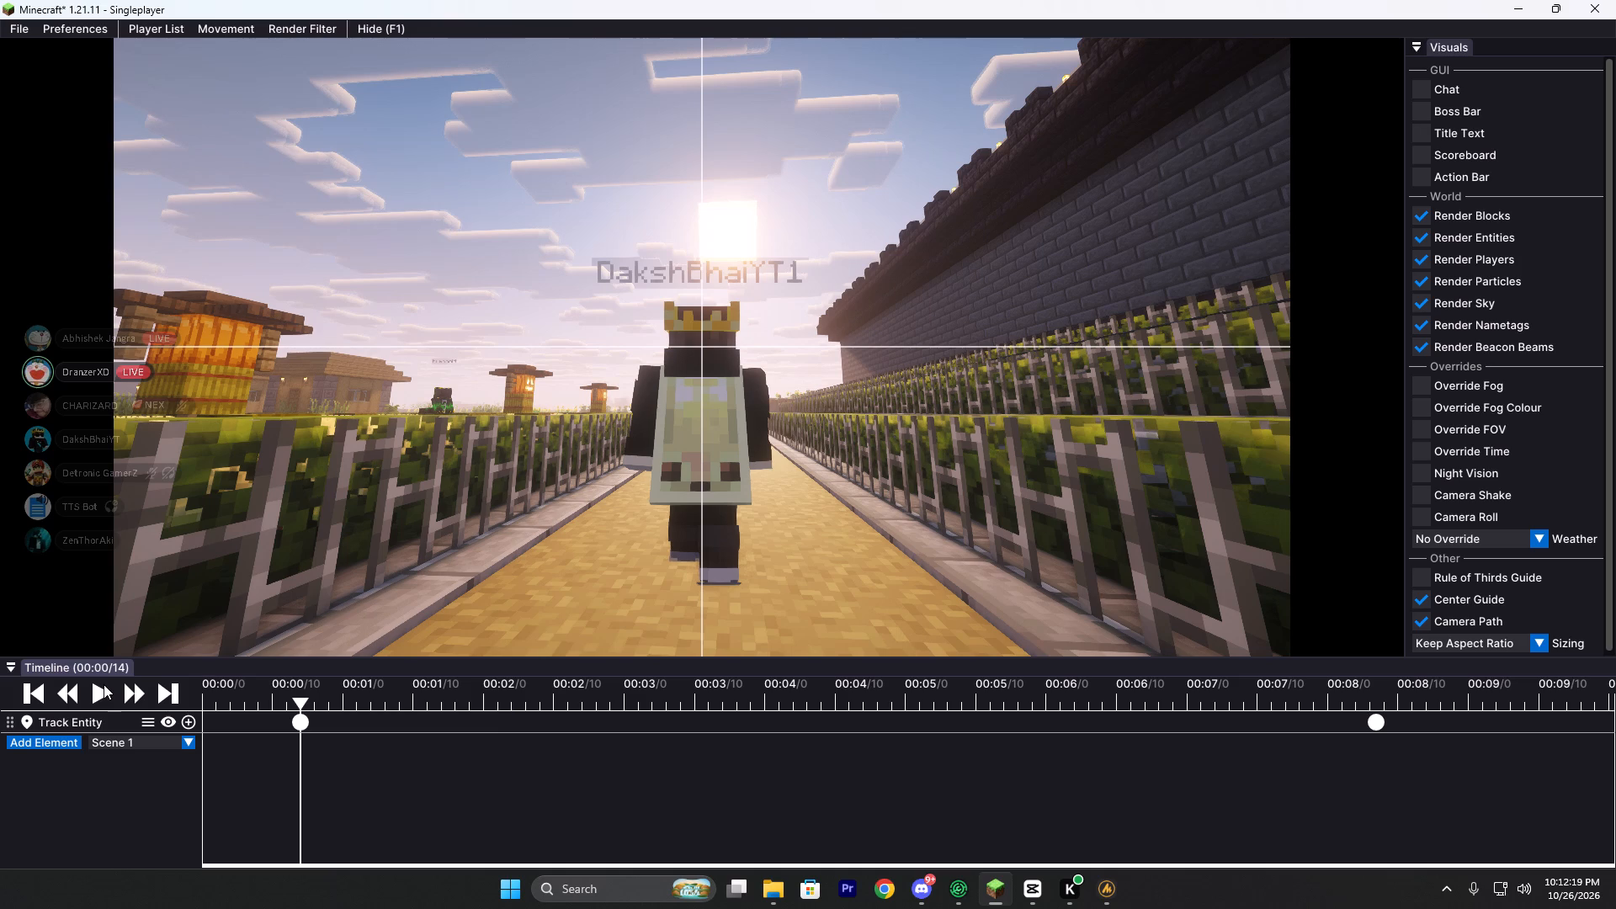
click(104, 684)
Examine the Type, Roll and Yaw Offset settings of the first Track Entity keyframe at tick 14.
click(299, 725)
right_click(299, 725)
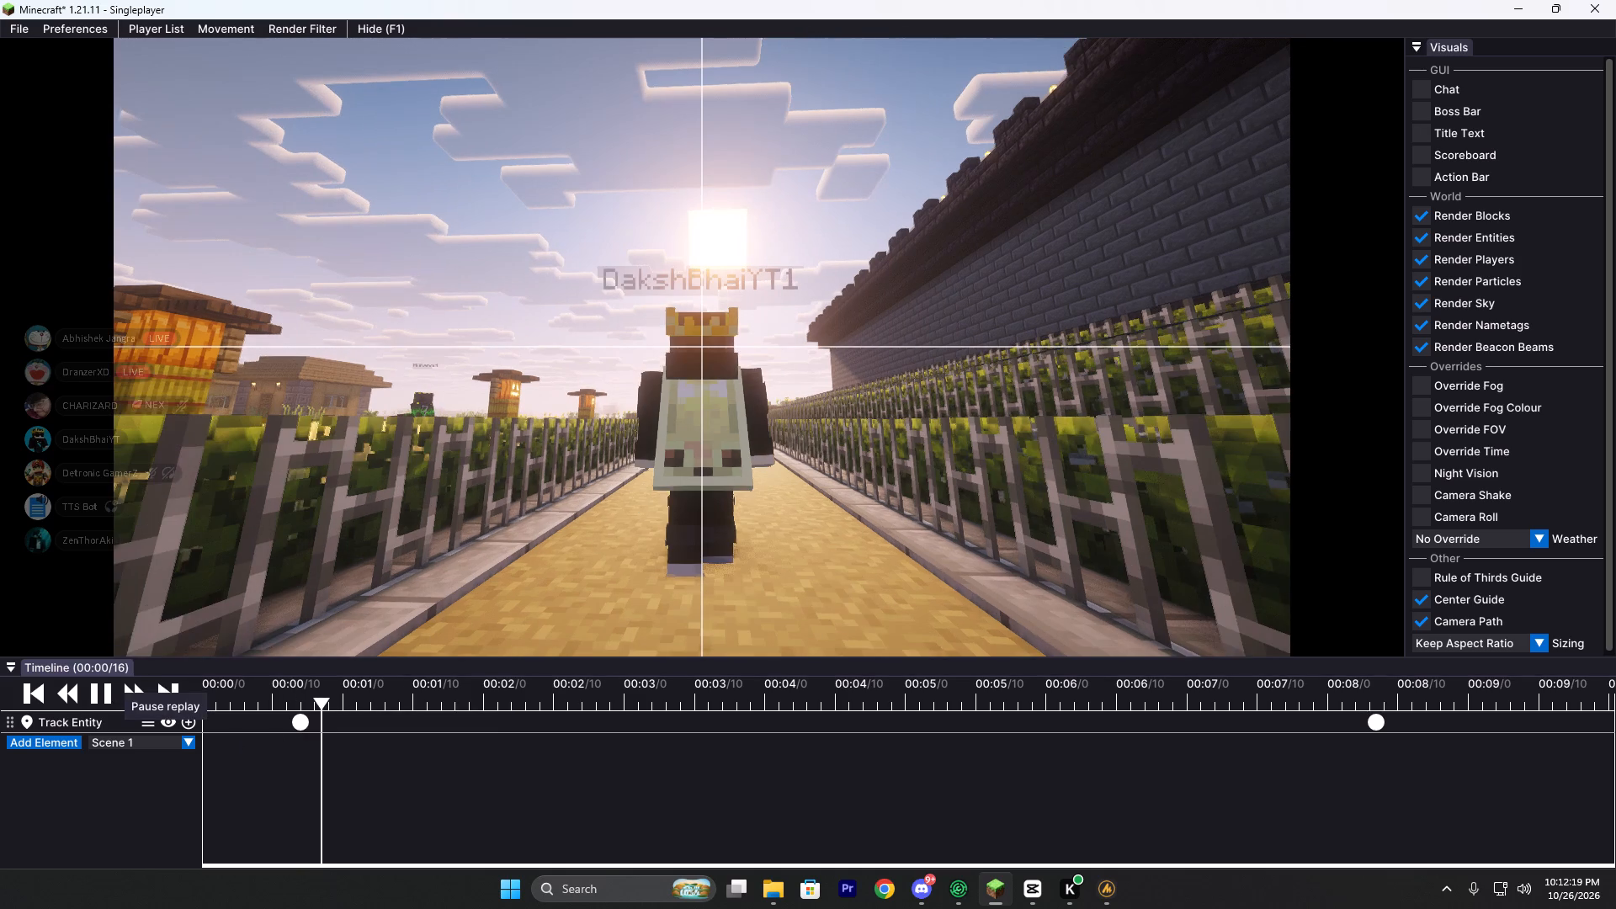
click(379, 803)
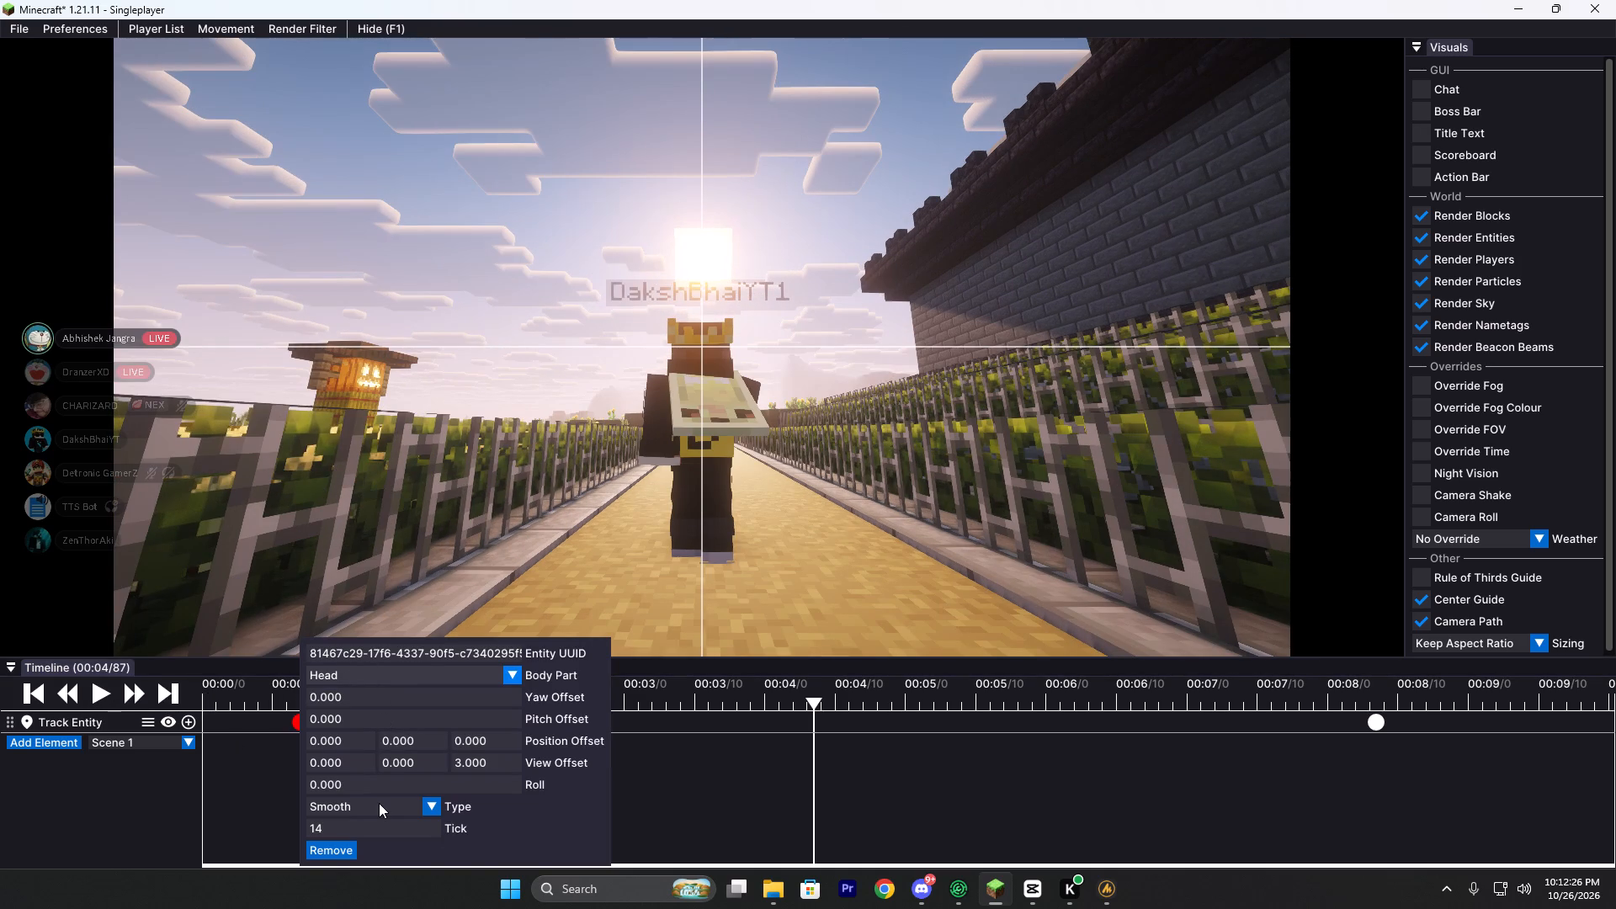
click(379, 803)
click(375, 772)
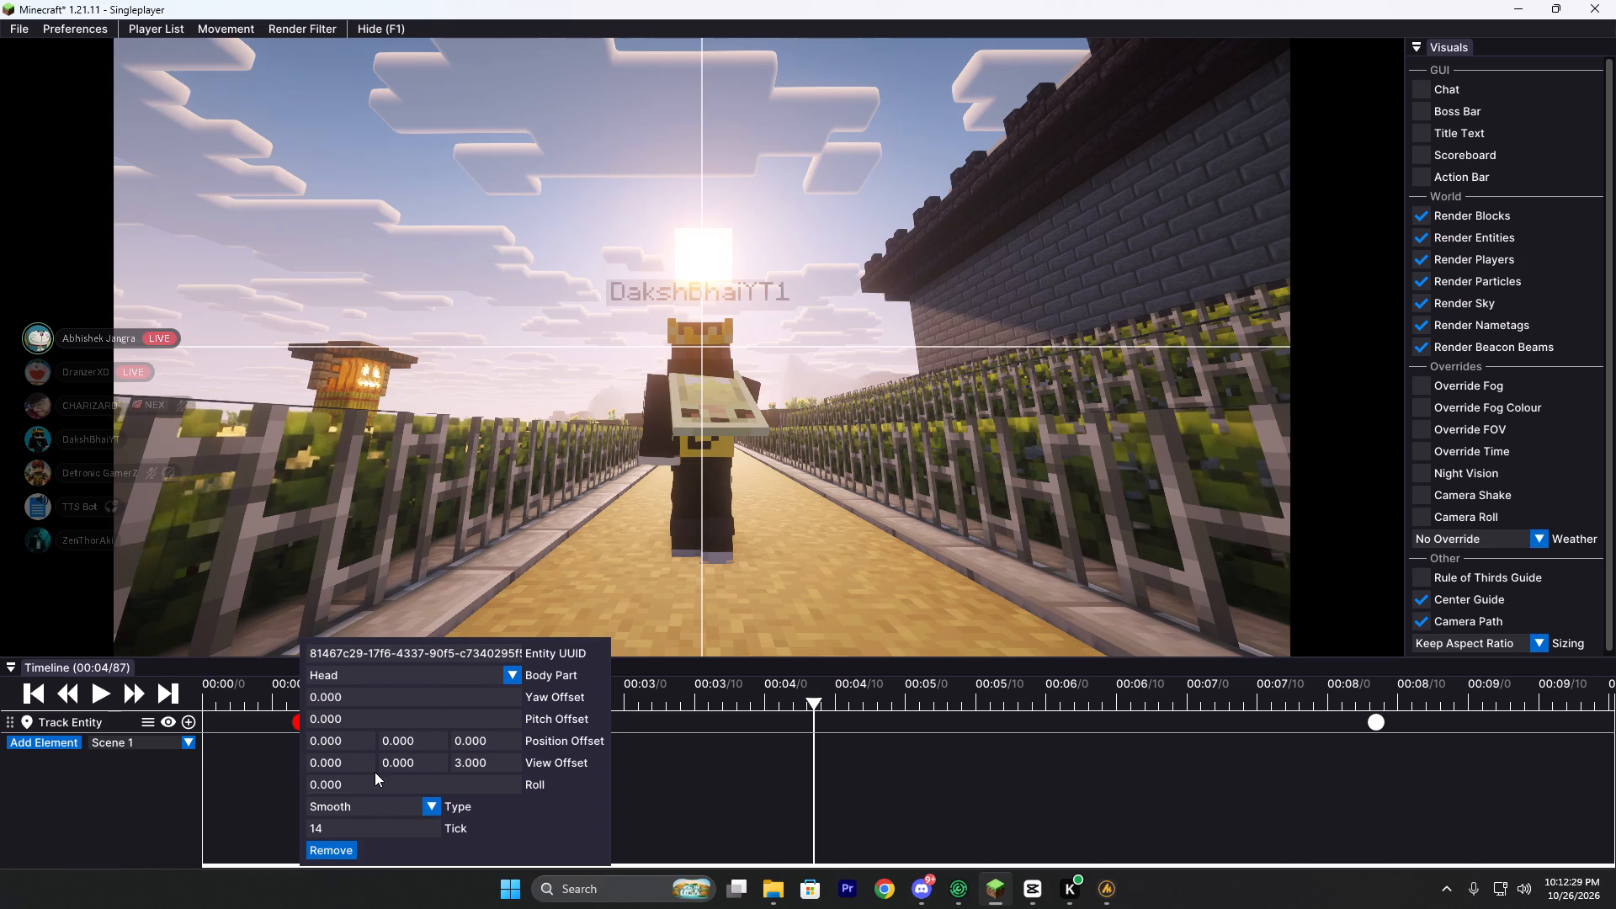
click(375, 775)
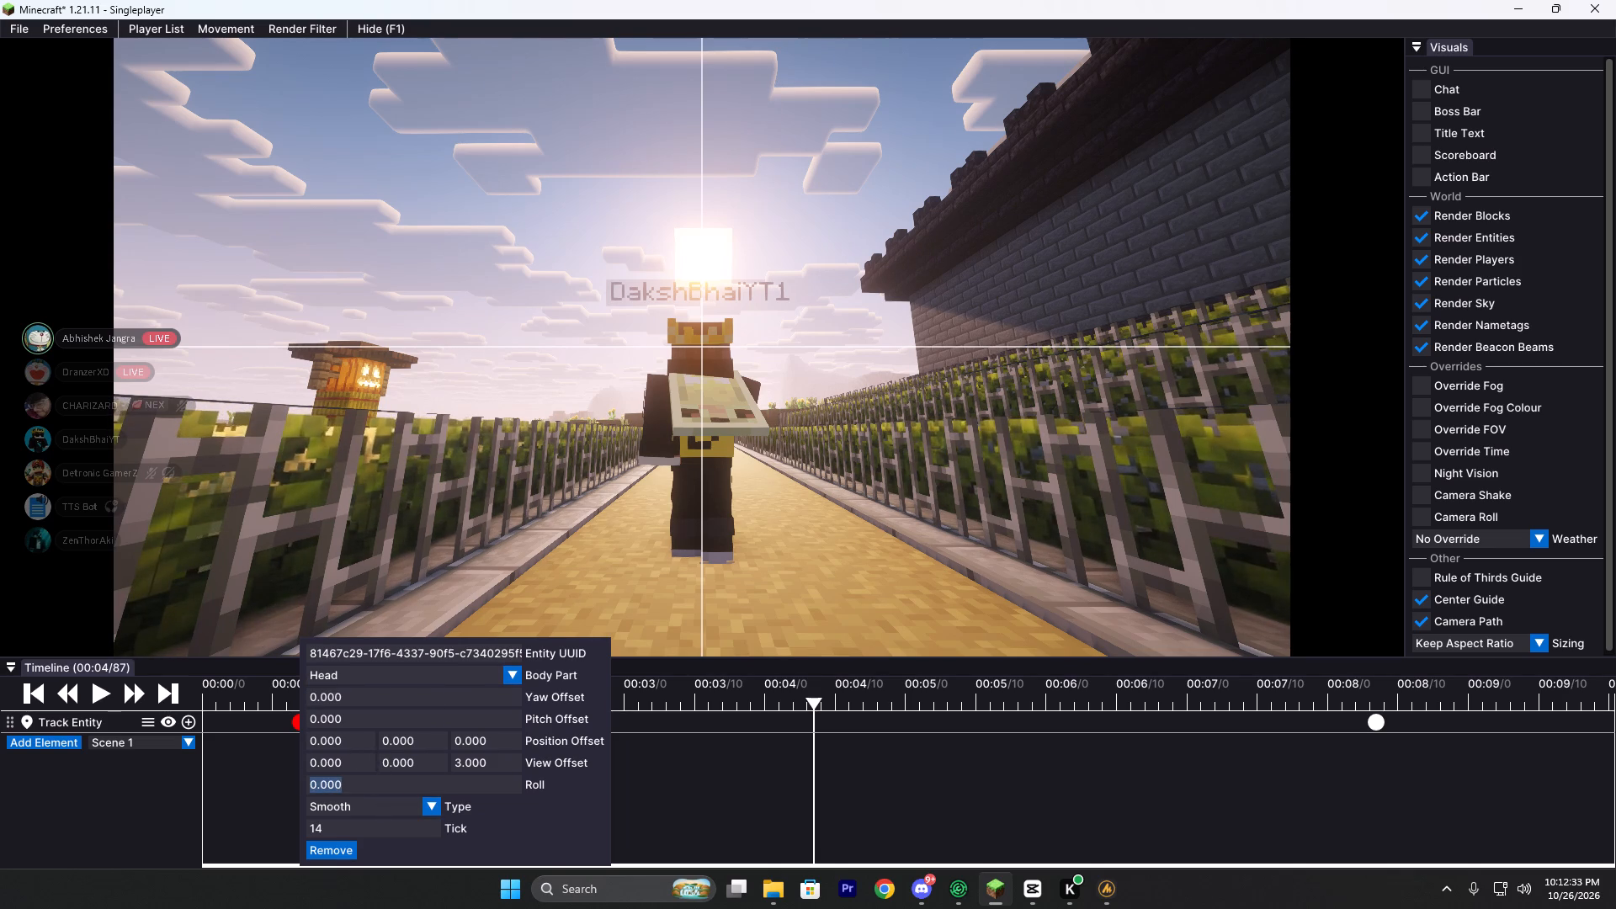
click(368, 698)
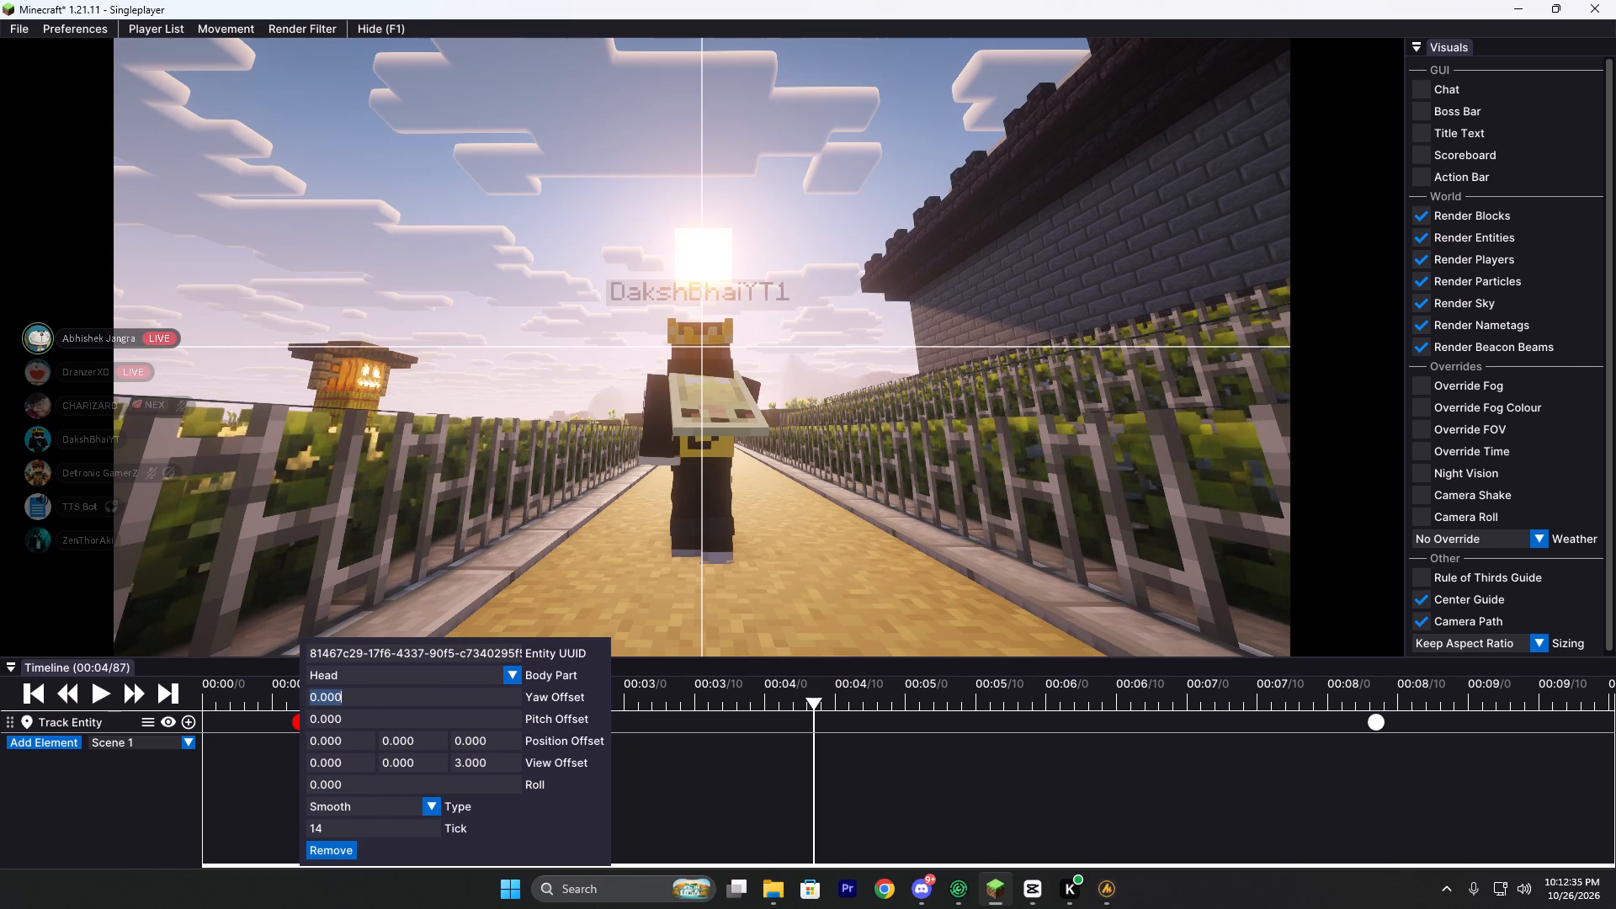
click(373, 696)
click(369, 694)
drag(369, 694, 298, 694)
click(298, 694)
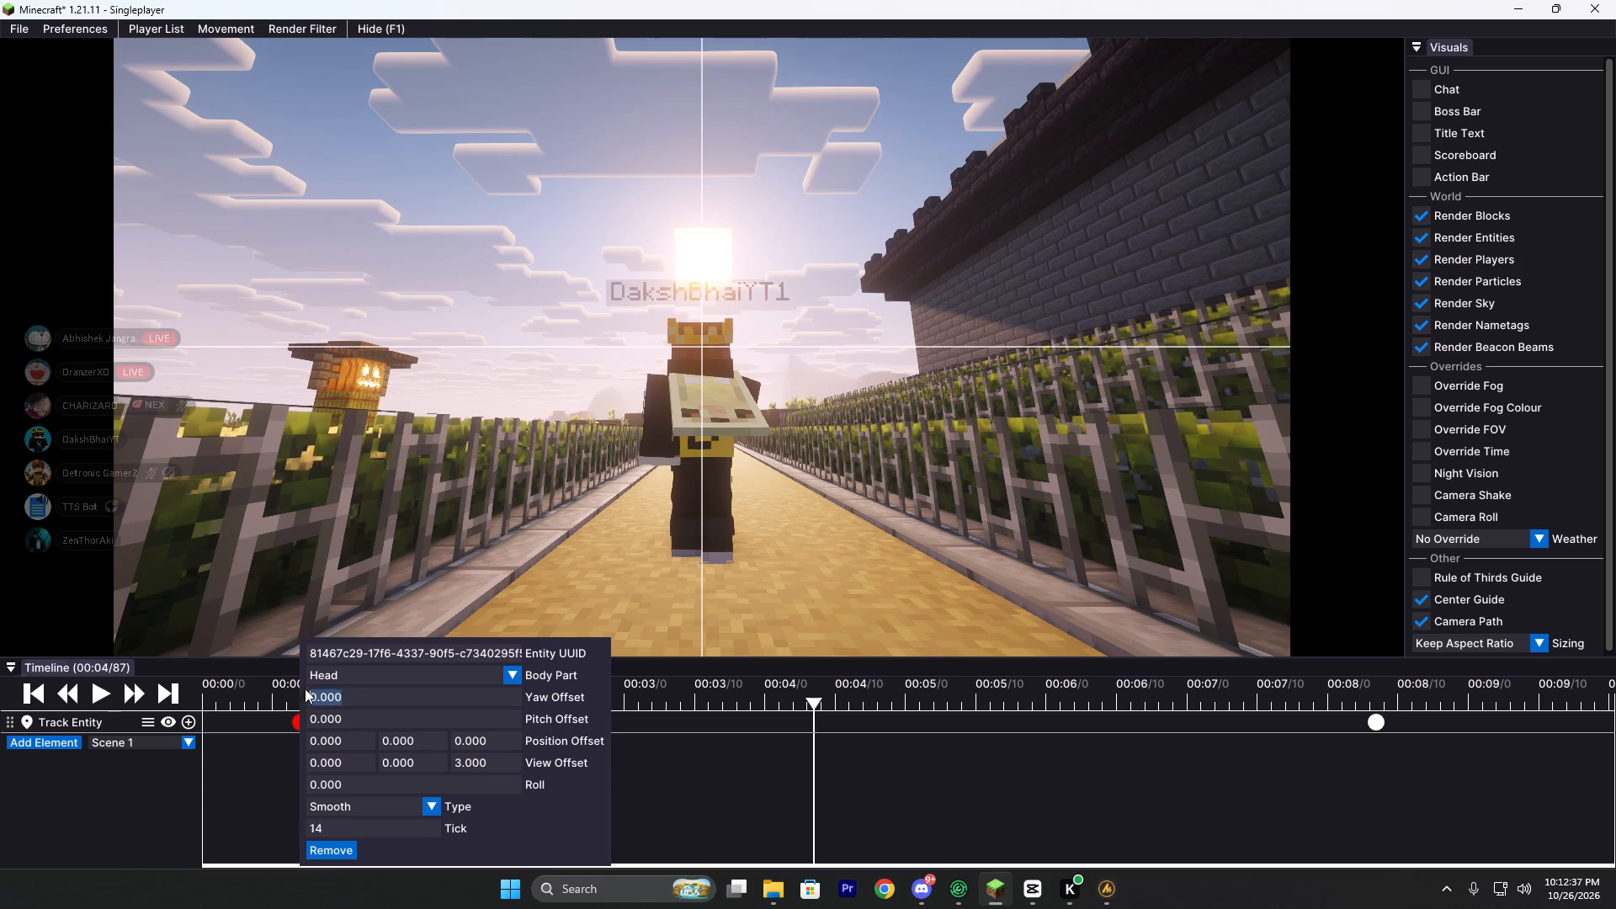
right_click(287, 727)
click(304, 718)
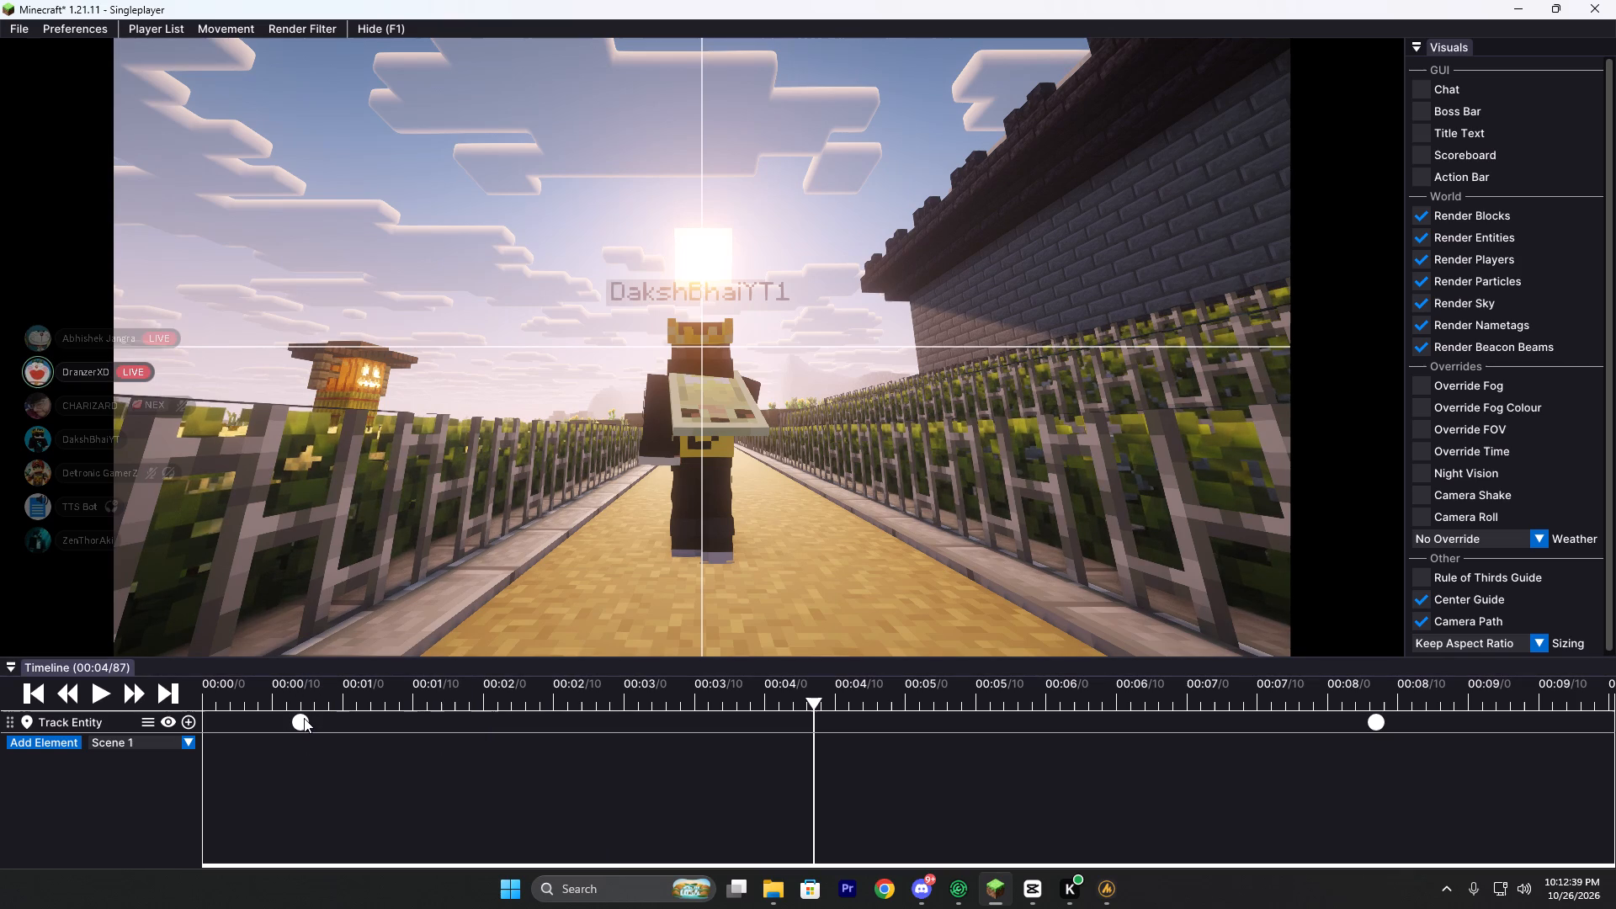
click(304, 718)
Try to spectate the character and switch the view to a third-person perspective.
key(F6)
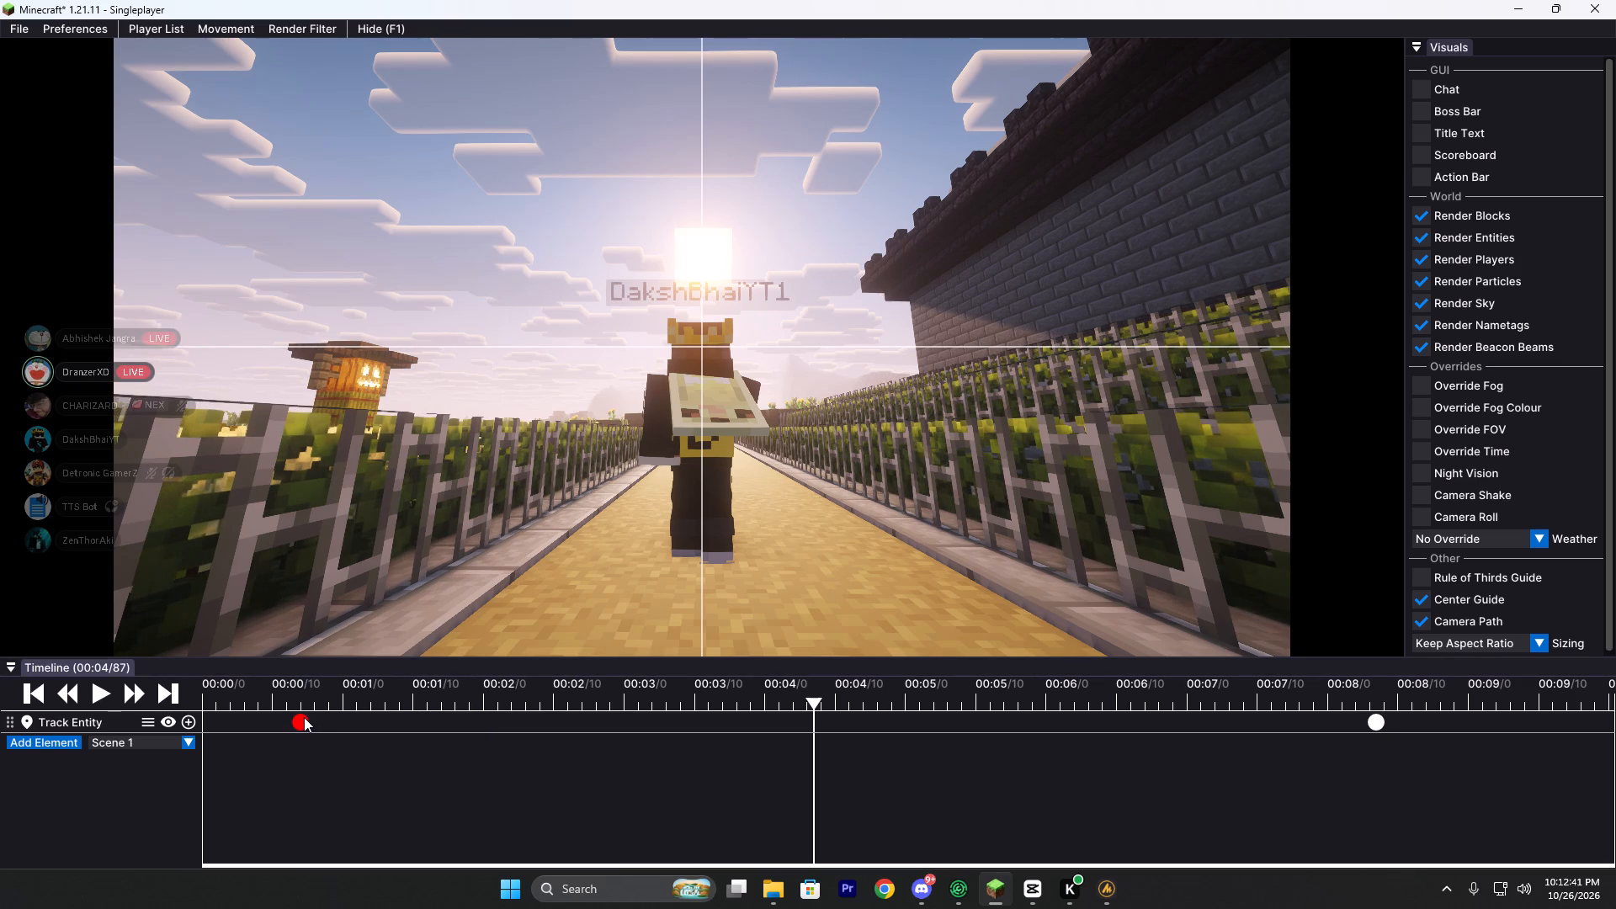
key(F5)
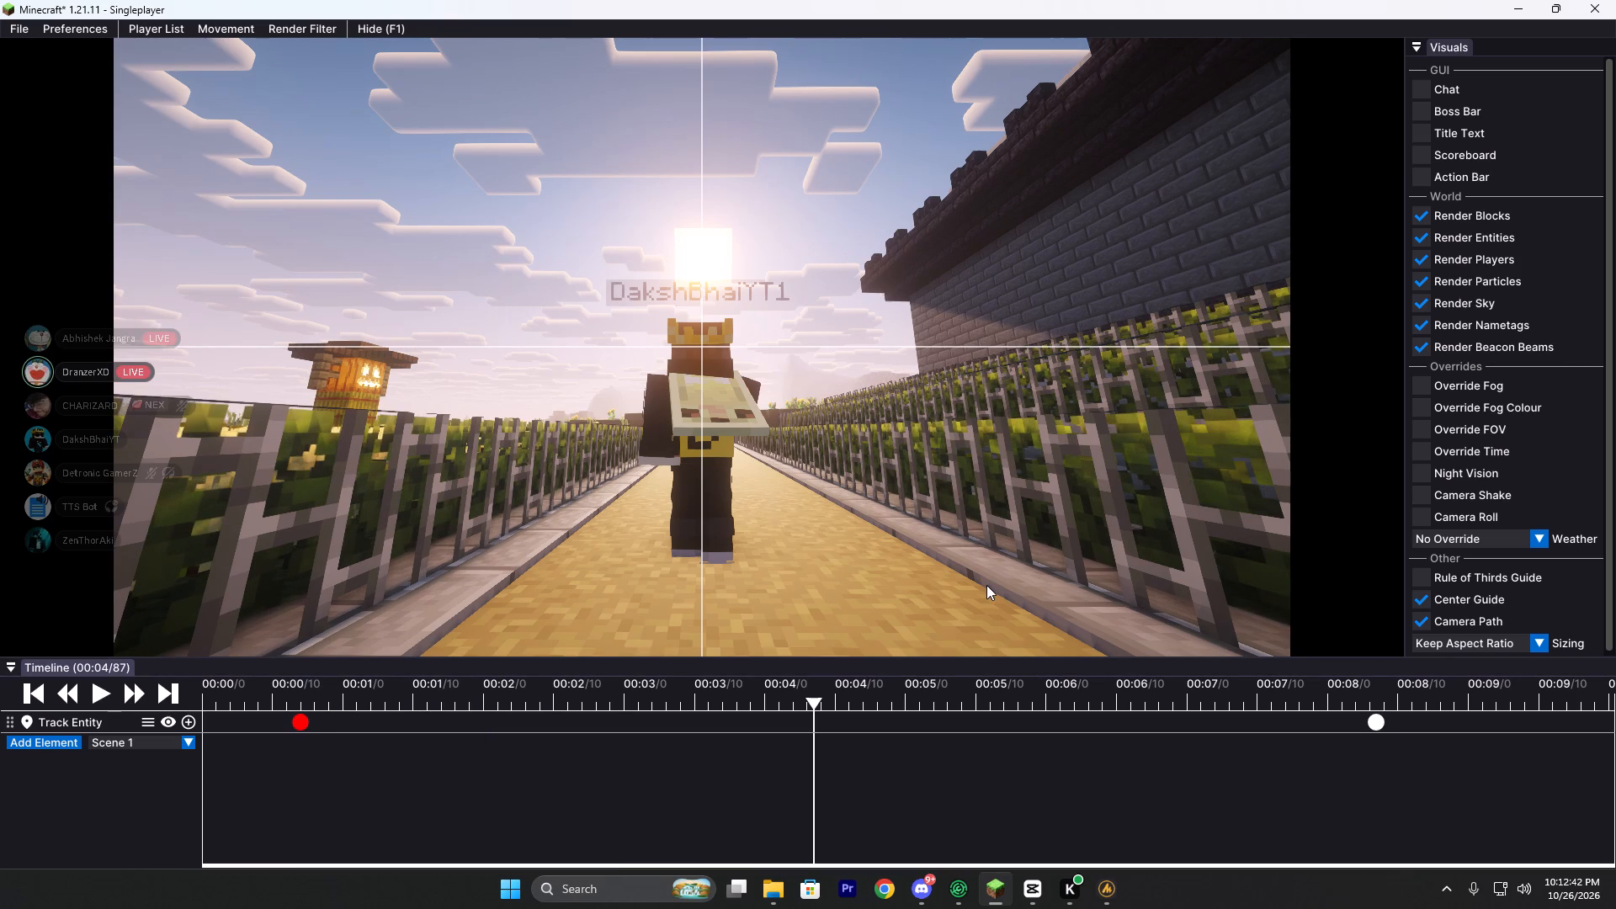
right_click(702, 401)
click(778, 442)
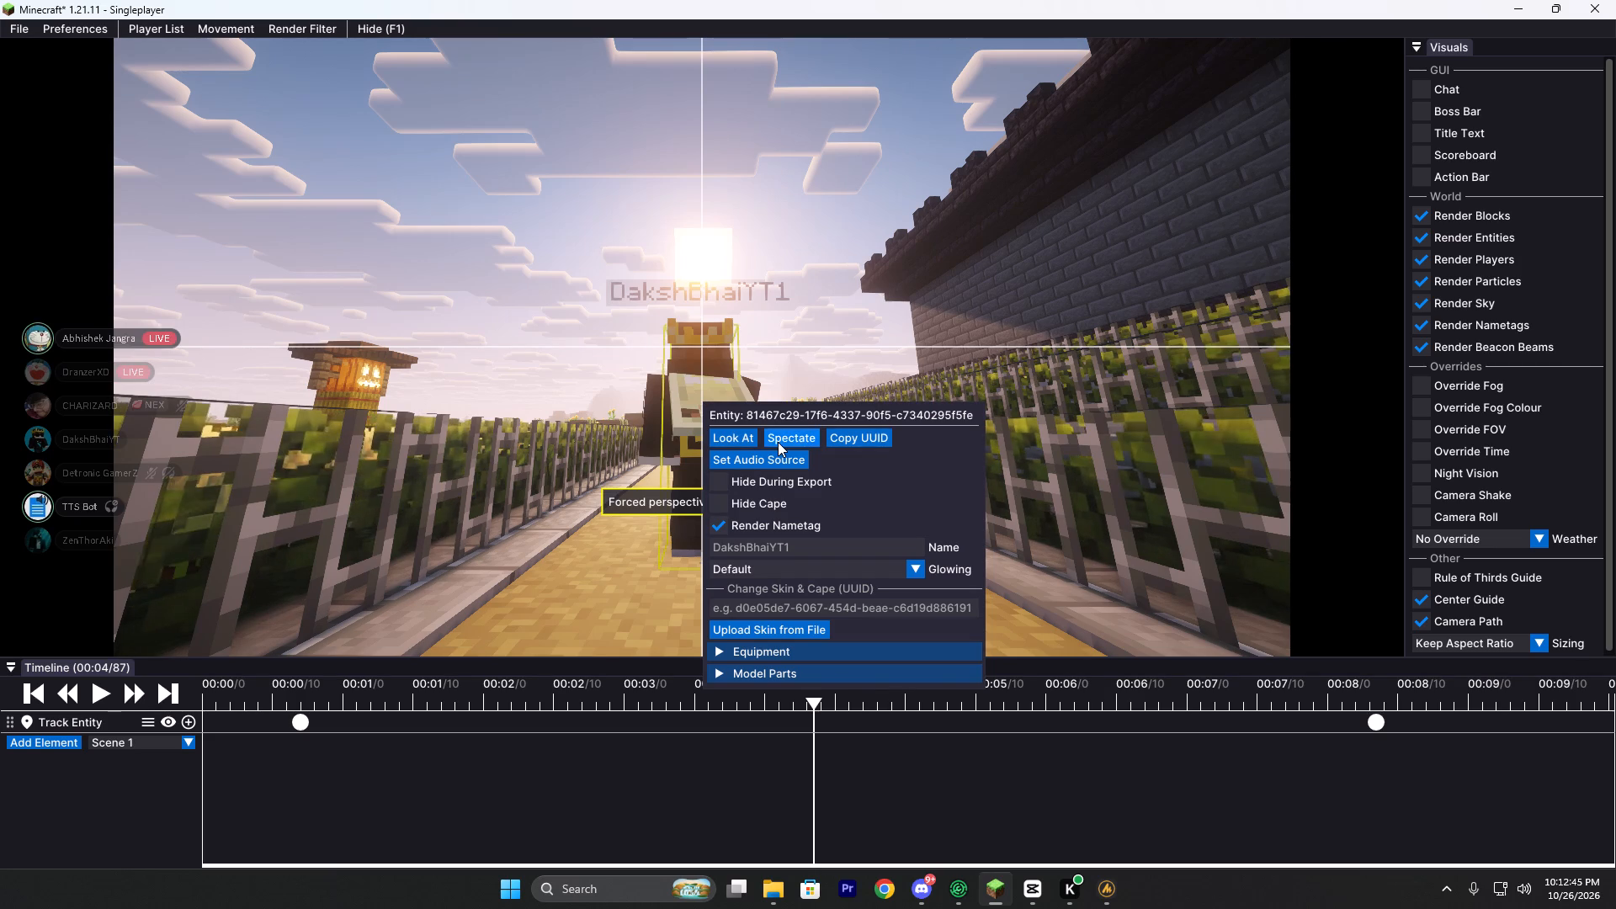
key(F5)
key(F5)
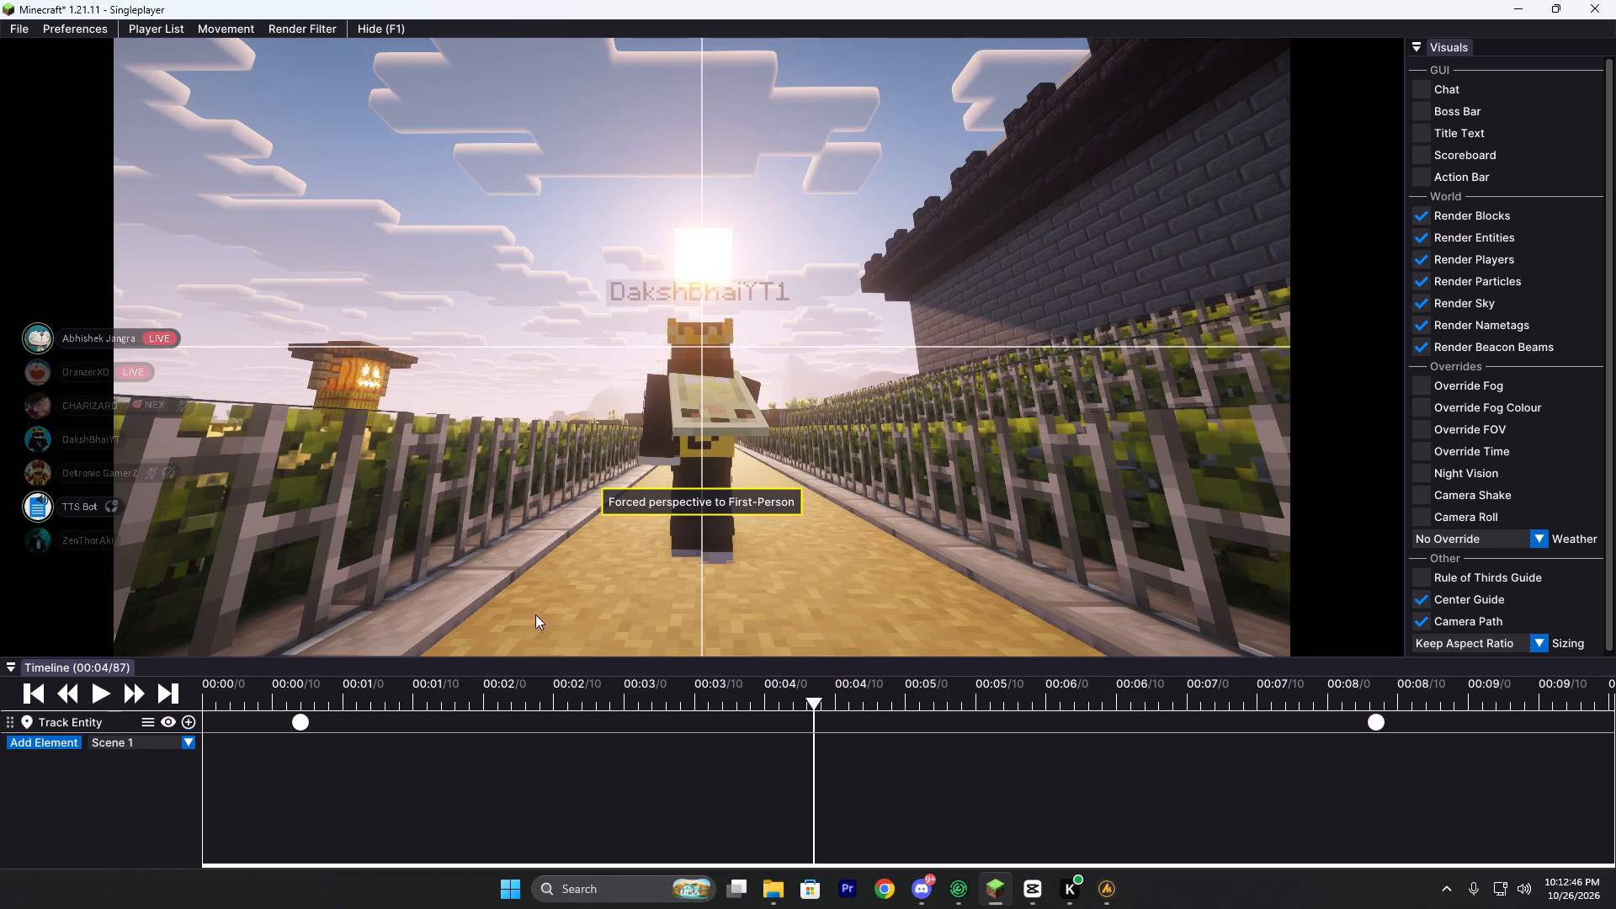
Play the replay from 00:00/14 and pause it to check the tracking camera.
click(302, 690)
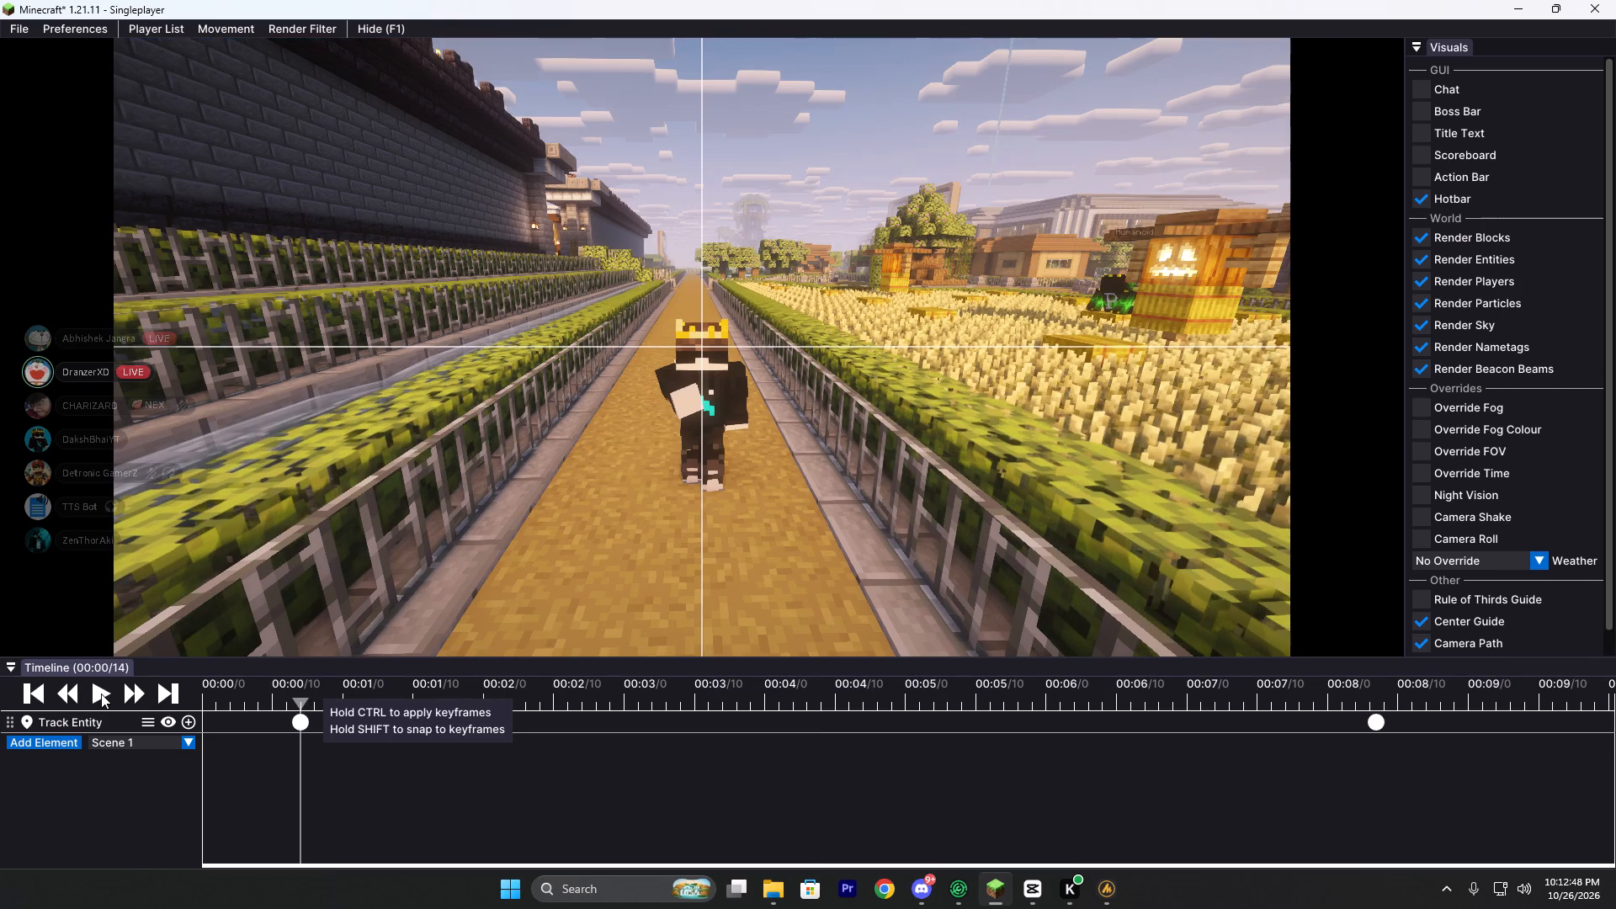
click(101, 694)
click(101, 694)
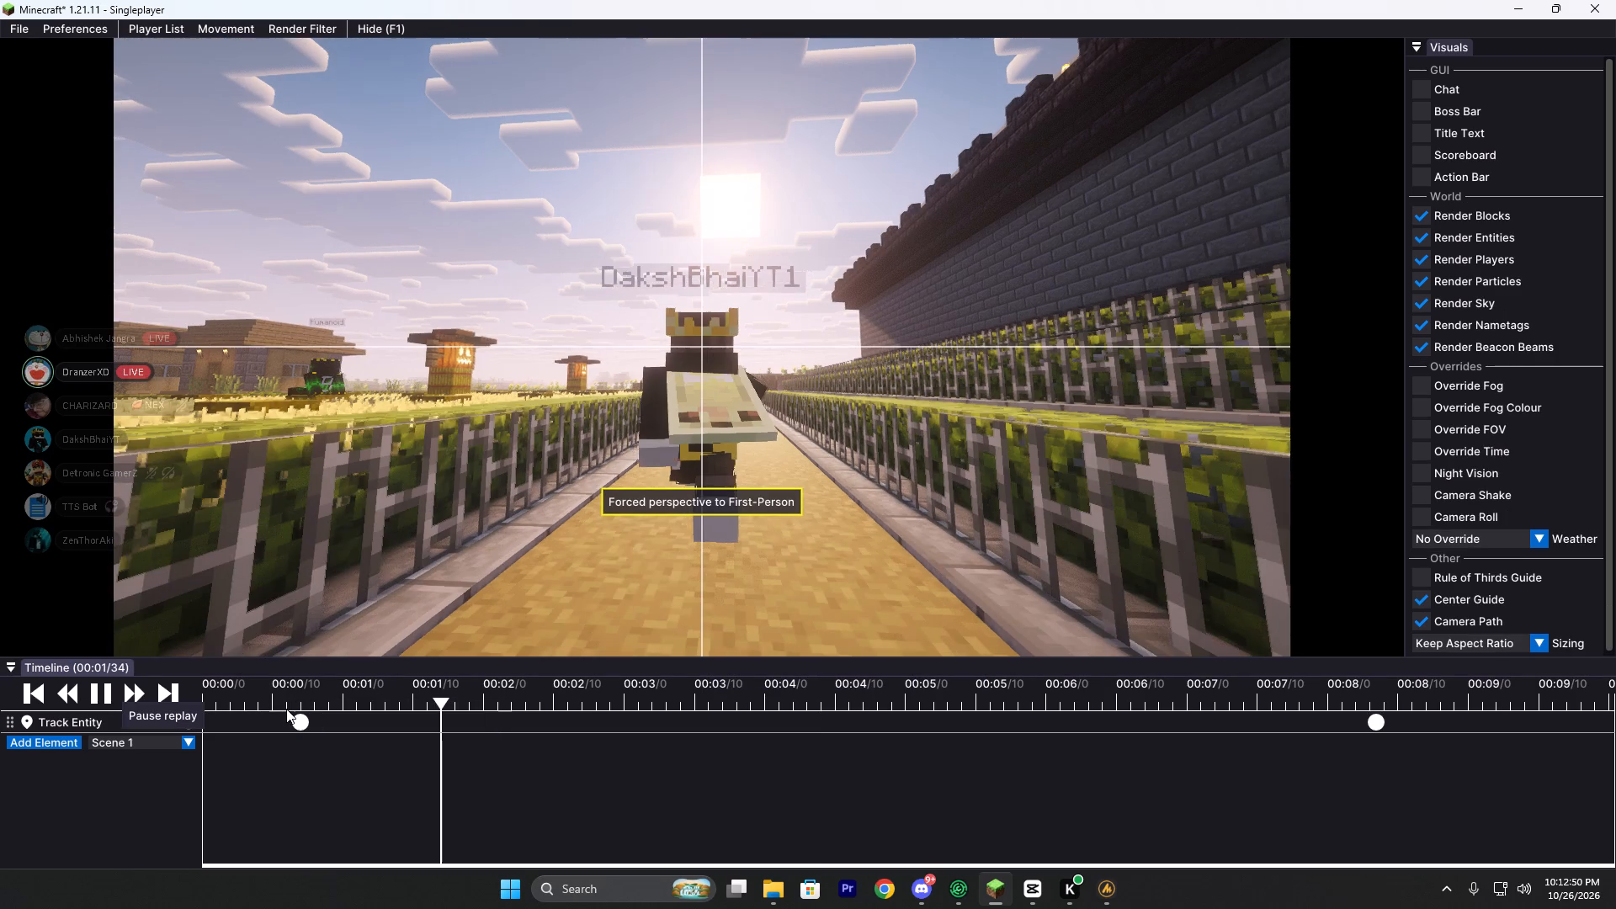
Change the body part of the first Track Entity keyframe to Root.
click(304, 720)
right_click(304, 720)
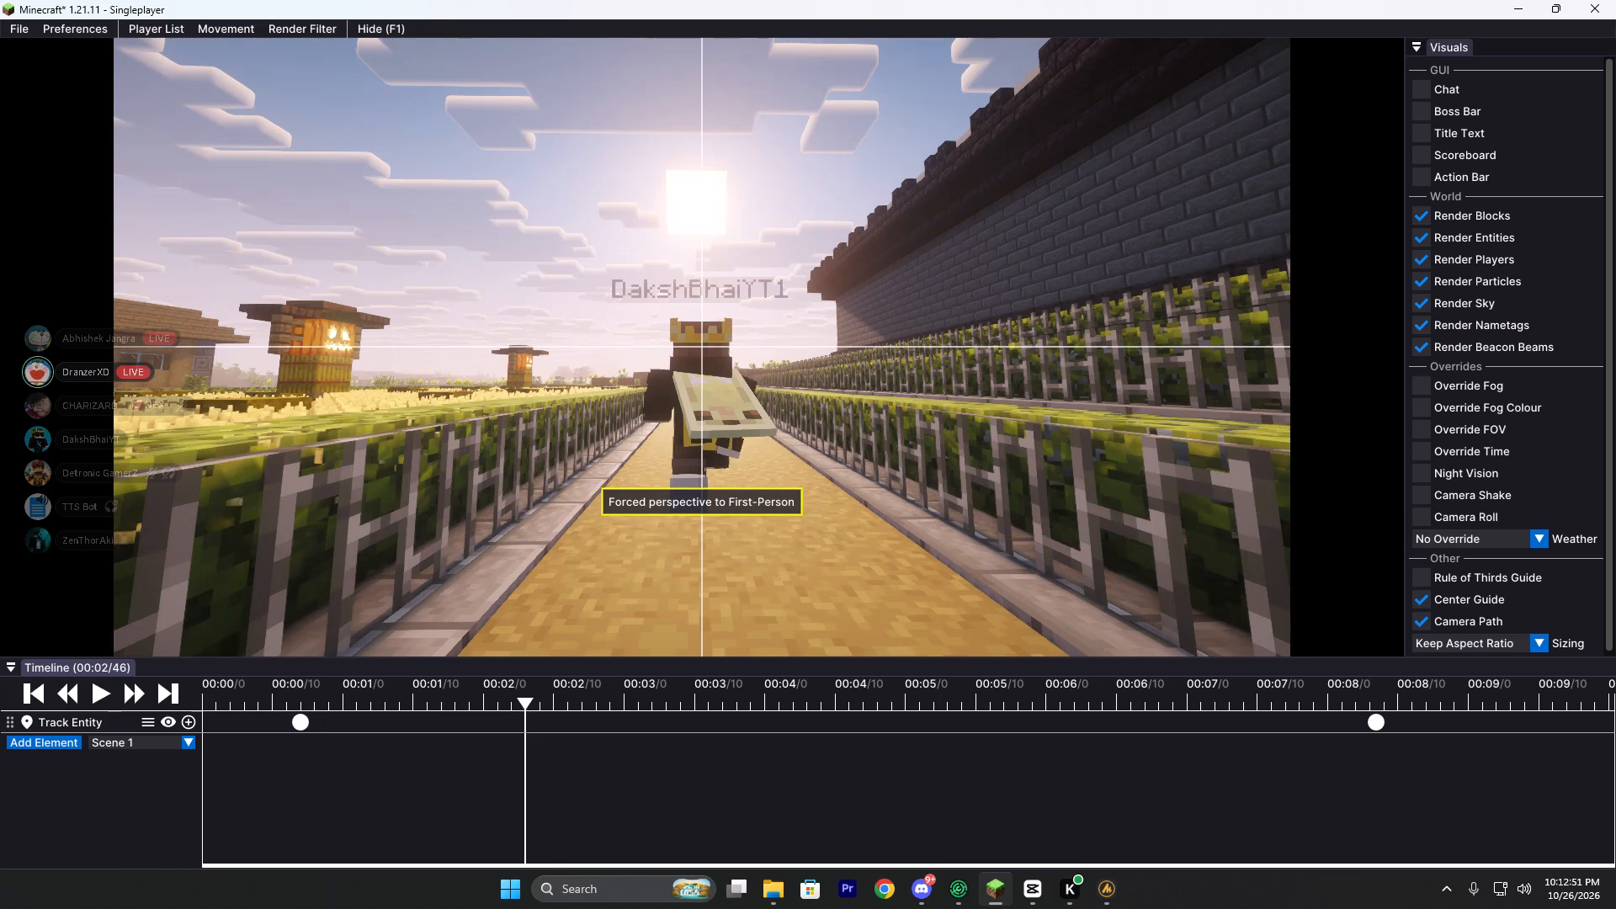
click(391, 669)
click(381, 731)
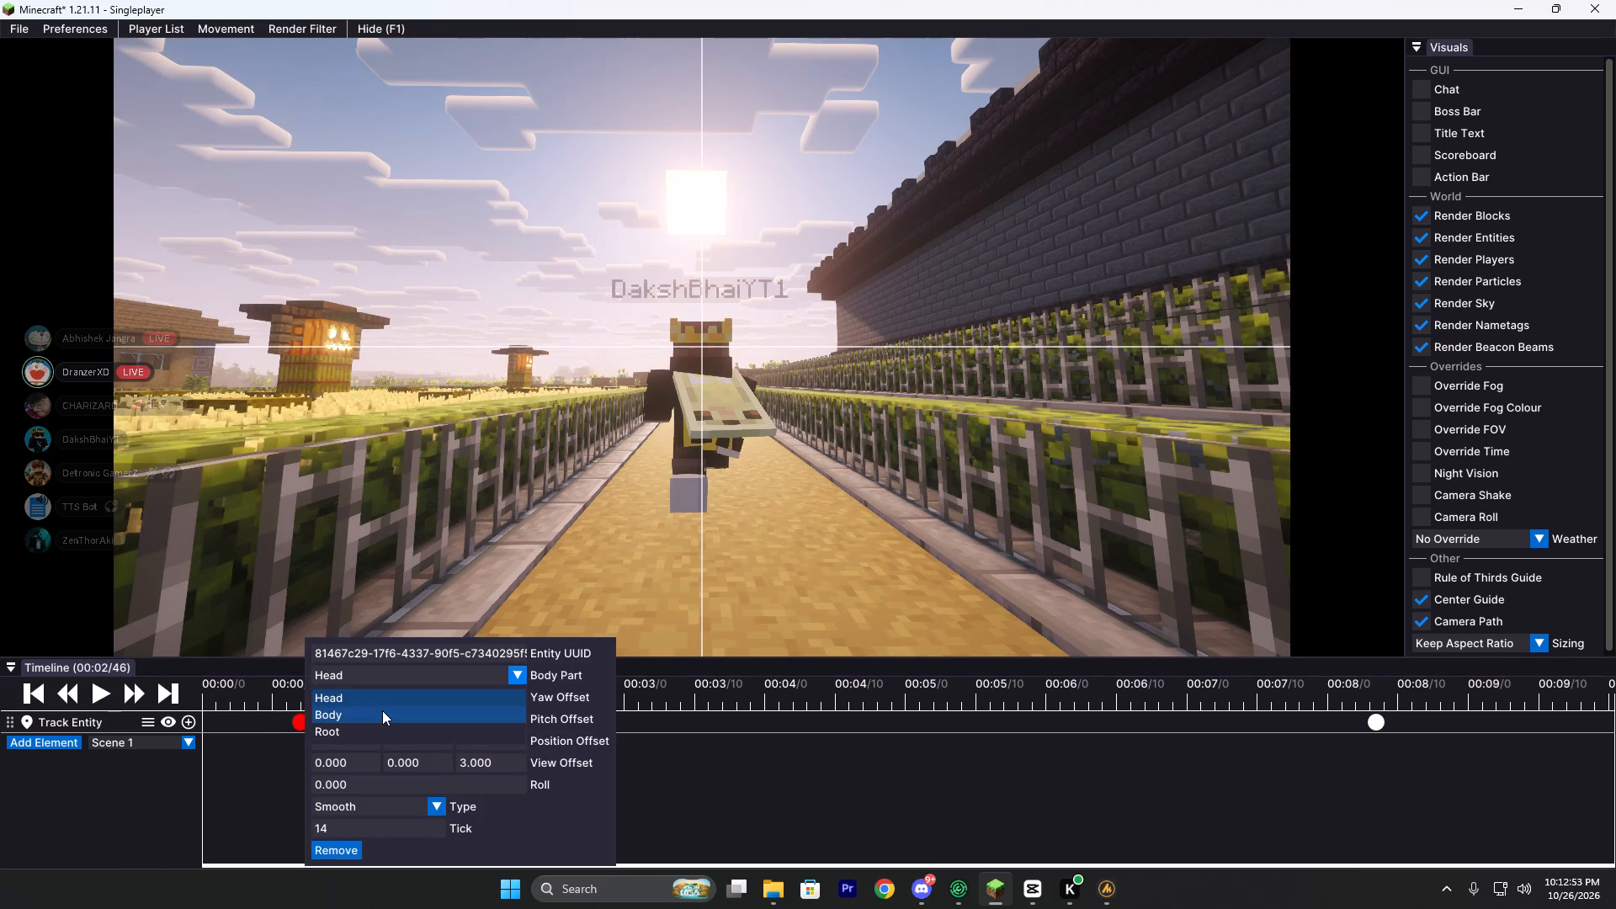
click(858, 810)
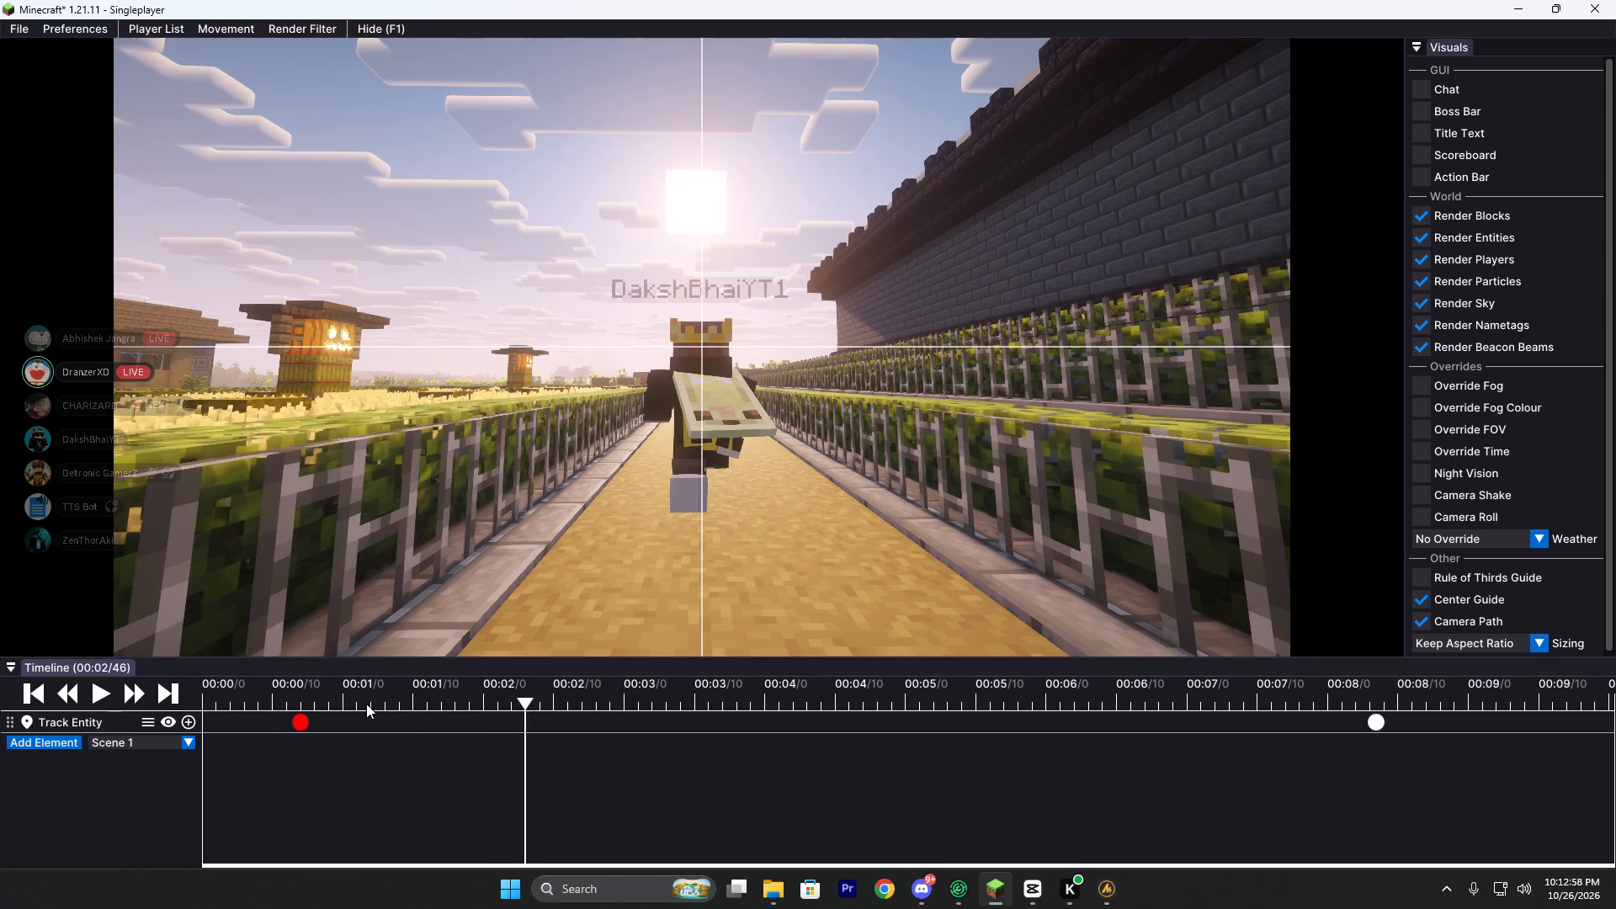
Play and pause the replay, including again from just before the first keyframe, to check the camera with Root tracking.
click(106, 692)
click(106, 692)
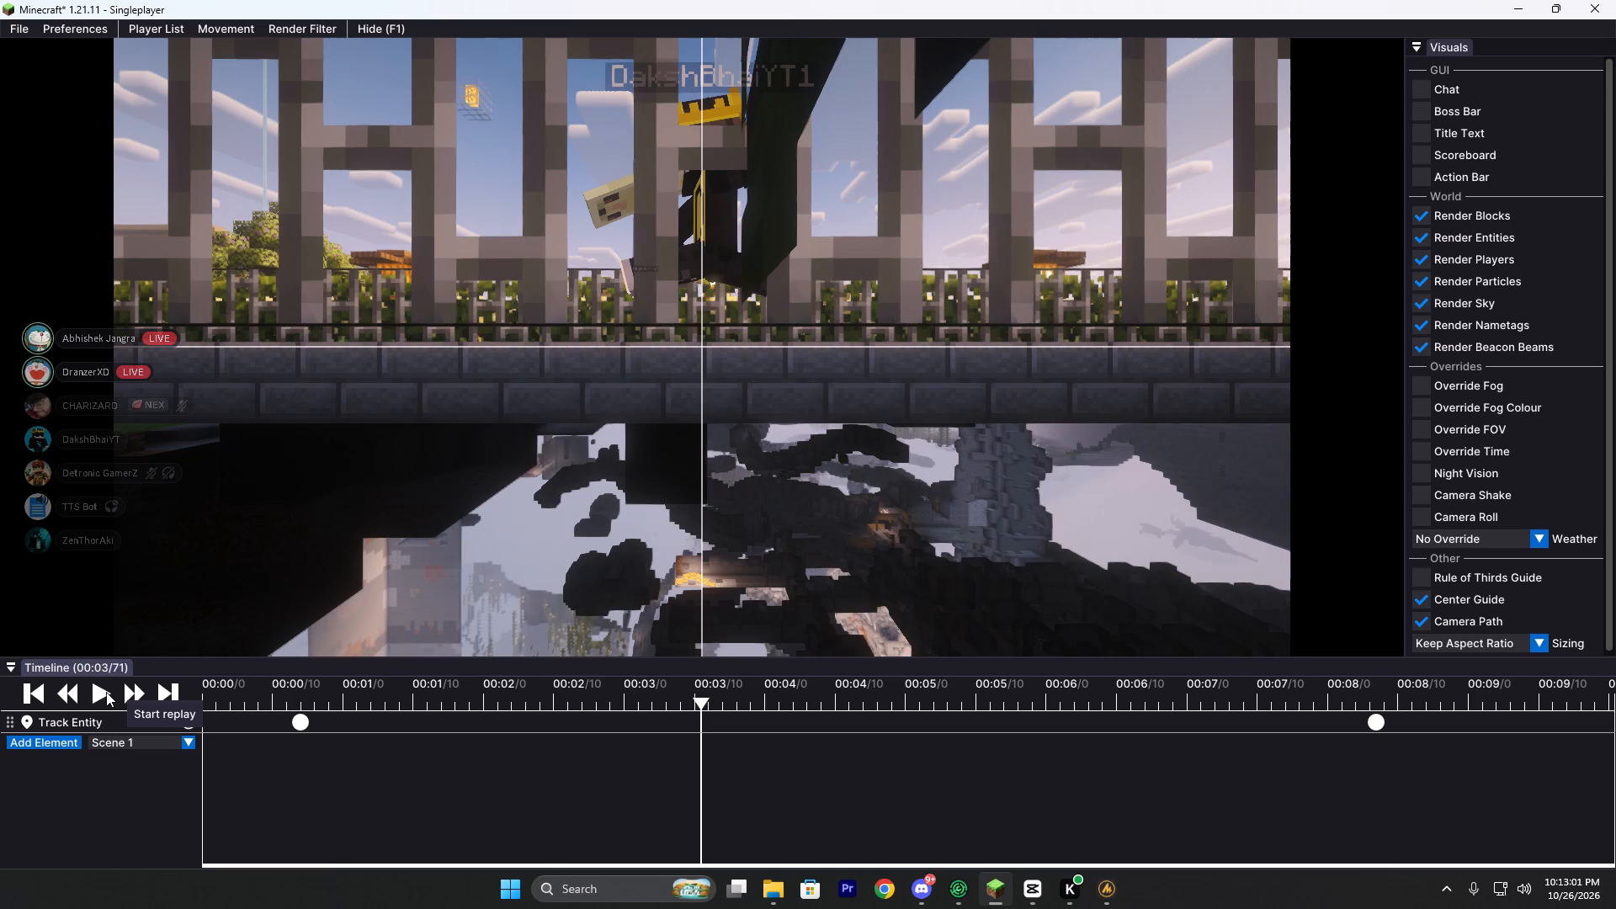
text(w)
key(space)
key(s)
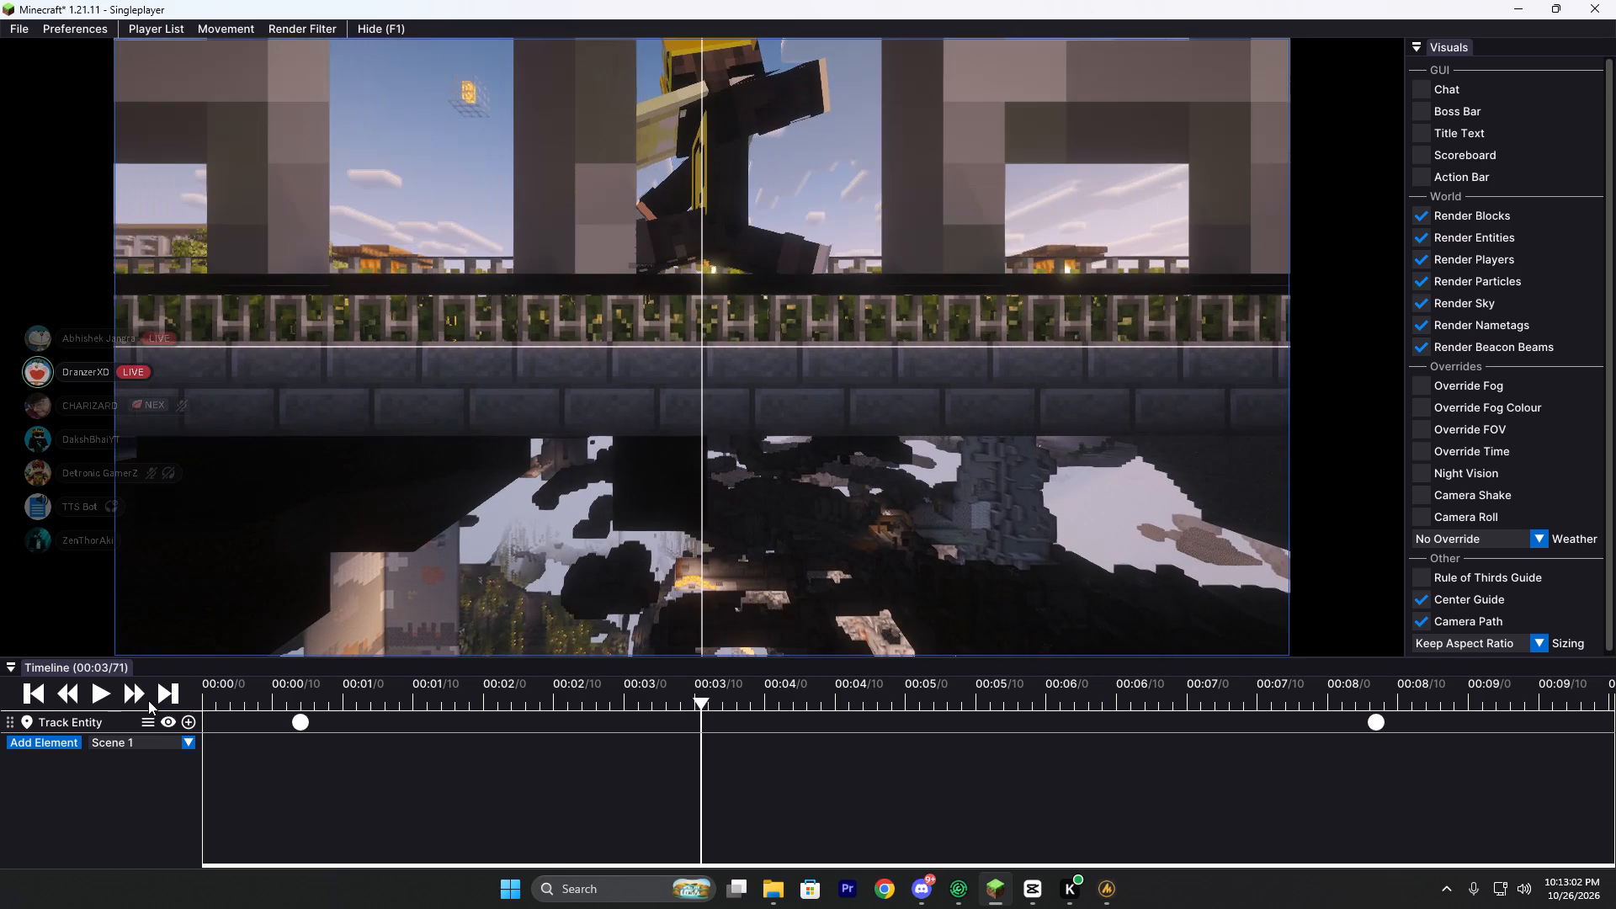
key(w)
click(101, 698)
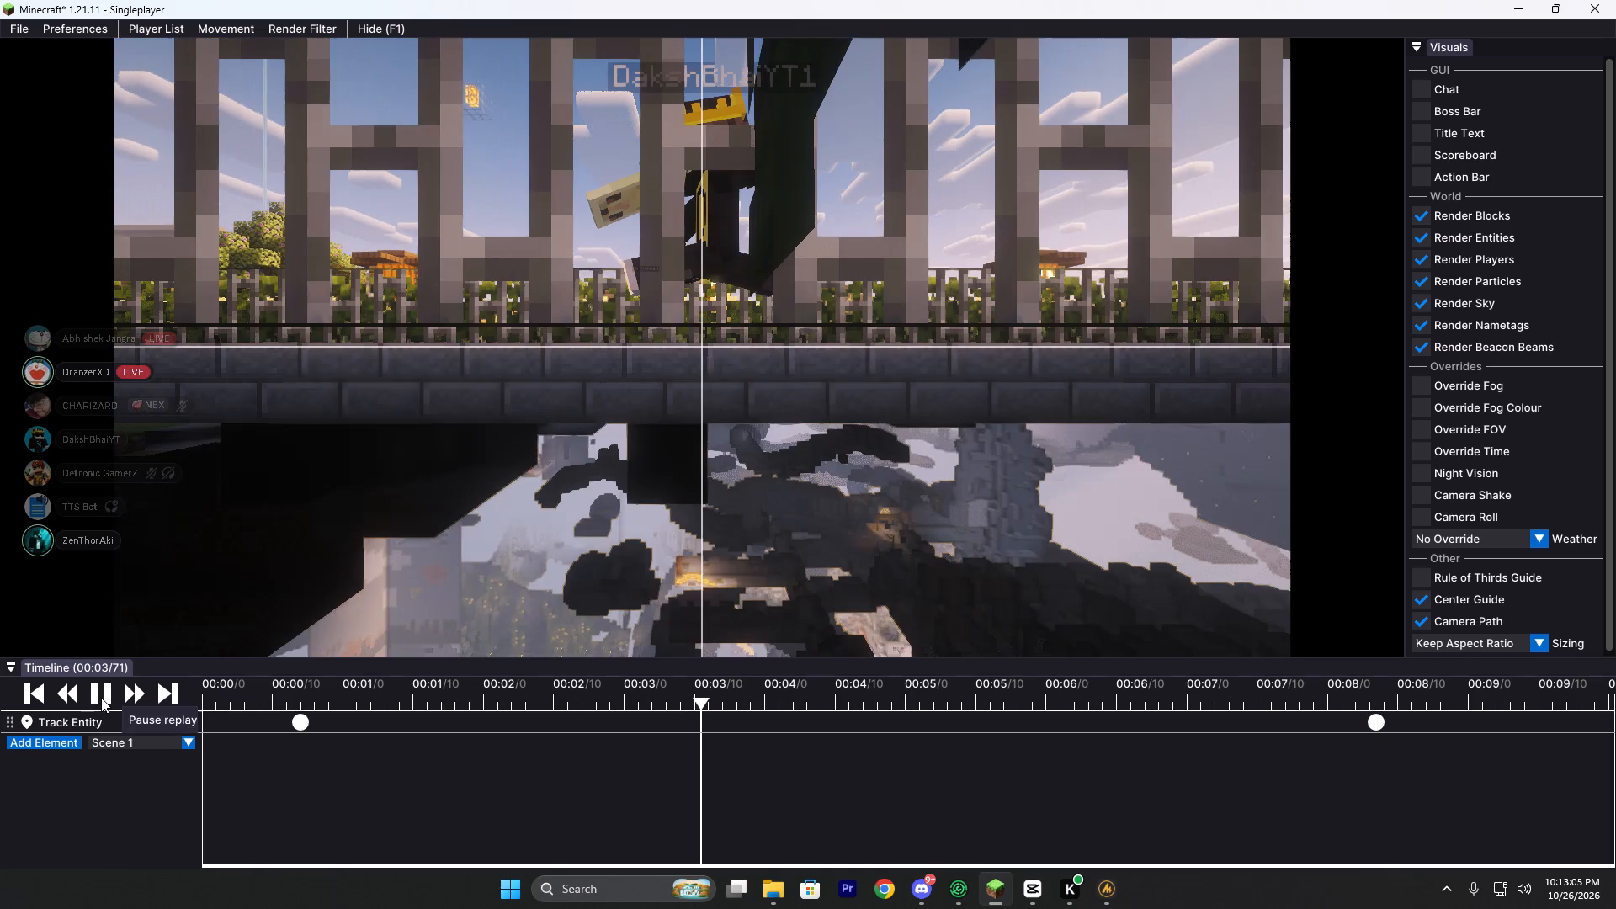
click(101, 698)
double_click(101, 698)
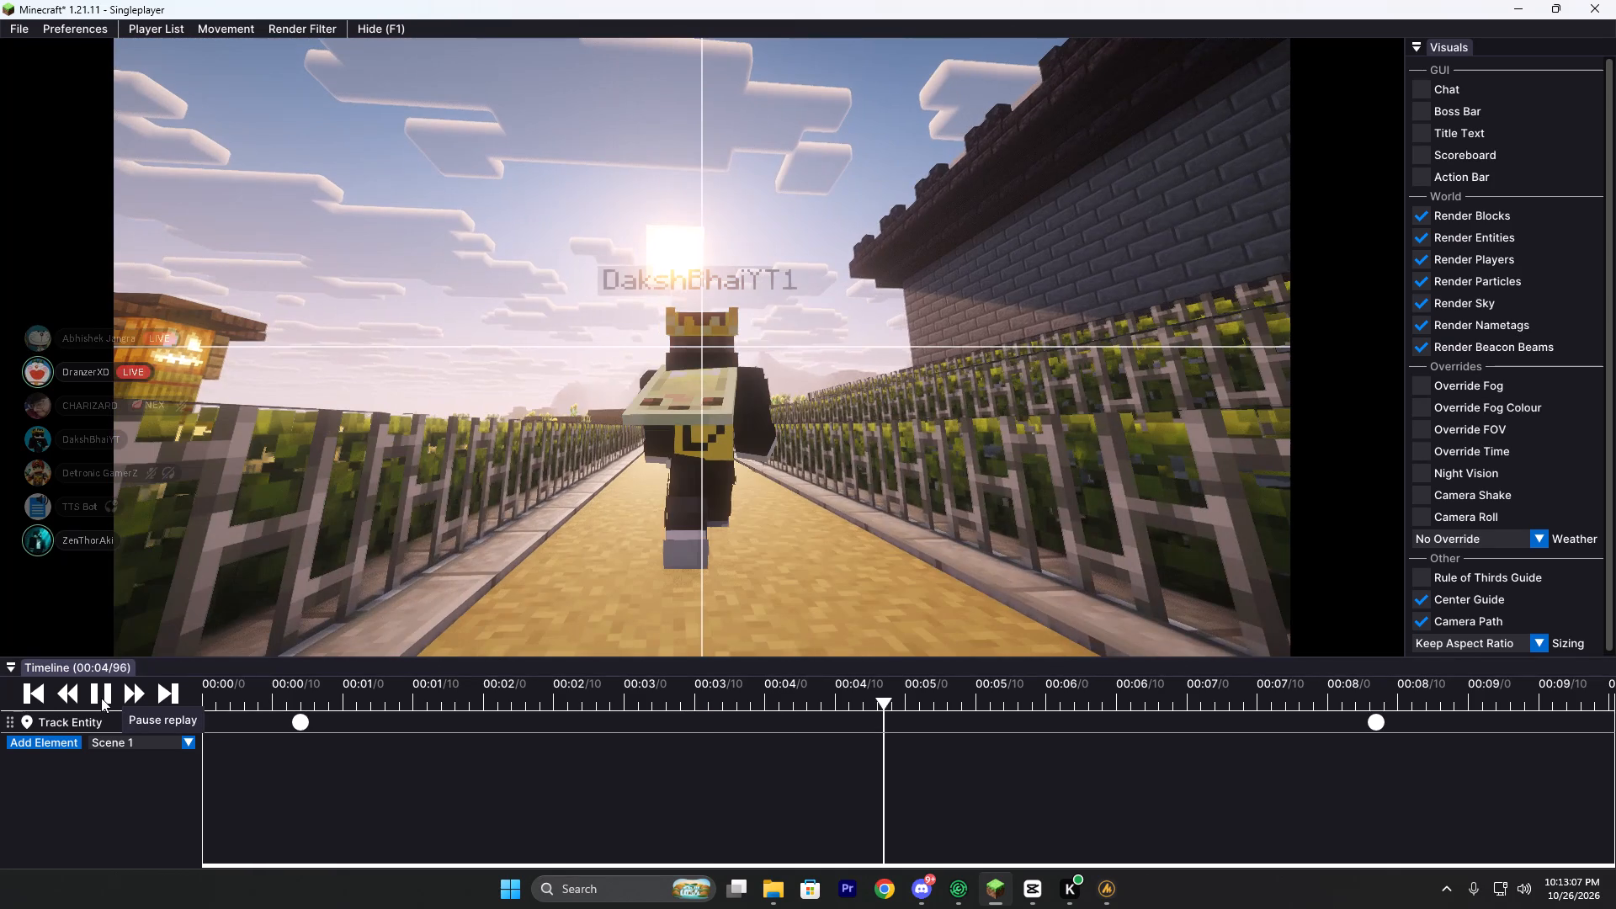
click(101, 698)
click(294, 697)
drag(296, 697, 310, 697)
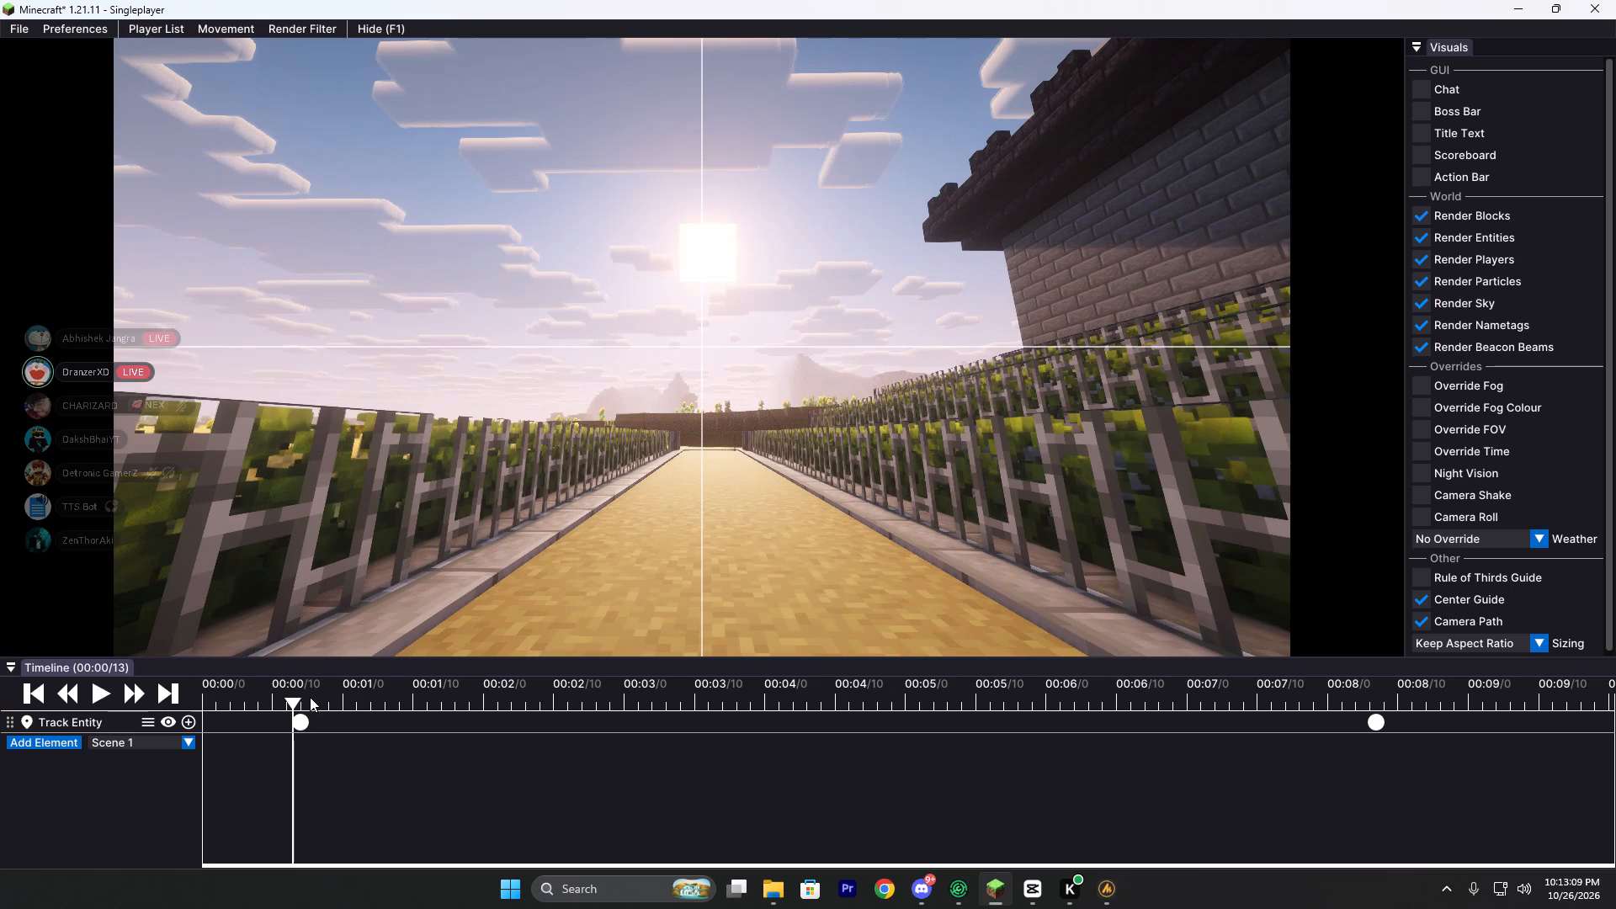
click(104, 700)
click(104, 700)
Set the first Track Entity keyframe's body part back to Head and its Yaw Offset to 2000.
click(296, 715)
right_click(296, 715)
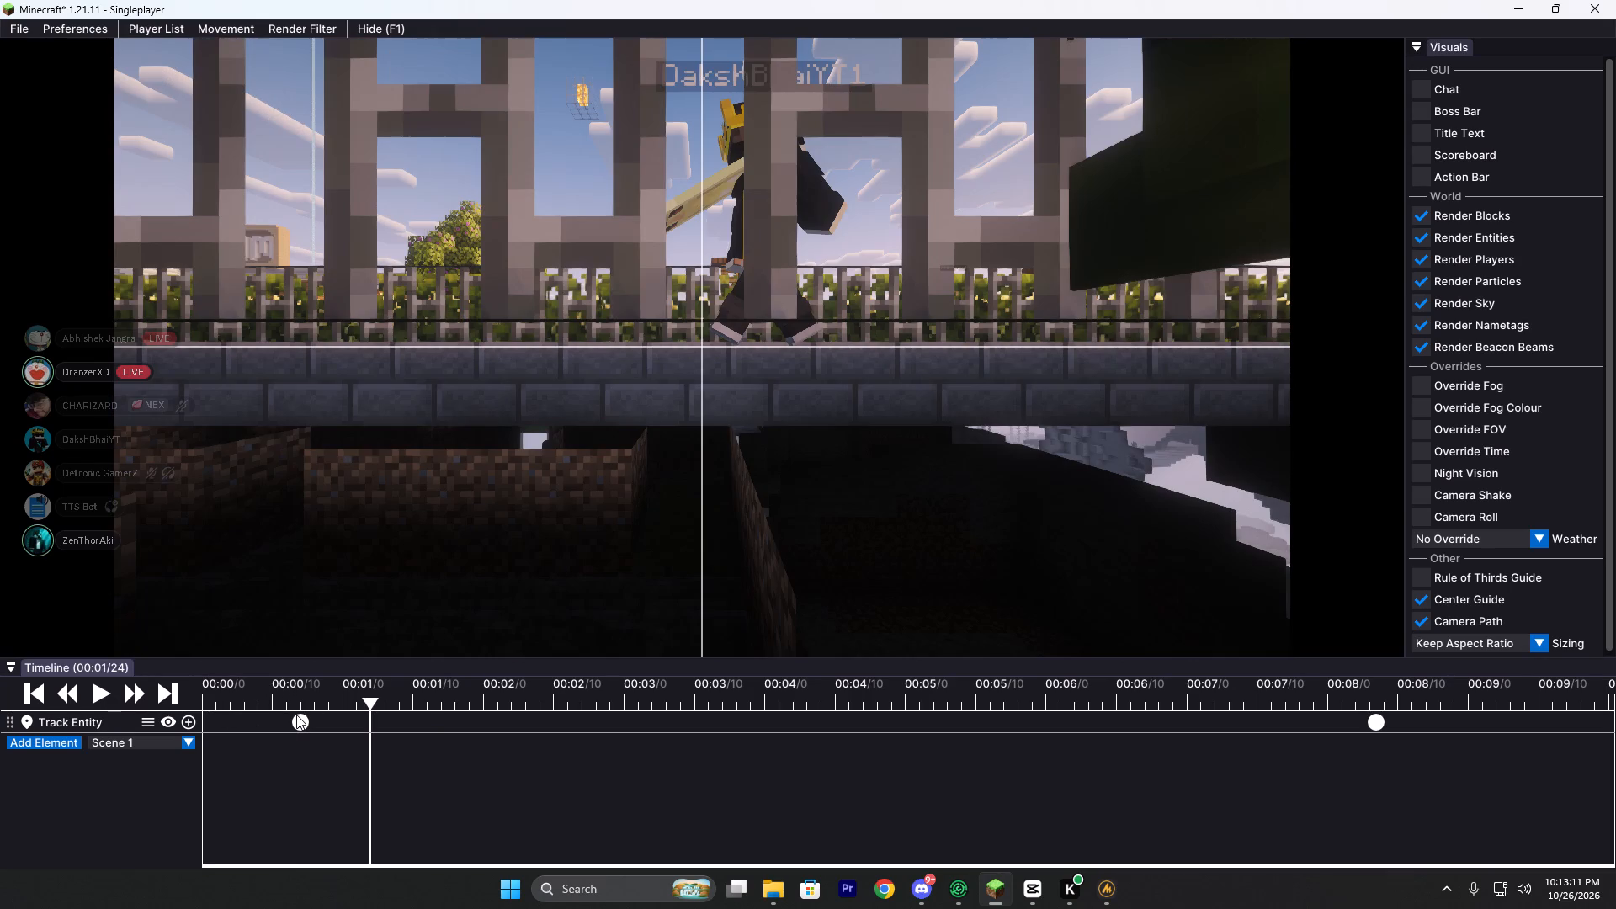
click(351, 680)
click(350, 691)
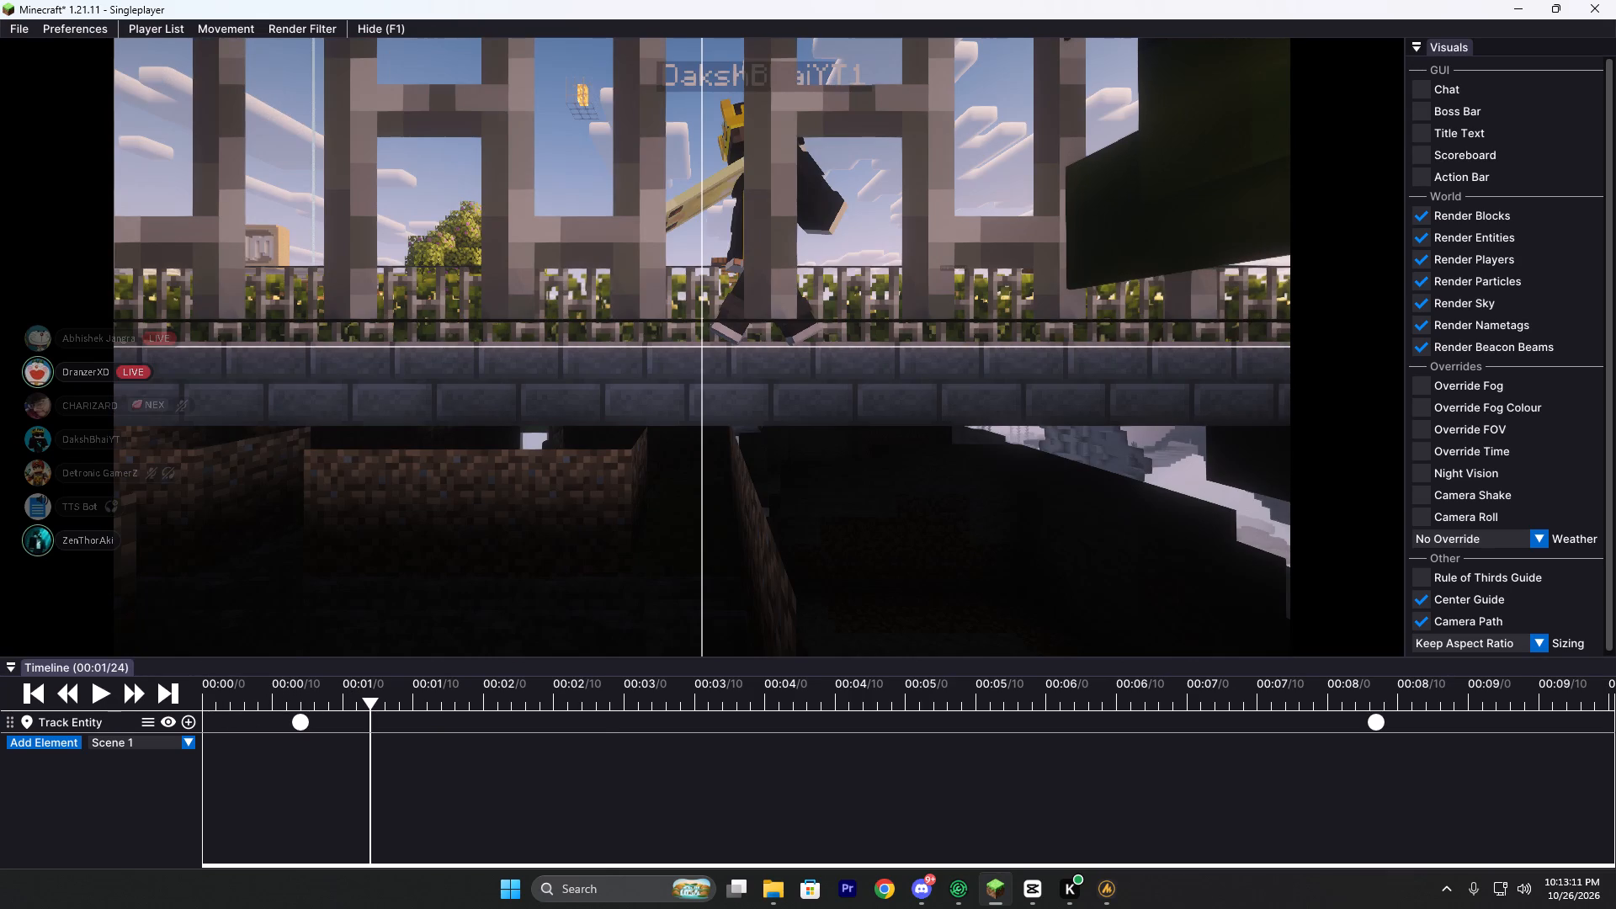
click(359, 699)
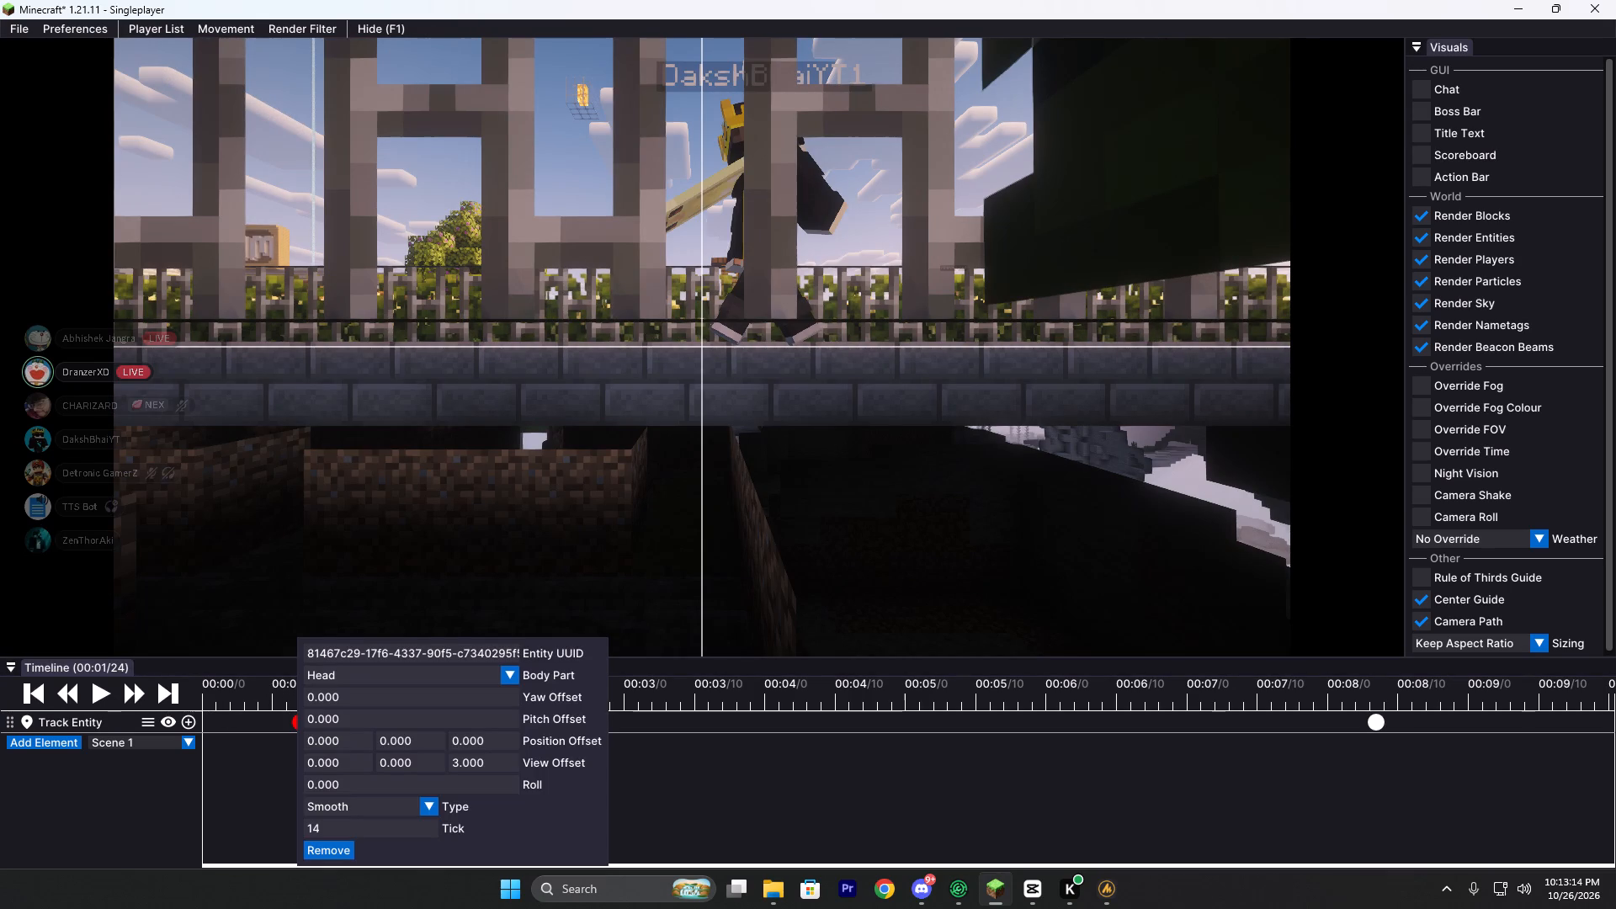
text(2000)
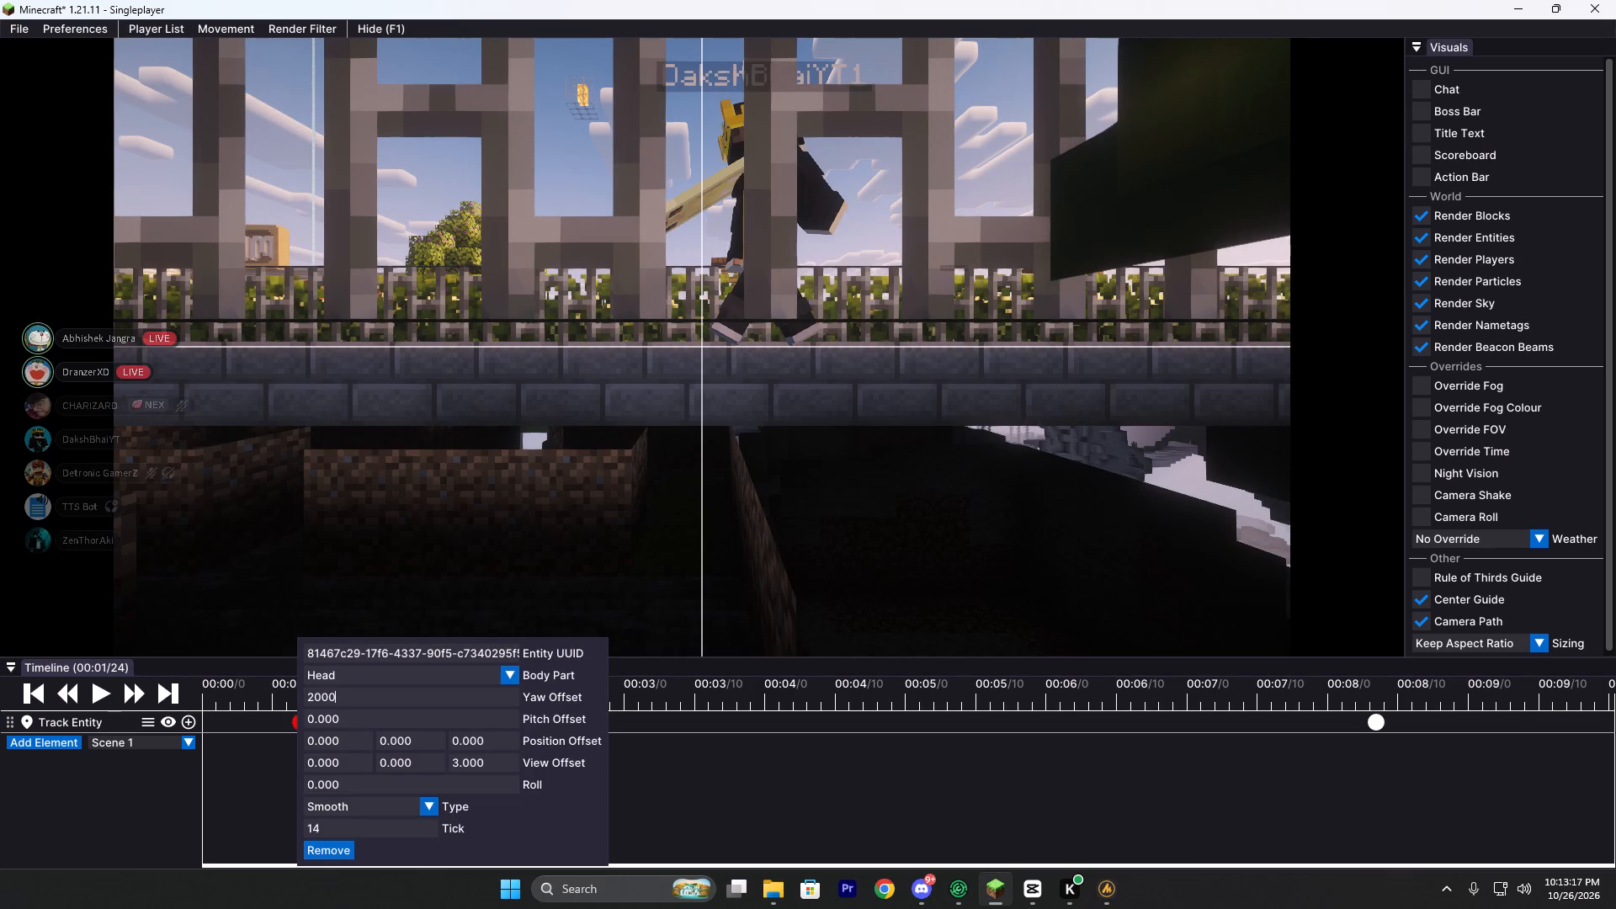
key(Return)
click(278, 752)
Play the replay from 00:00/13 through the second keyframe to check the camera's rotation around the character.
click(293, 697)
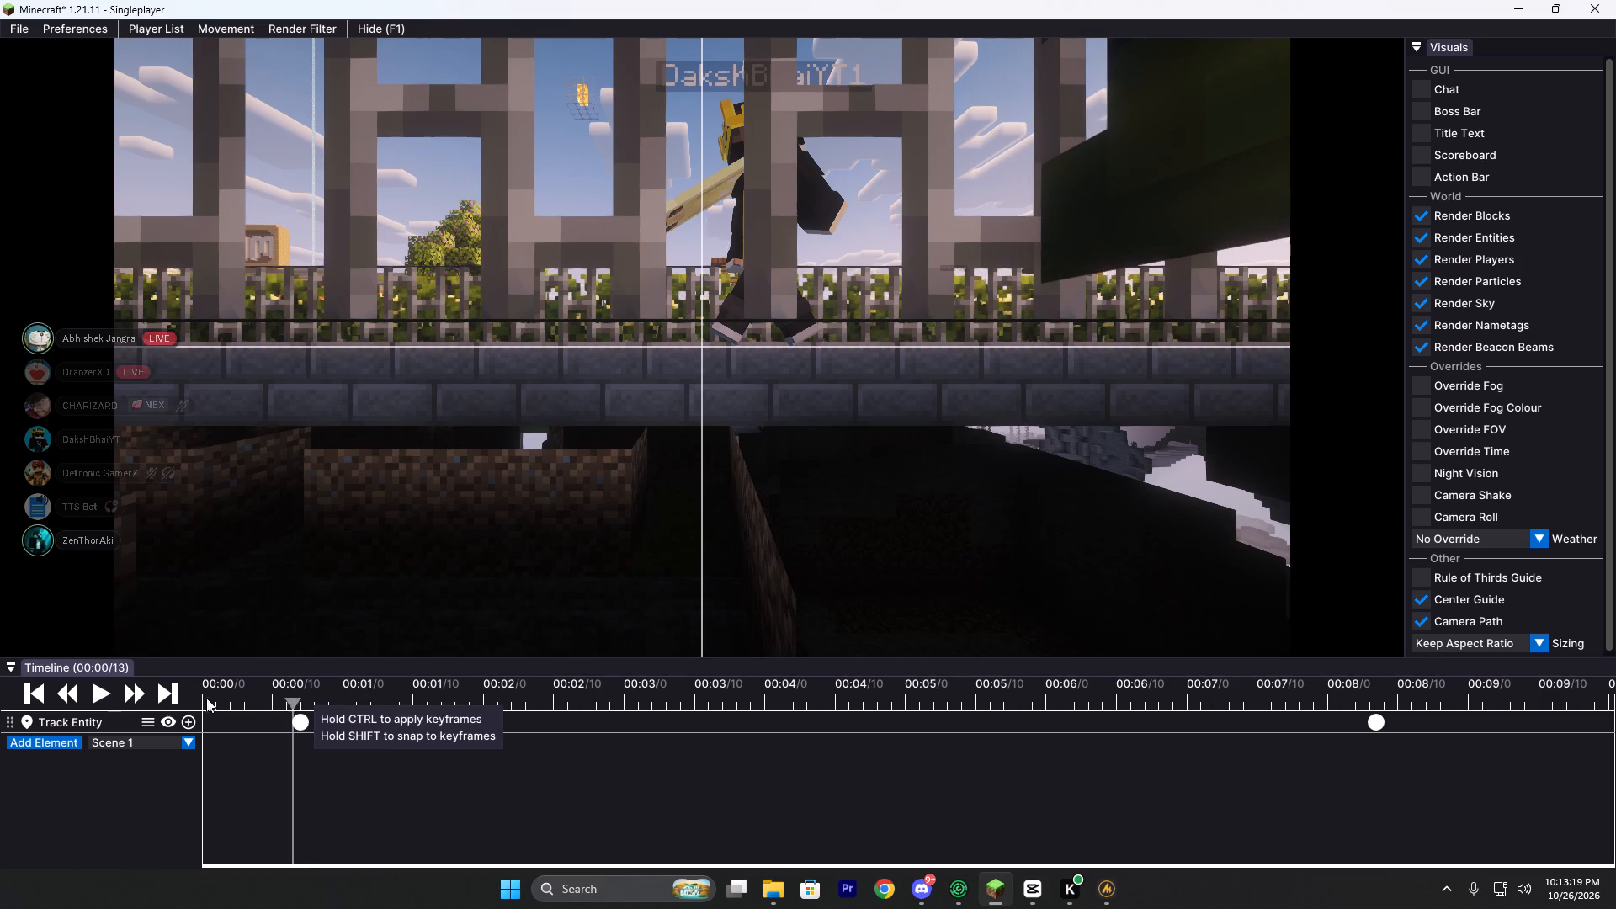
click(102, 691)
click(102, 691)
click(102, 691)
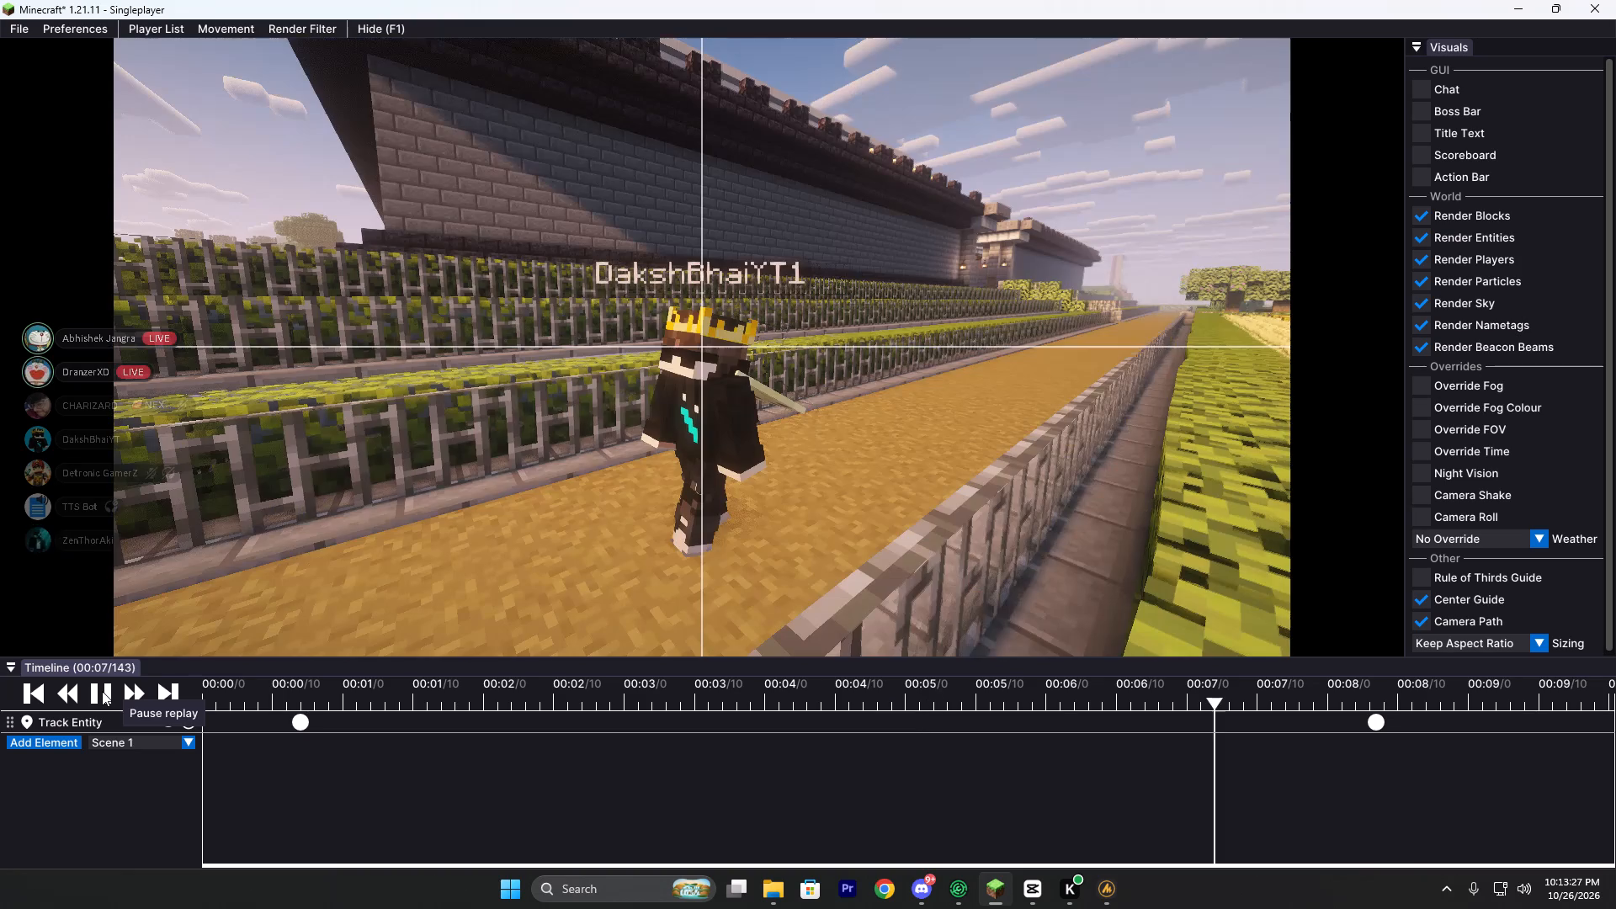
click(102, 691)
Mark the timeline range to start at 00:00/14 and end at 00:08/176.
key(o)
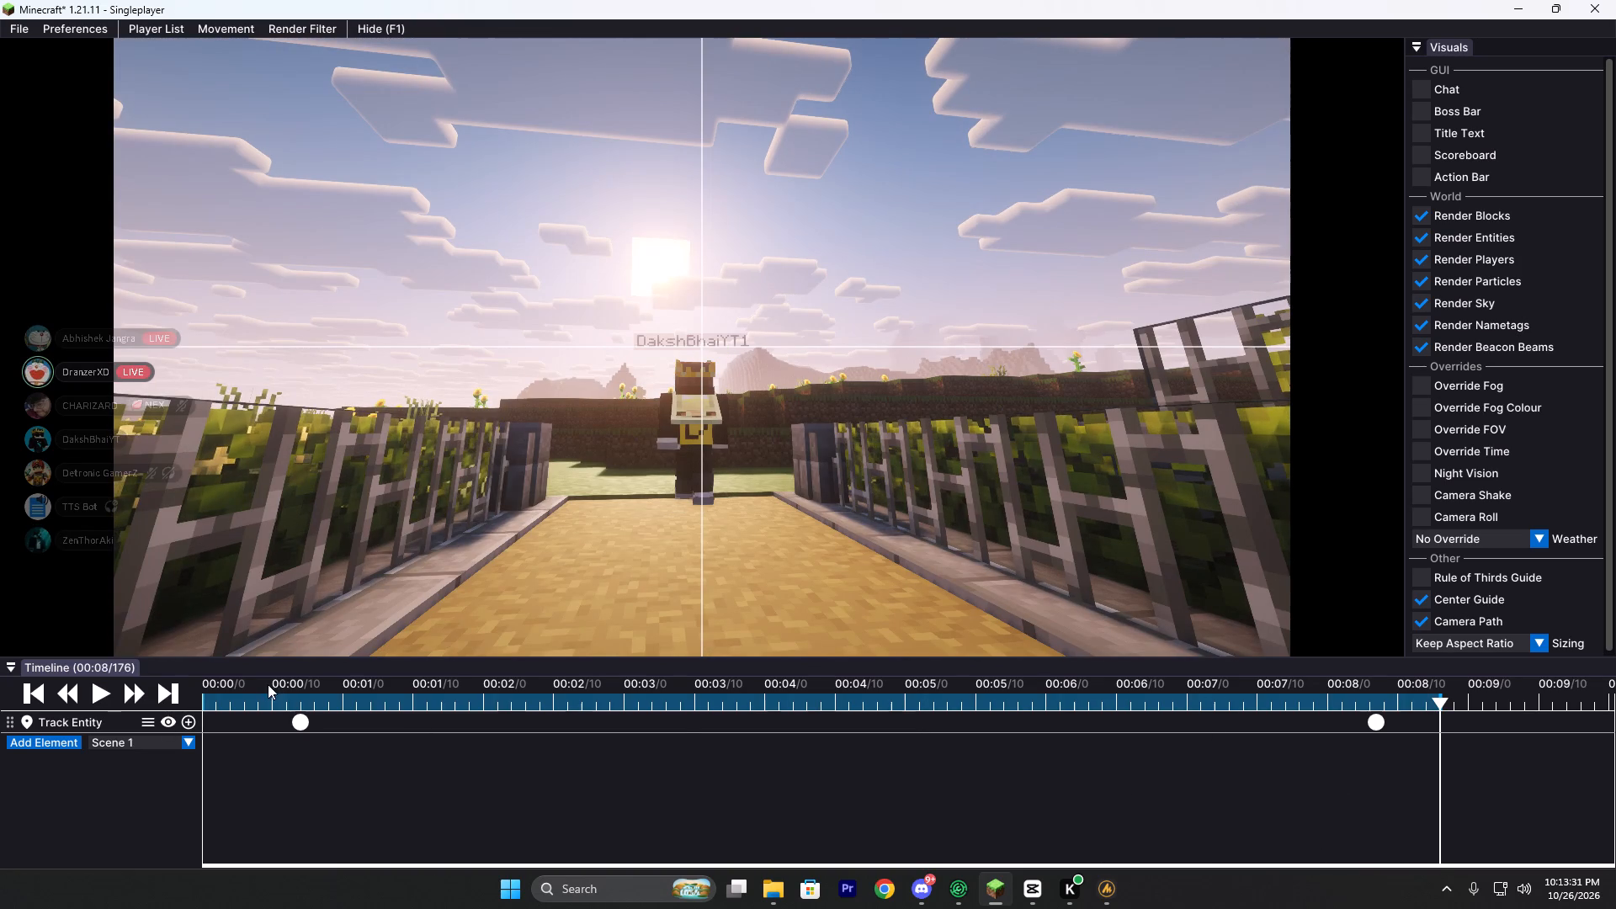
click(296, 686)
click(294, 700)
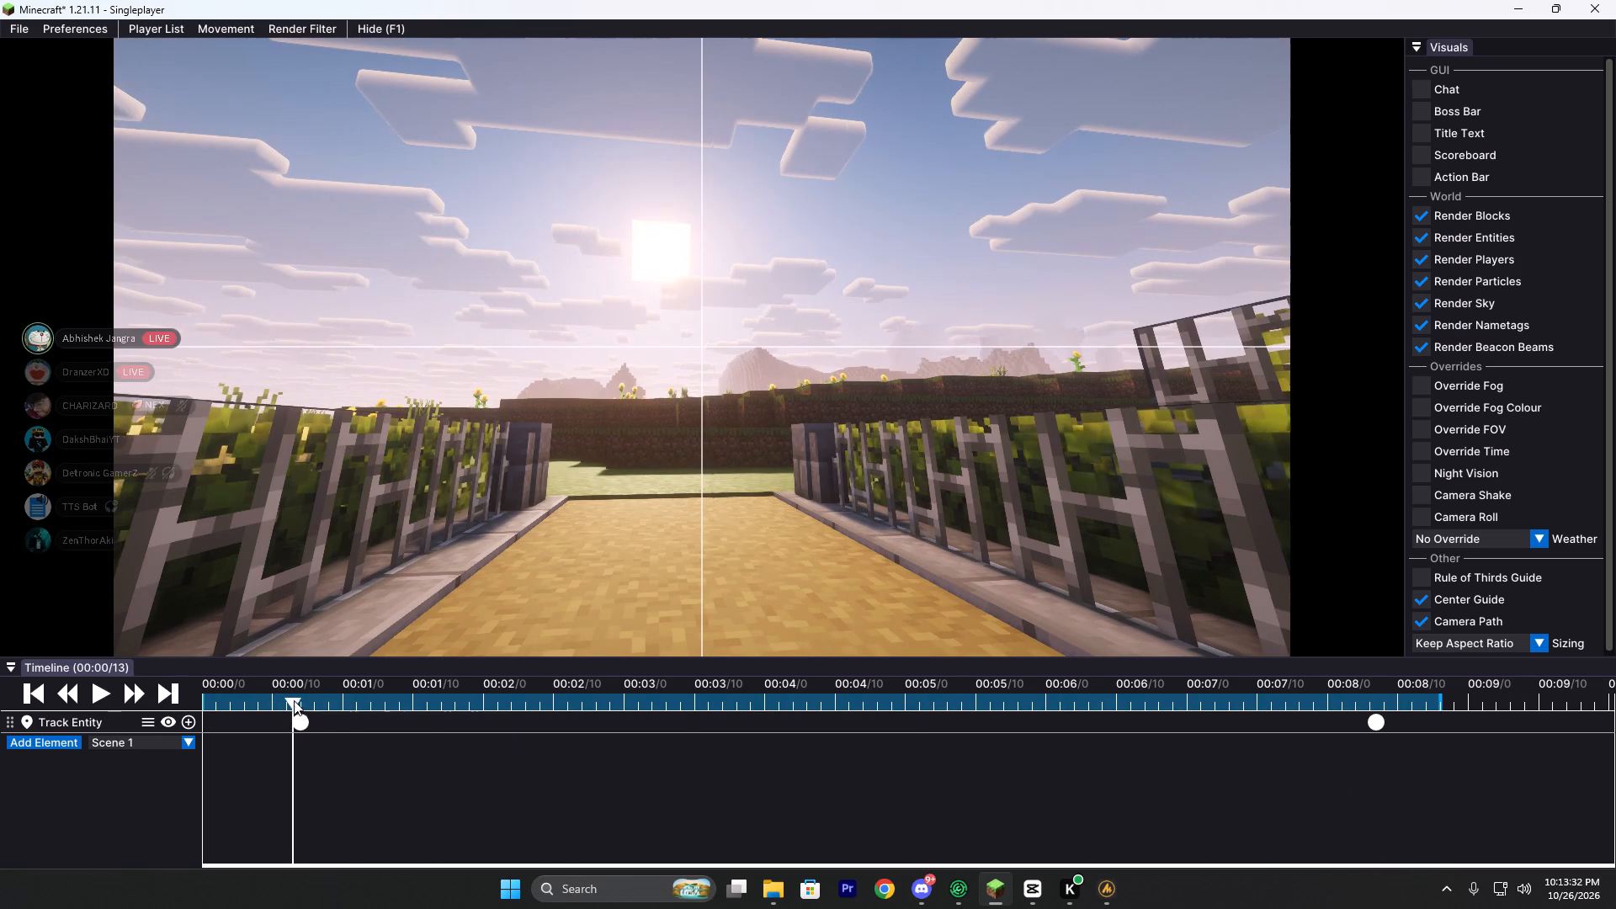
key(i)
Play the marked range from 00:00/14 and pause partway to check the camera movement.
click(93, 694)
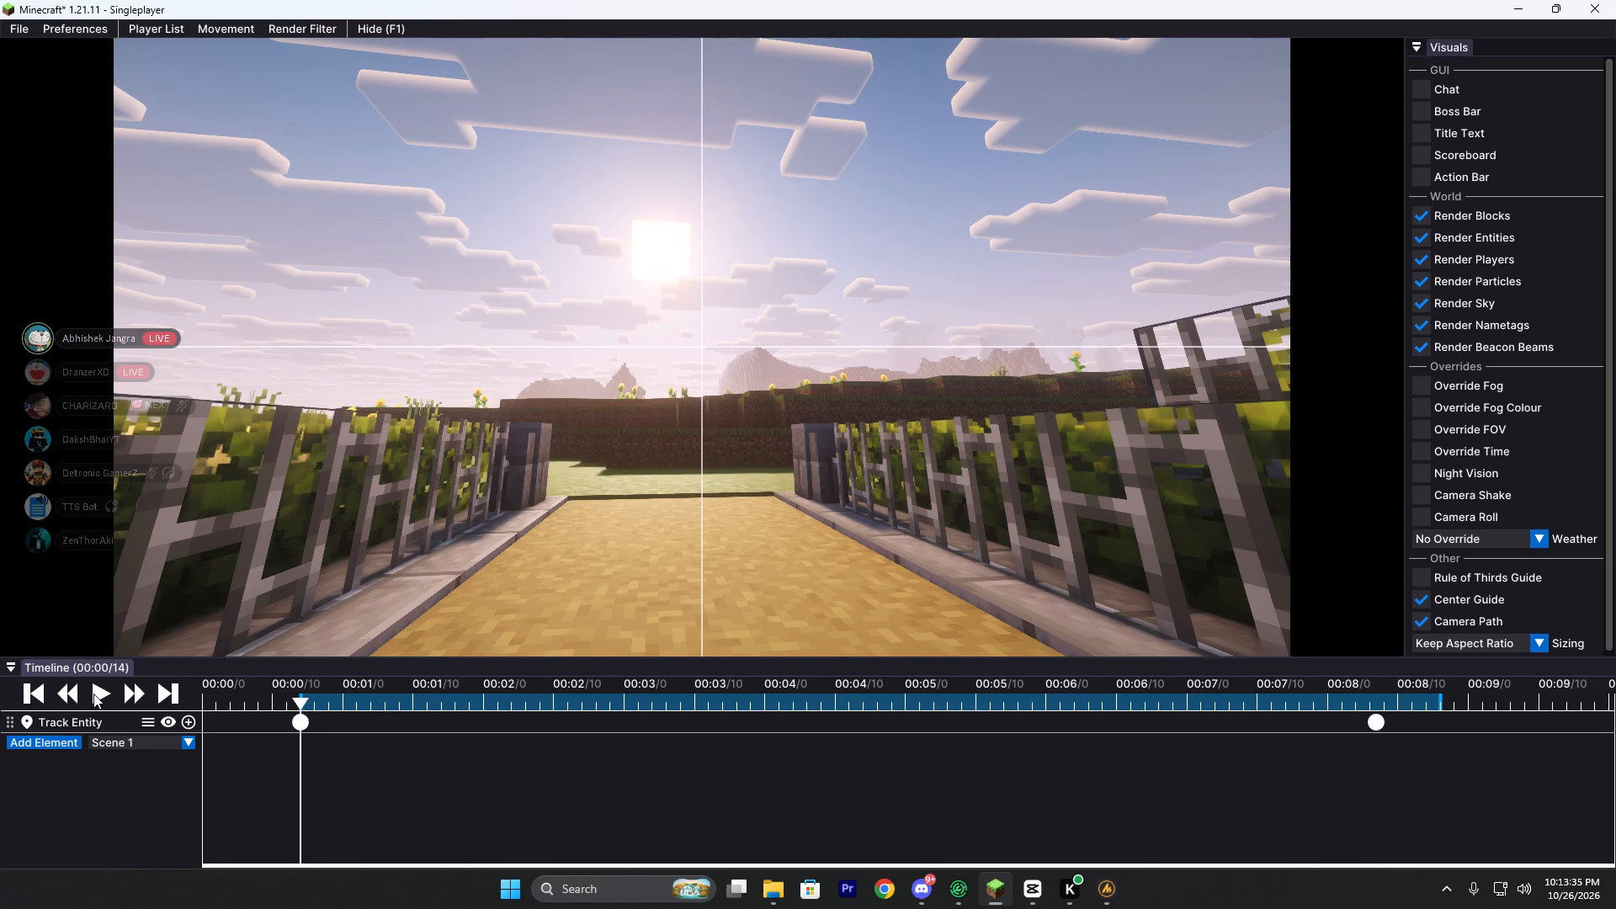
click(93, 694)
Set the Yaw Offset of the second Track Entity keyframe, at tick 167, to 2000.
double_click(1380, 725)
right_click(1380, 725)
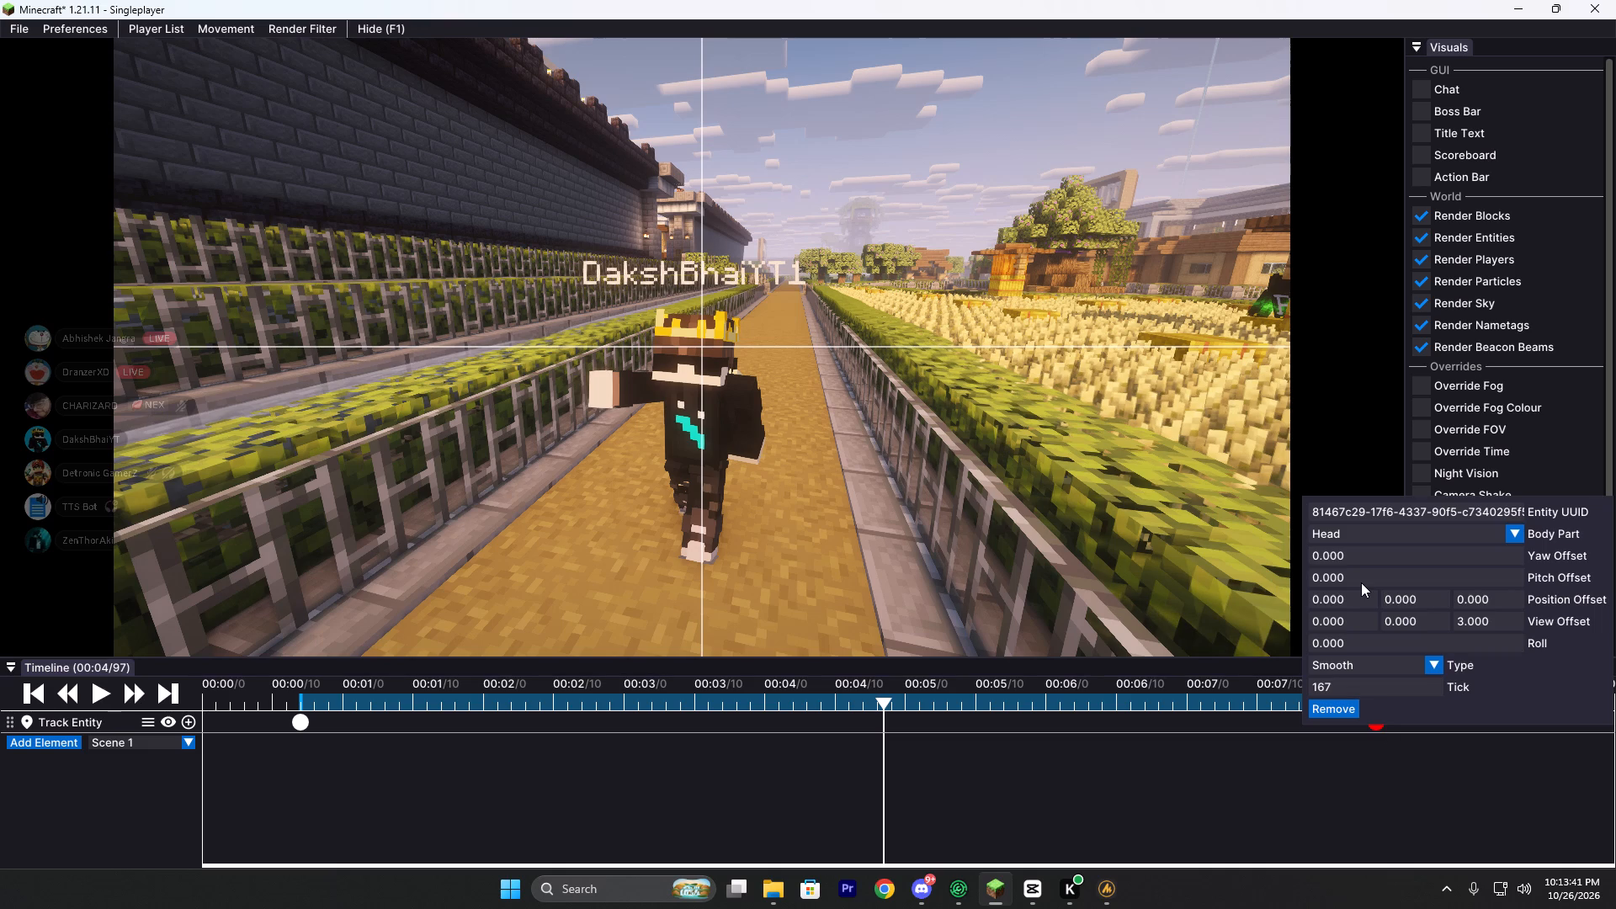
double_click(1369, 560)
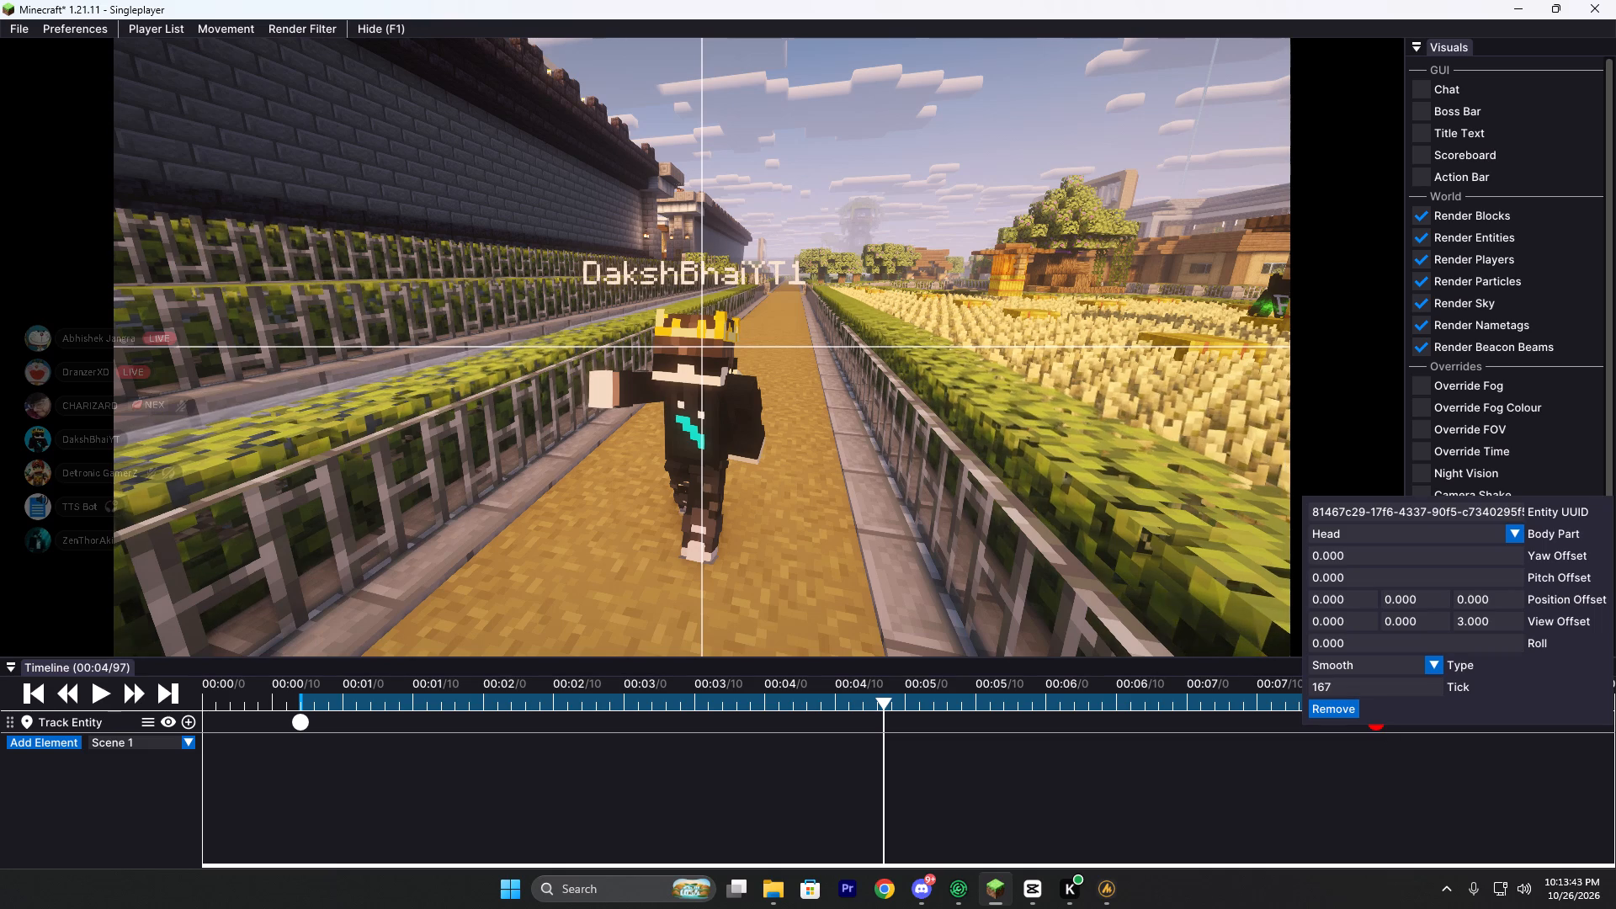
text(2000)
key(Return)
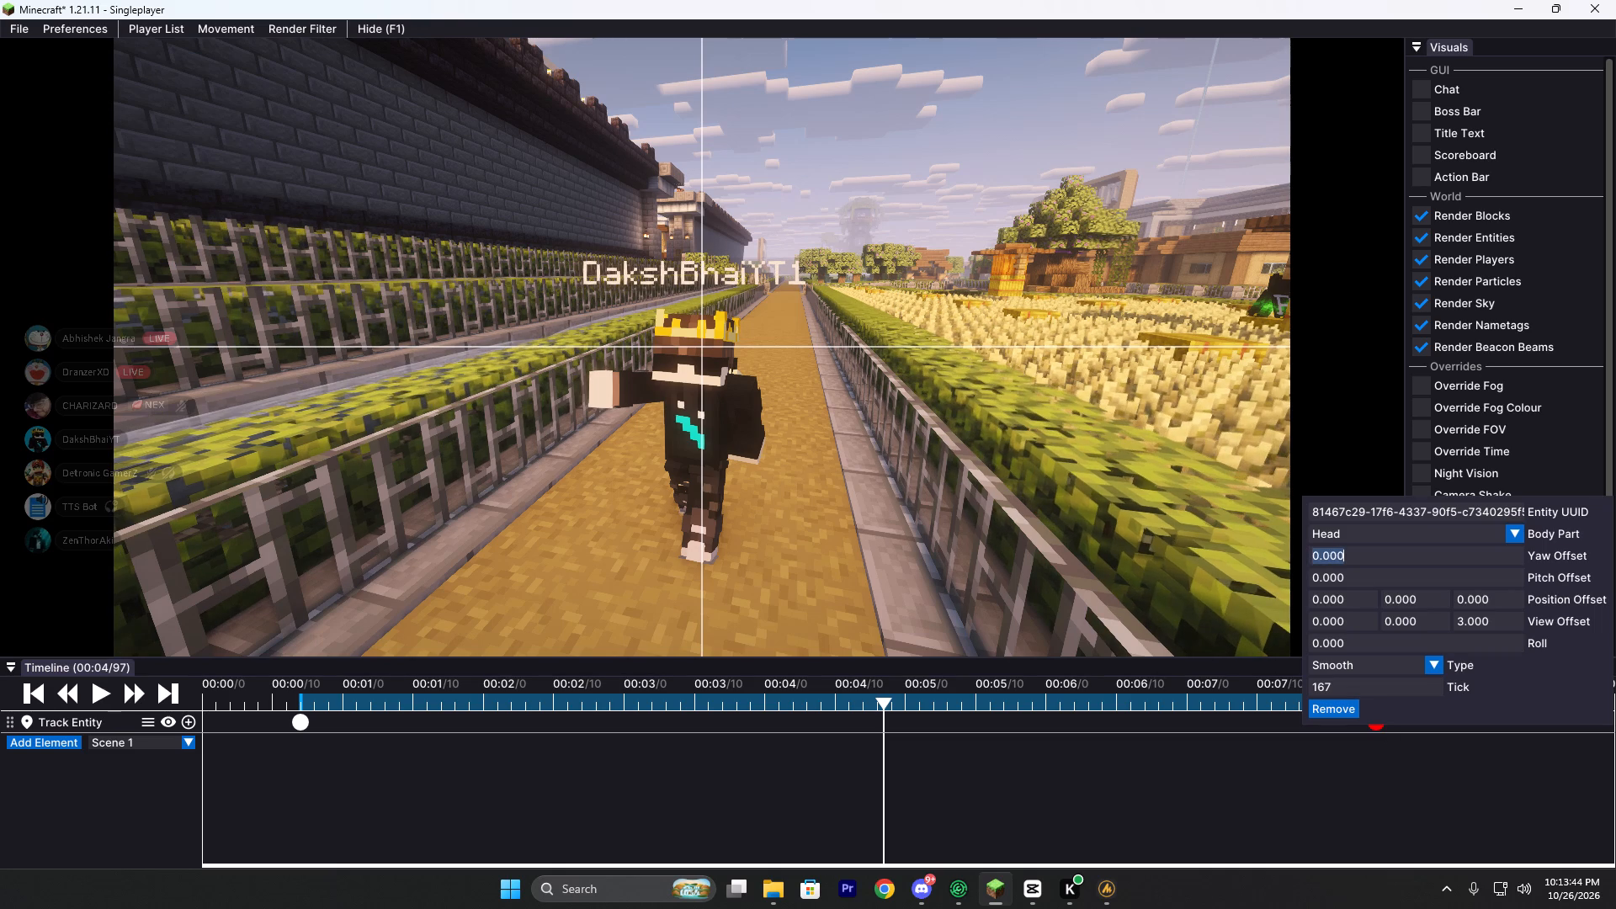
Play the replay from 00:00/18 and pause partway to check the camera's movement around the character.
click(337, 673)
click(327, 687)
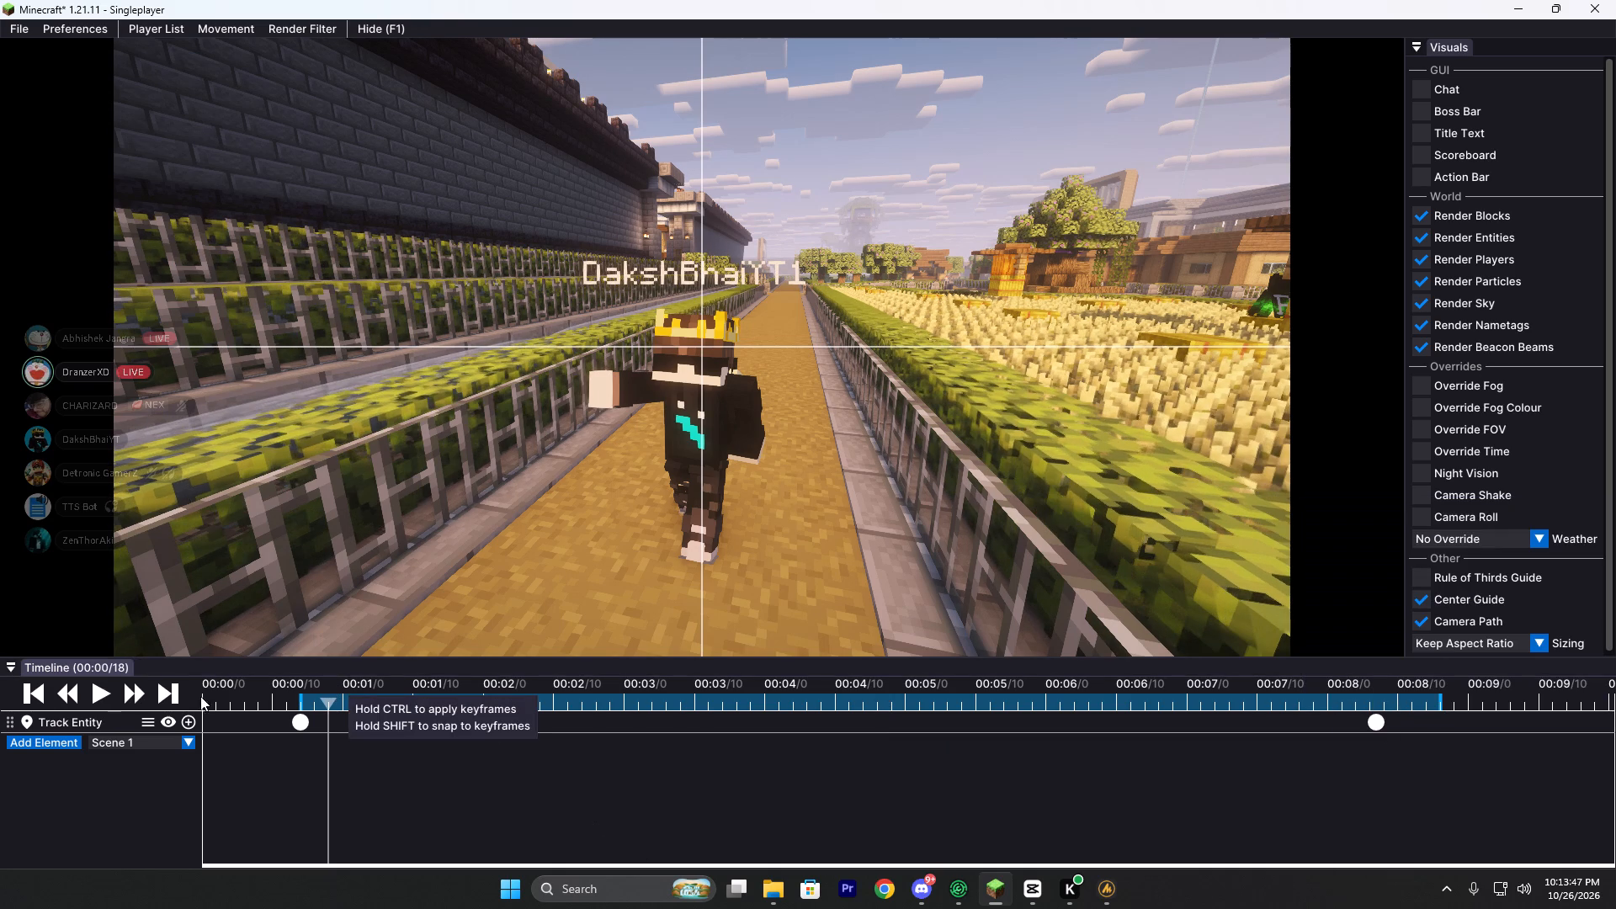
click(106, 689)
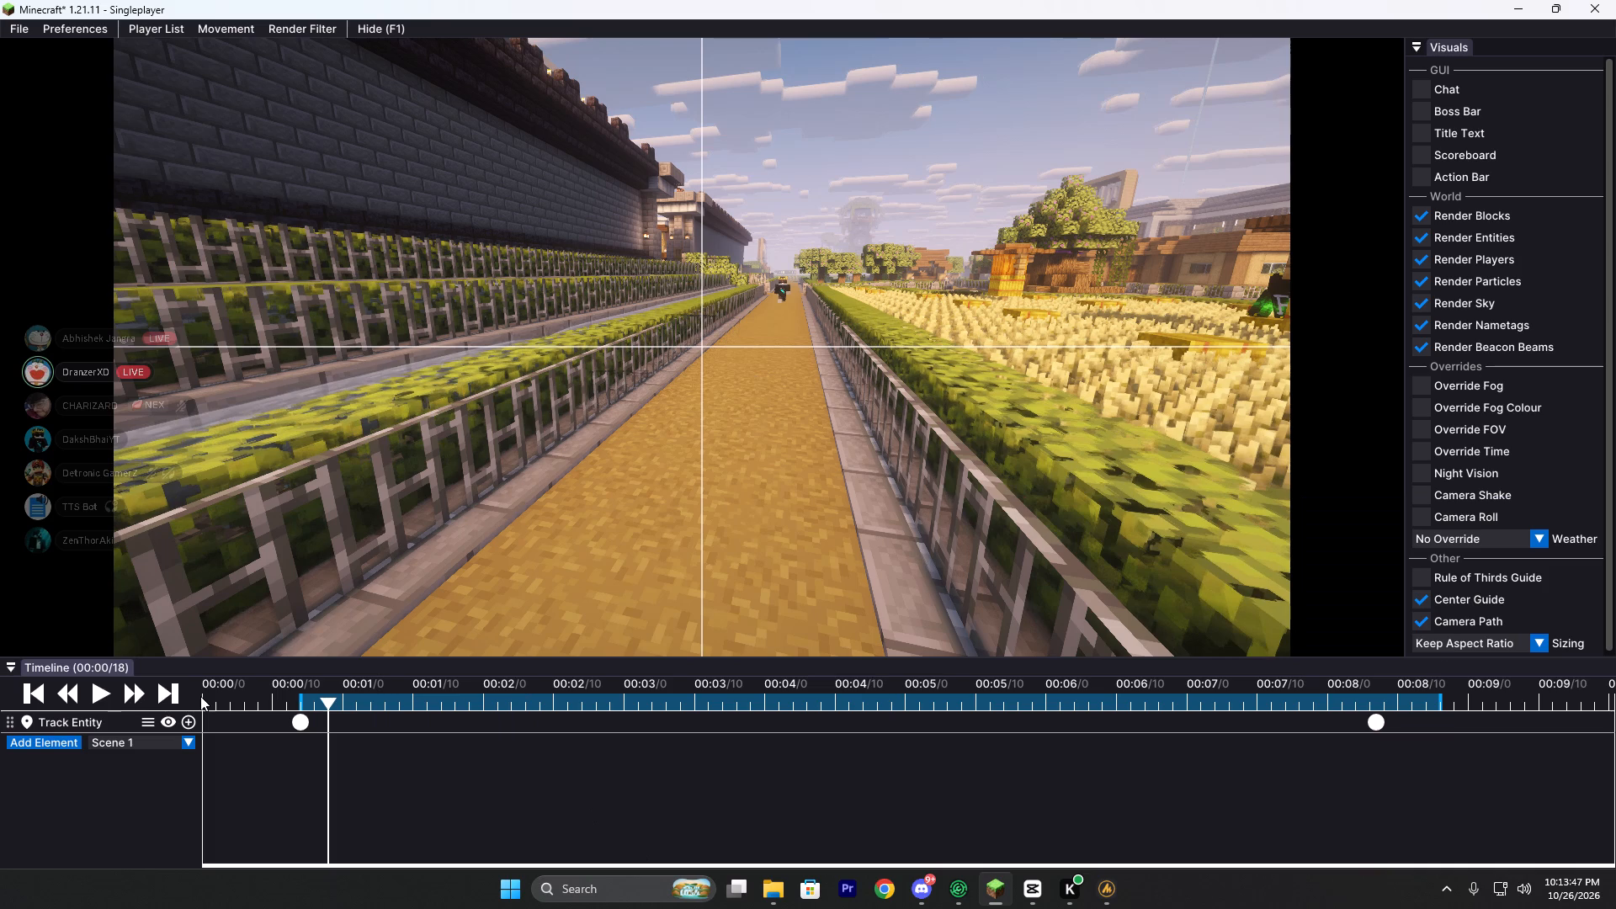
double_click(106, 689)
Turn off nametag rendering in the replay visuals.
double_click(1411, 321)
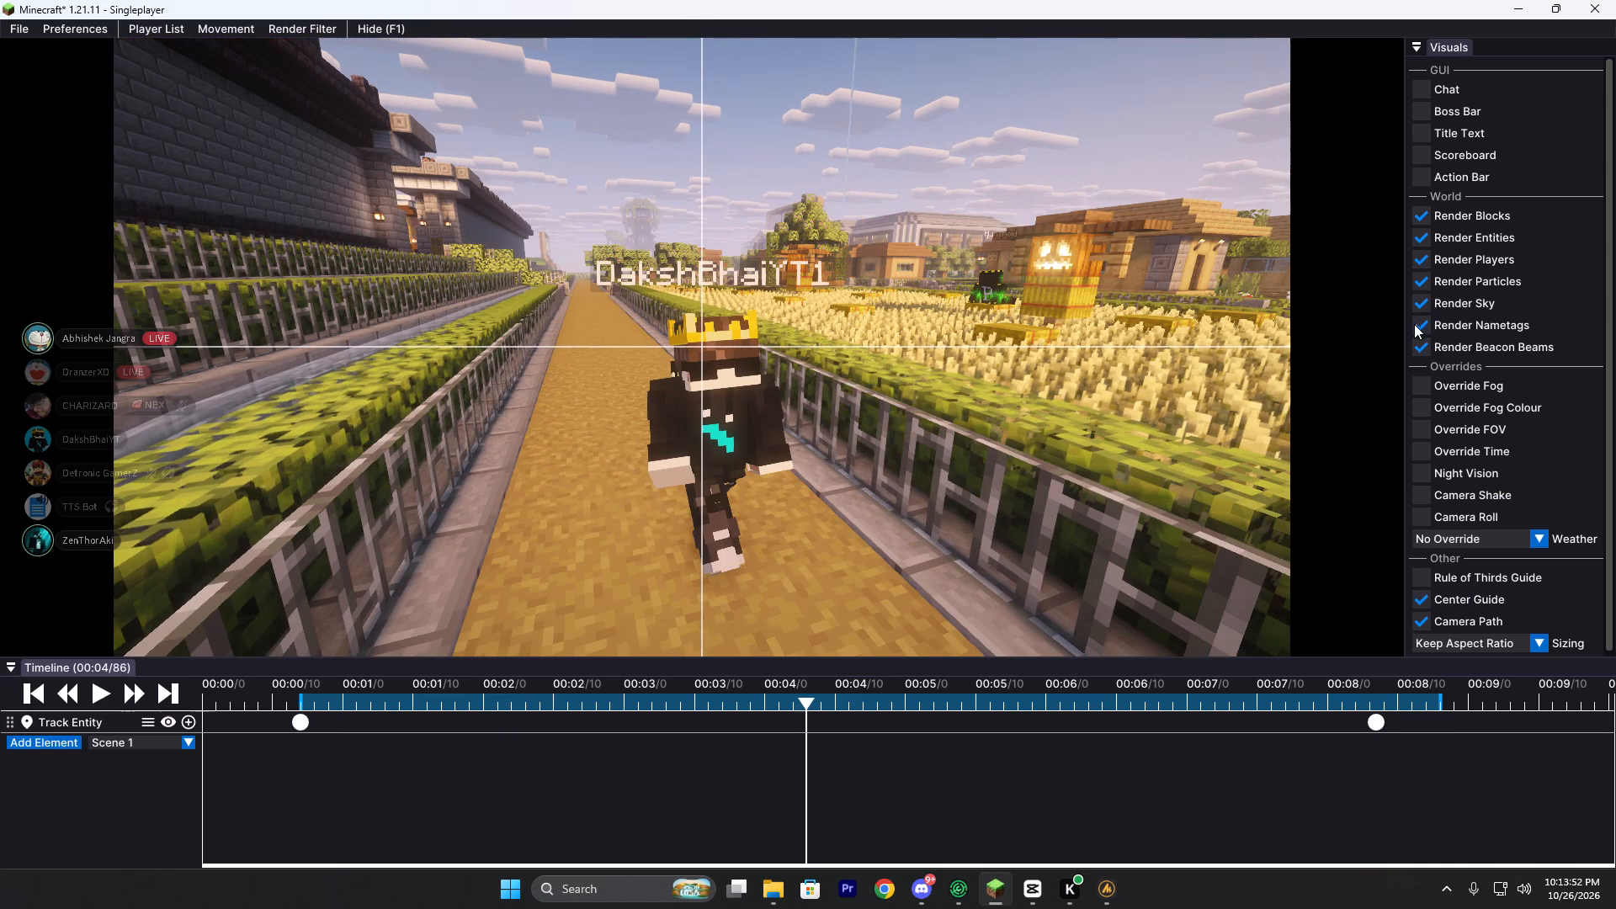
double_click(1417, 325)
Open the video export for the replay.
double_click(25, 31)
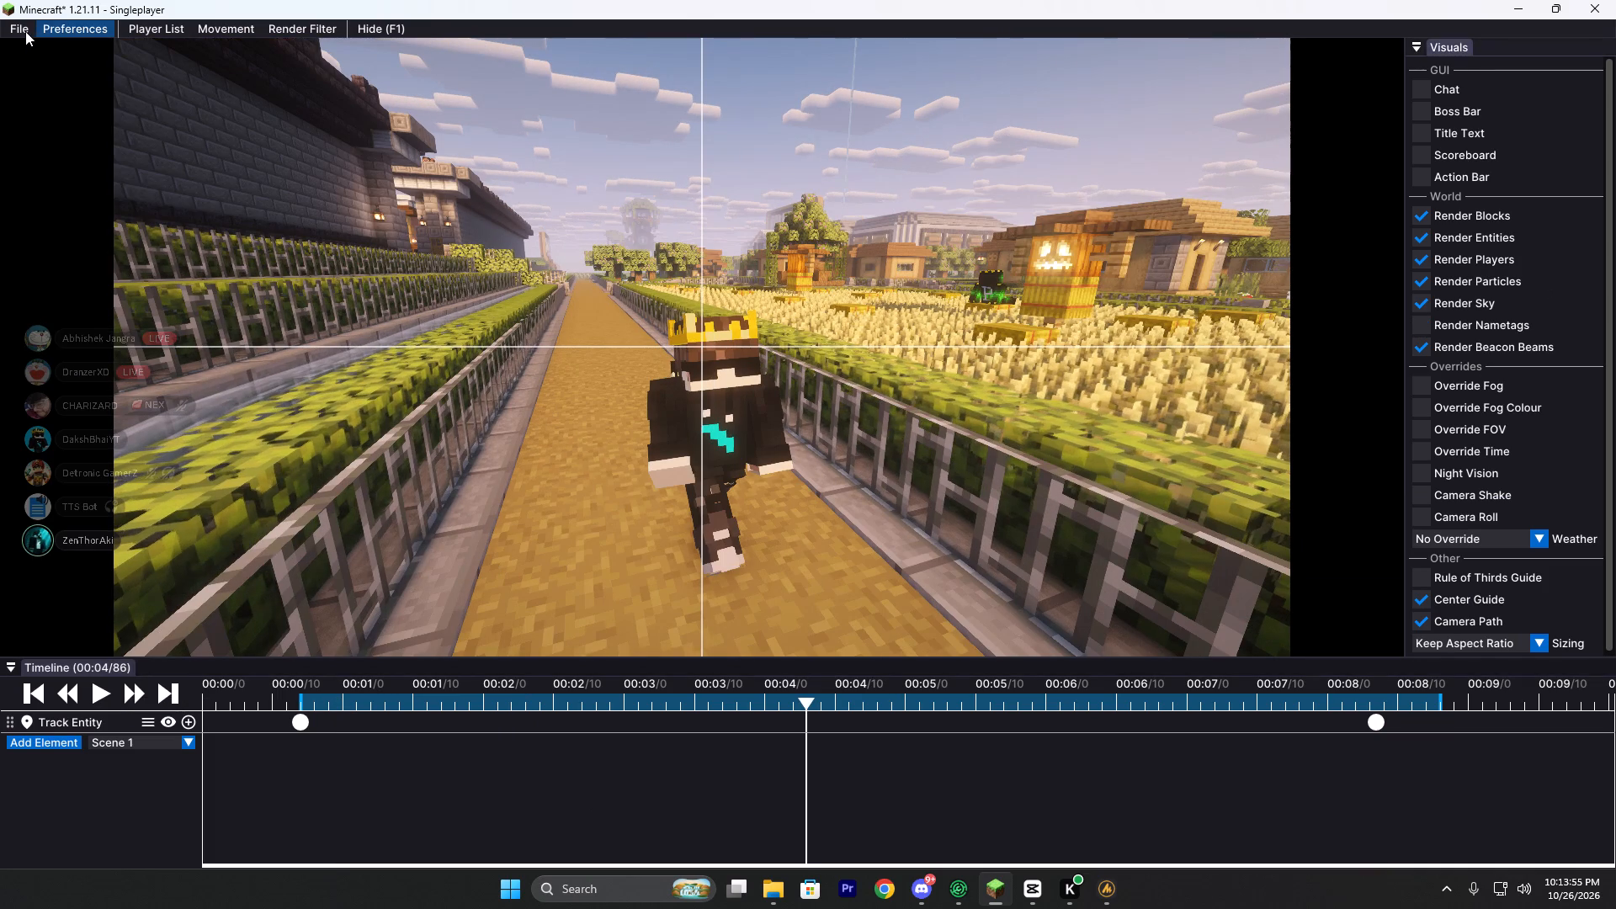
double_click(34, 47)
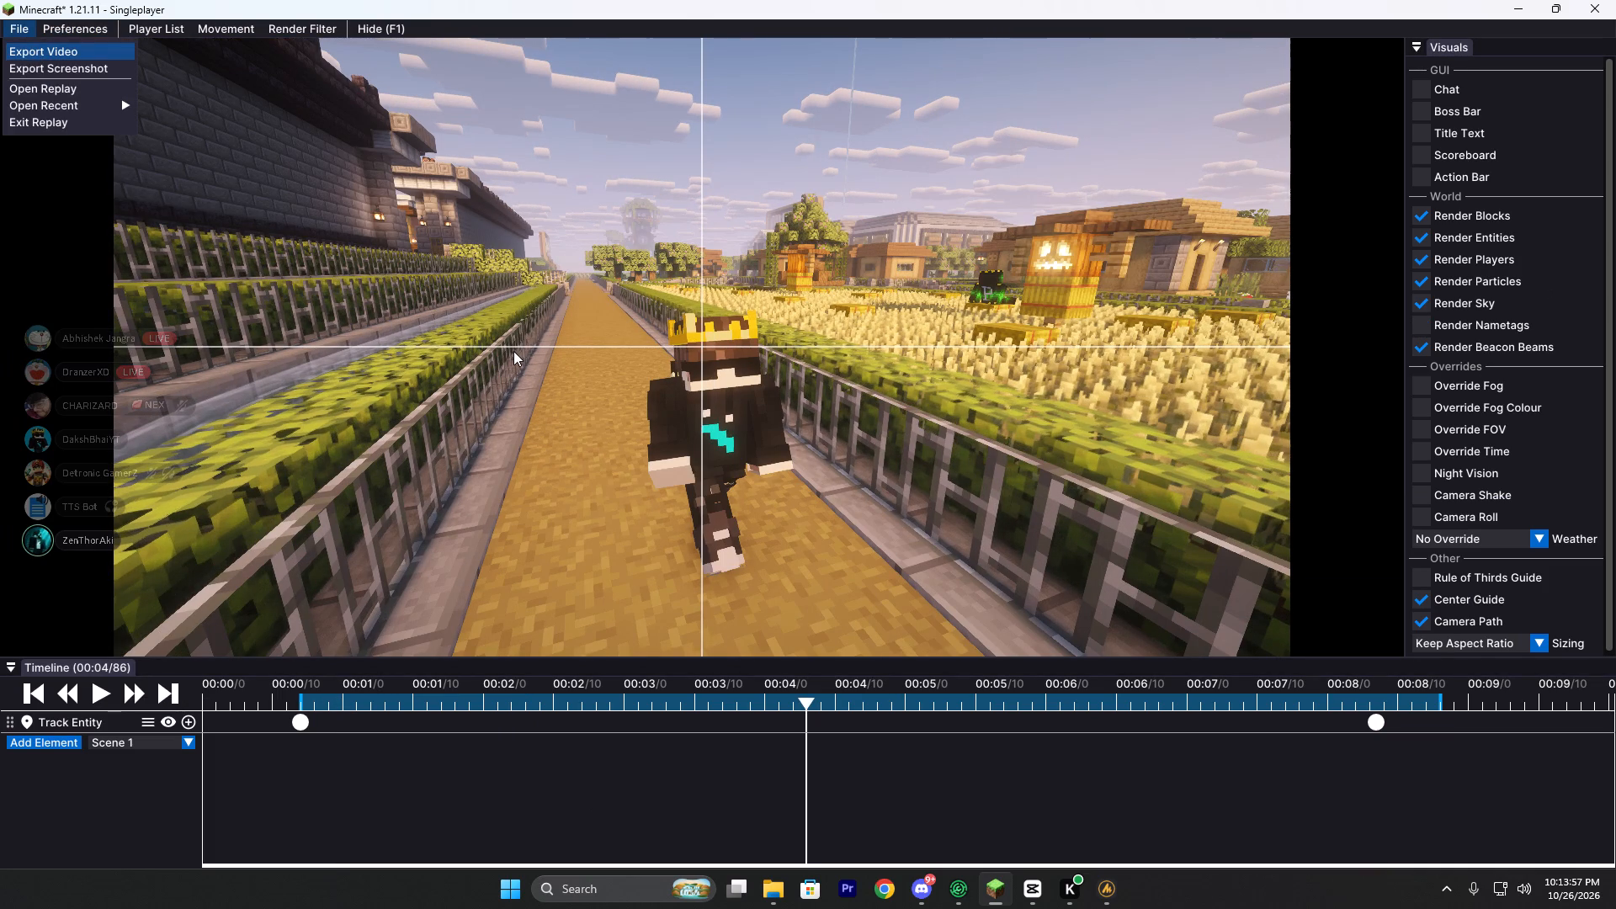
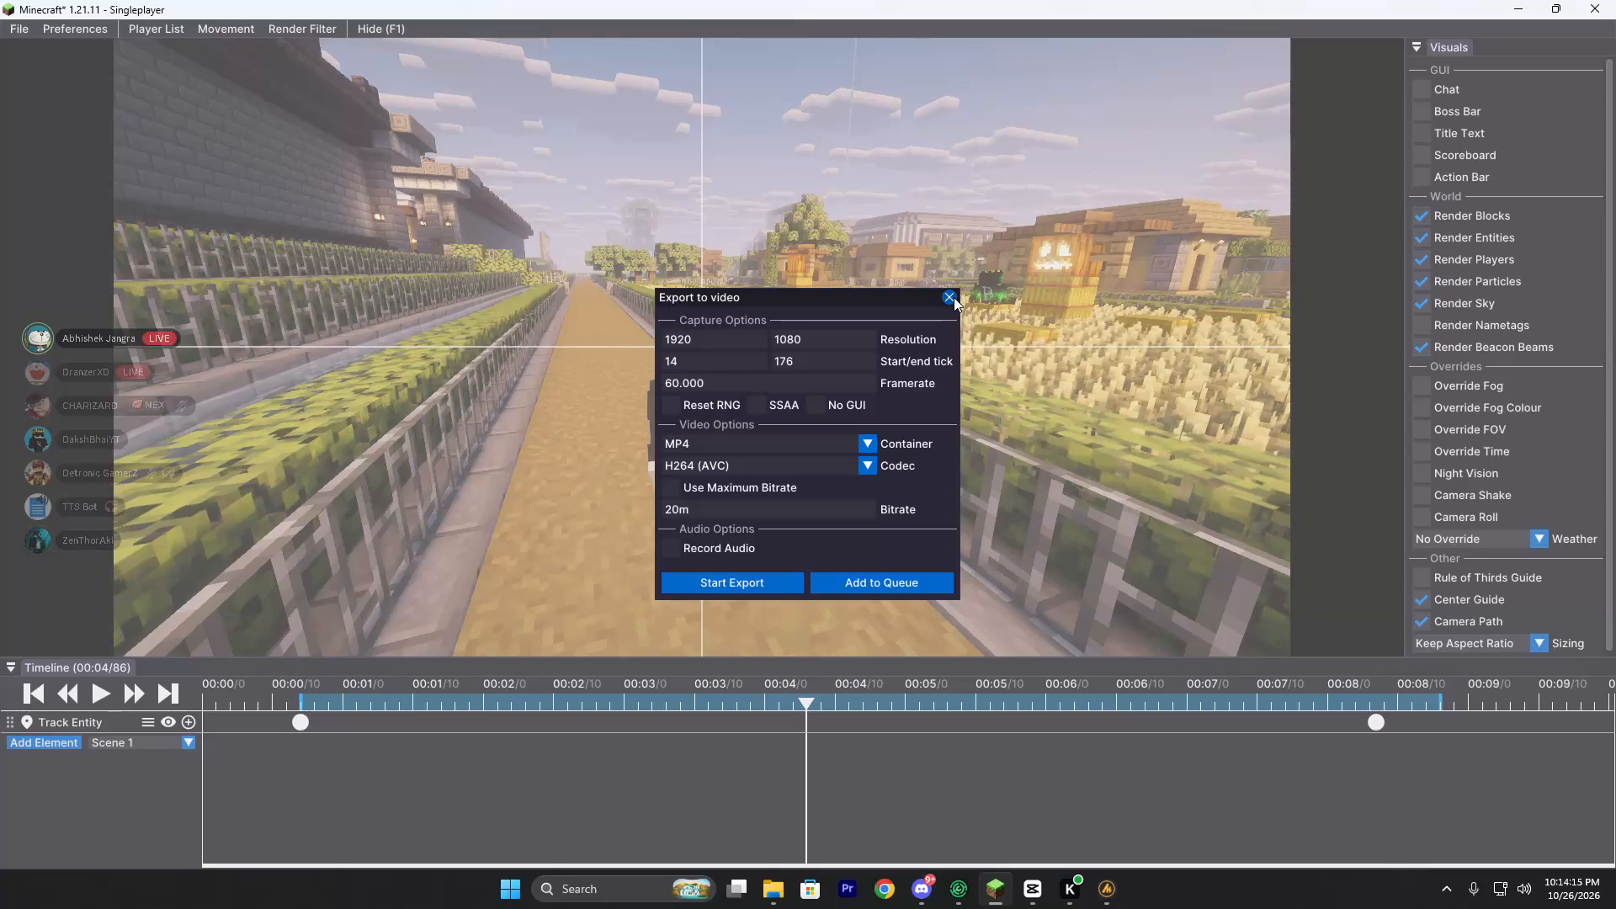
Enable the FOV override and the time override in the replay visuals.
click(1422, 424)
click(1425, 468)
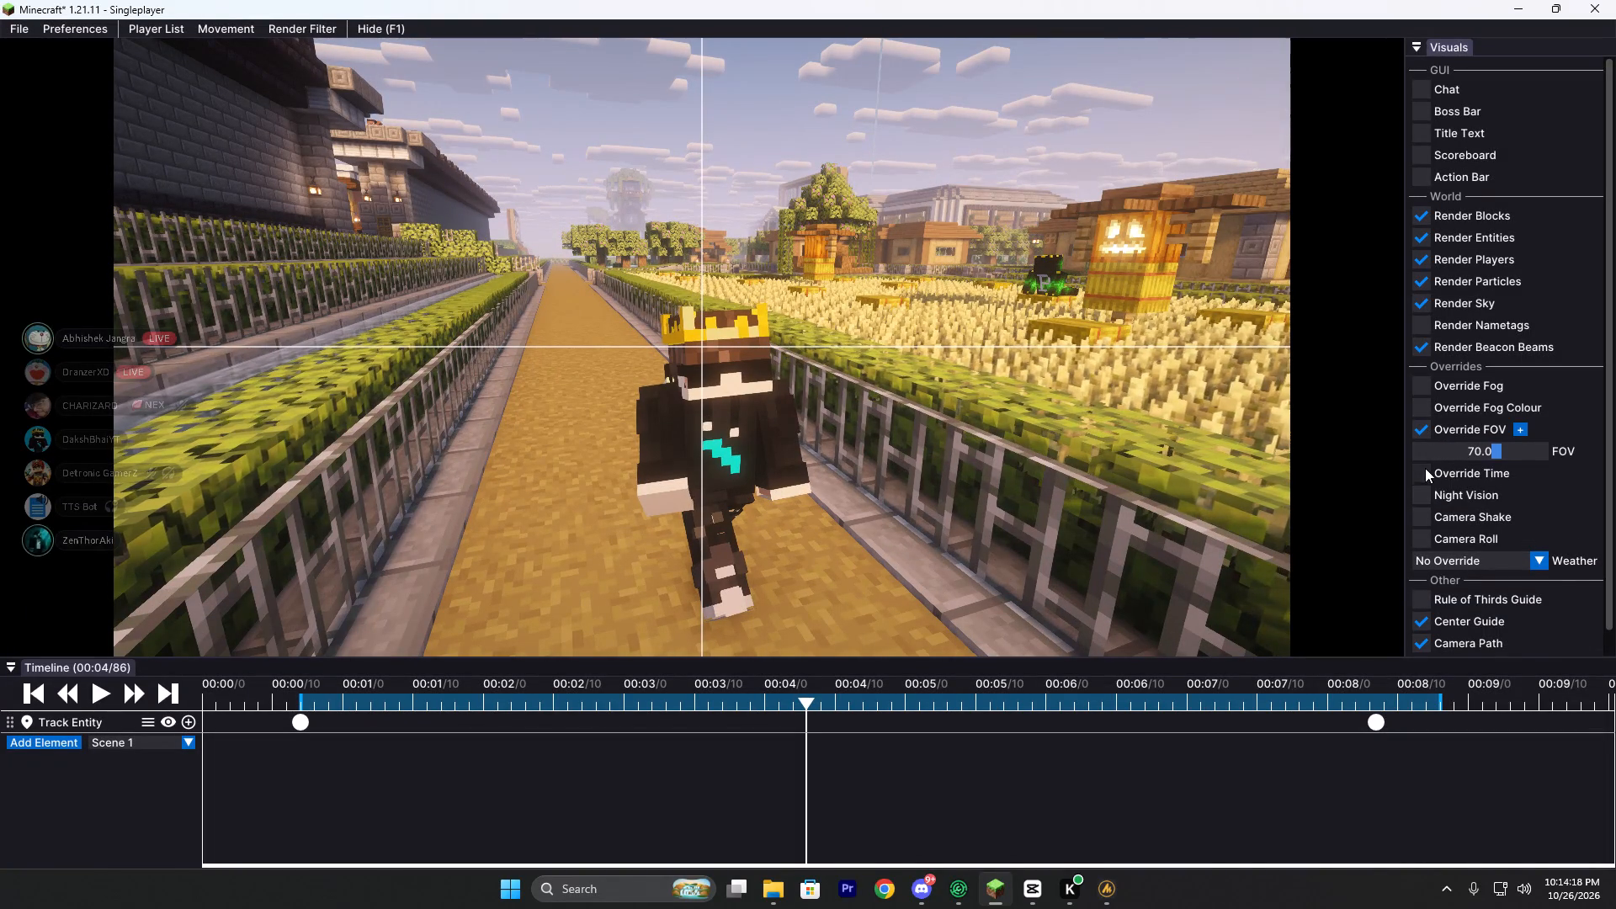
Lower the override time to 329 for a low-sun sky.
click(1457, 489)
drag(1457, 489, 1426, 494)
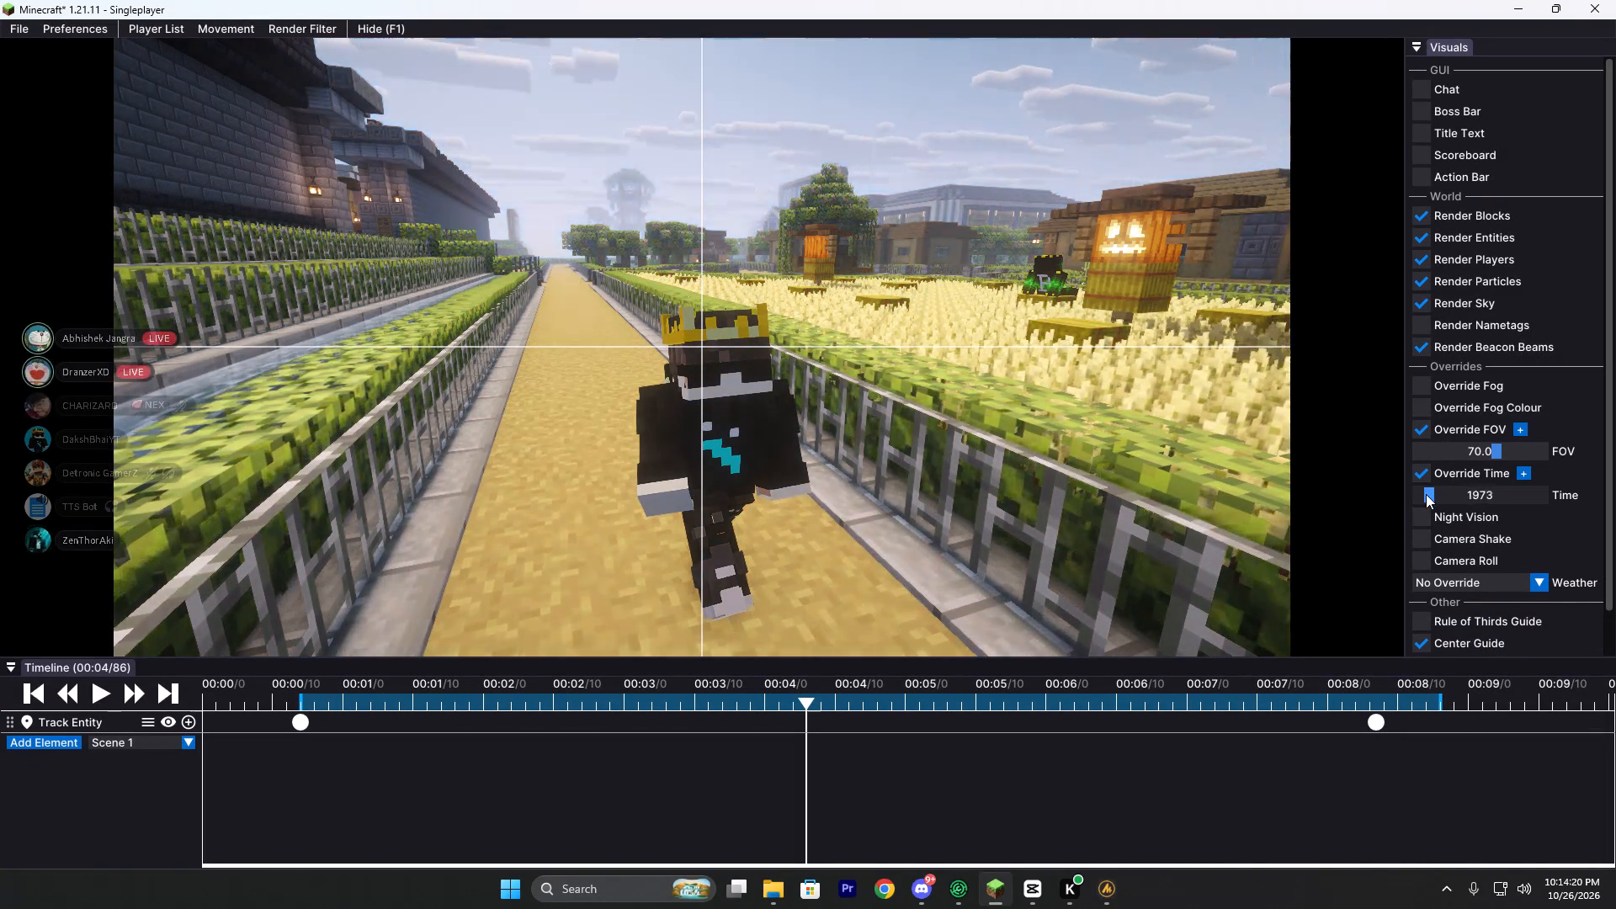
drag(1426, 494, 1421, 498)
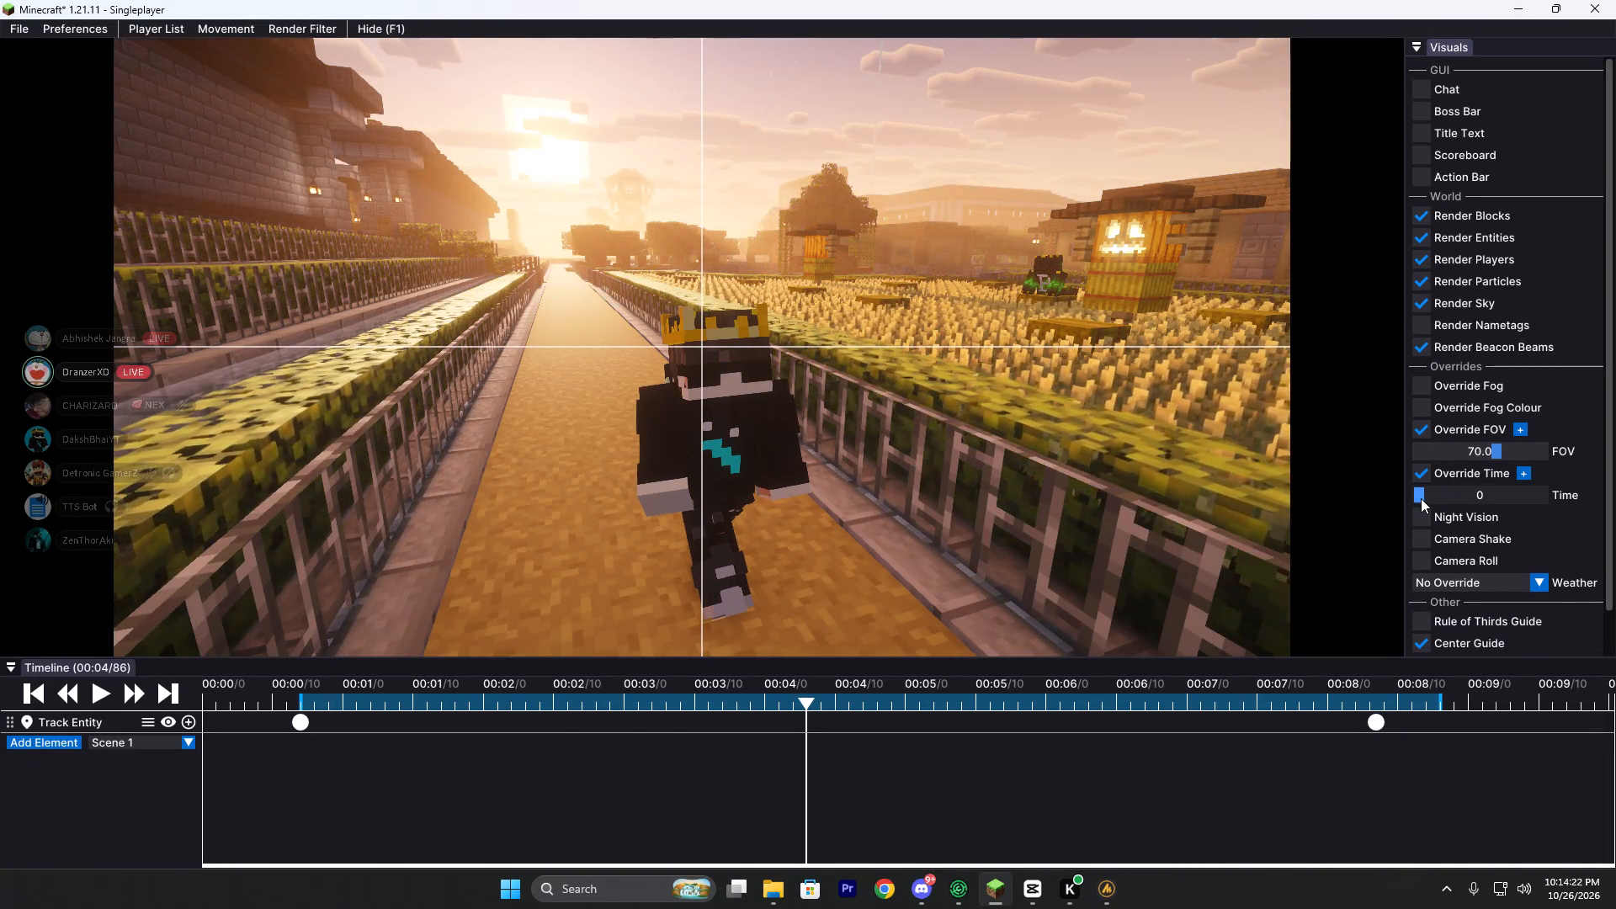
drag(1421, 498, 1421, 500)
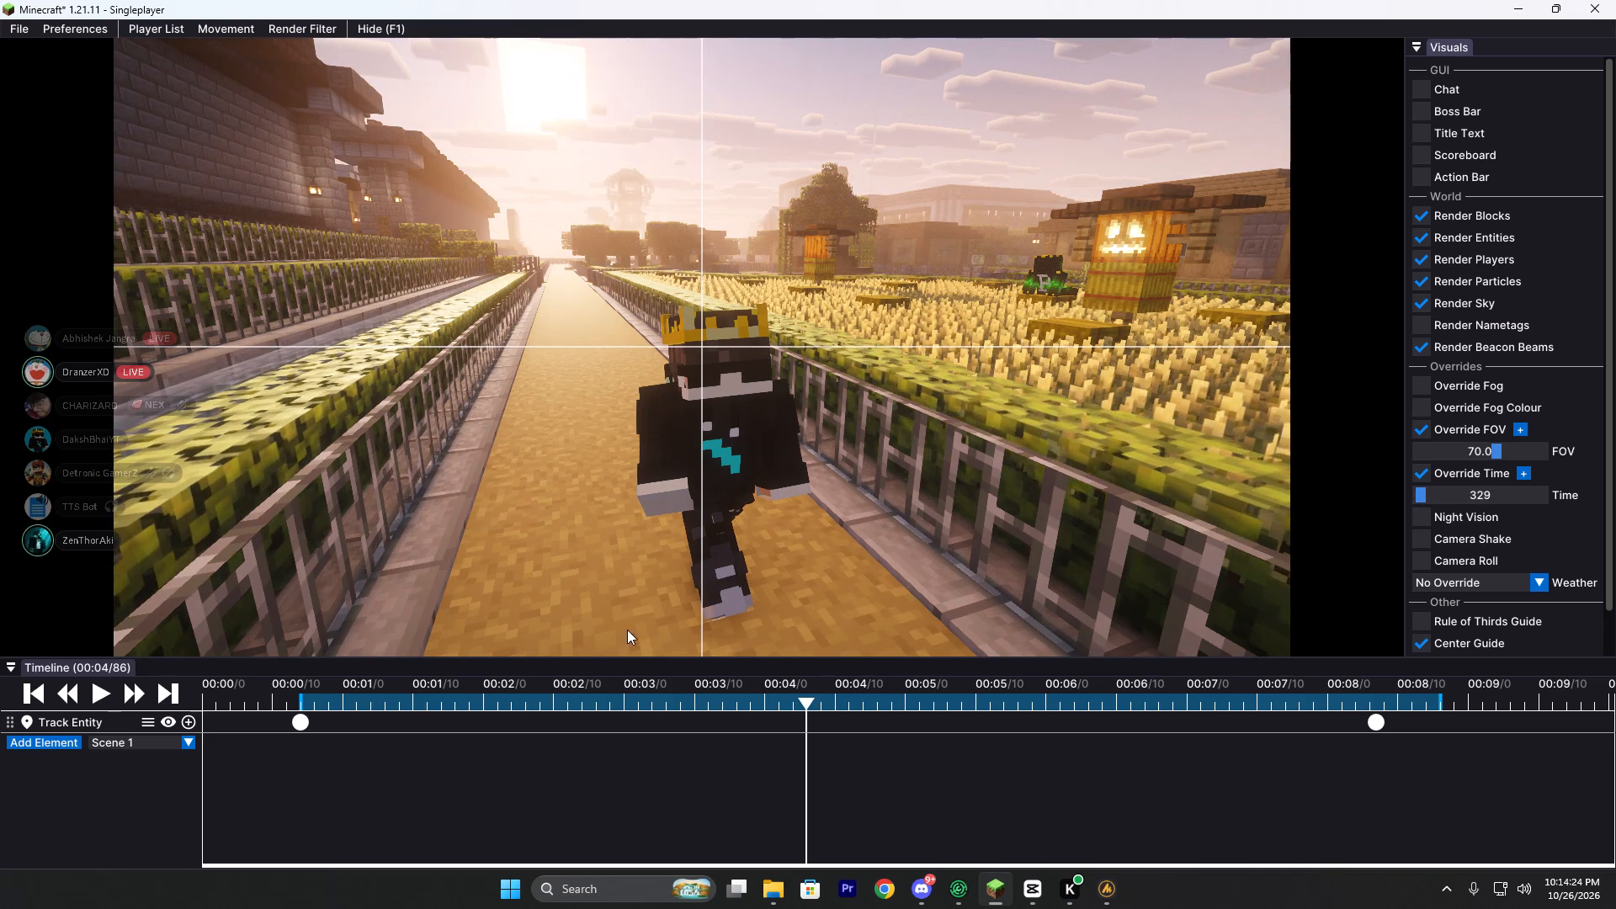
Play the replay from 00:04/86 and pause after a short stretch to check the lighting.
click(93, 693)
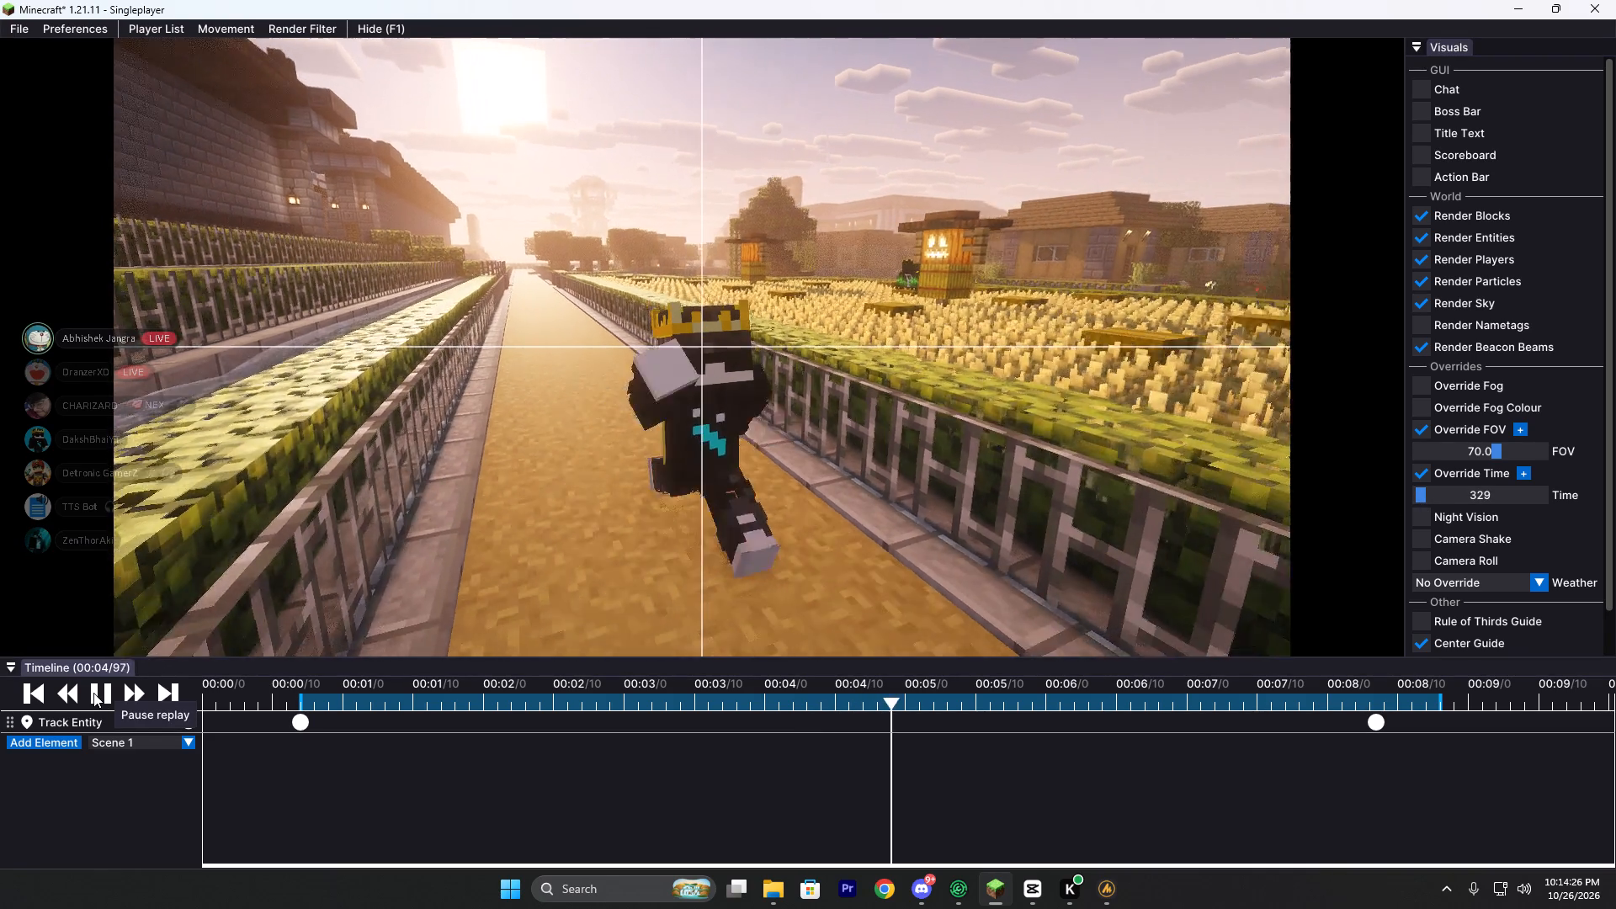
click(93, 693)
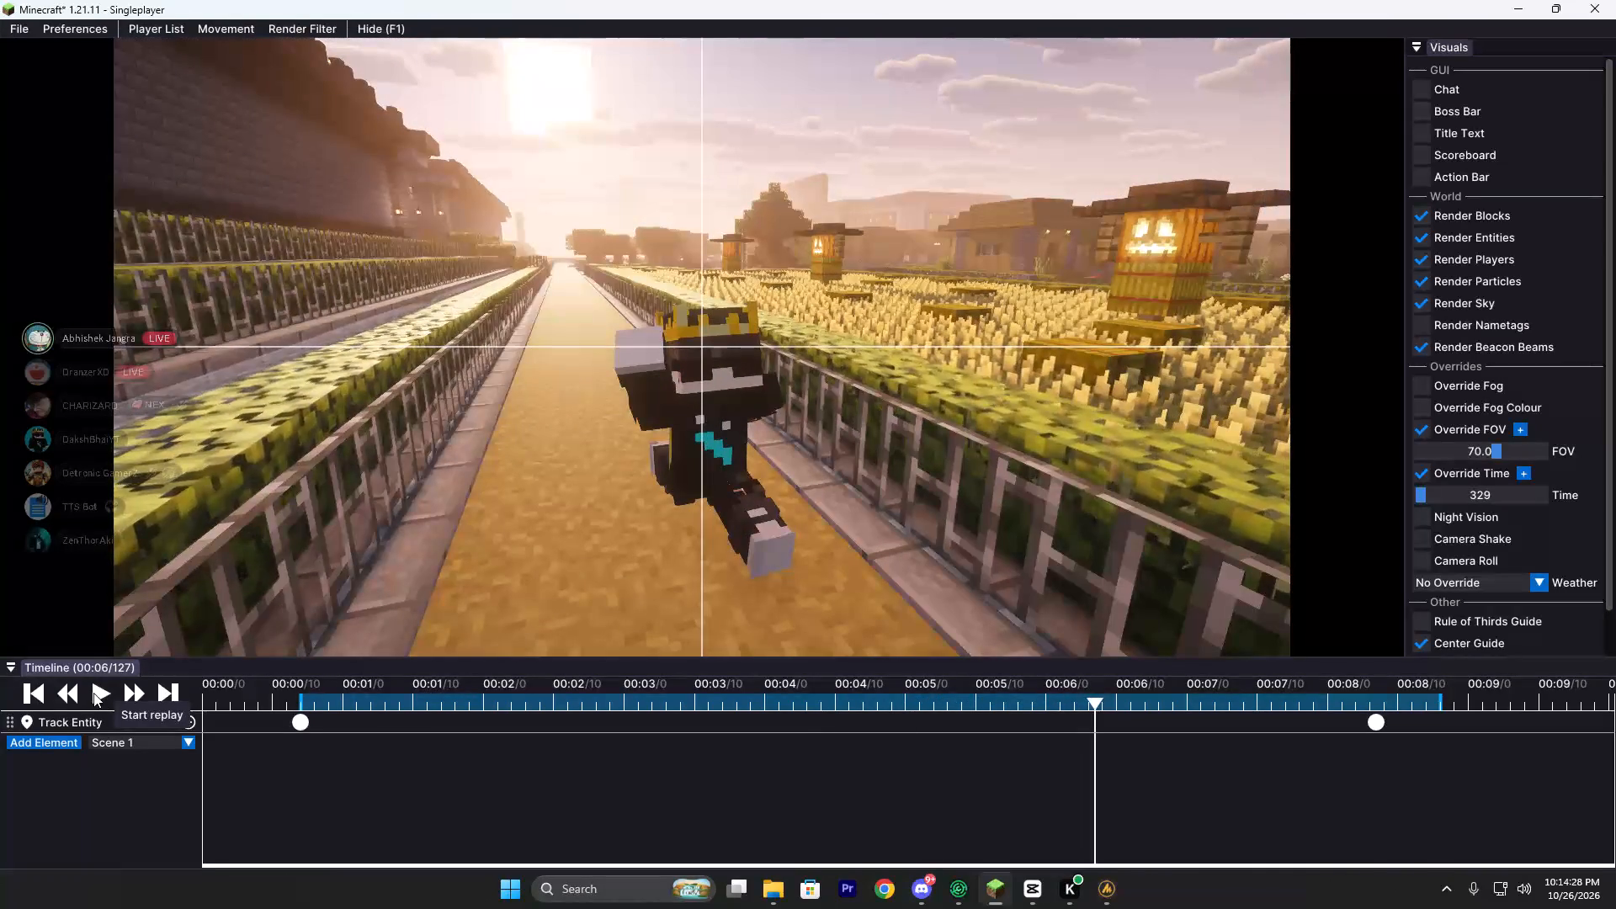
Set the override time to 11836 for warm late-afternoon light.
drag(1427, 493, 1447, 500)
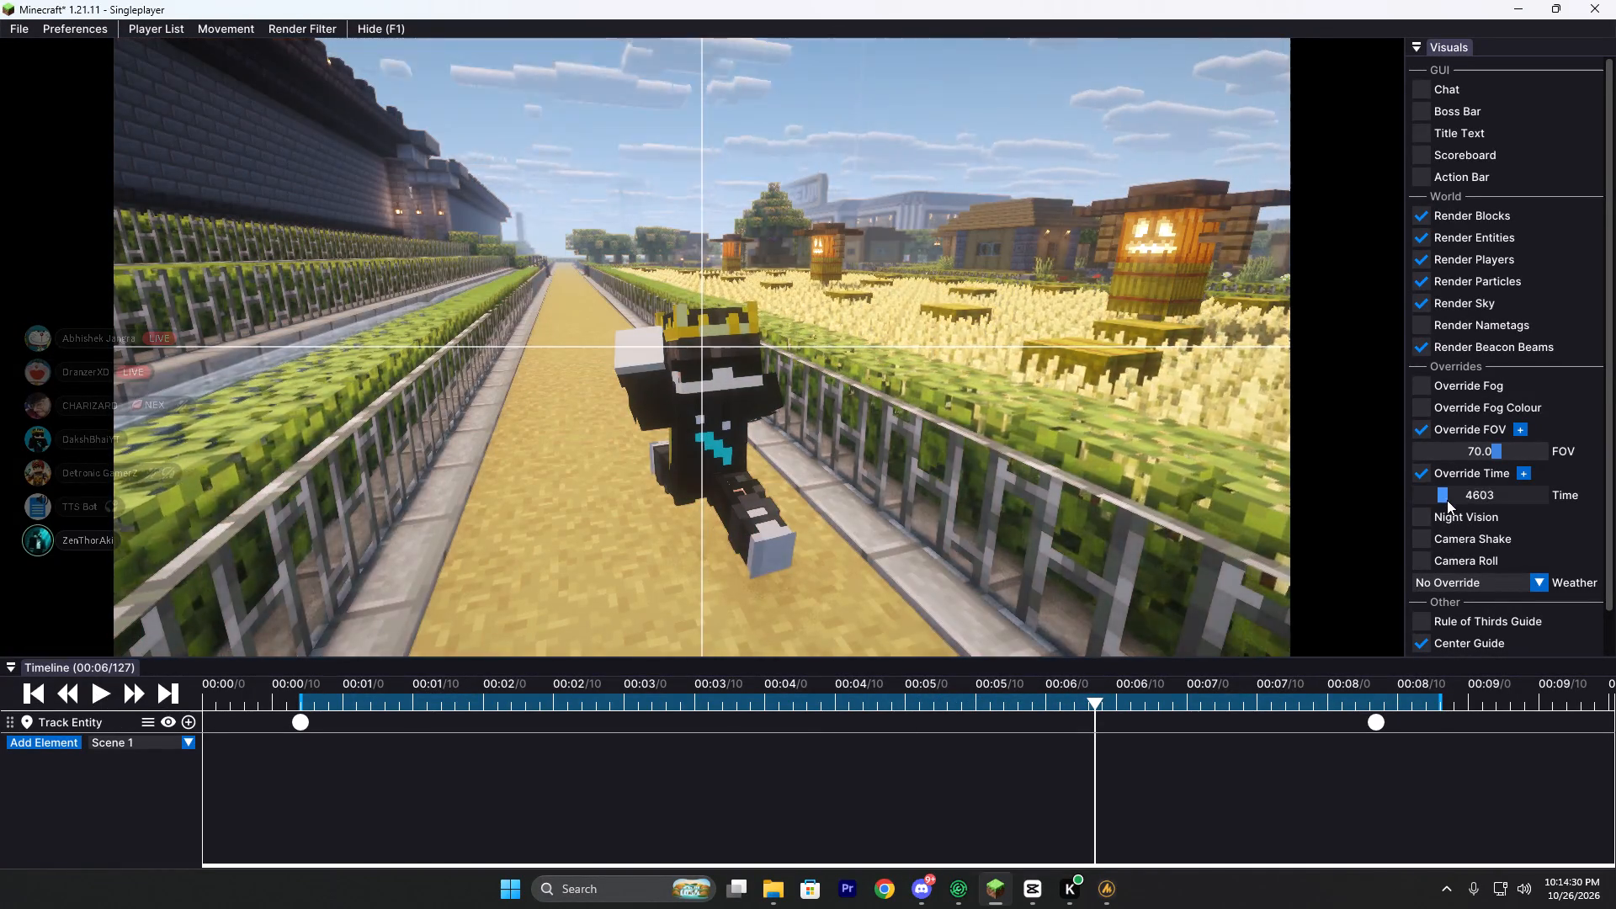
drag(1447, 500, 1453, 502)
drag(1454, 502, 1465, 506)
drag(1466, 506, 1488, 509)
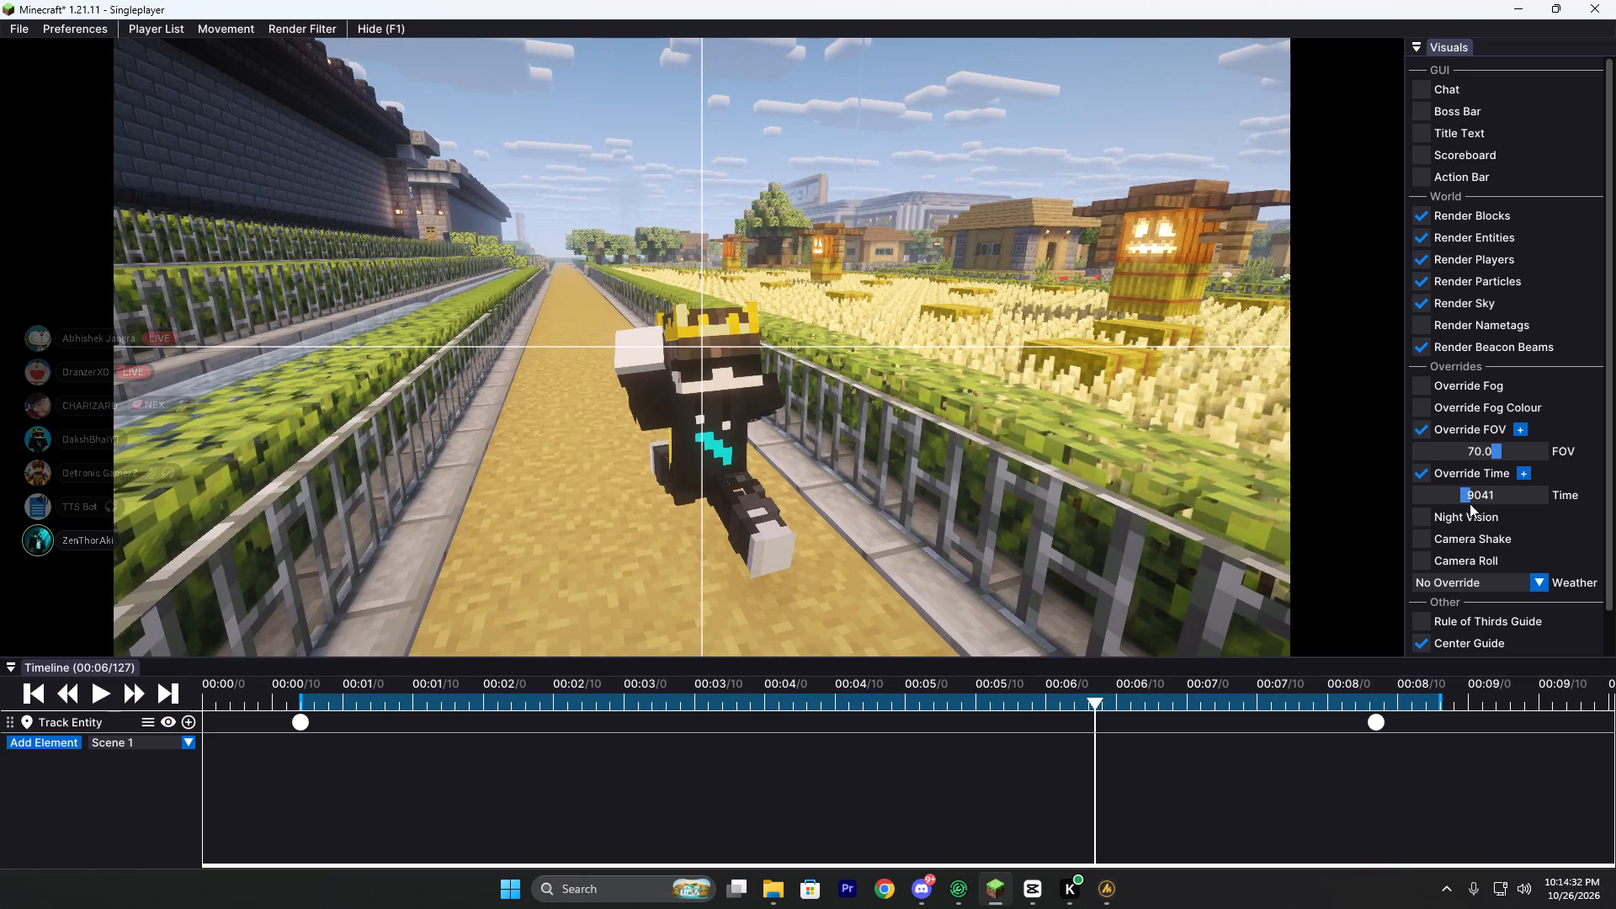
drag(1468, 503, 1482, 505)
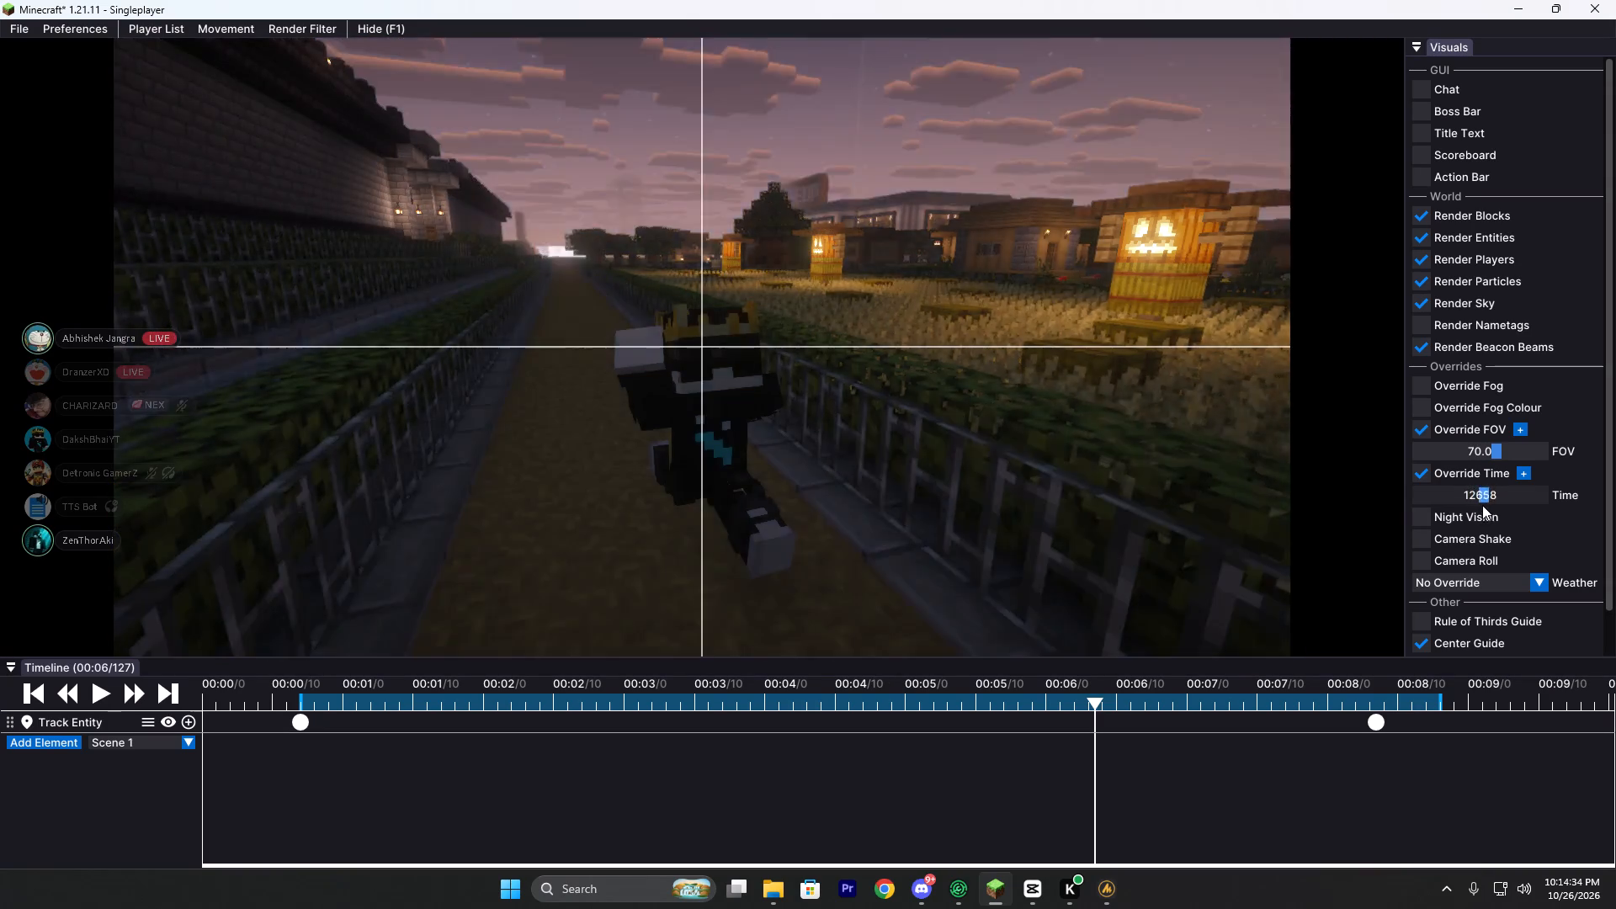
drag(1482, 505, 1480, 504)
click(1480, 504)
Play the replay from 00:06/127 towards the second Track Entity keyframe to check the shot in the late-afternoon light.
click(93, 694)
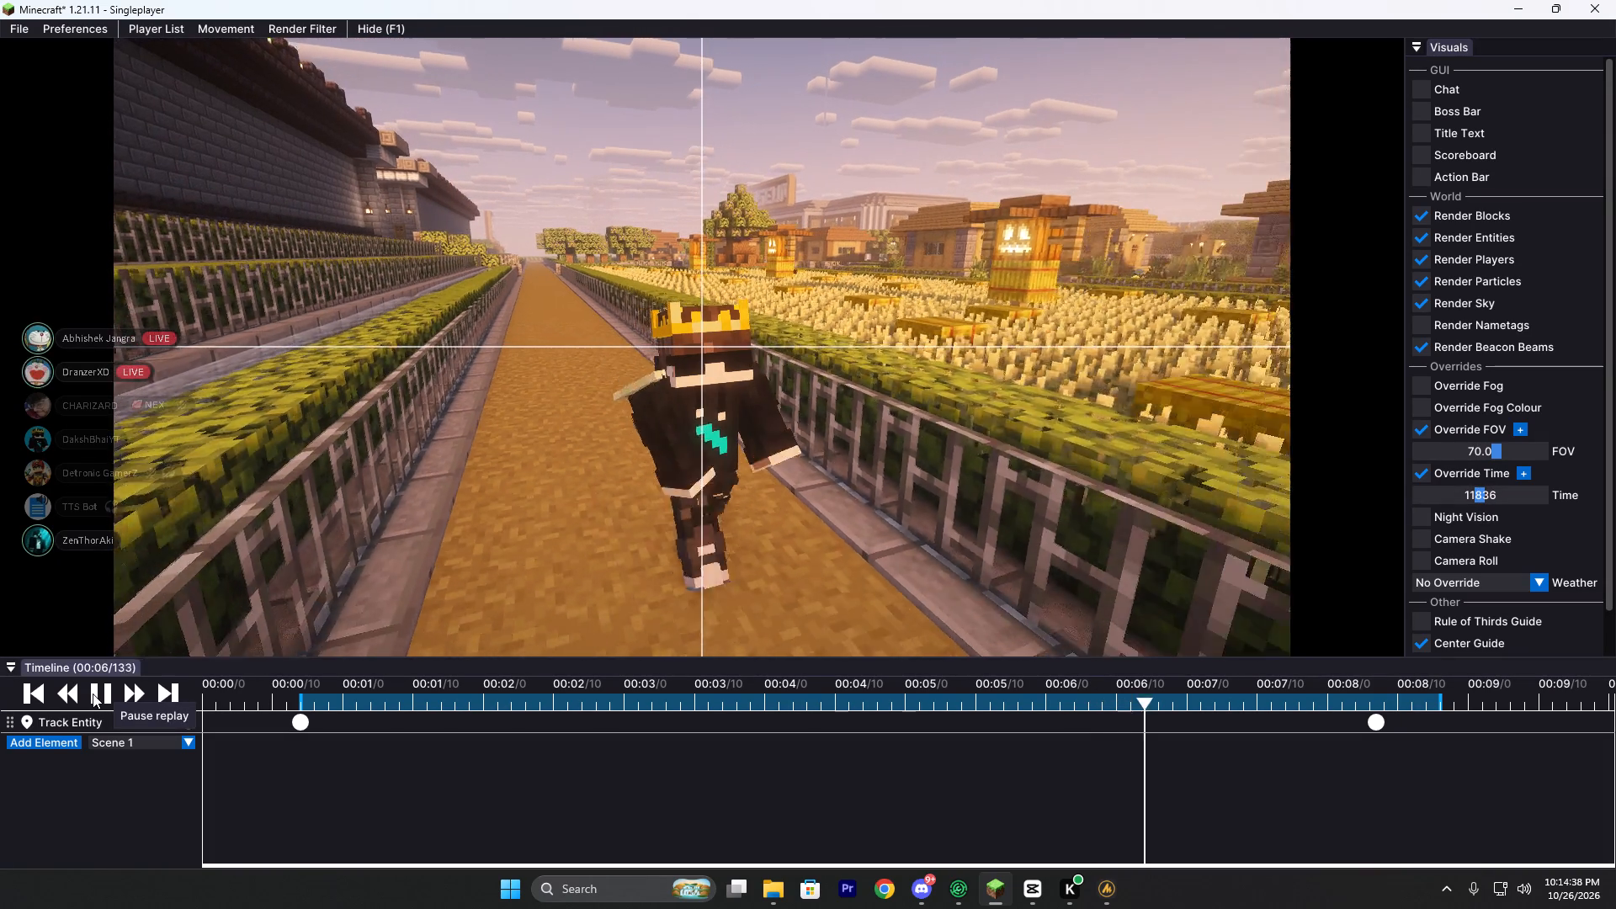
click(93, 694)
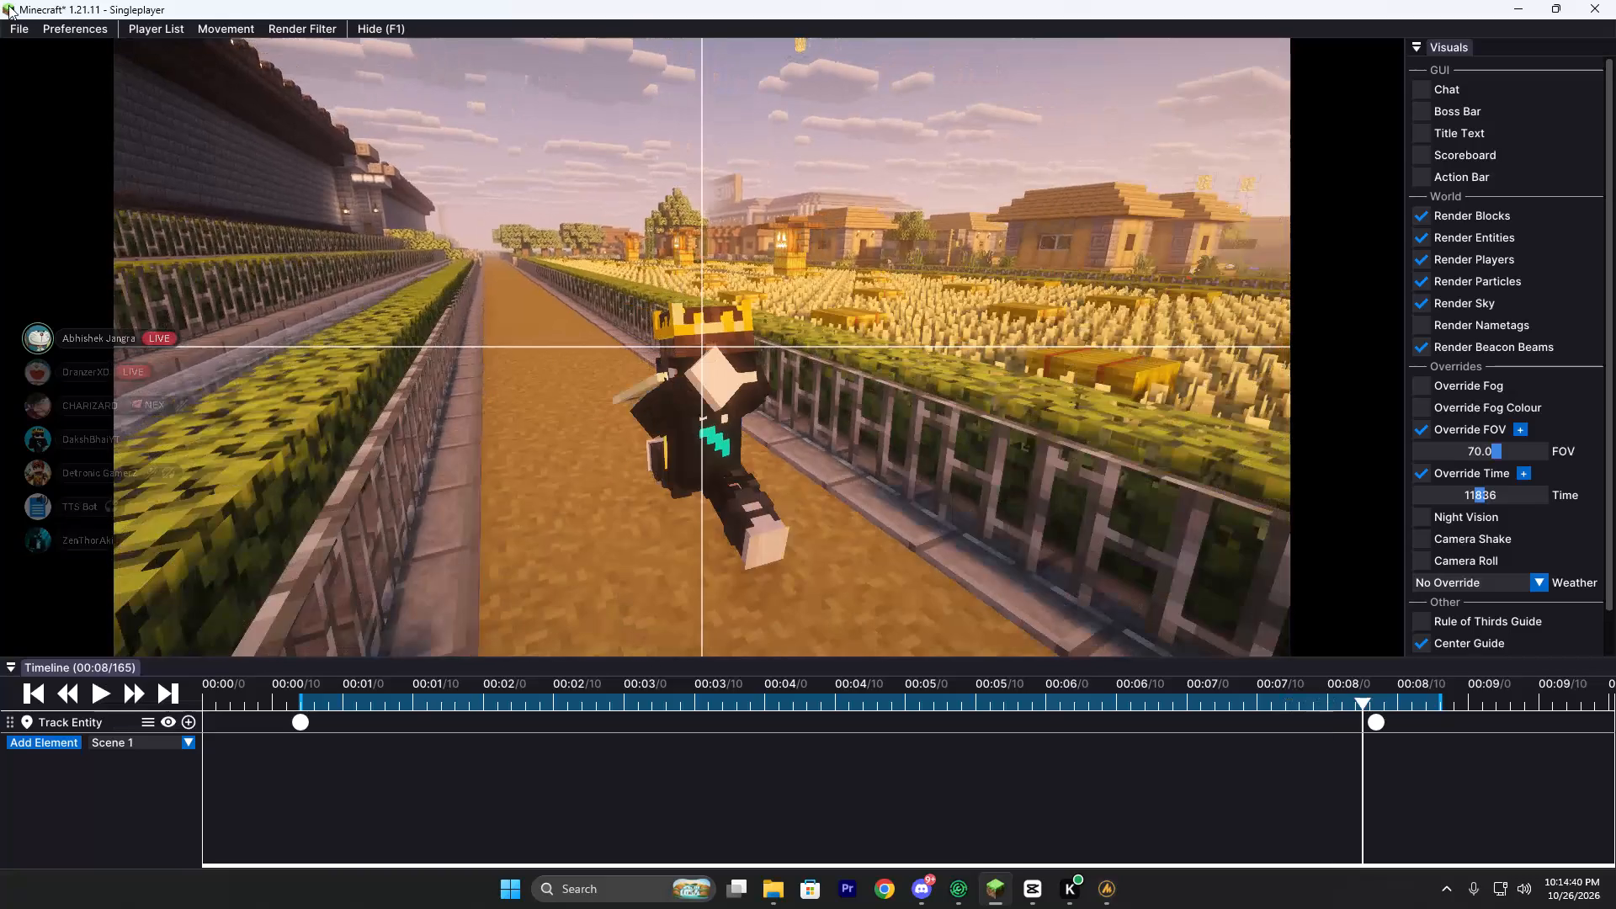
click(104, 691)
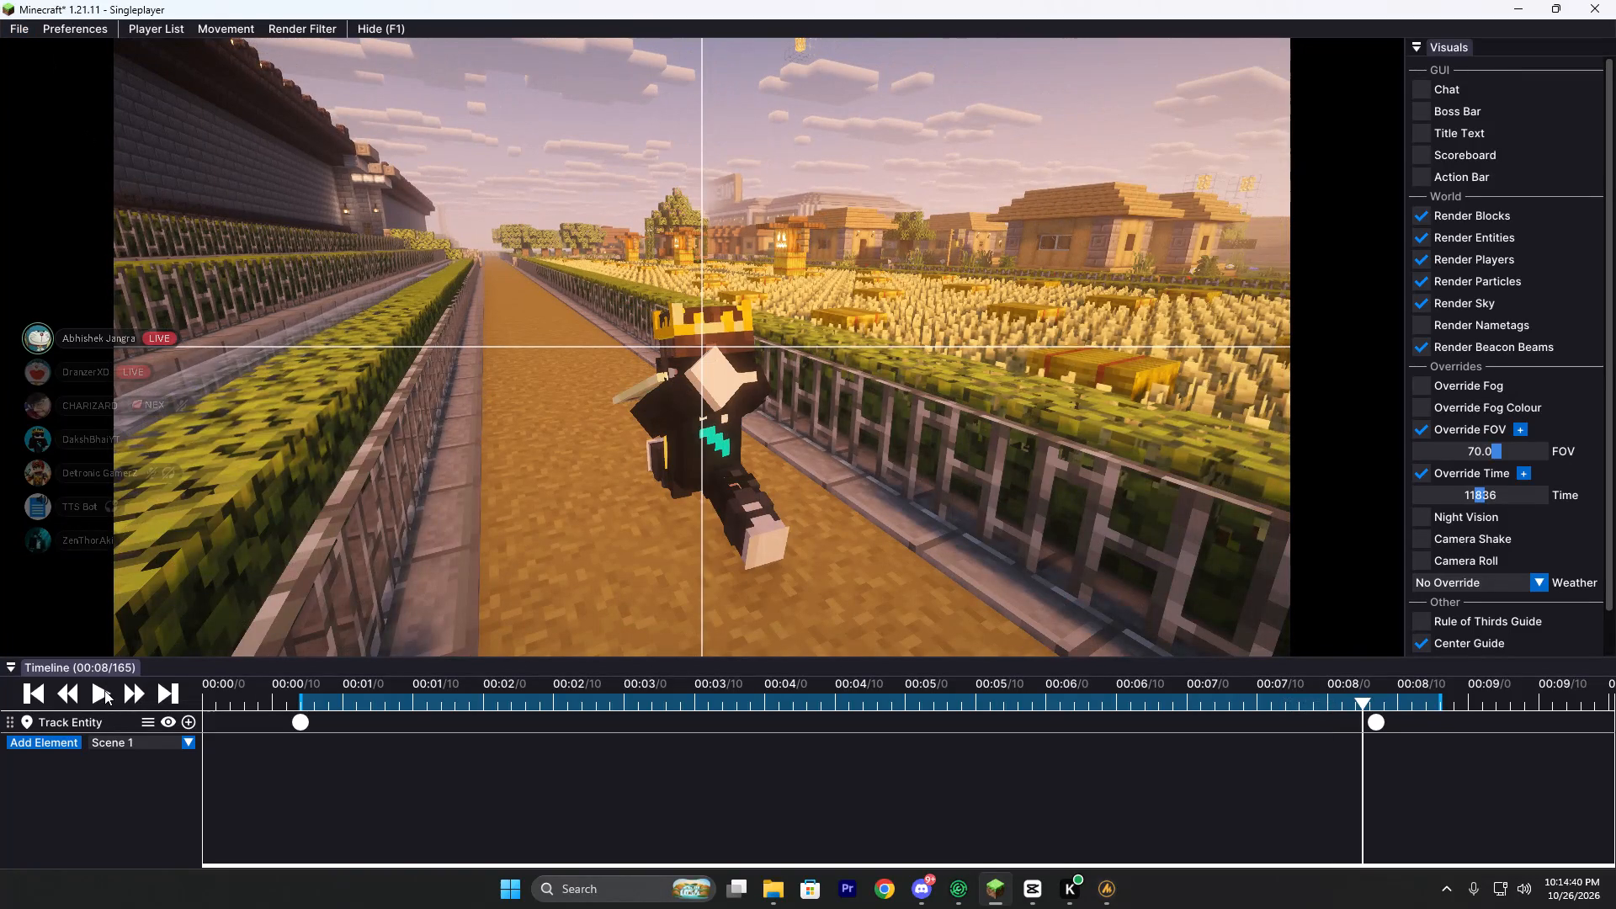
click(104, 691)
Export ticks 14 to 176 as a 1920 x 1080, 60 fps MP4 video and save it under the suggested file name.
click(29, 31)
click(39, 51)
double_click(722, 600)
click(722, 584)
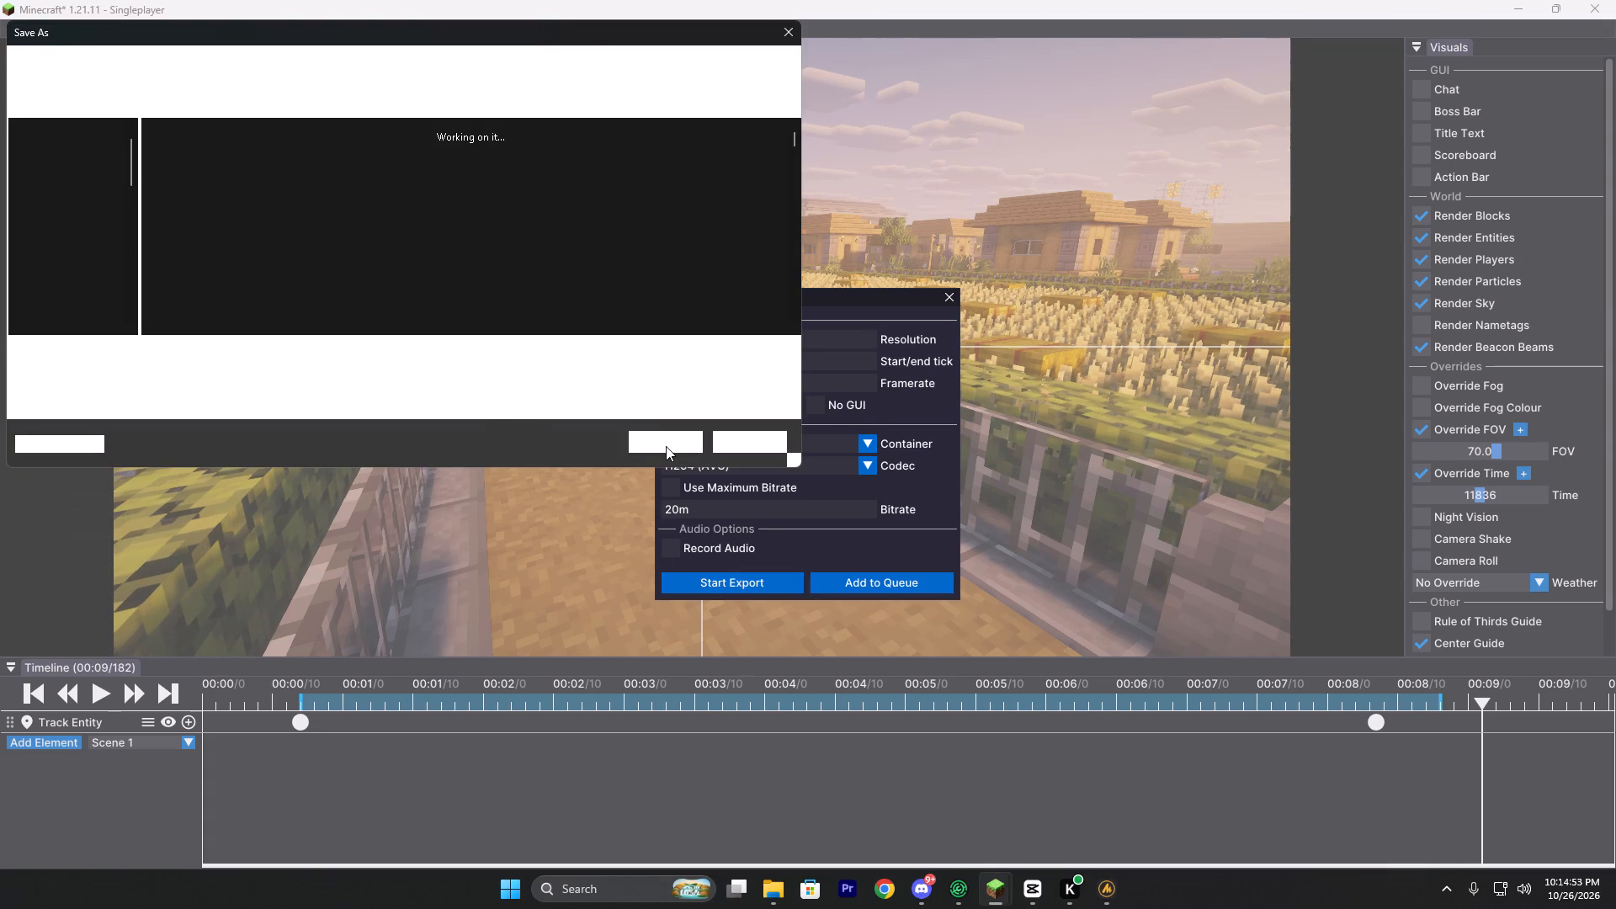
click(666, 446)
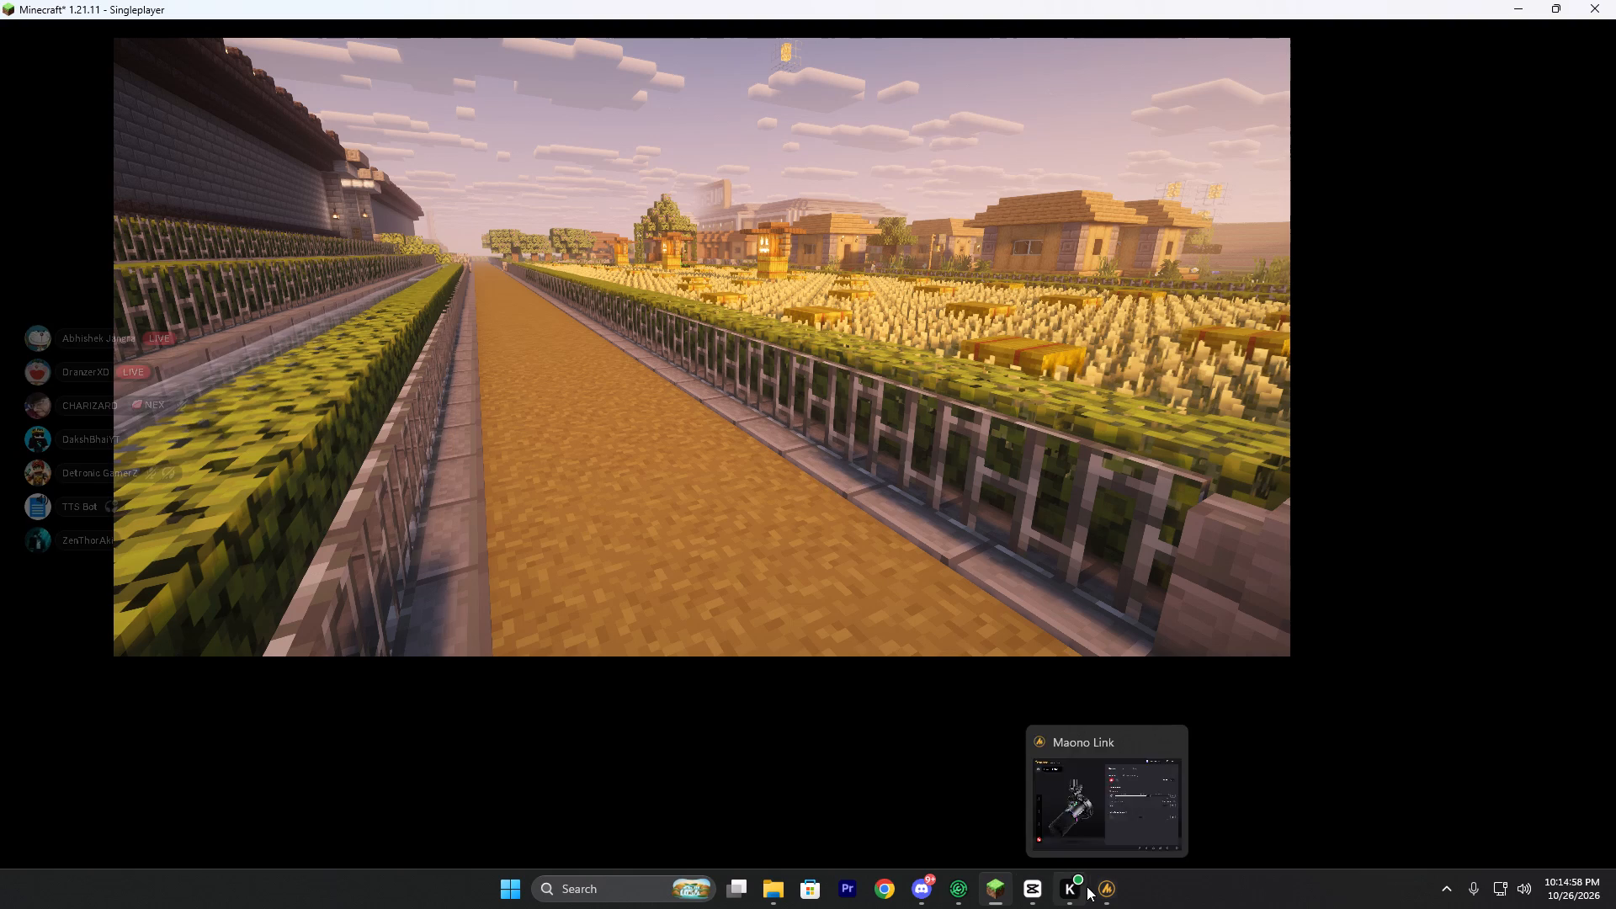
Switch to the Maono Link microphone app and close it.
click(1098, 817)
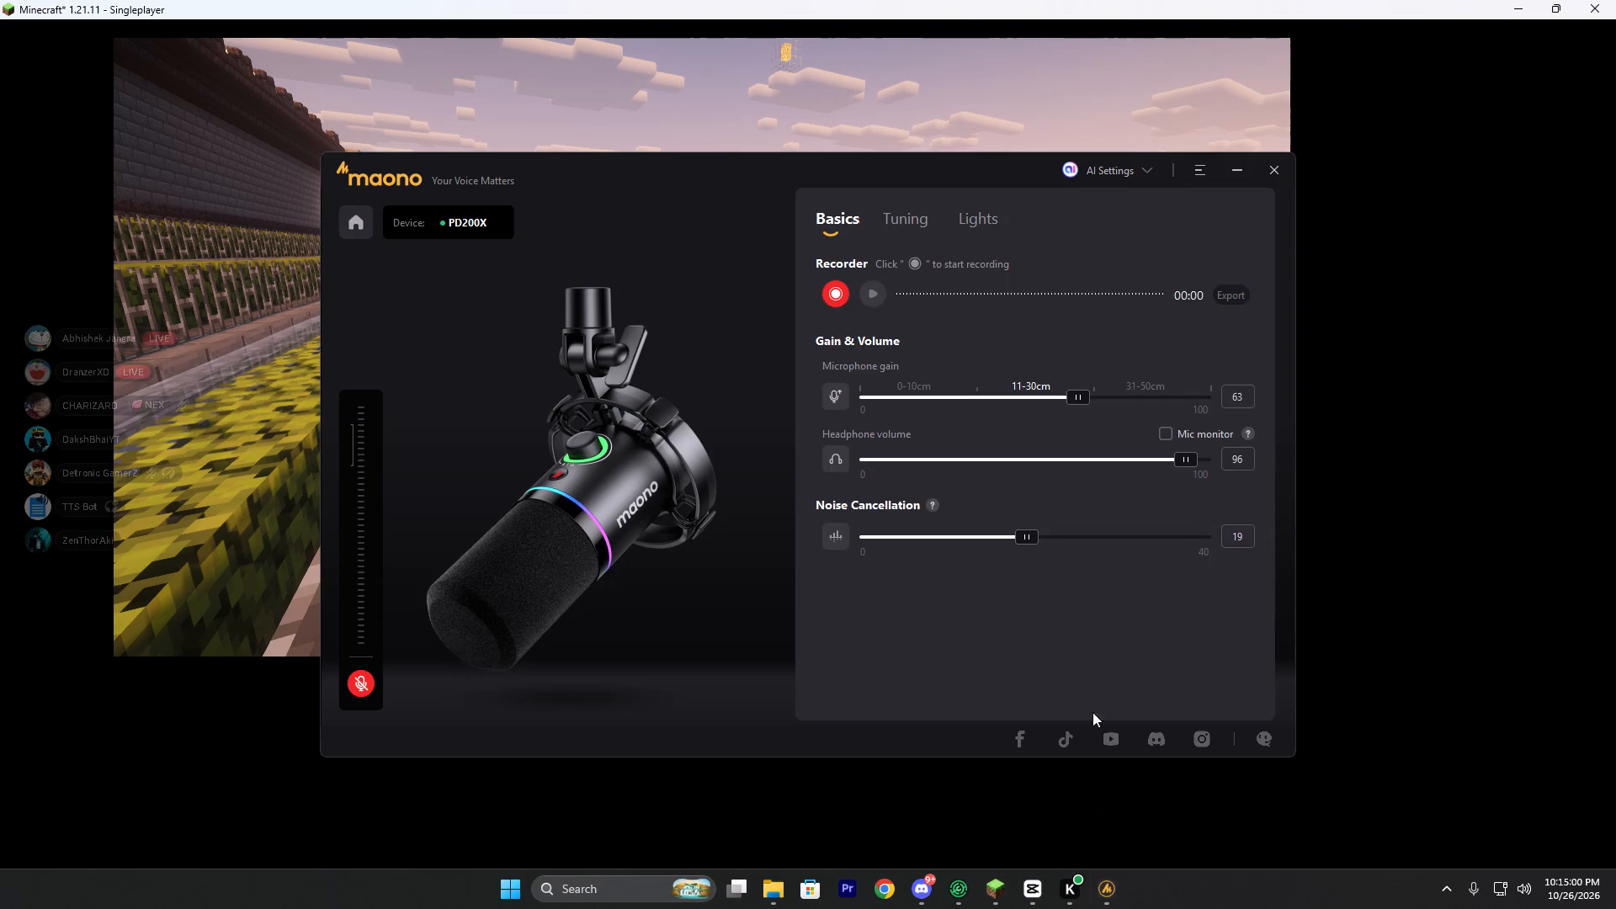
click(1277, 173)
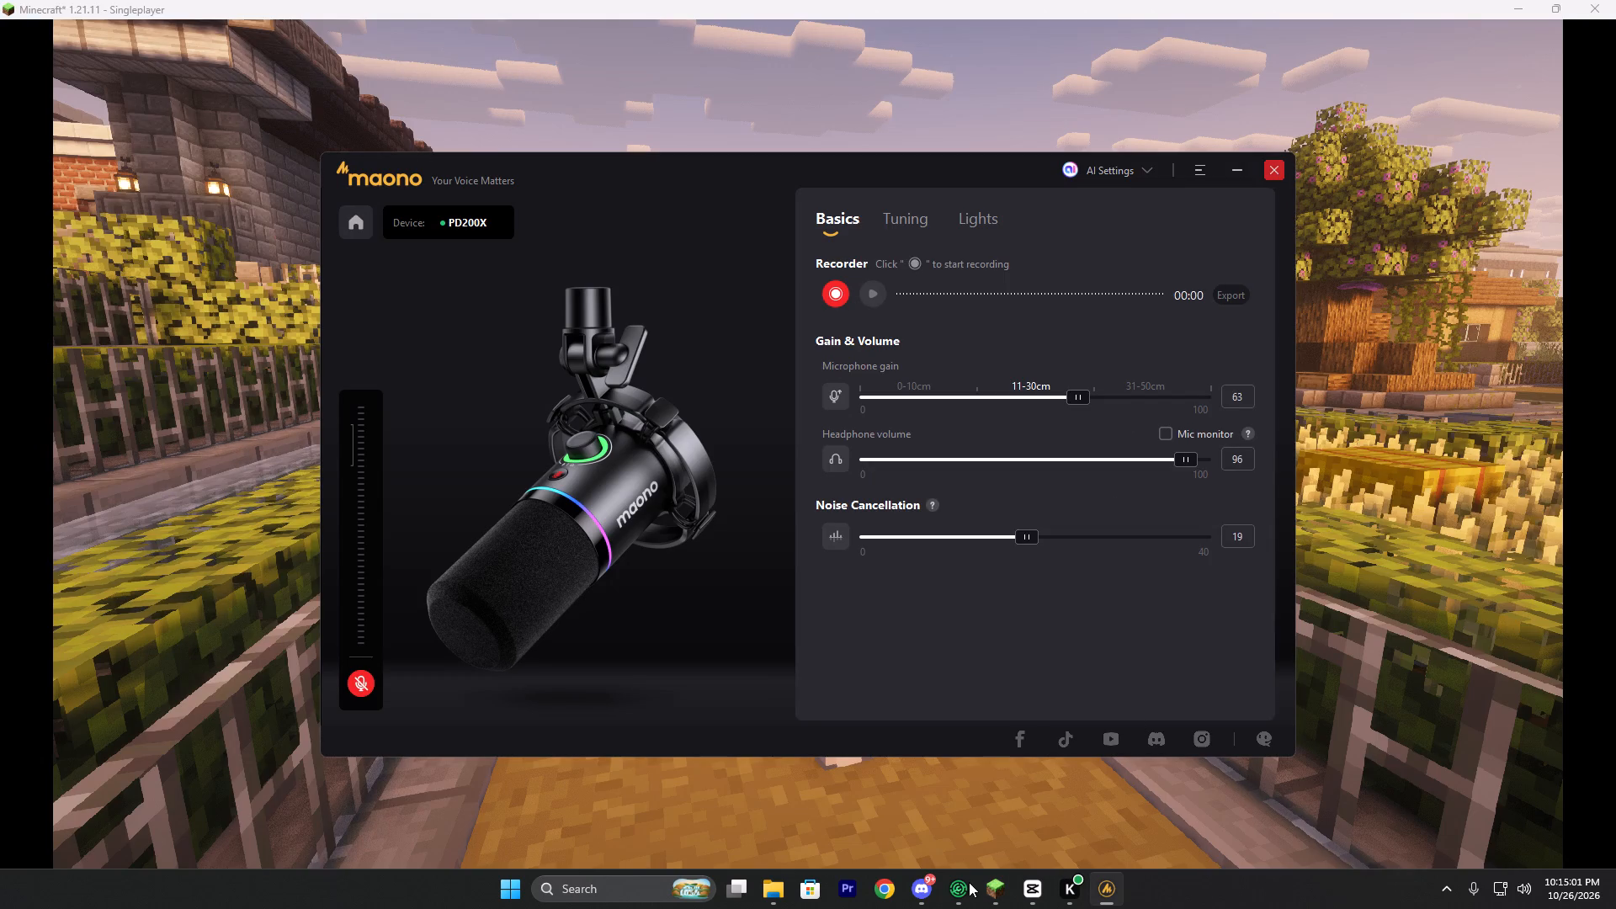
Switch to Discord while the video export runs.
click(917, 889)
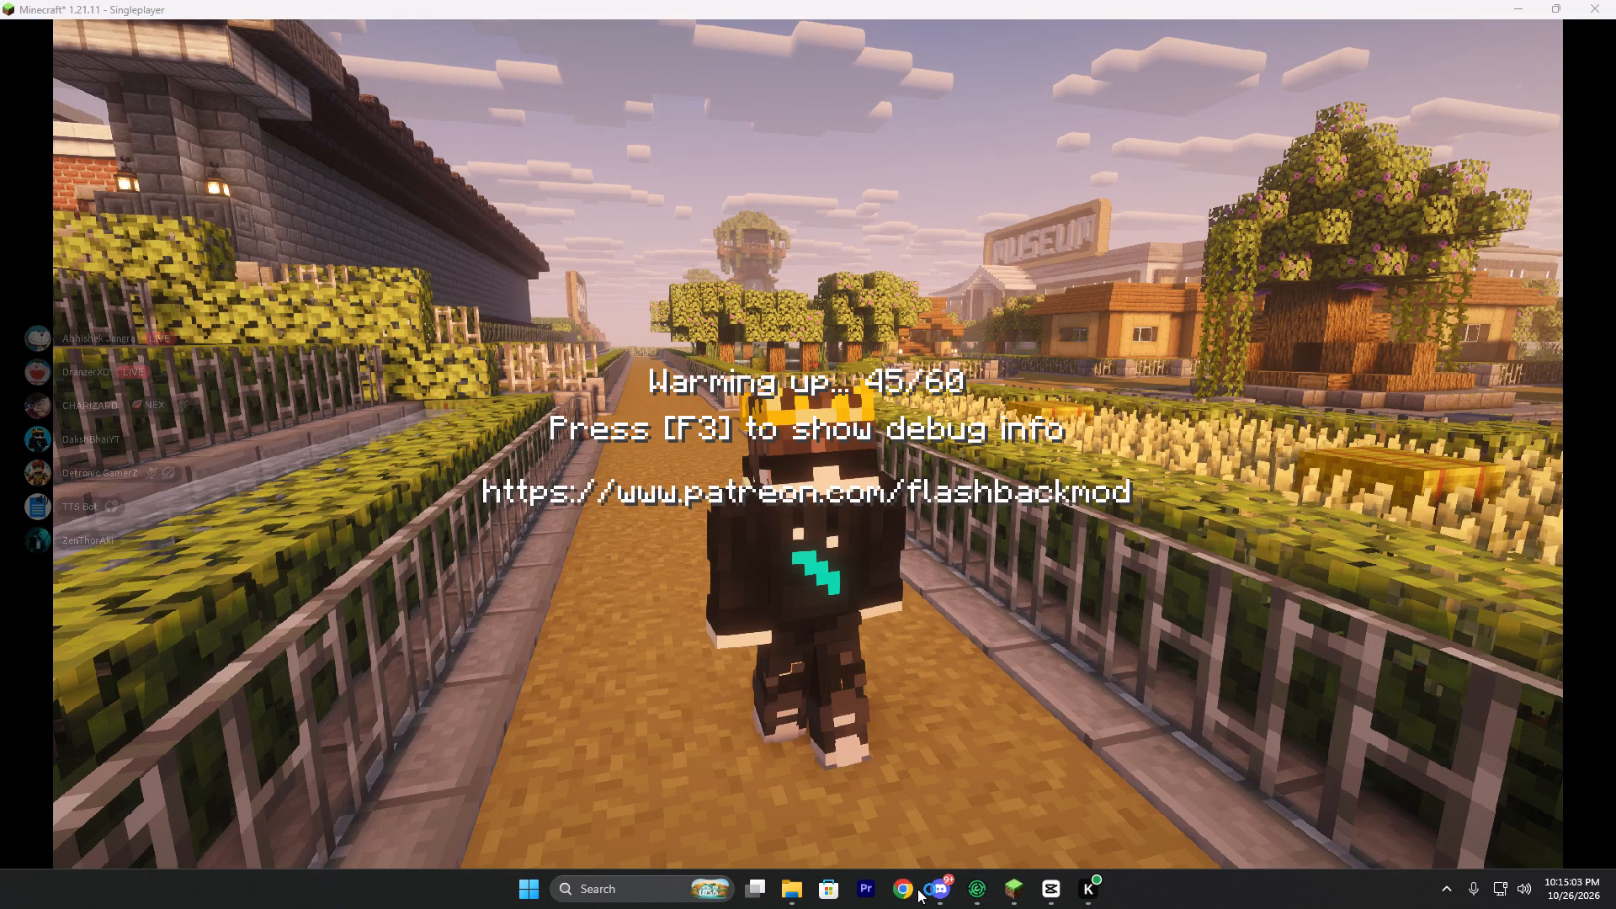
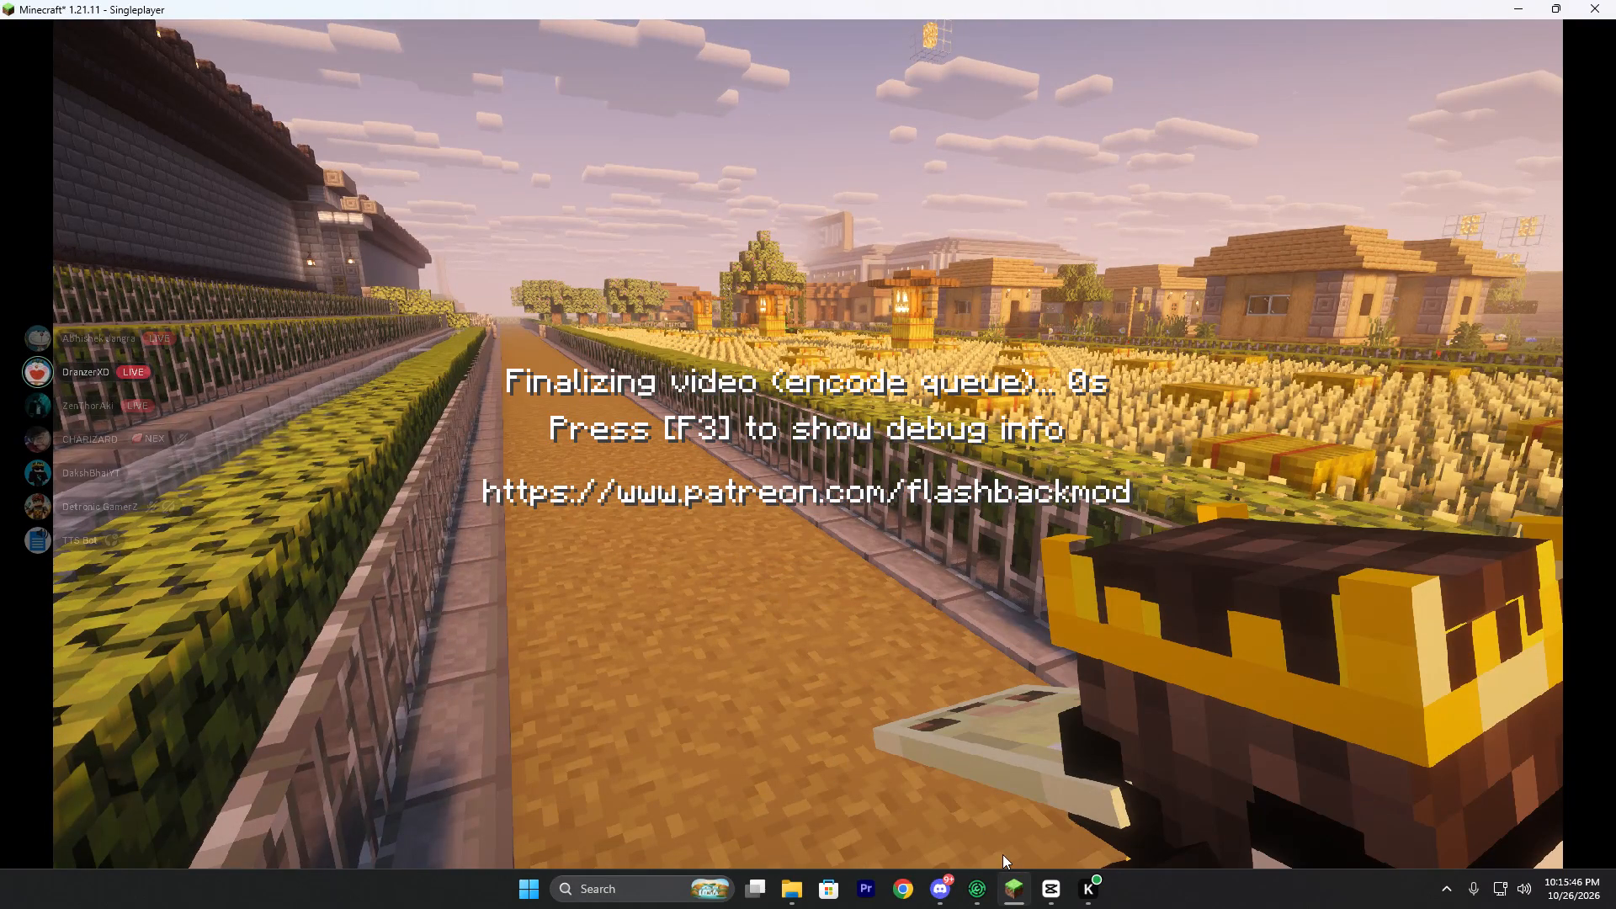
Bring the new clip 2026-10-26T22_14_45 from the Videos folder into the CapCut timeline, directly after the ZOO clip on the main track.
click(1050, 900)
click(794, 889)
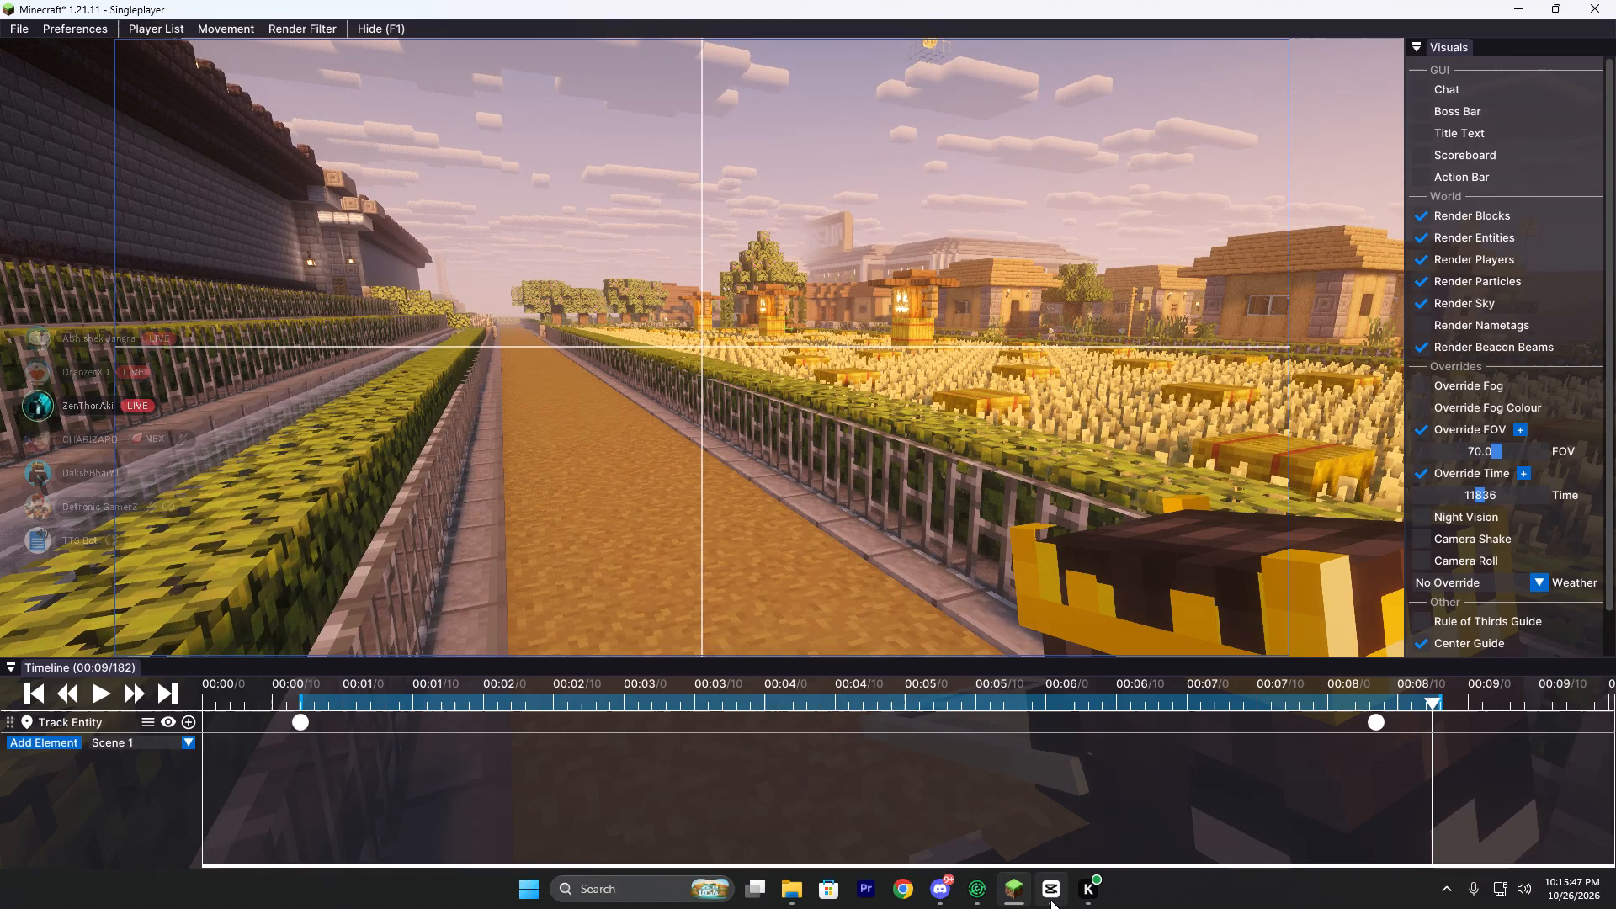
click(947, 747)
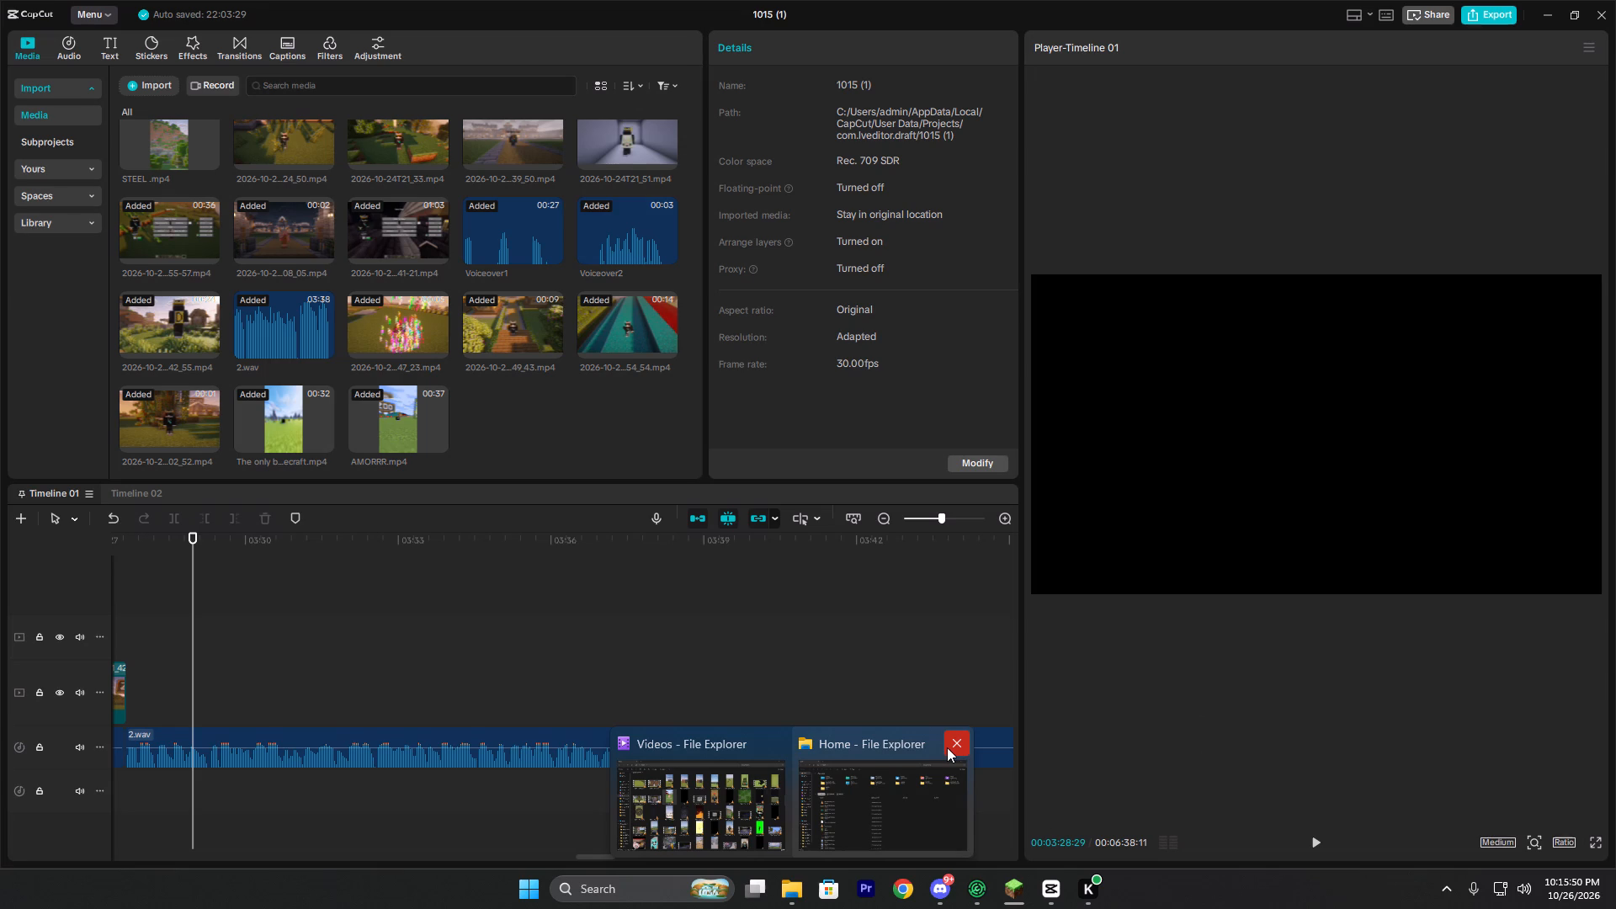
double_click(796, 808)
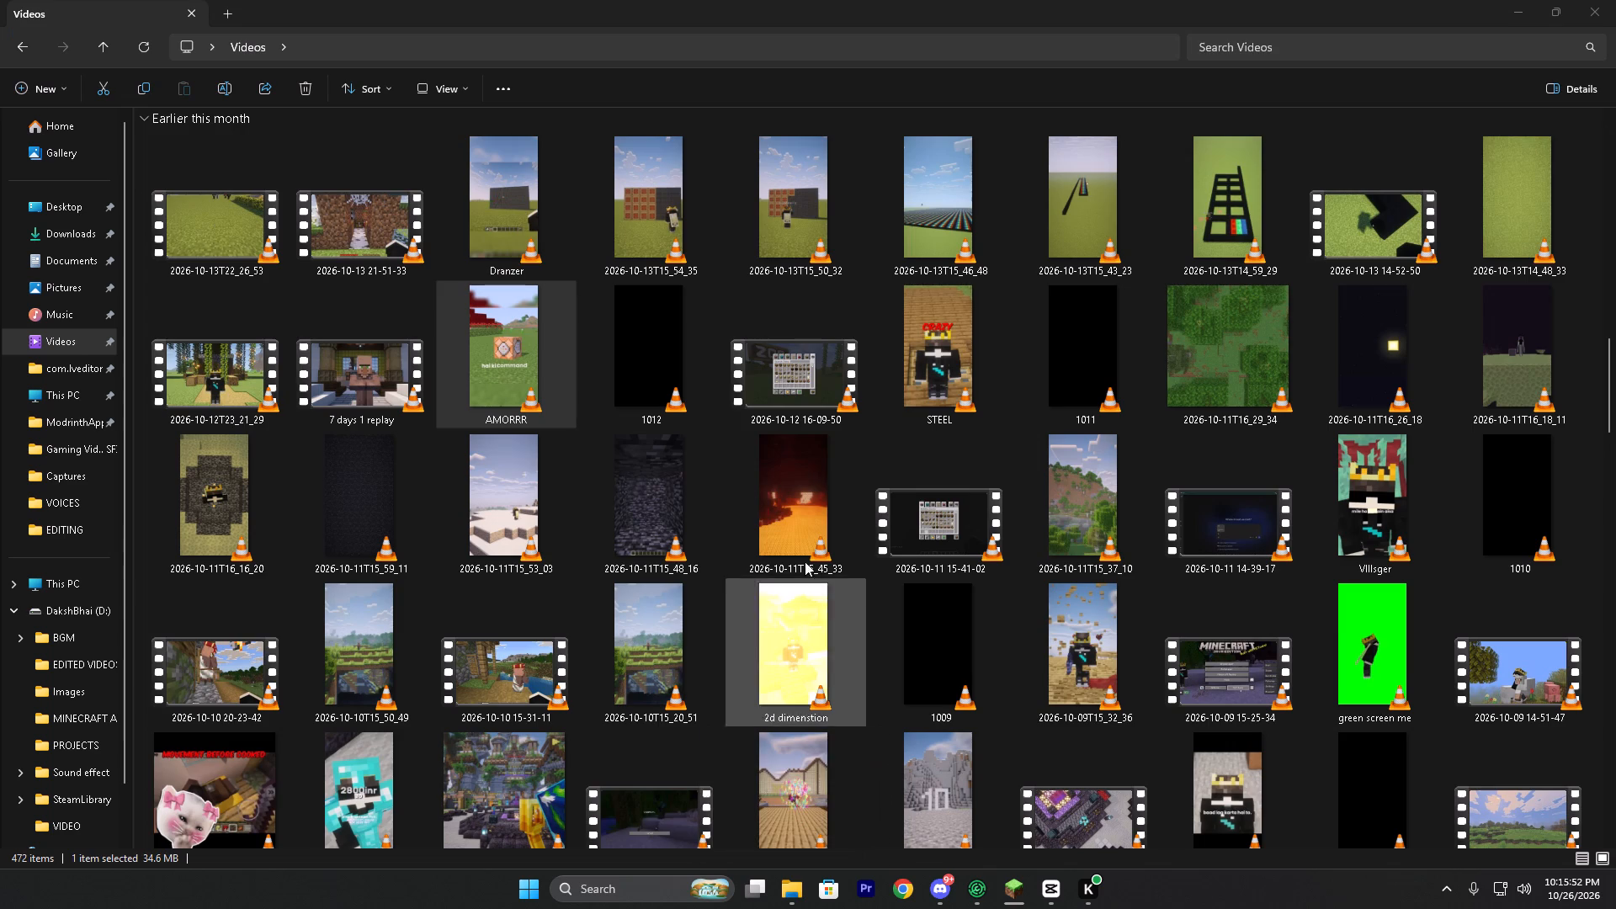
scroll(200, 322, up, 12)
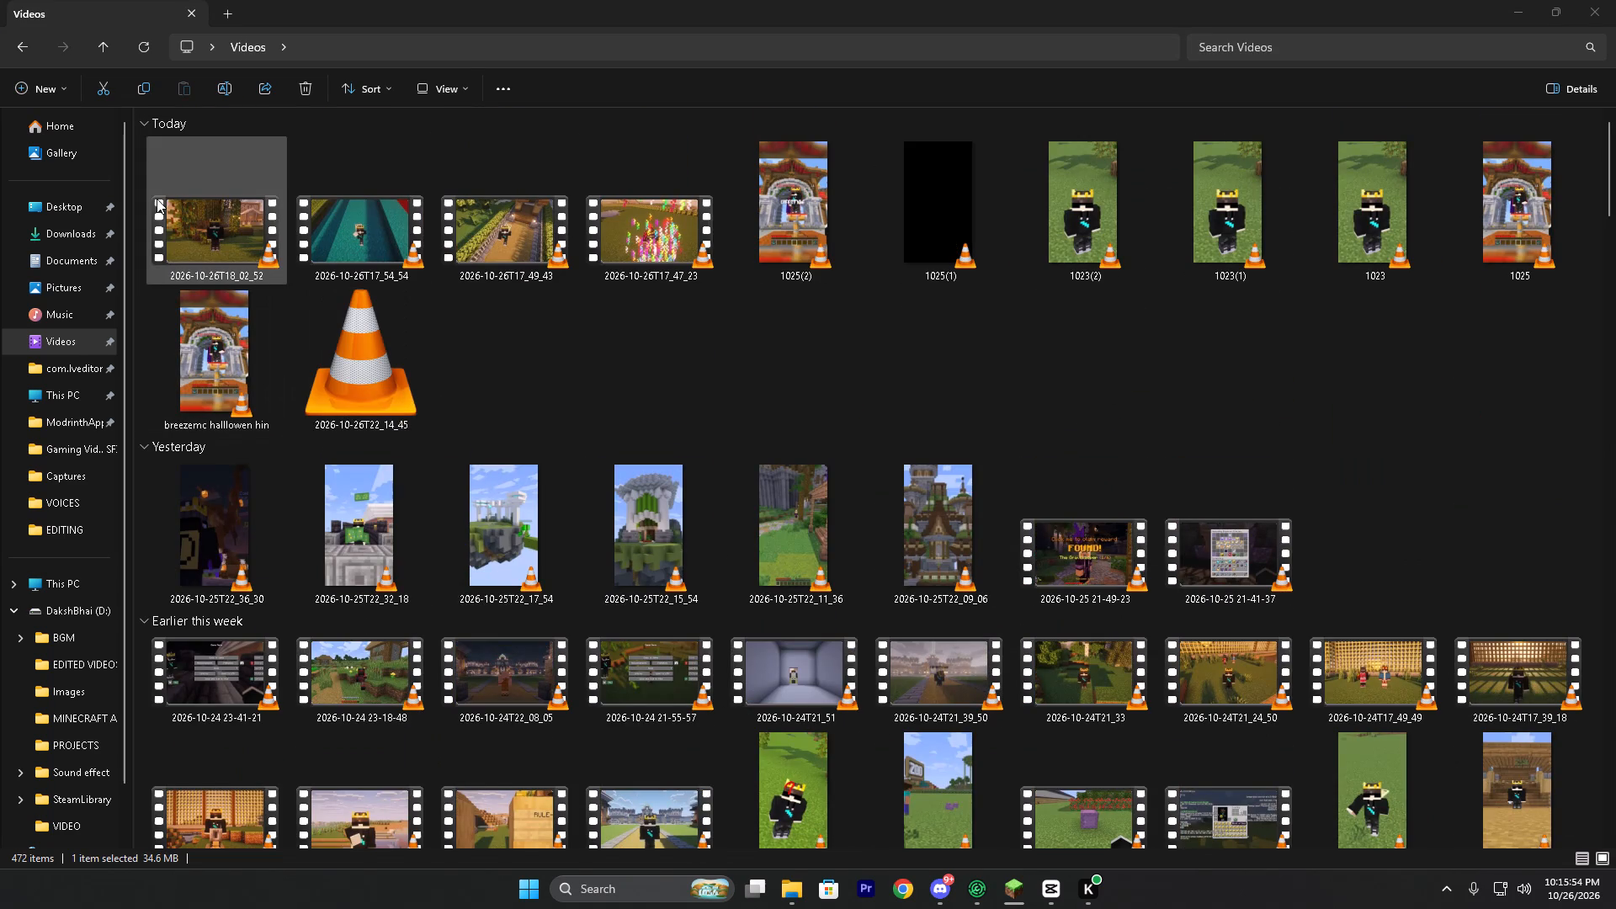
drag(382, 390, 1072, 890)
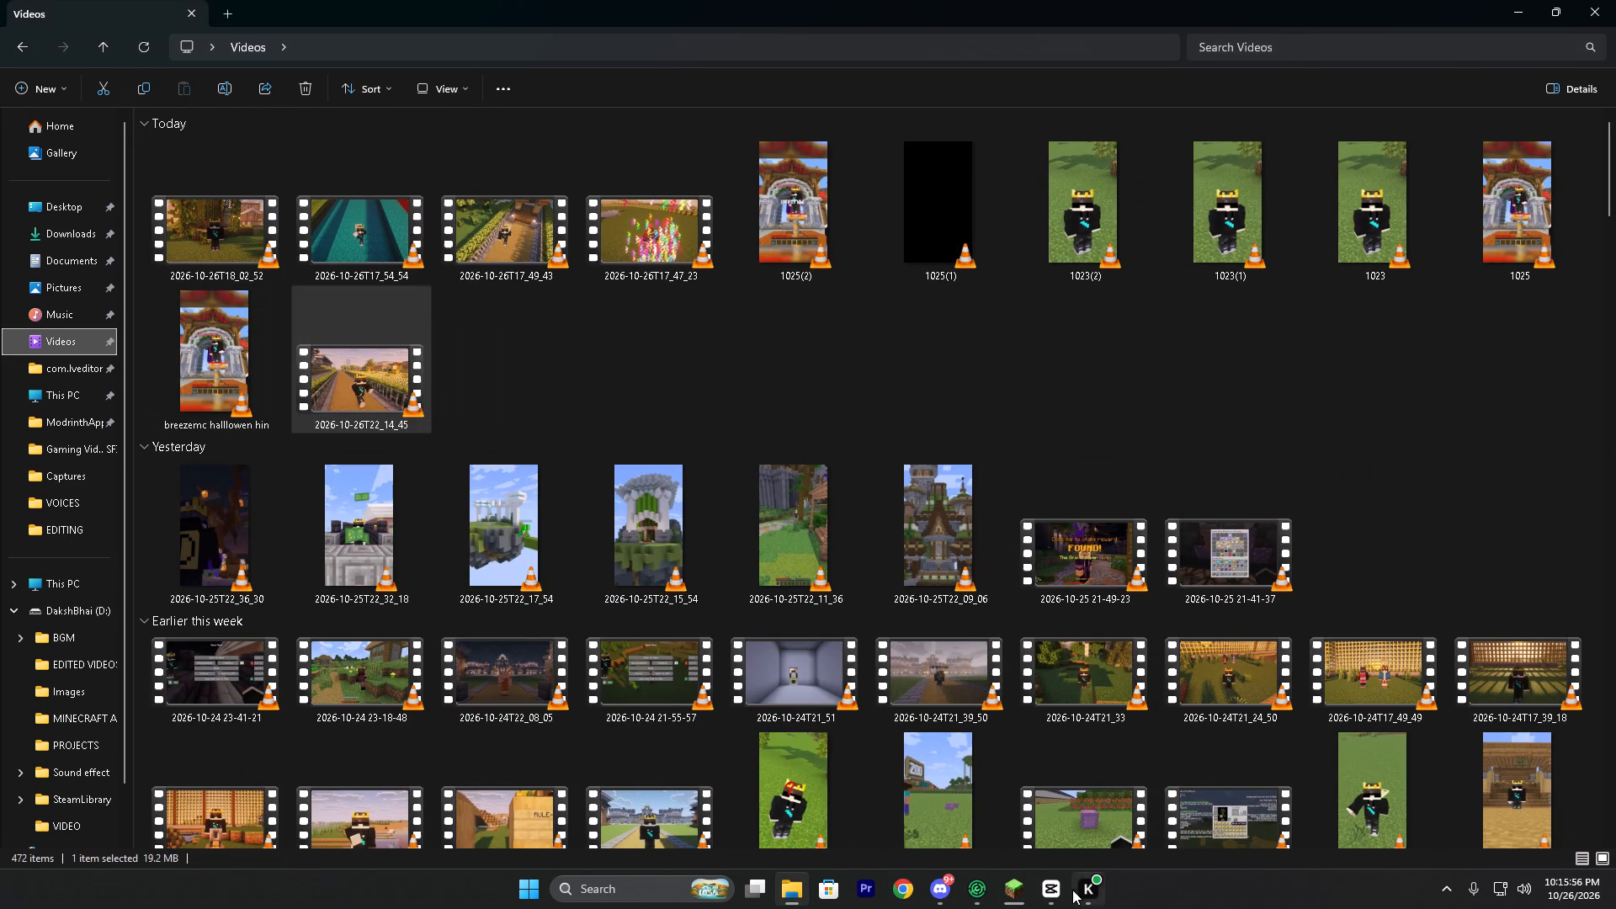
drag(1072, 890, 755, 747)
click(755, 747)
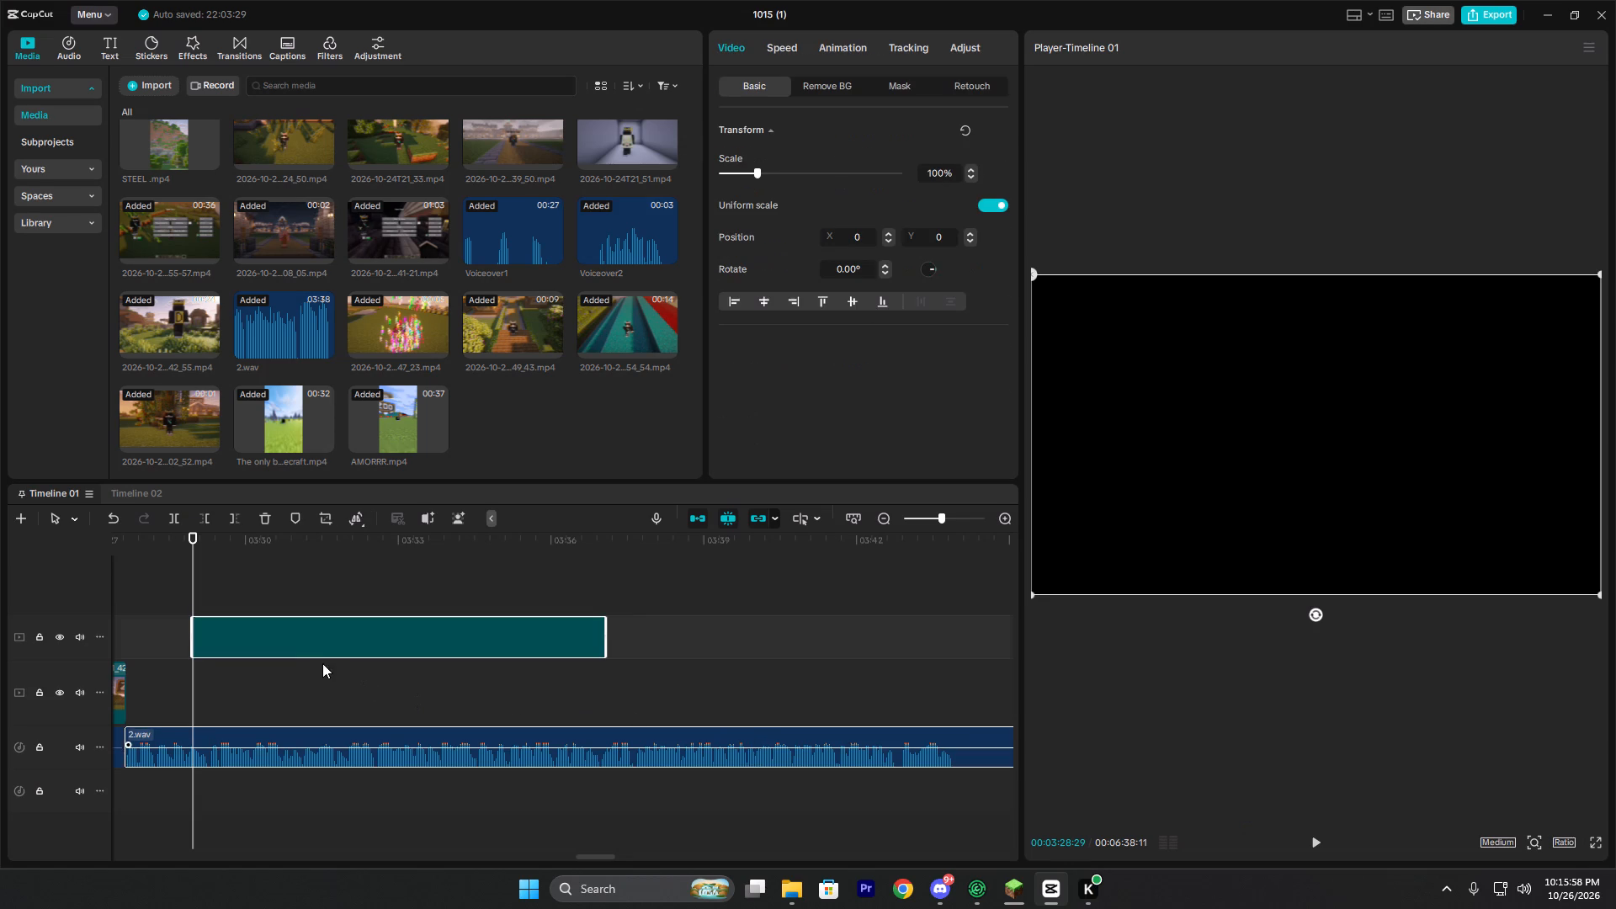
drag(298, 624, 191, 695)
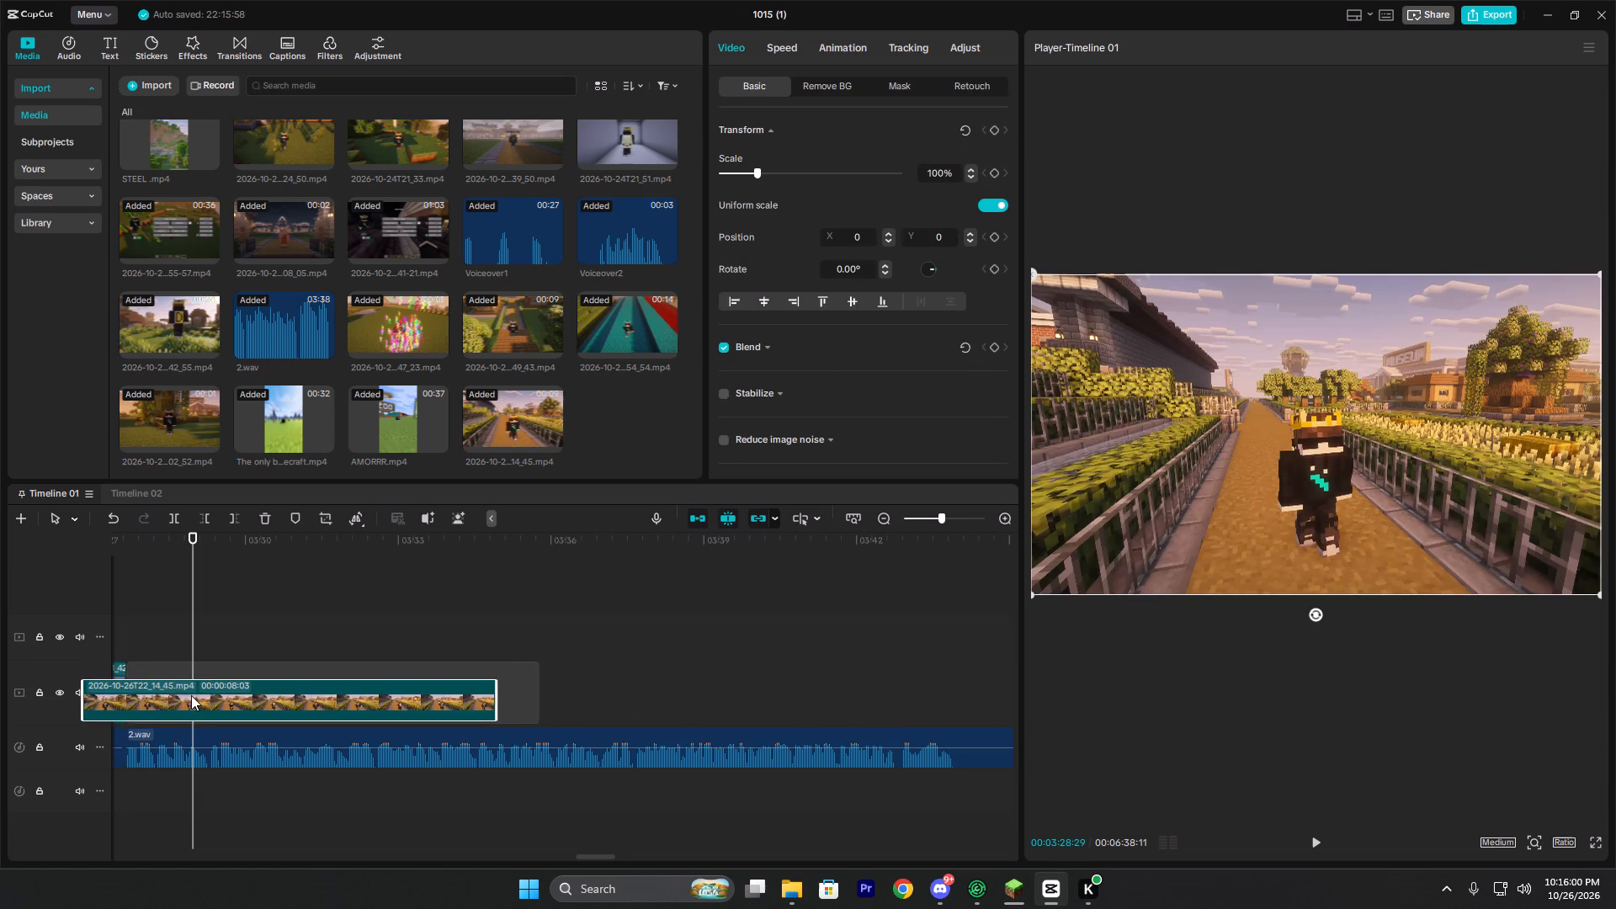
drag(191, 695, 195, 710)
Play the timeline from before the ZOO clip and replay the end of the walking shot to check it against the 2.wav narration.
click(125, 636)
drag(125, 636, 147, 639)
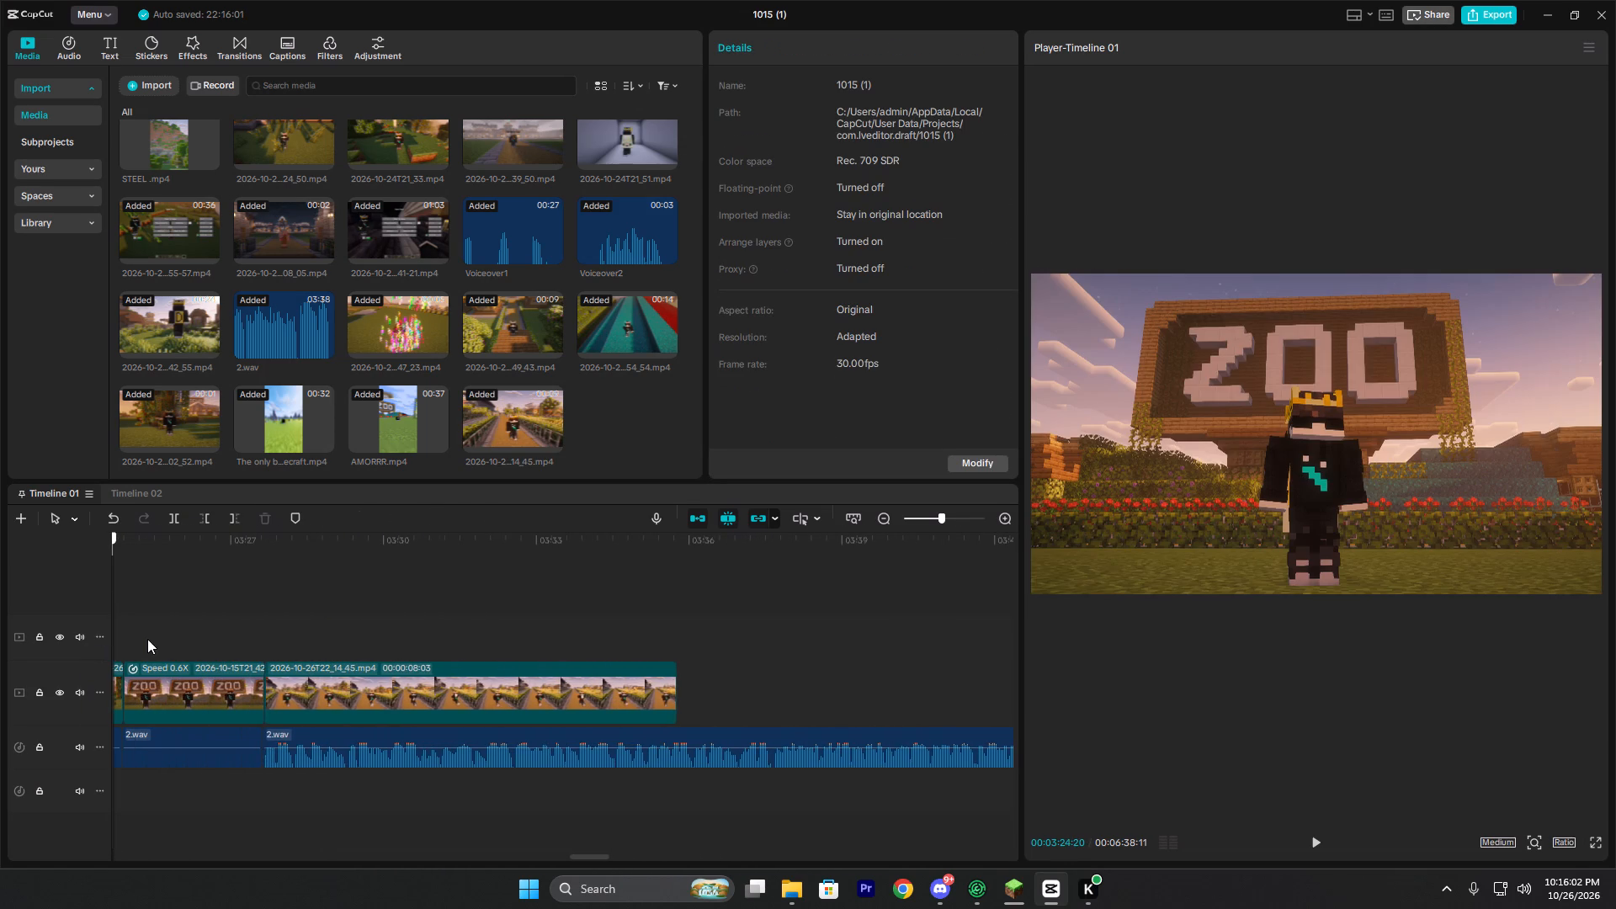
drag(147, 639, 297, 645)
key(space)
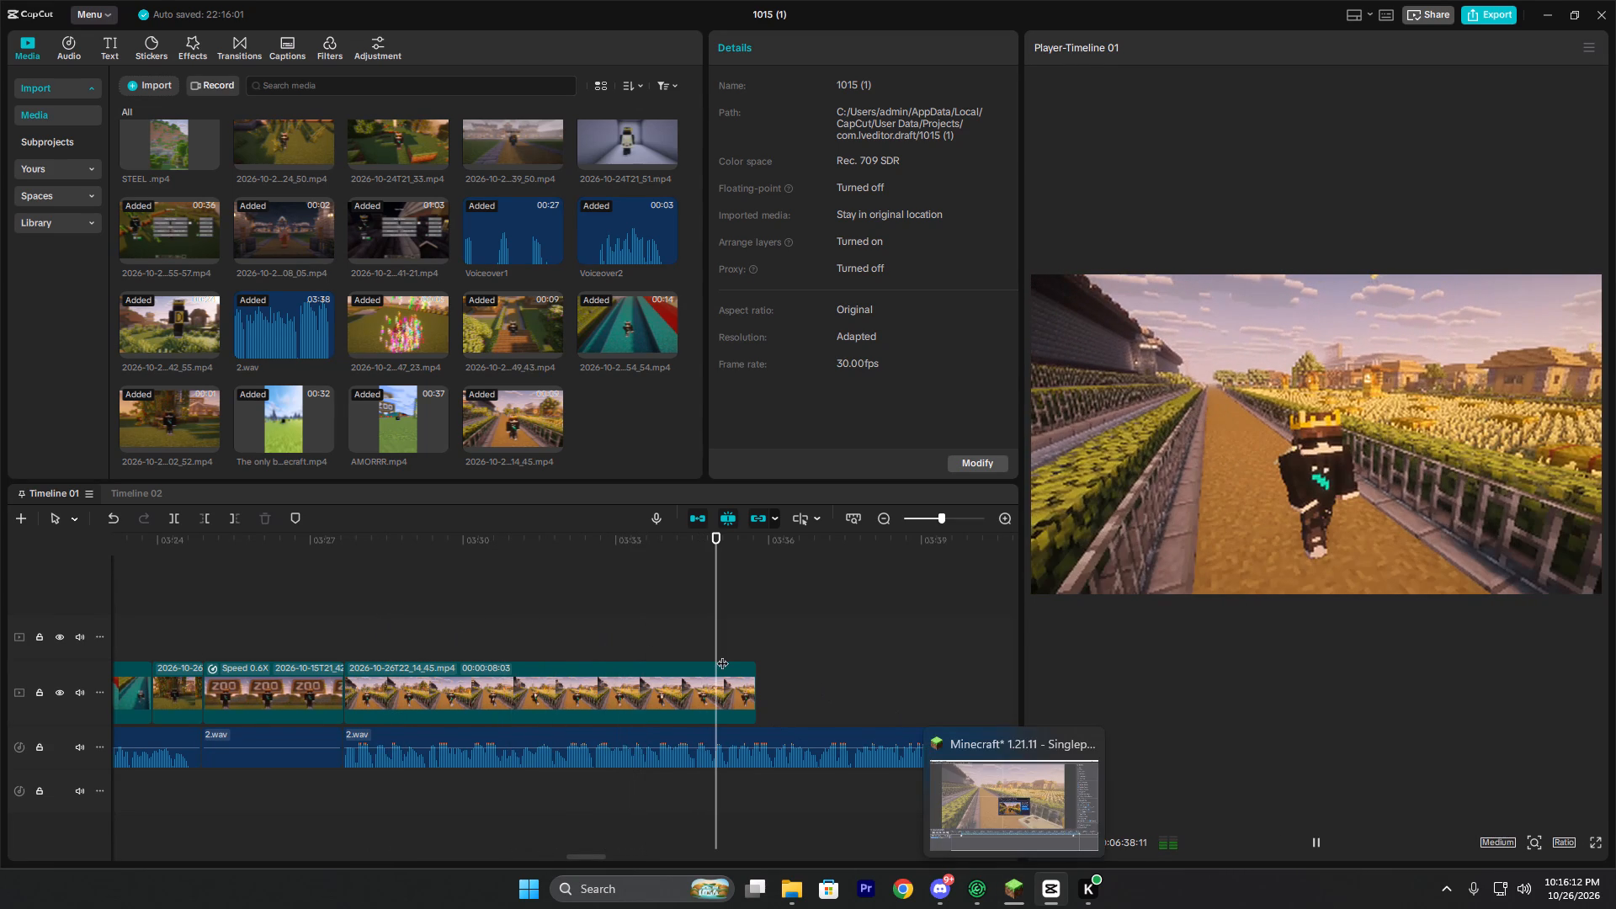
key(space)
click(715, 623)
key(space)
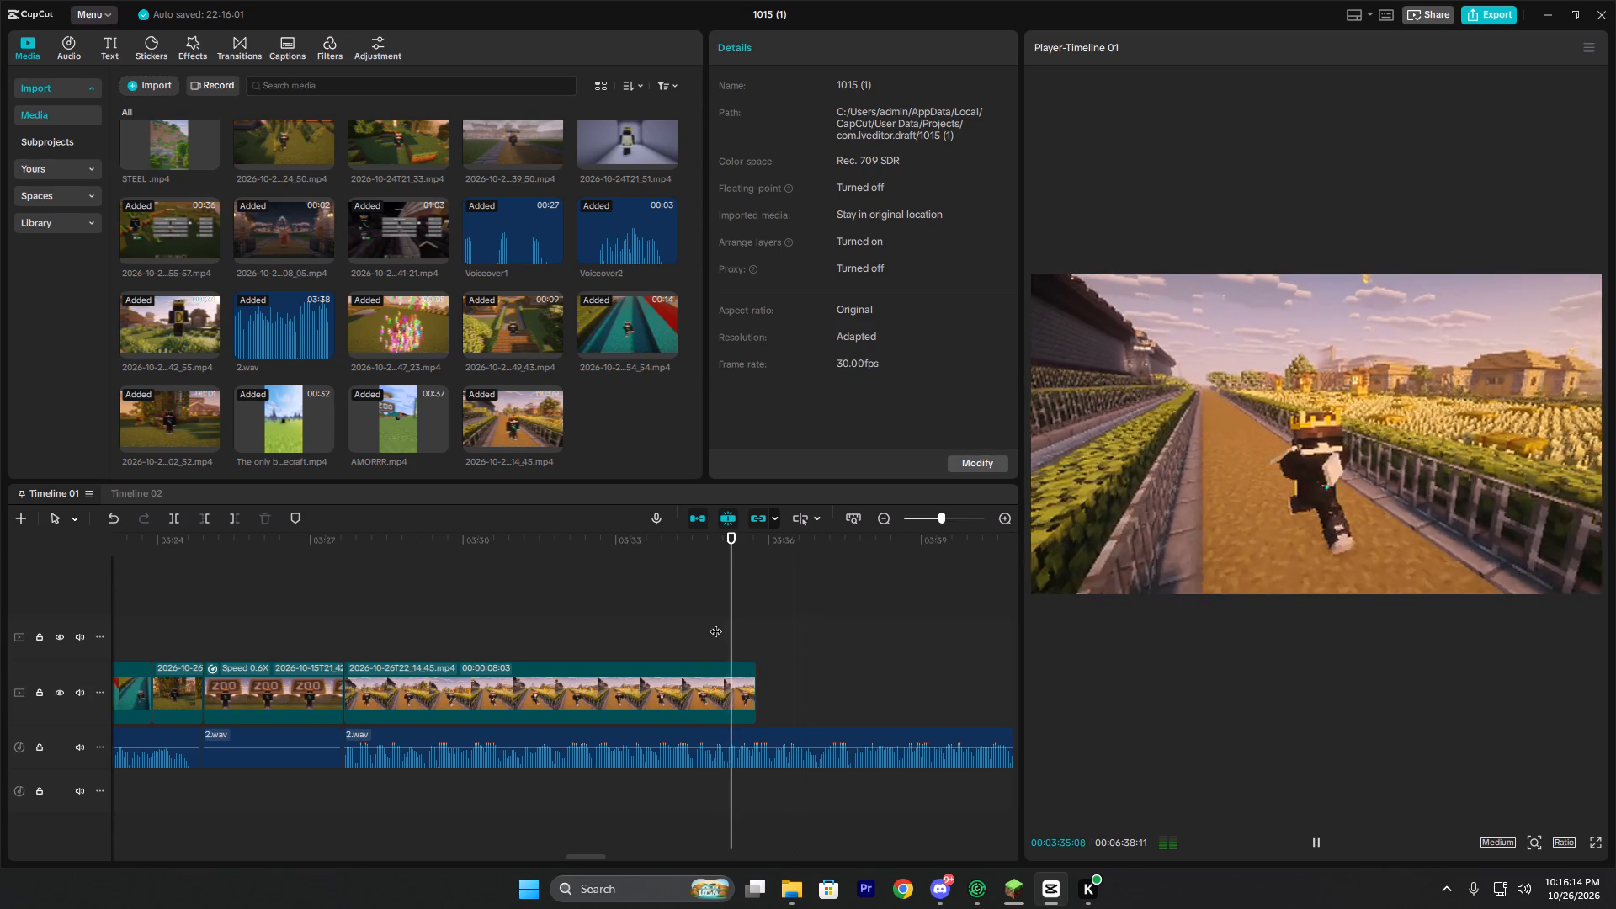
key(space)
click(699, 635)
key(space)
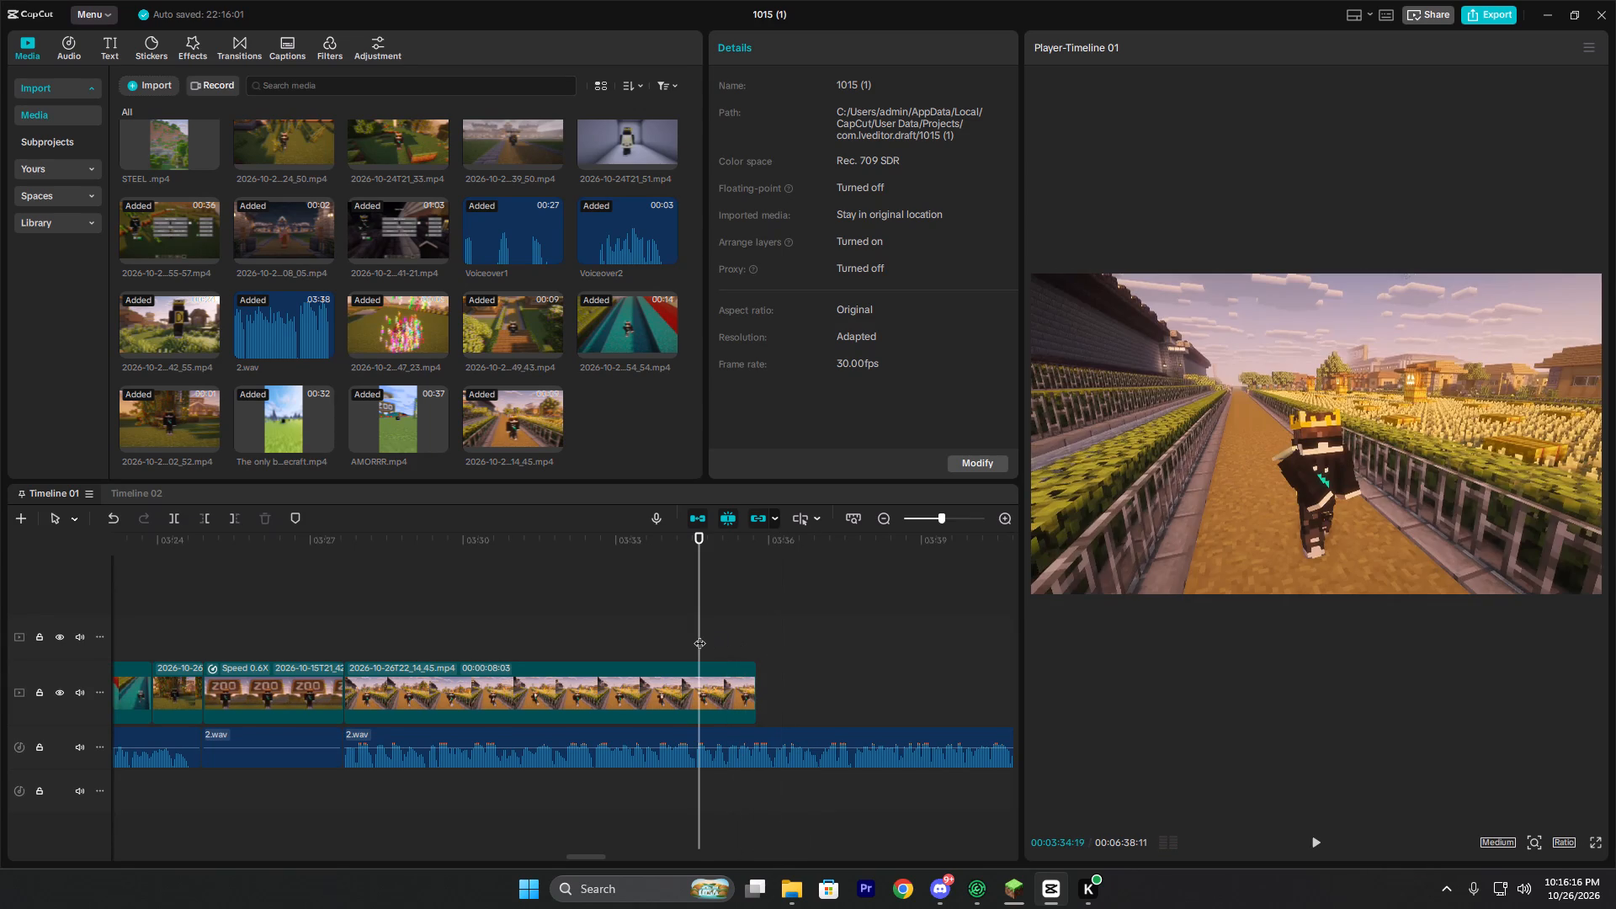
key(space)
click(699, 635)
key(space)
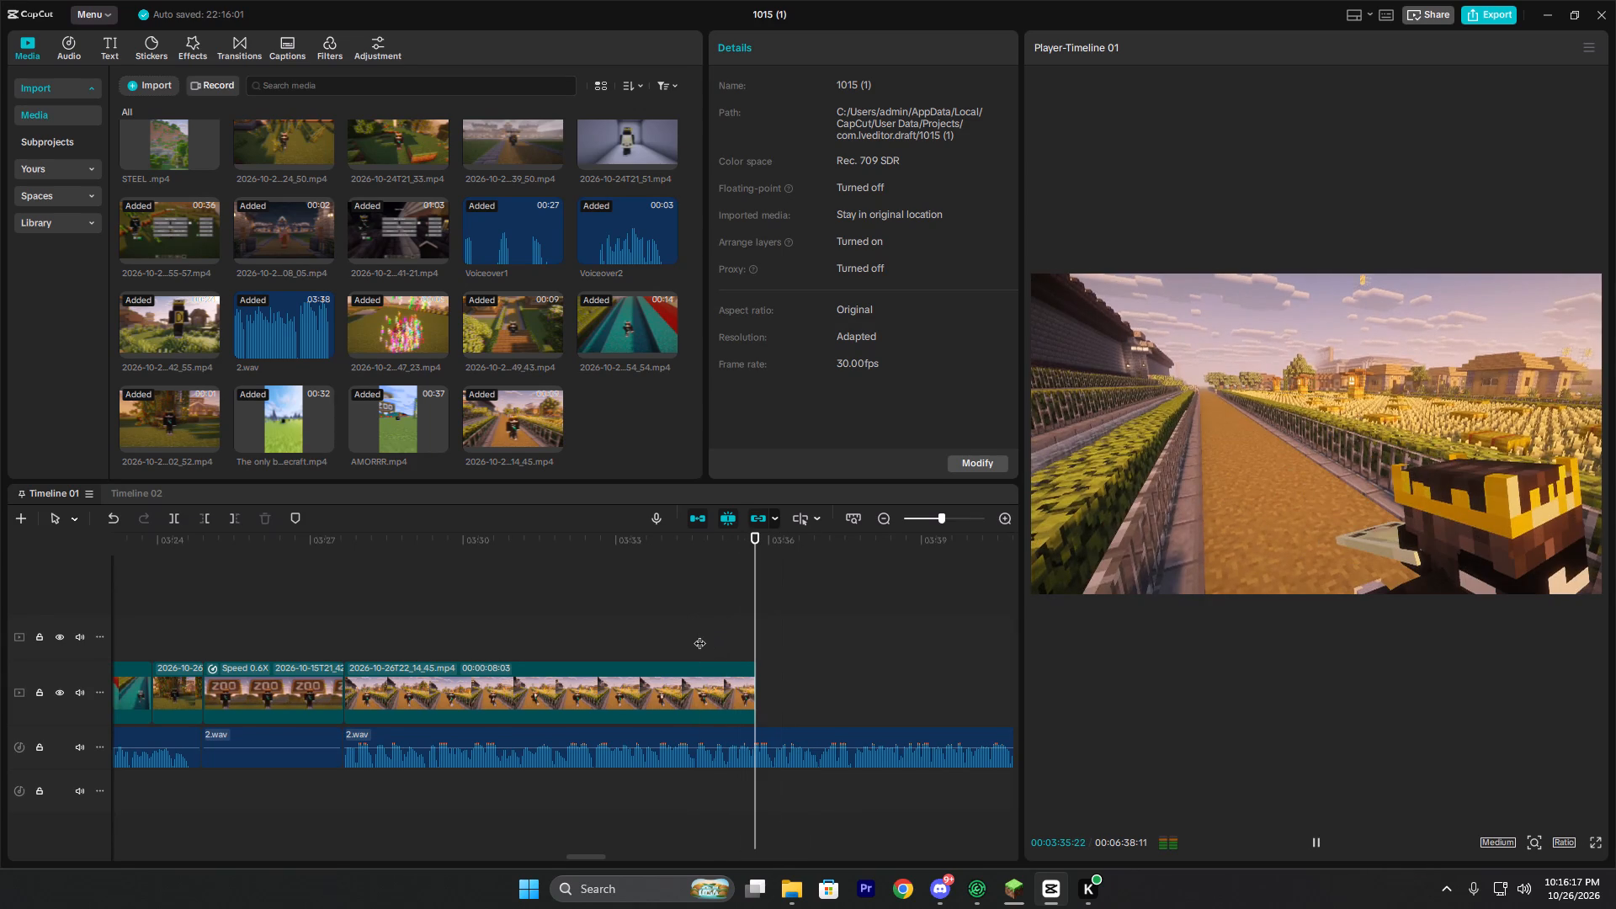
key(space)
click(760, 646)
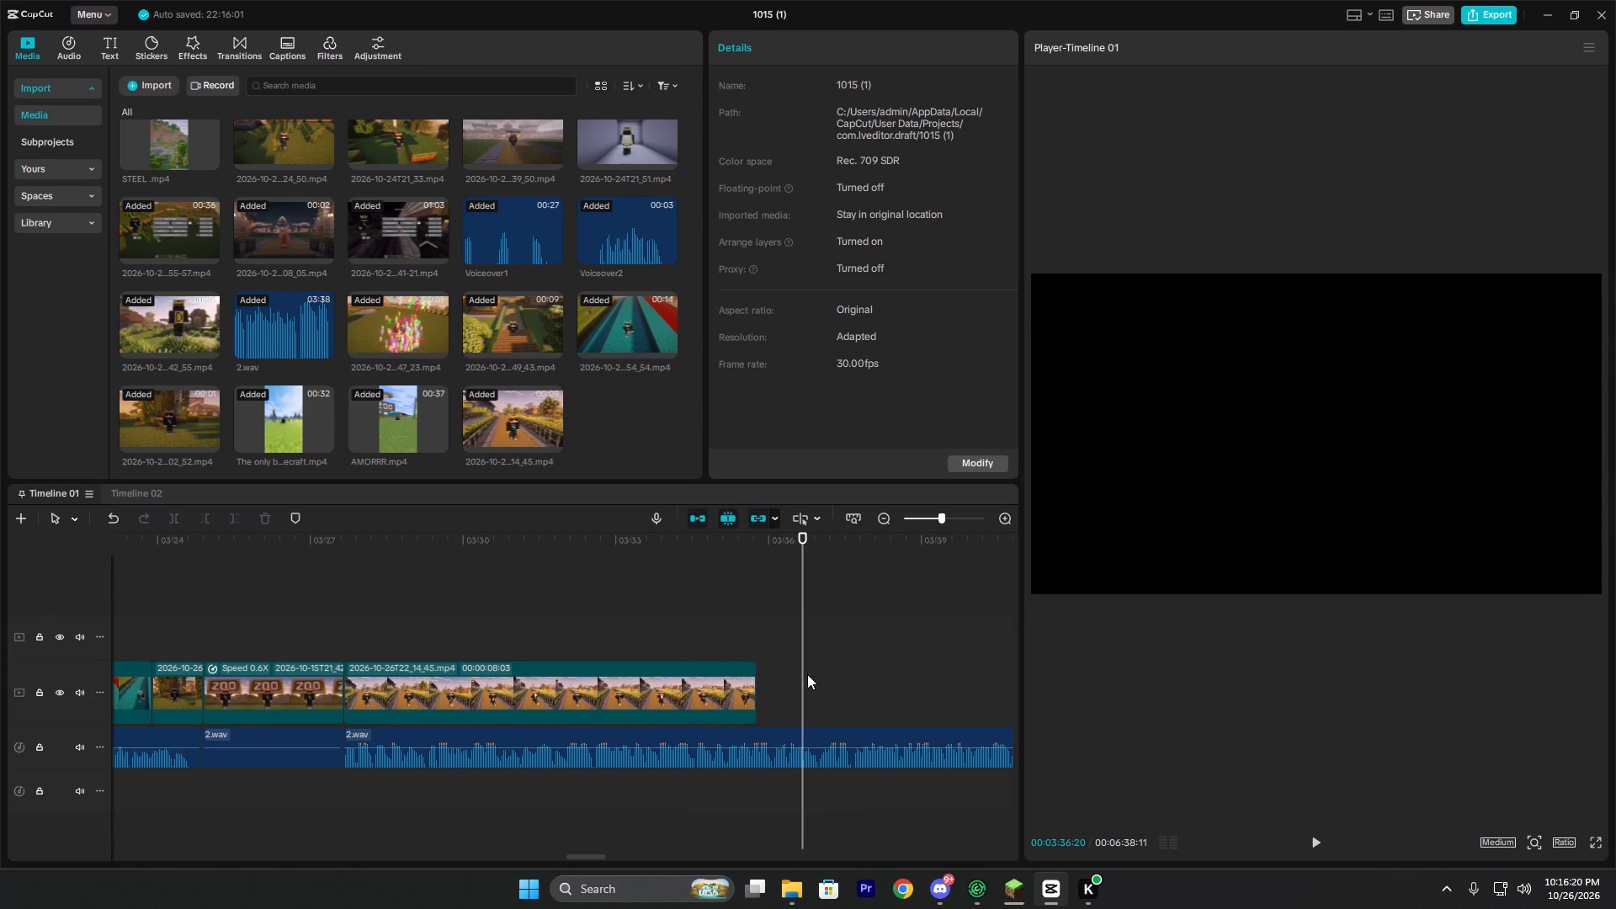
Switch to Minecraft, leave the Flashback replay and load the Techno Gamerz singleplayer world.
click(1003, 897)
double_click(954, 365)
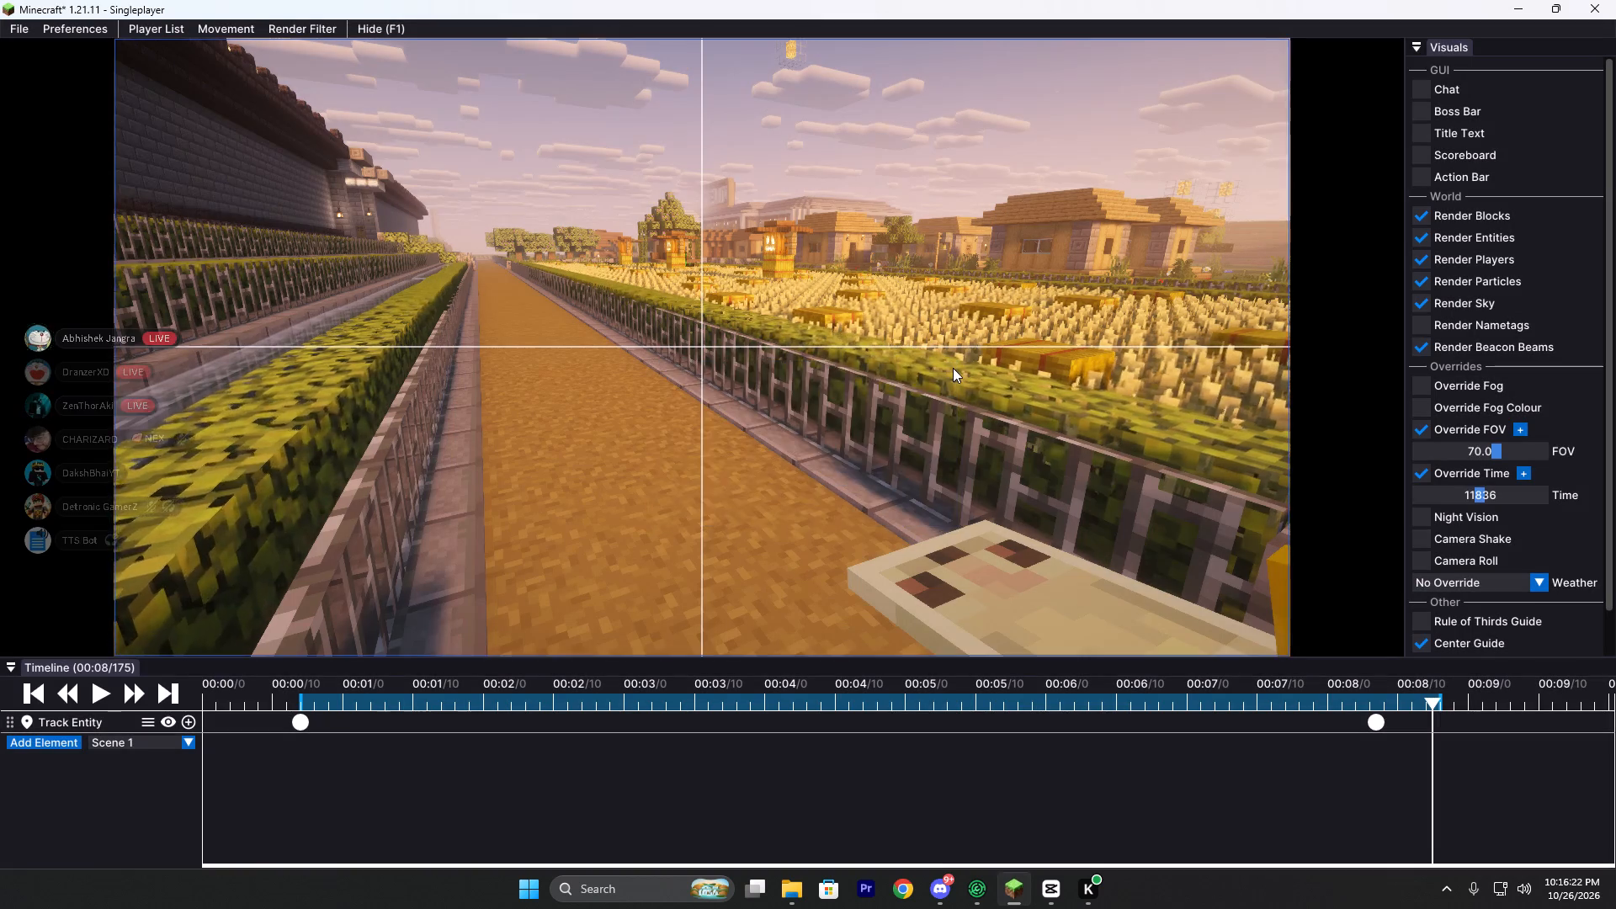
key(Escape)
triple_click(724, 477)
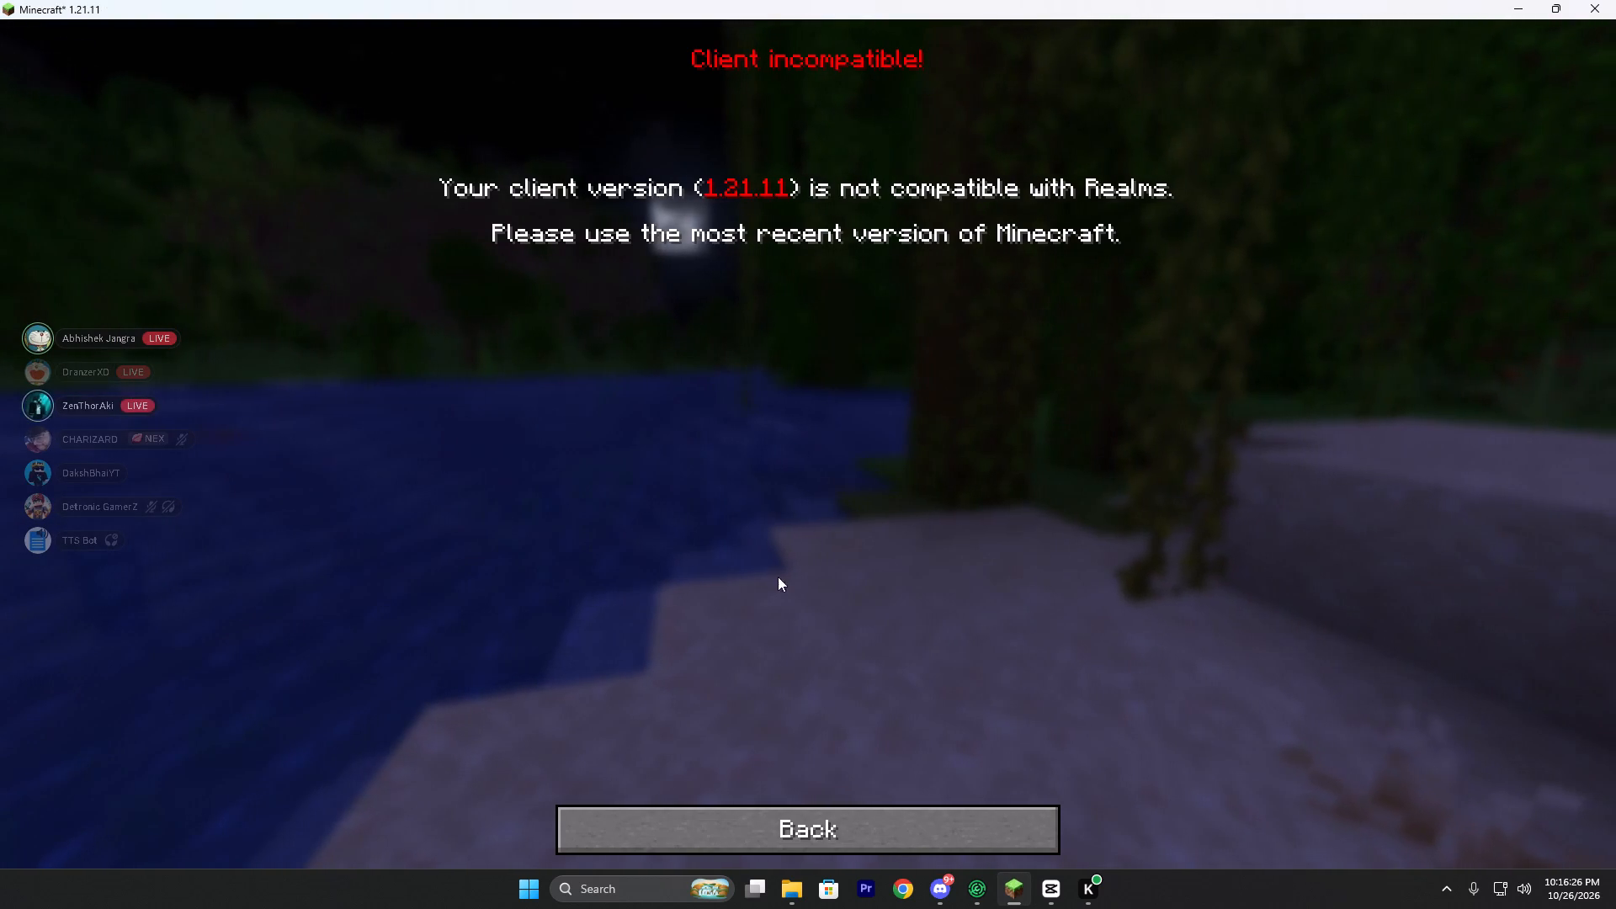
click(786, 808)
click(760, 320)
click(758, 338)
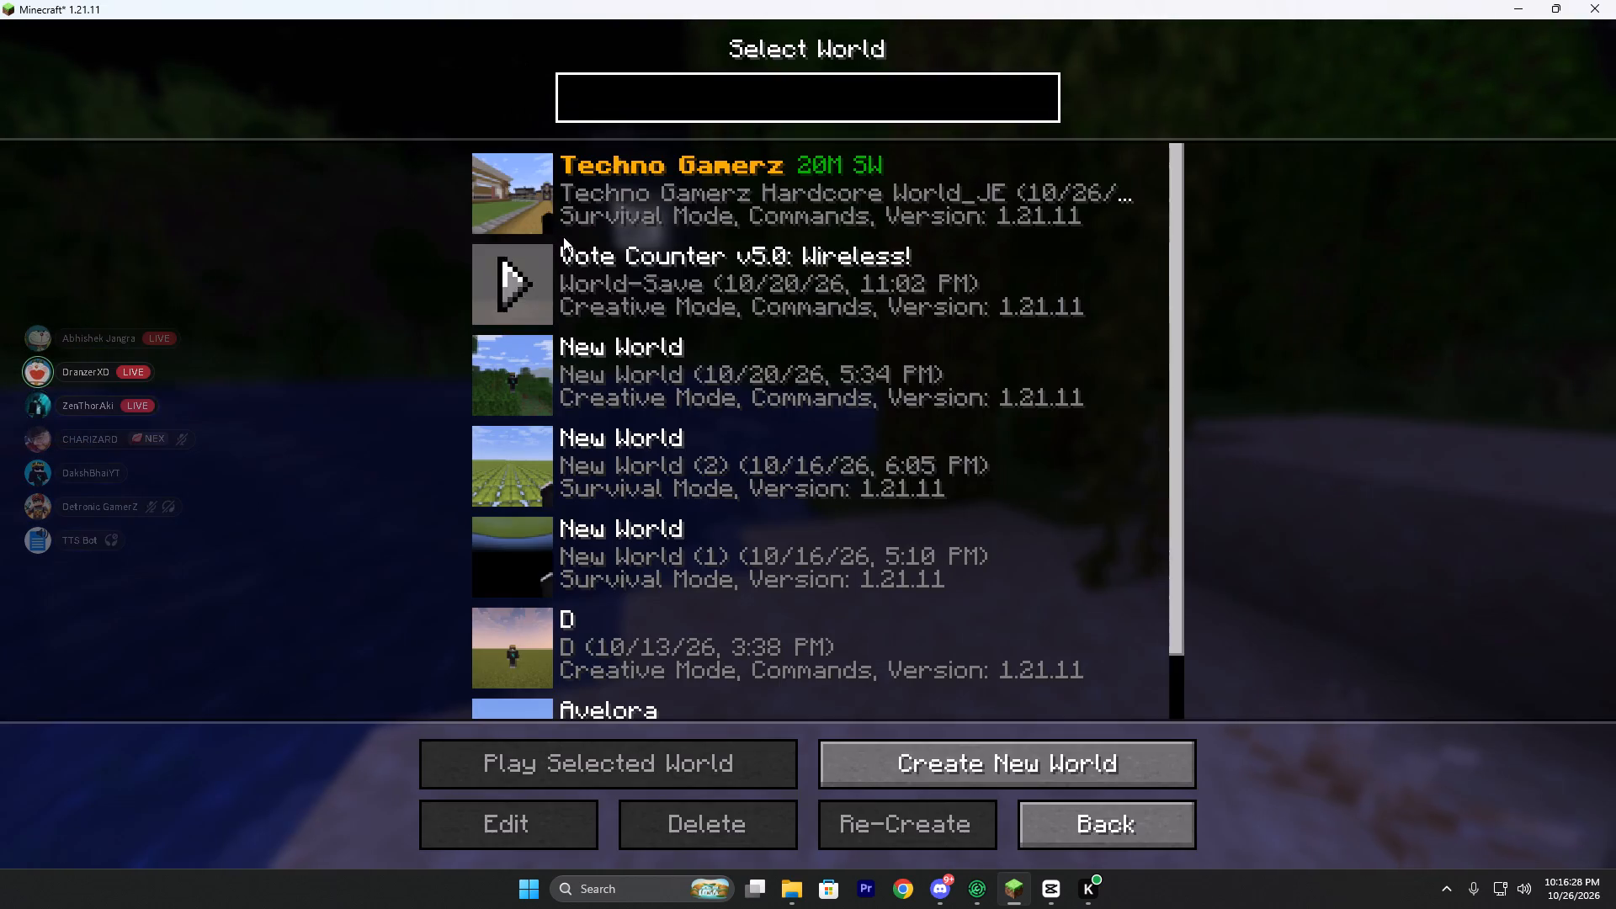
click(533, 197)
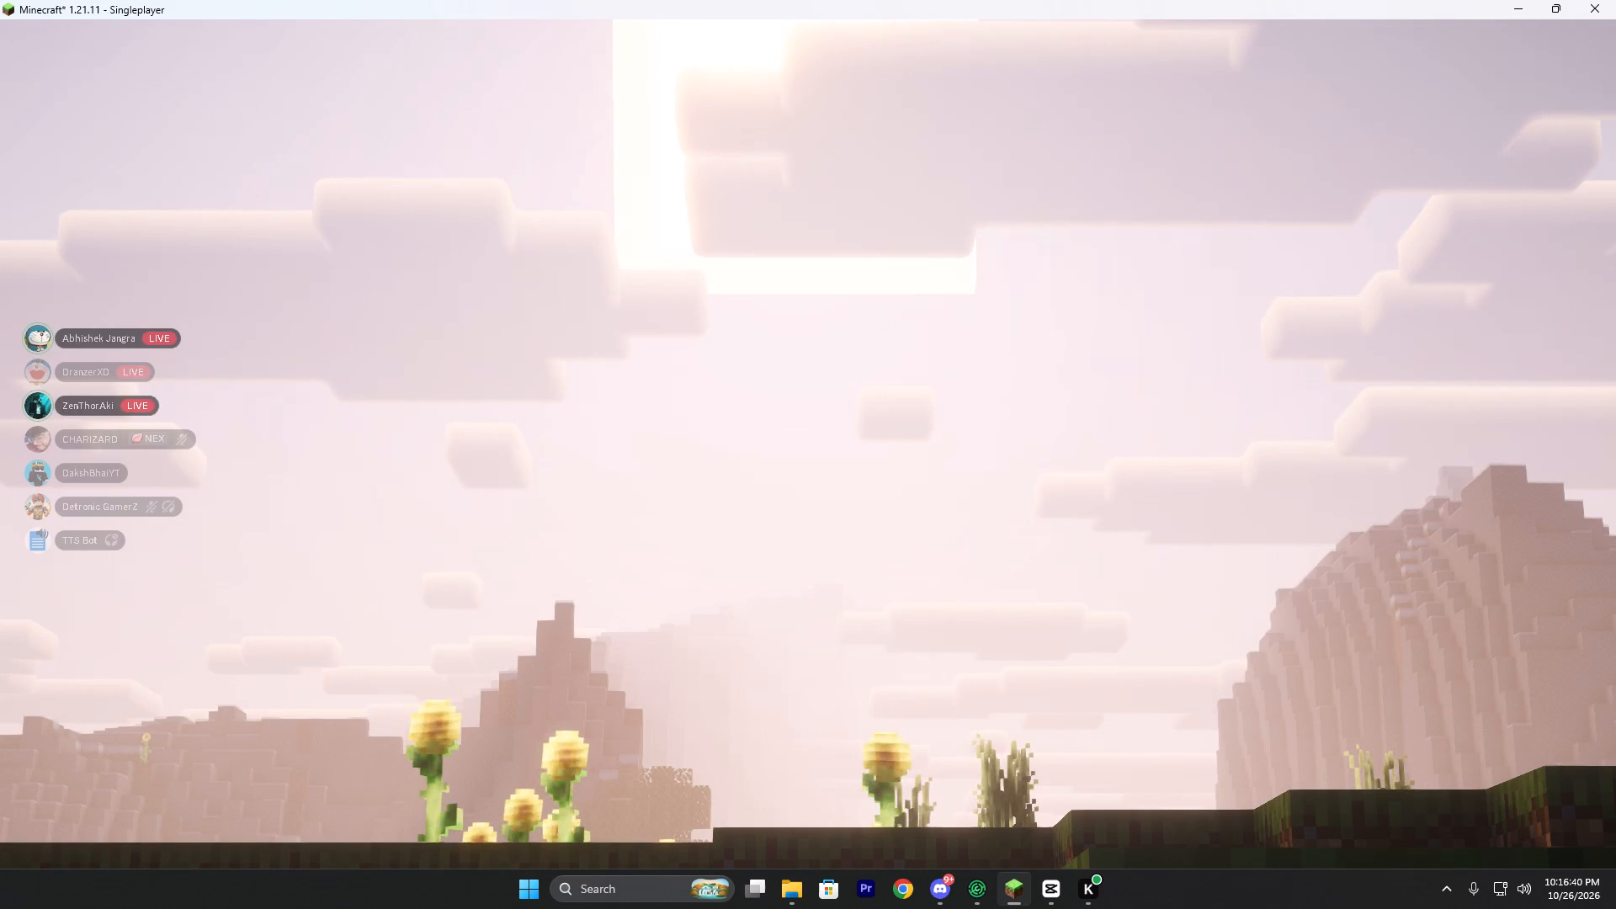
Look over the grassland near the wheat farm with the HUD hidden, in first-person and third-person views.
key(F1)
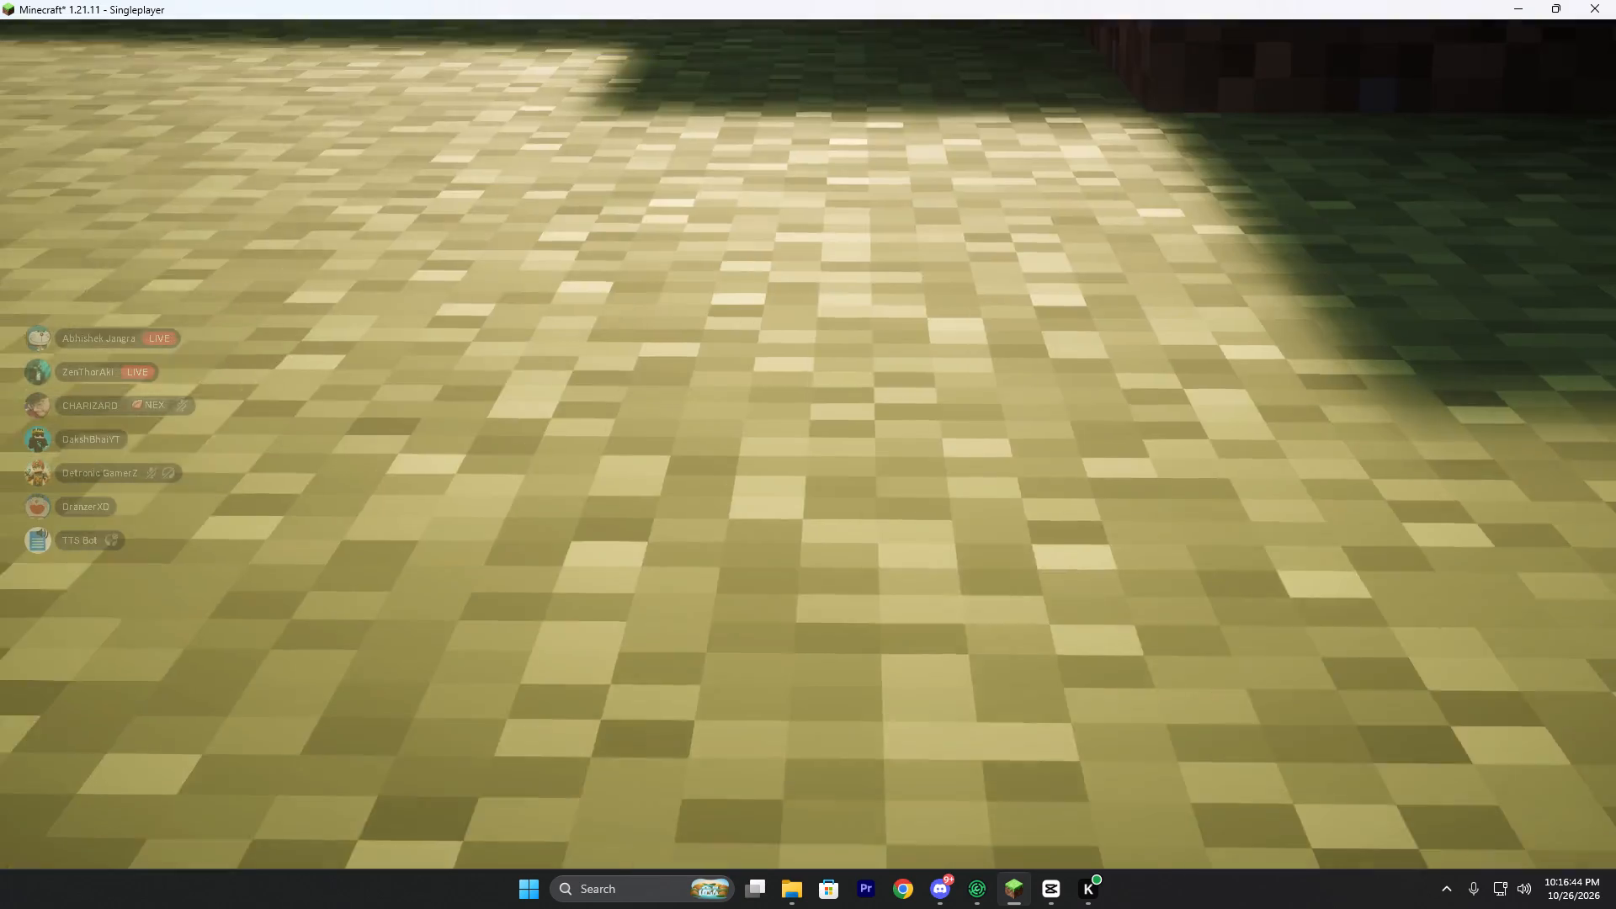
key(F6)
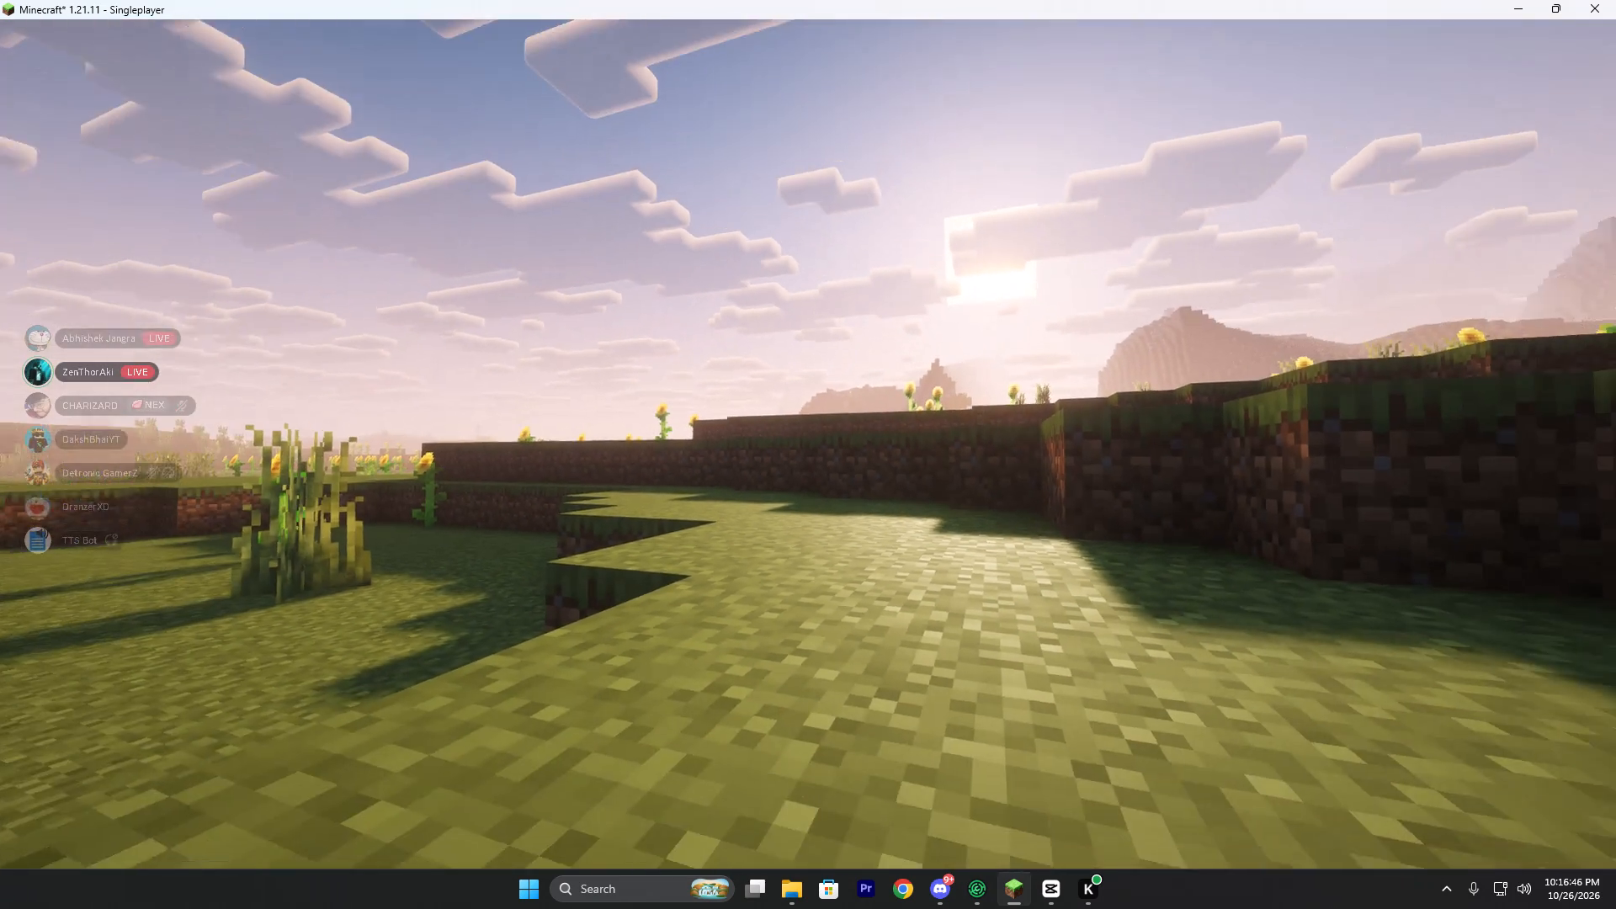
key(w)
key(ctrl+space)
key(ctrl+space)
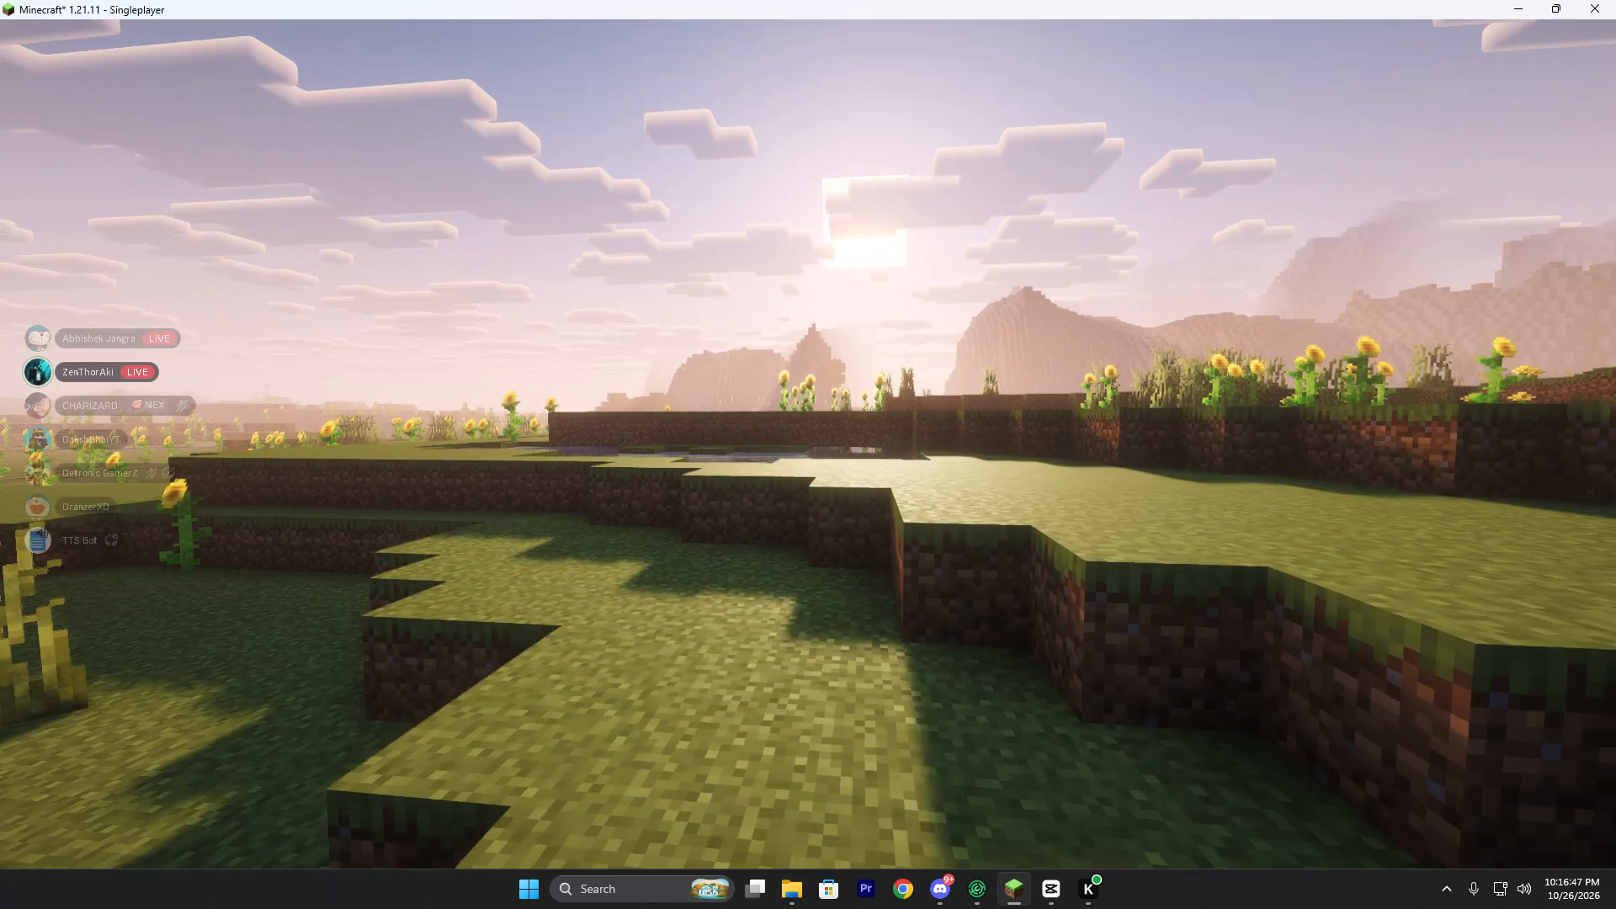
key(ctrl+space)
key(F5)
key(F5)
key(ctrl+space)
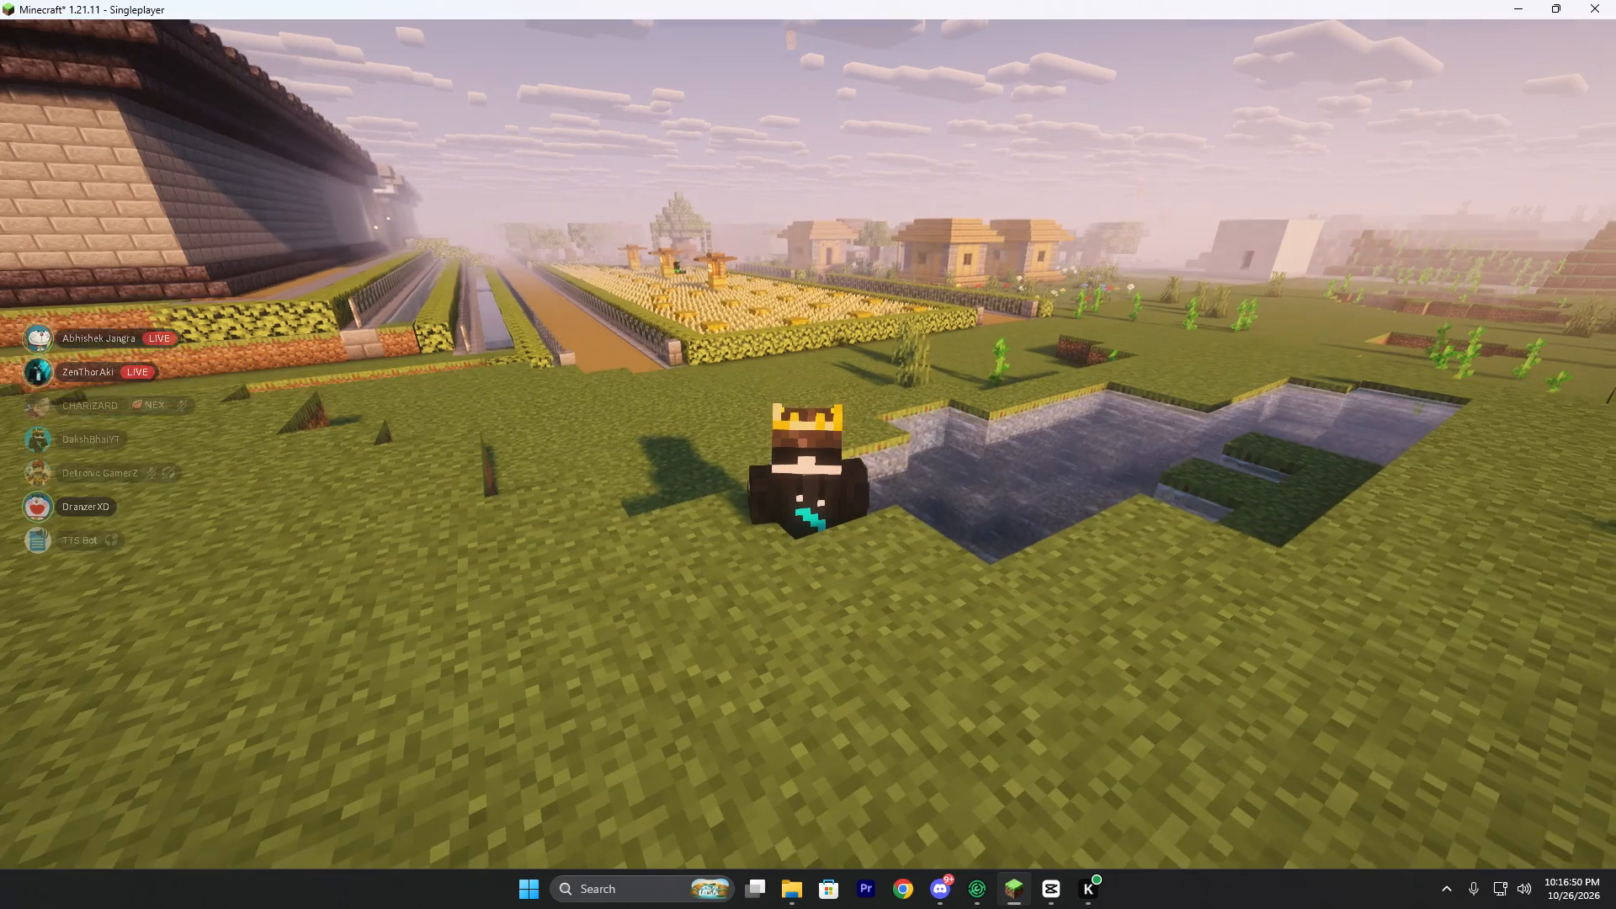
key(F5)
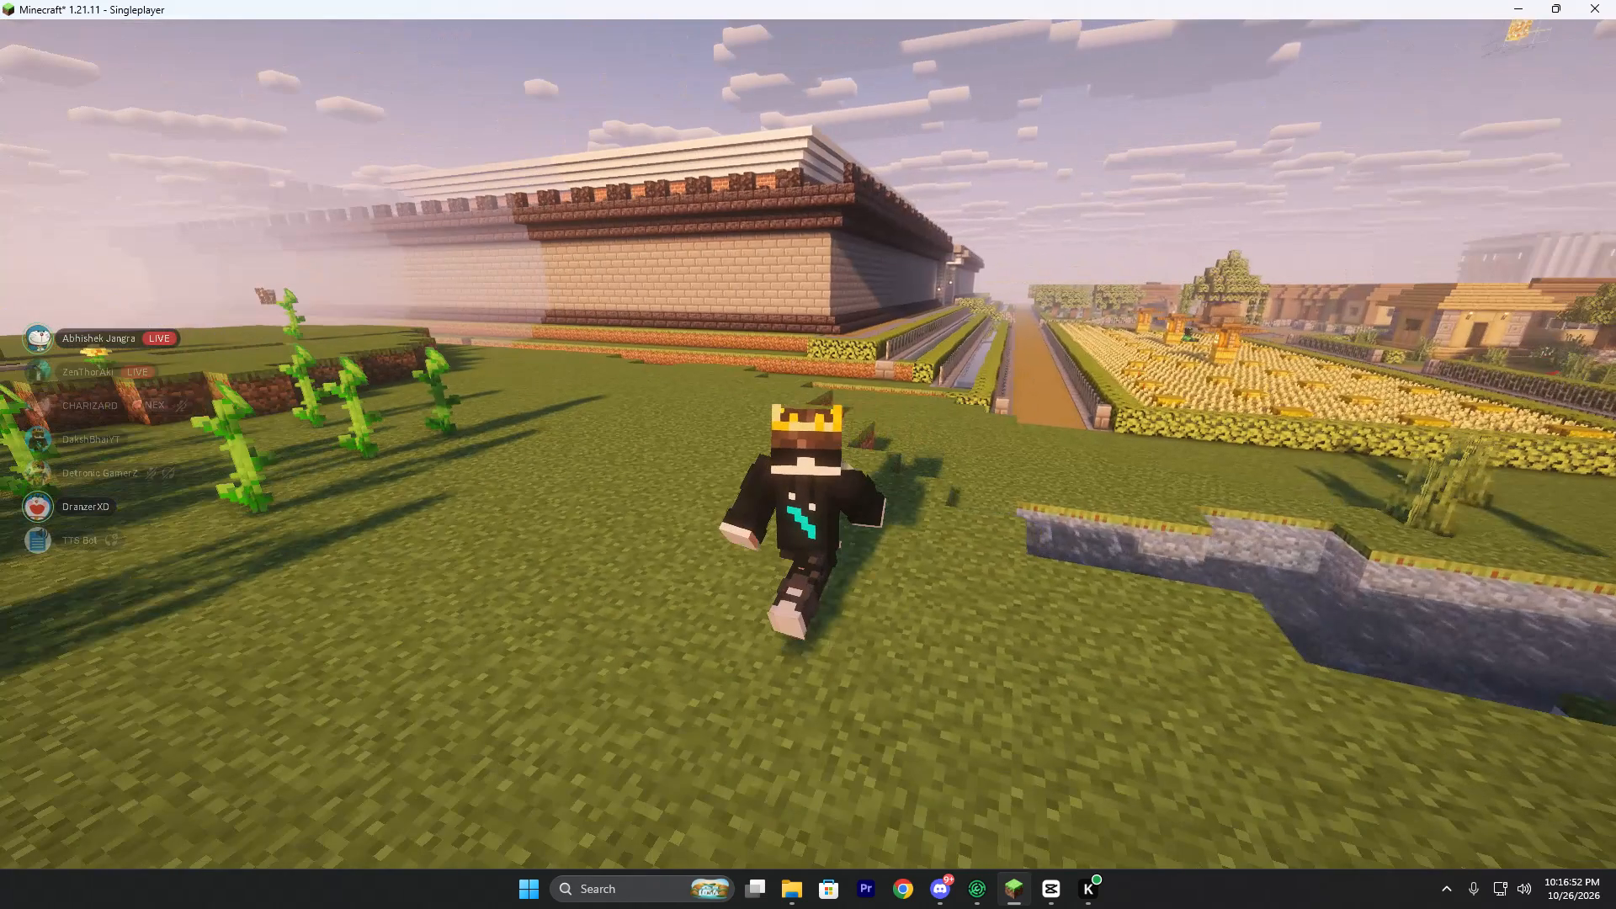
key(F1)
Take a Stone Shovel from the creative Tools & Utilities items and place it in the fourth-to-fifth area of the hotbar.
key(e)
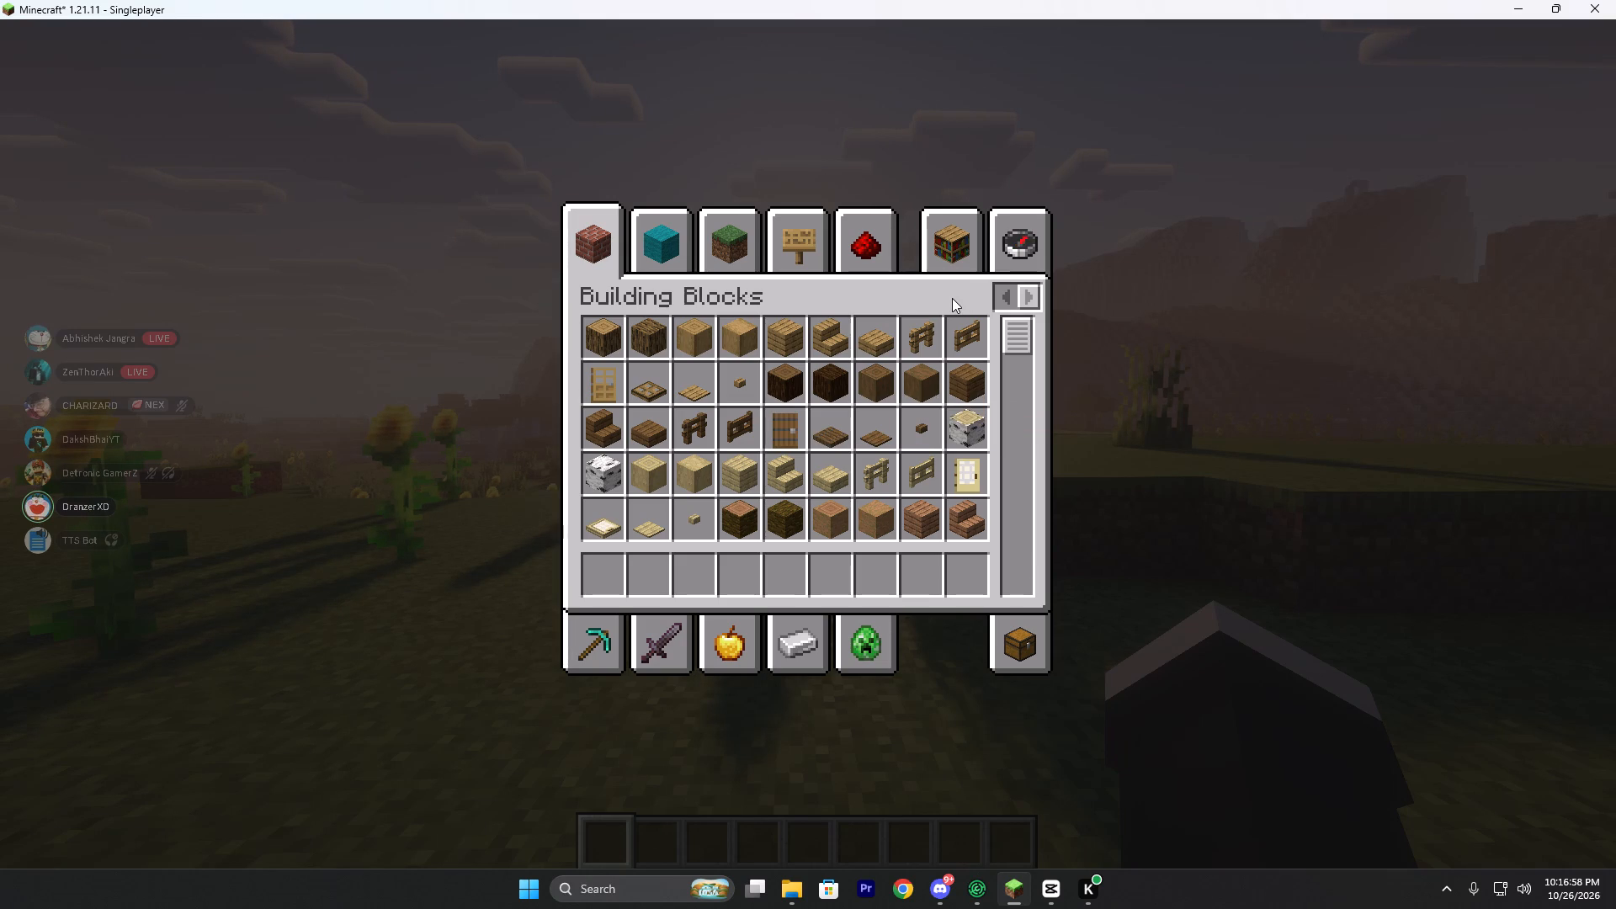
click(647, 633)
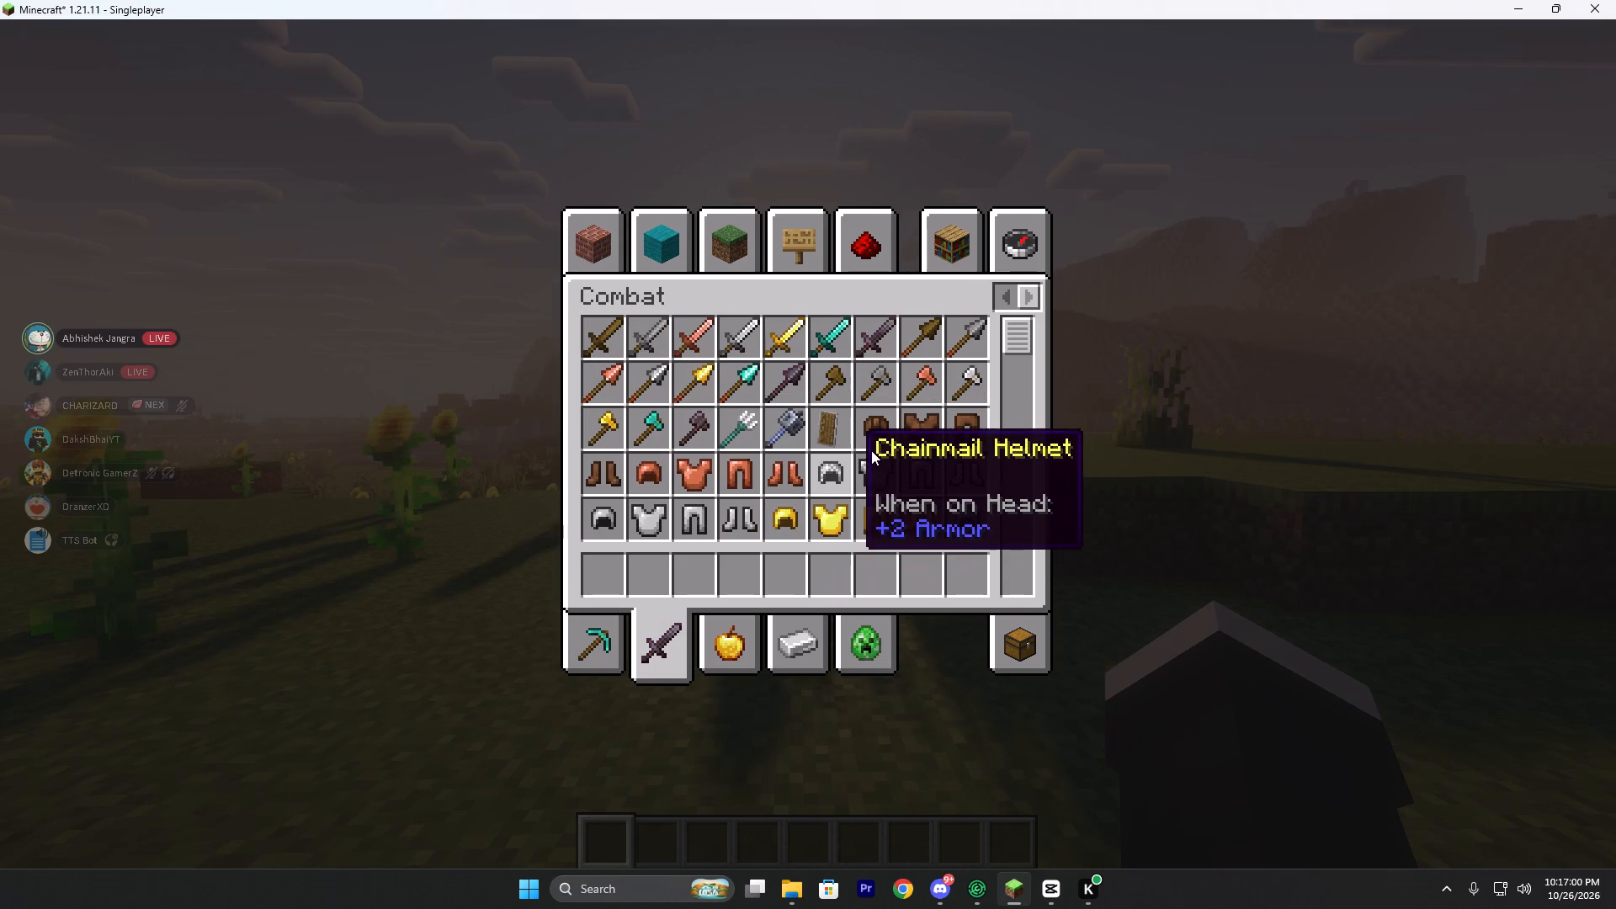
scroll(847, 403, down, 2)
click(603, 640)
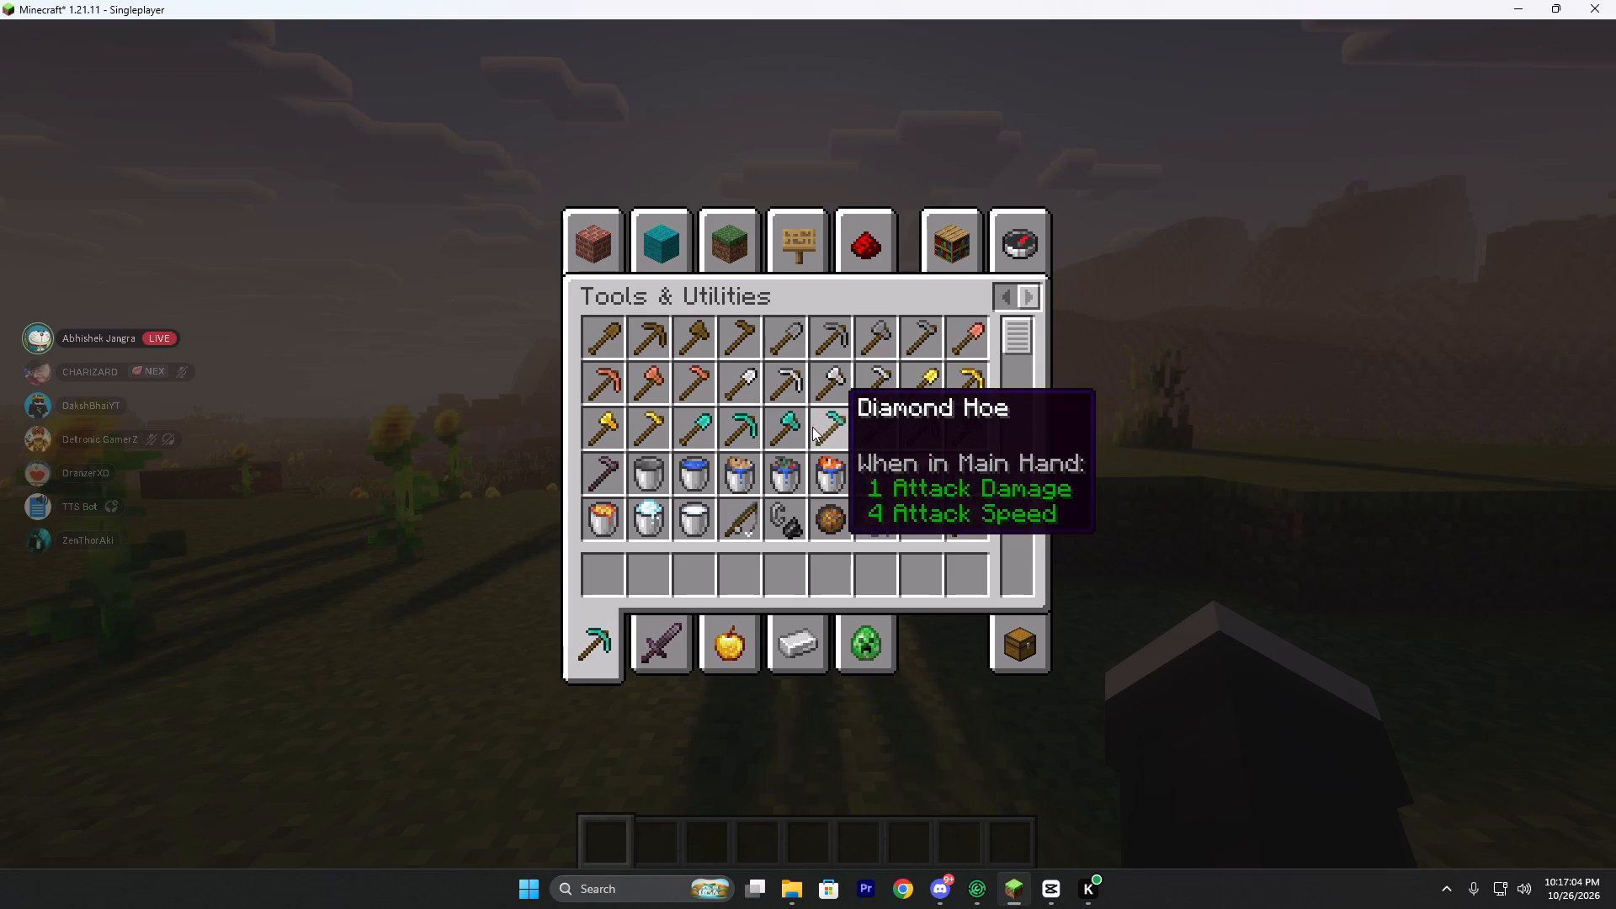
double_click(784, 328)
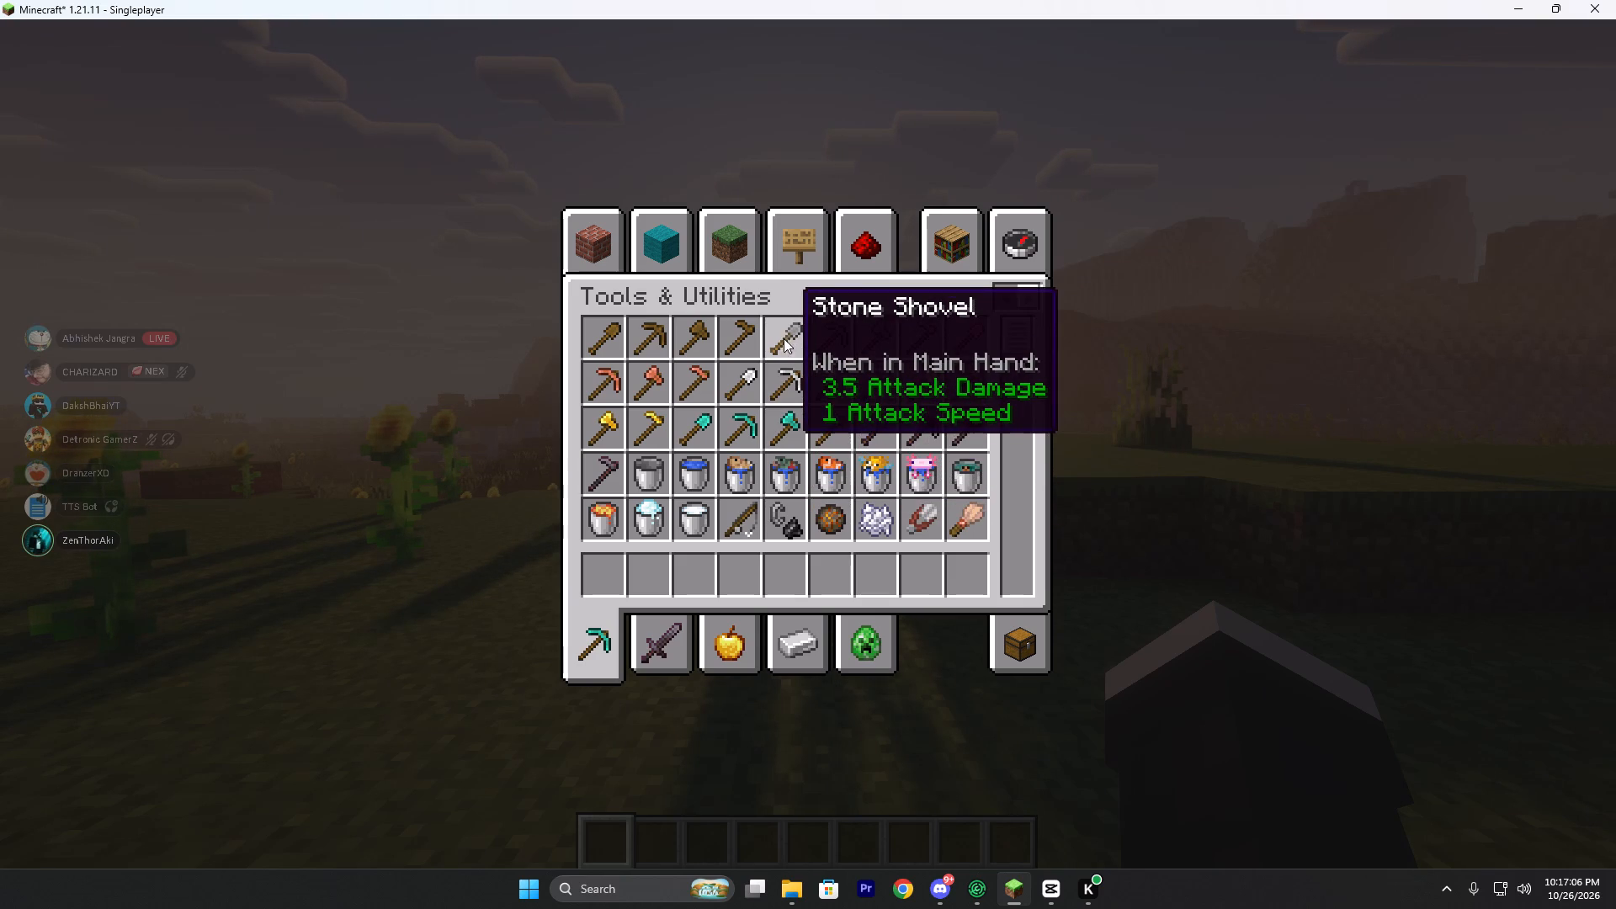
double_click(783, 380)
click(753, 383)
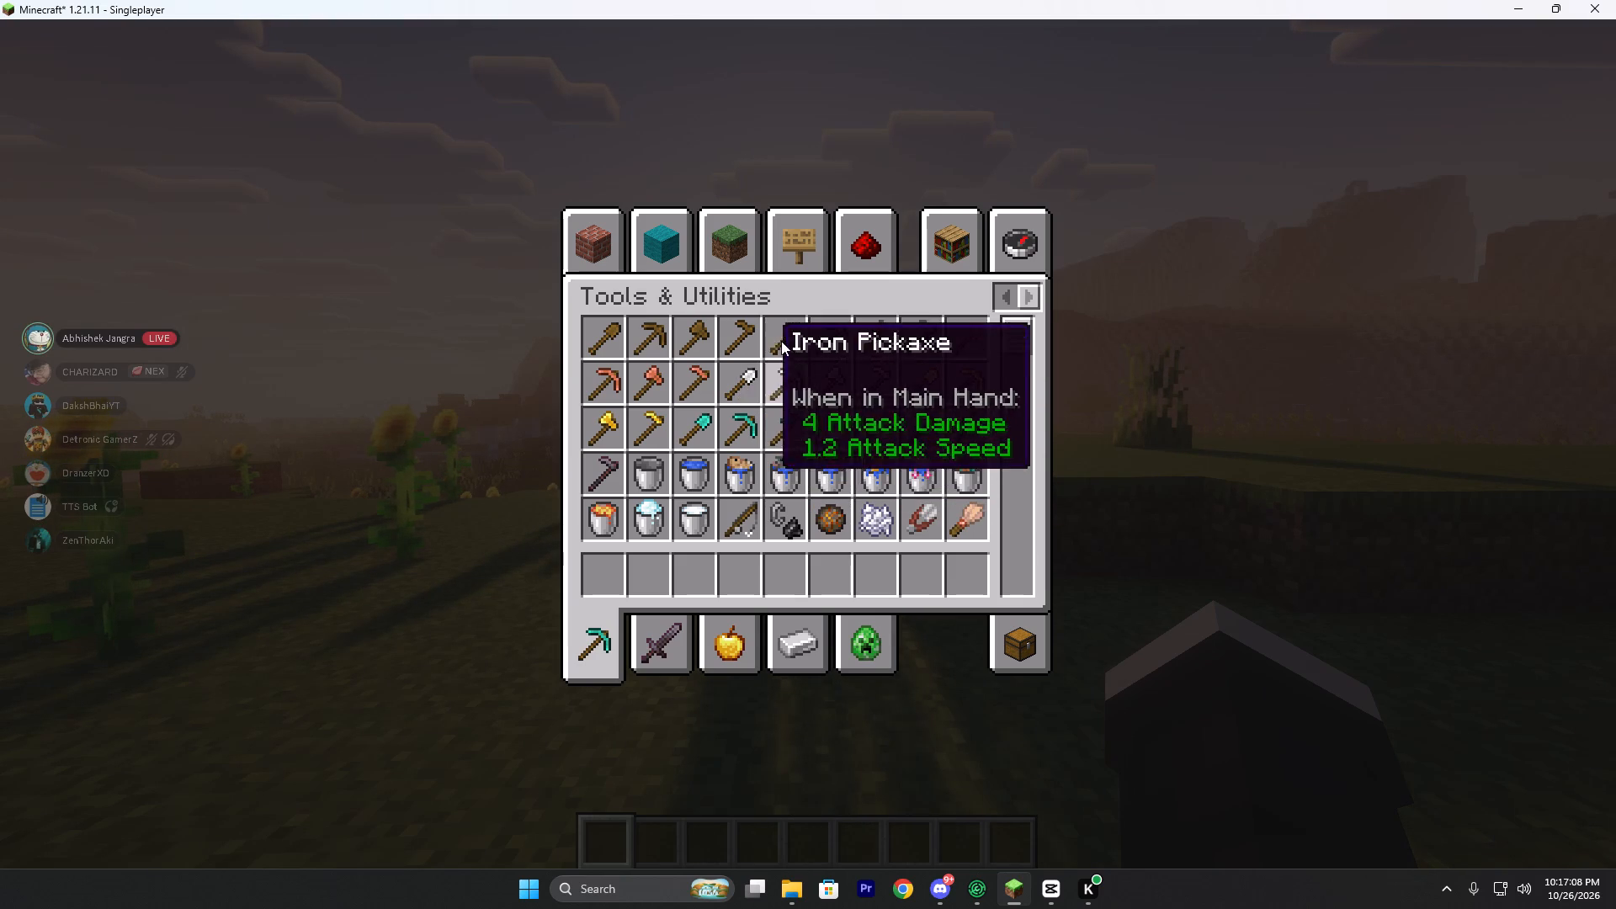
click(783, 339)
click(762, 561)
key(Escape)
Equip the Stone Shovel and walk to the stepped grass-and-dirt ledge in the low sunlight.
scroll(809, 444, down, 2)
key(w)
key(w)
key(w)
key(w)
key(w)
key(w)
key(w)
key(w)
key(w)
scroll(808, 444, down, 1)
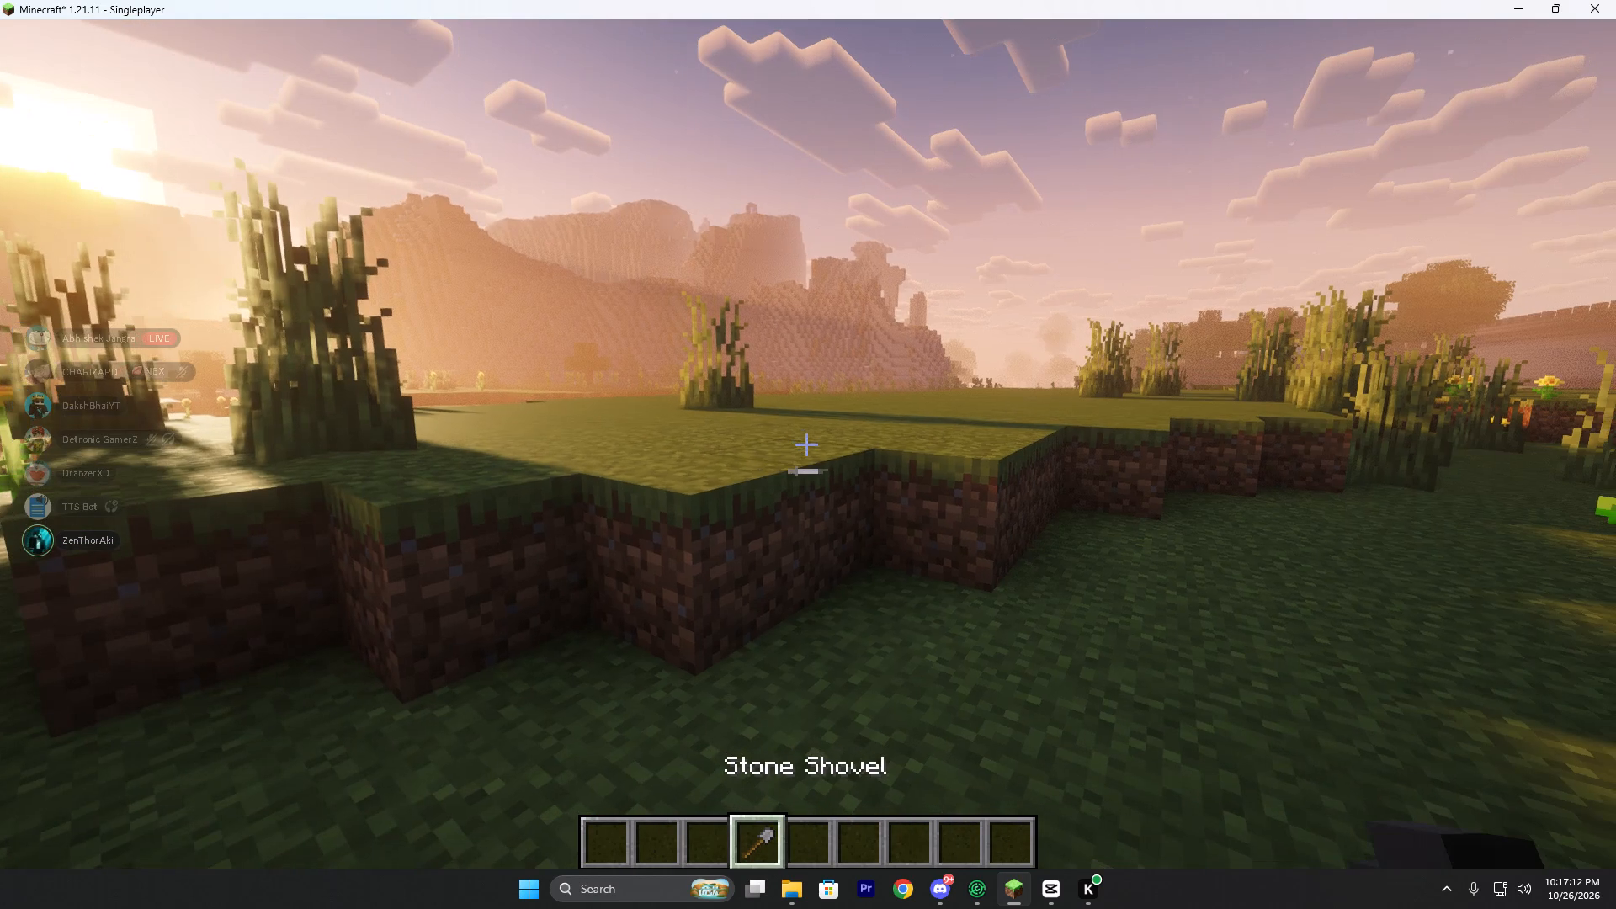
key(s)
key(a)
key(w)
key(w)
key(w)
key(w)
key(w)
key(w)
key(w)
key(w)
click(808, 444)
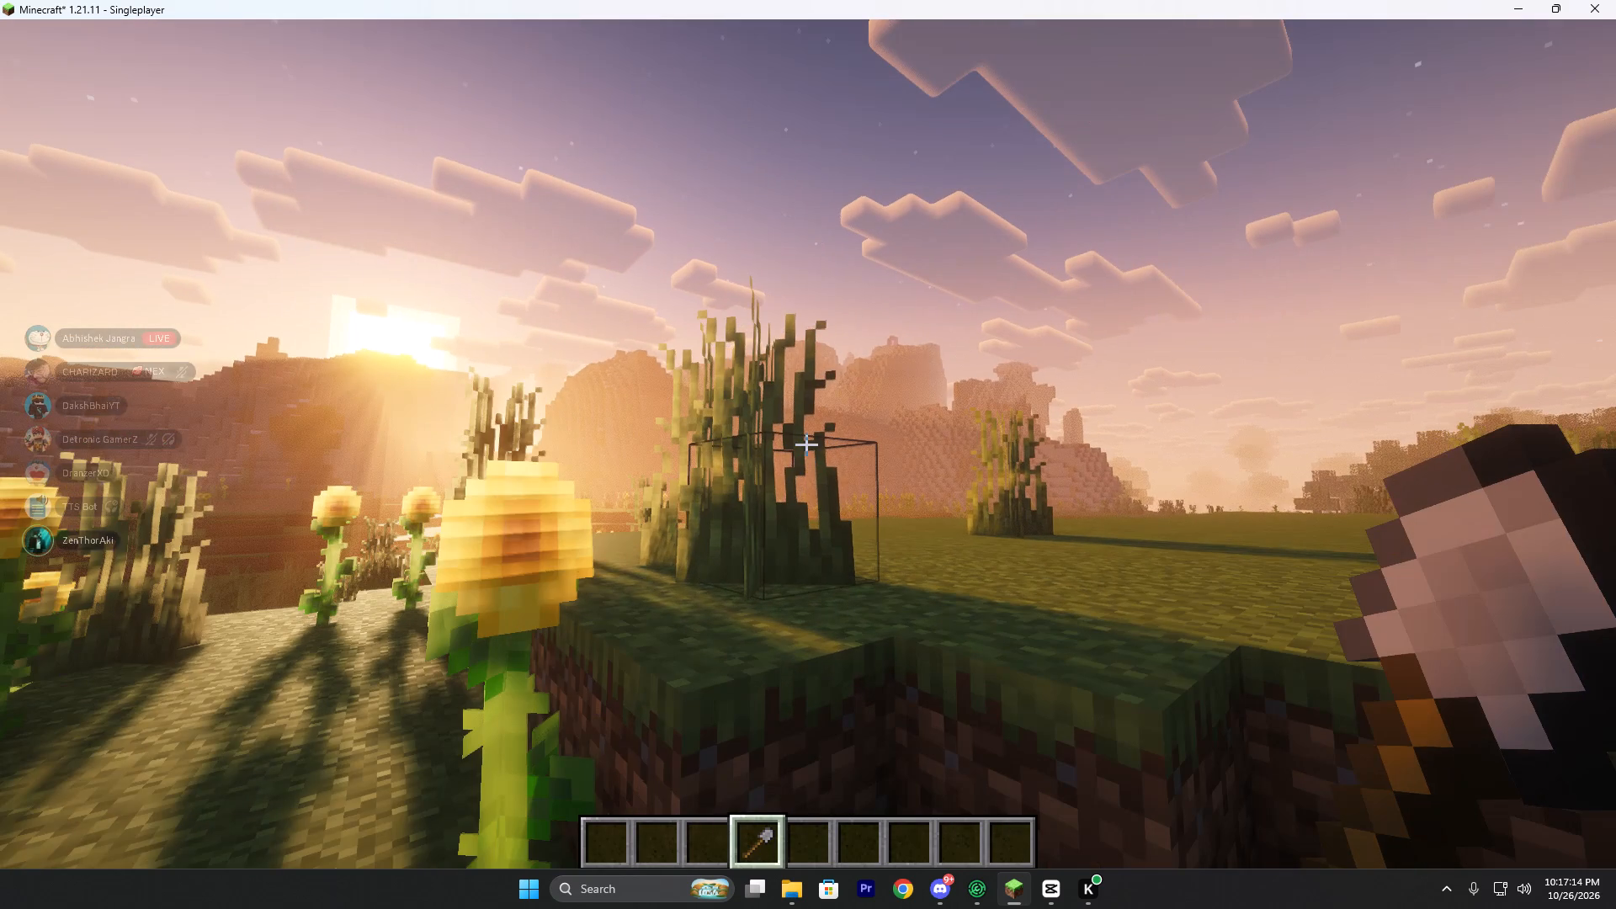
key(d)
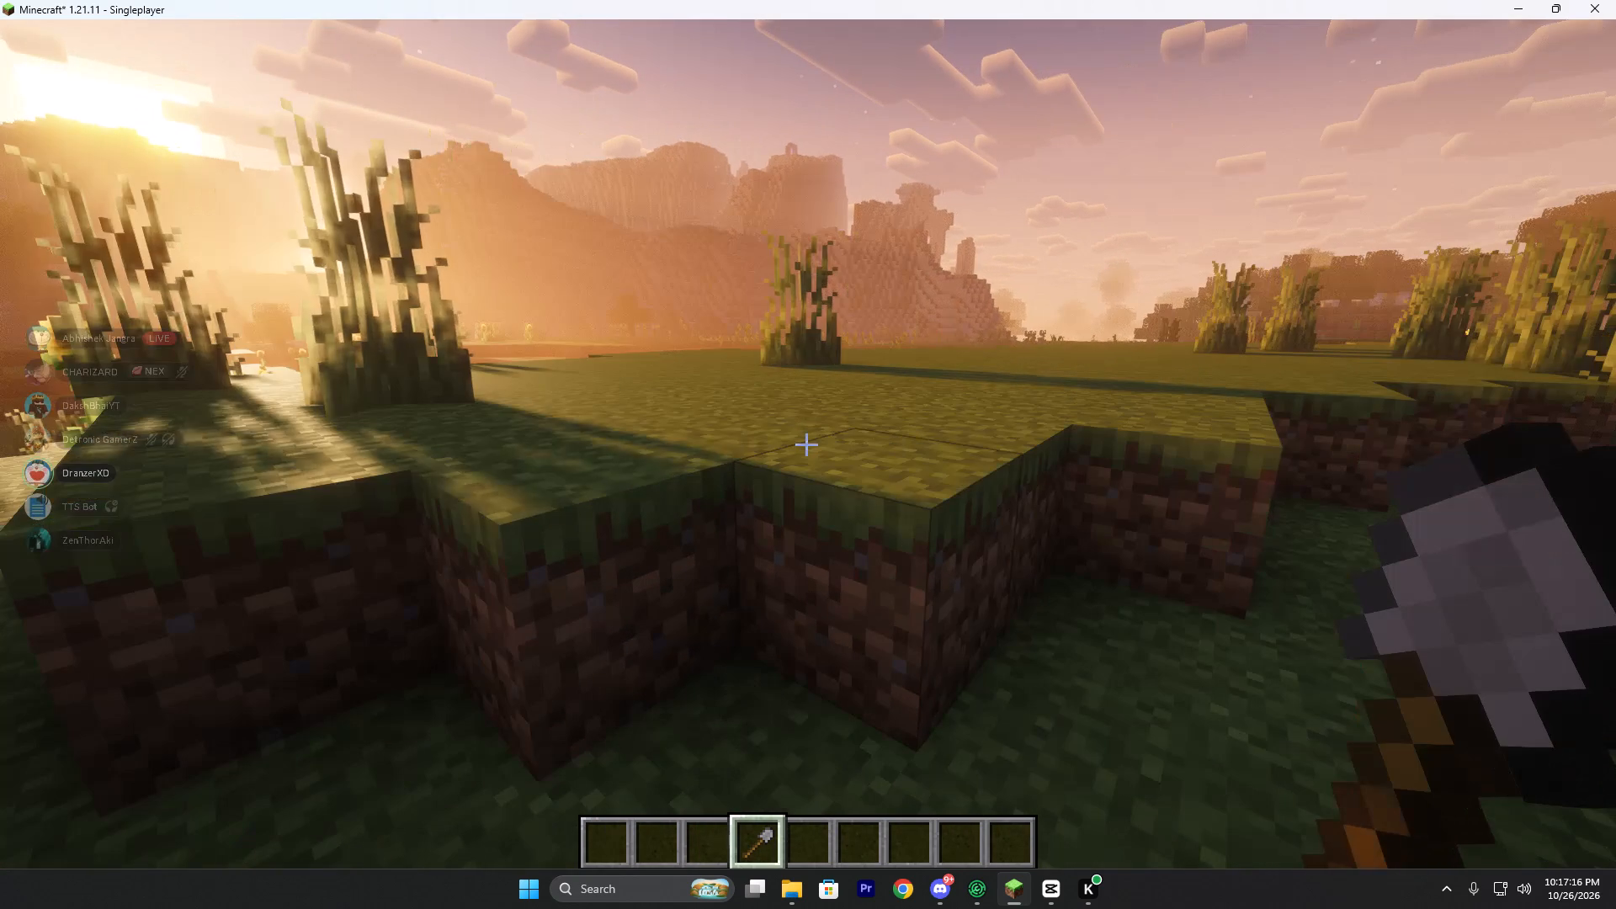
Switch the game mode to Survival Mode.
key(F3)
key(F4)
key(F4)
key(F4)
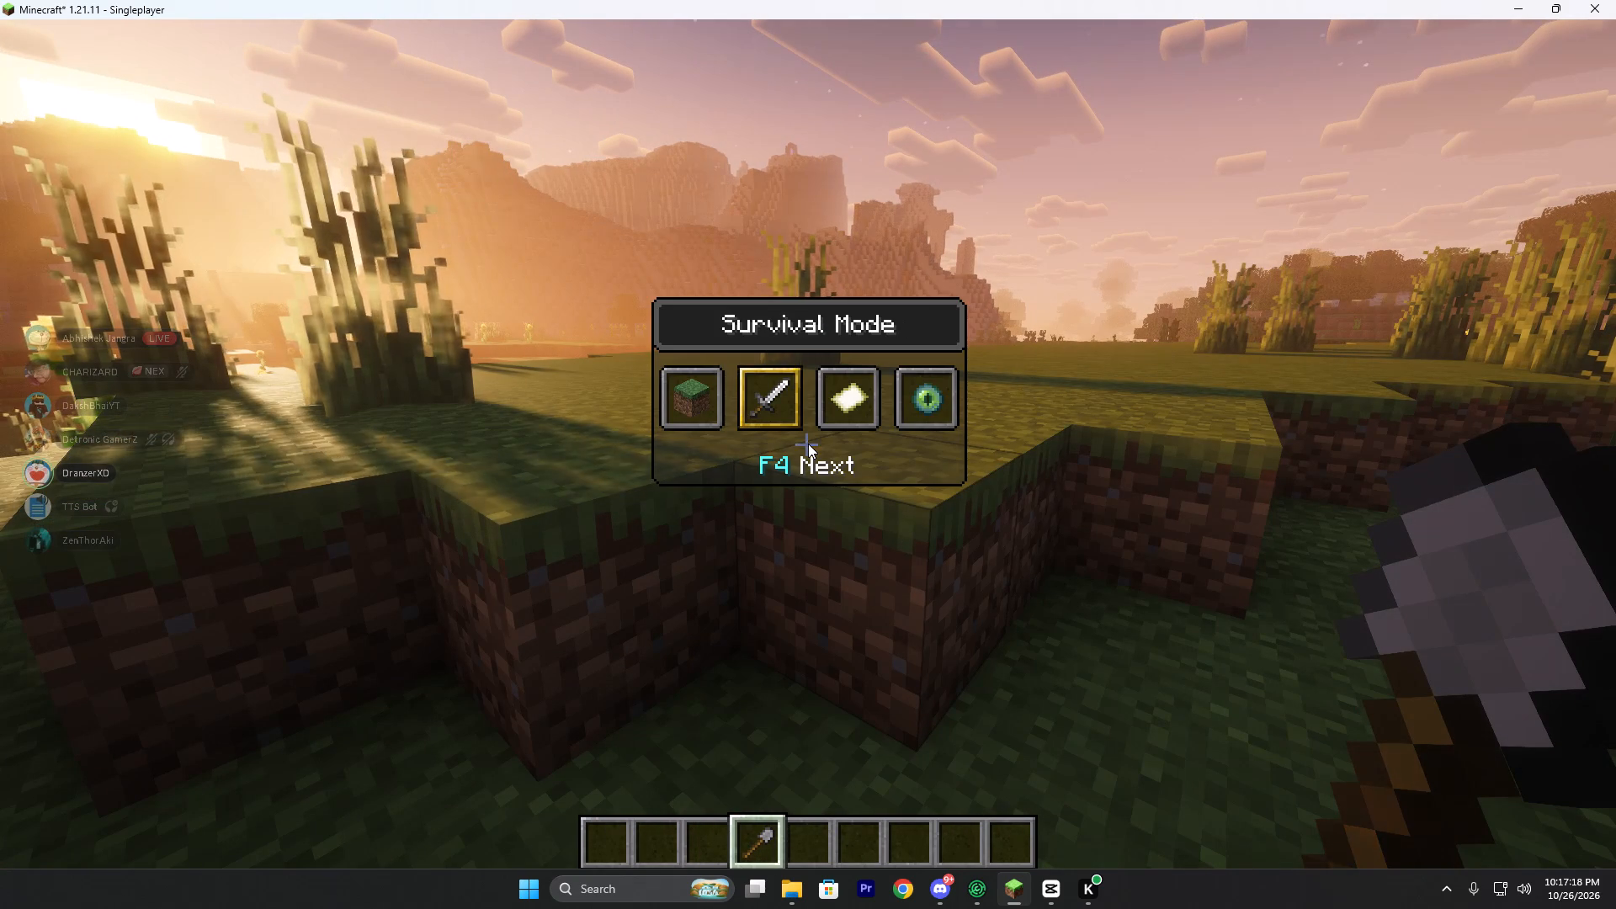
Start a Flashback recording of the world.
key(Escape)
drag(1109, 340, 808, 444)
Crouch forward into the stepped grass ledge and dig out its dirt blocks with the Stone Shovel.
click(808, 444)
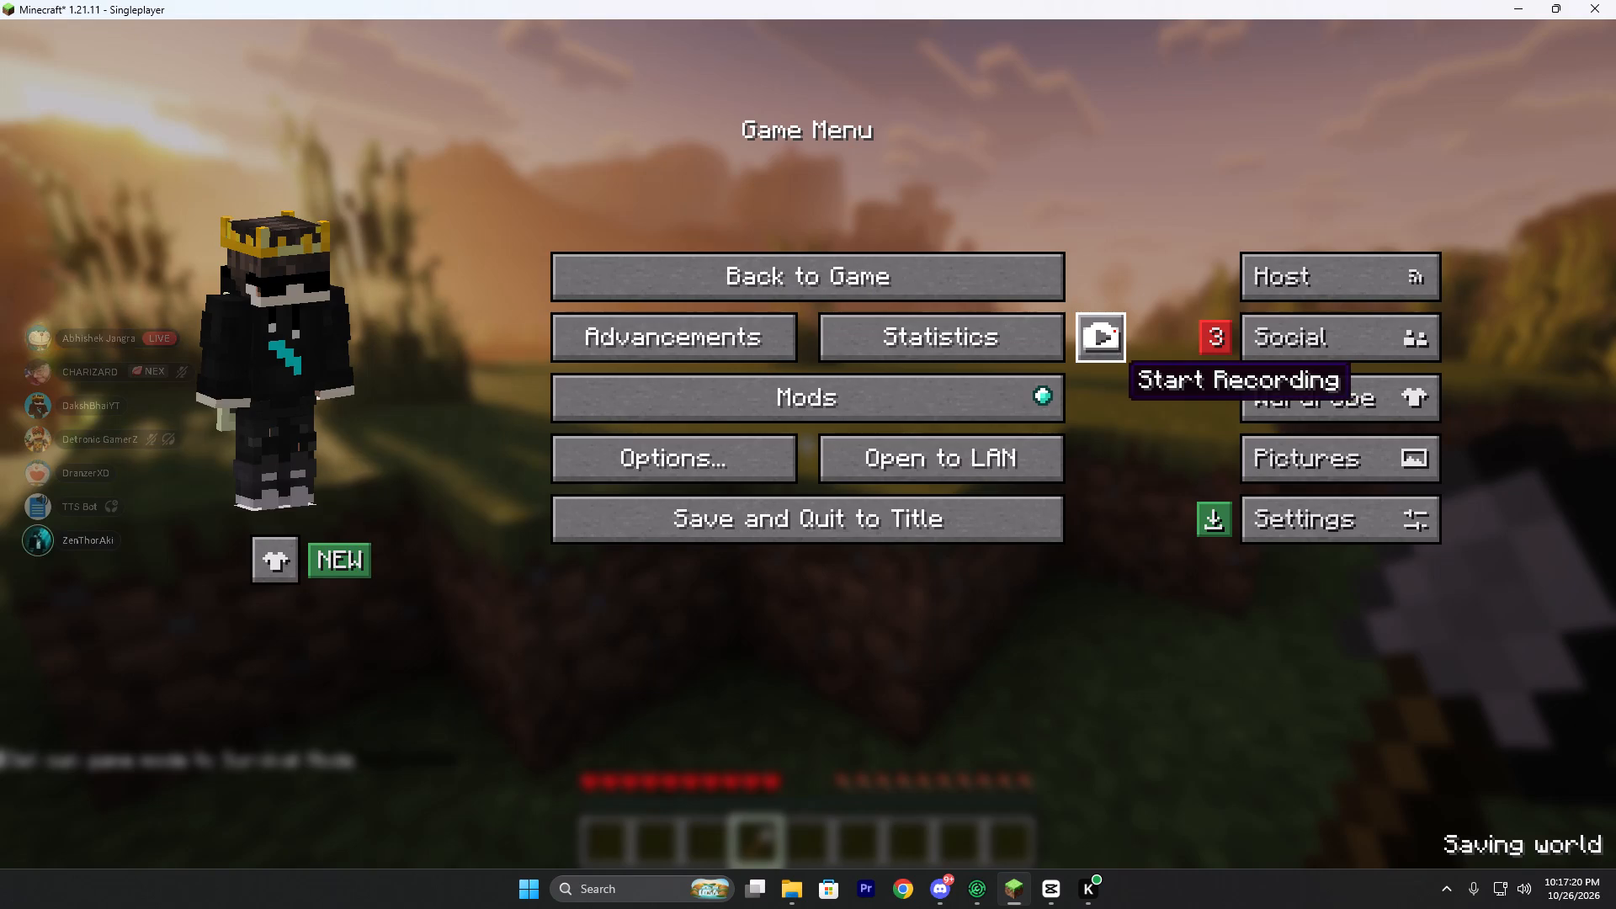
key(shift+w)
key(shift+w)
key(shift+w)
key(shift+w)
key(shift+w)
key(shift+w)
key(shift+w)
key(shift+w)
key(shift+w)
key(shift+w)
key(shift+w)
key(shift+w)
key(shift+w)
key(shift+w)
key(shift+w)
key(shift+w)
key(shift+w)
key(shift+w)
key(shift+w)
key(shift+w)
shift+click(809, 443)
shift+click(808, 444)
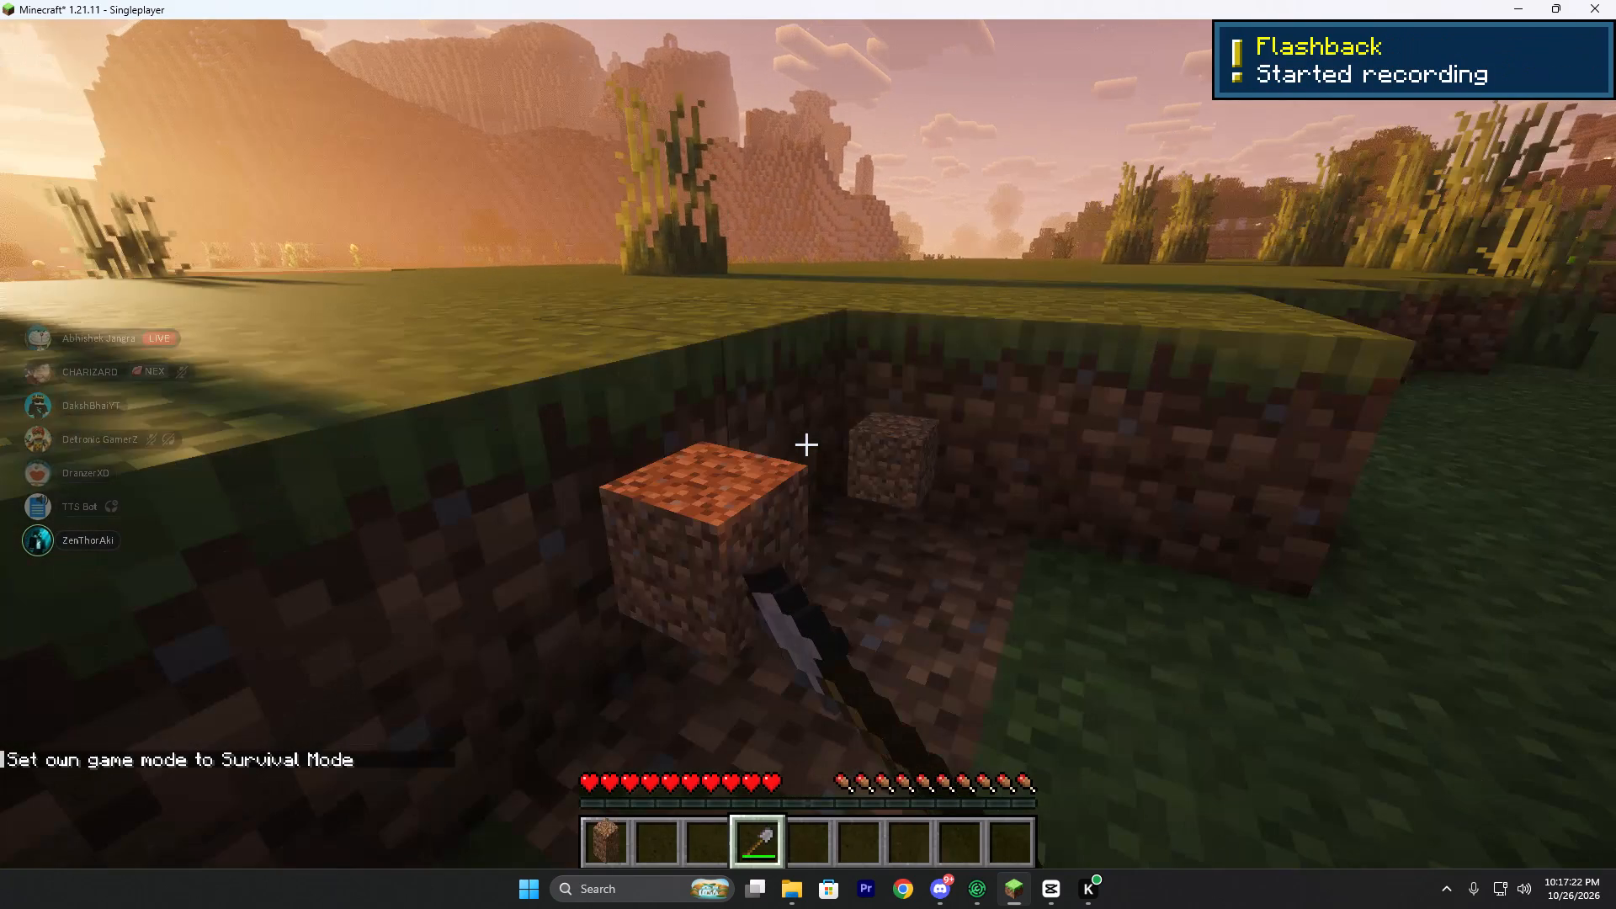
shift+drag(808, 444, 809, 443)
key(shift+w)
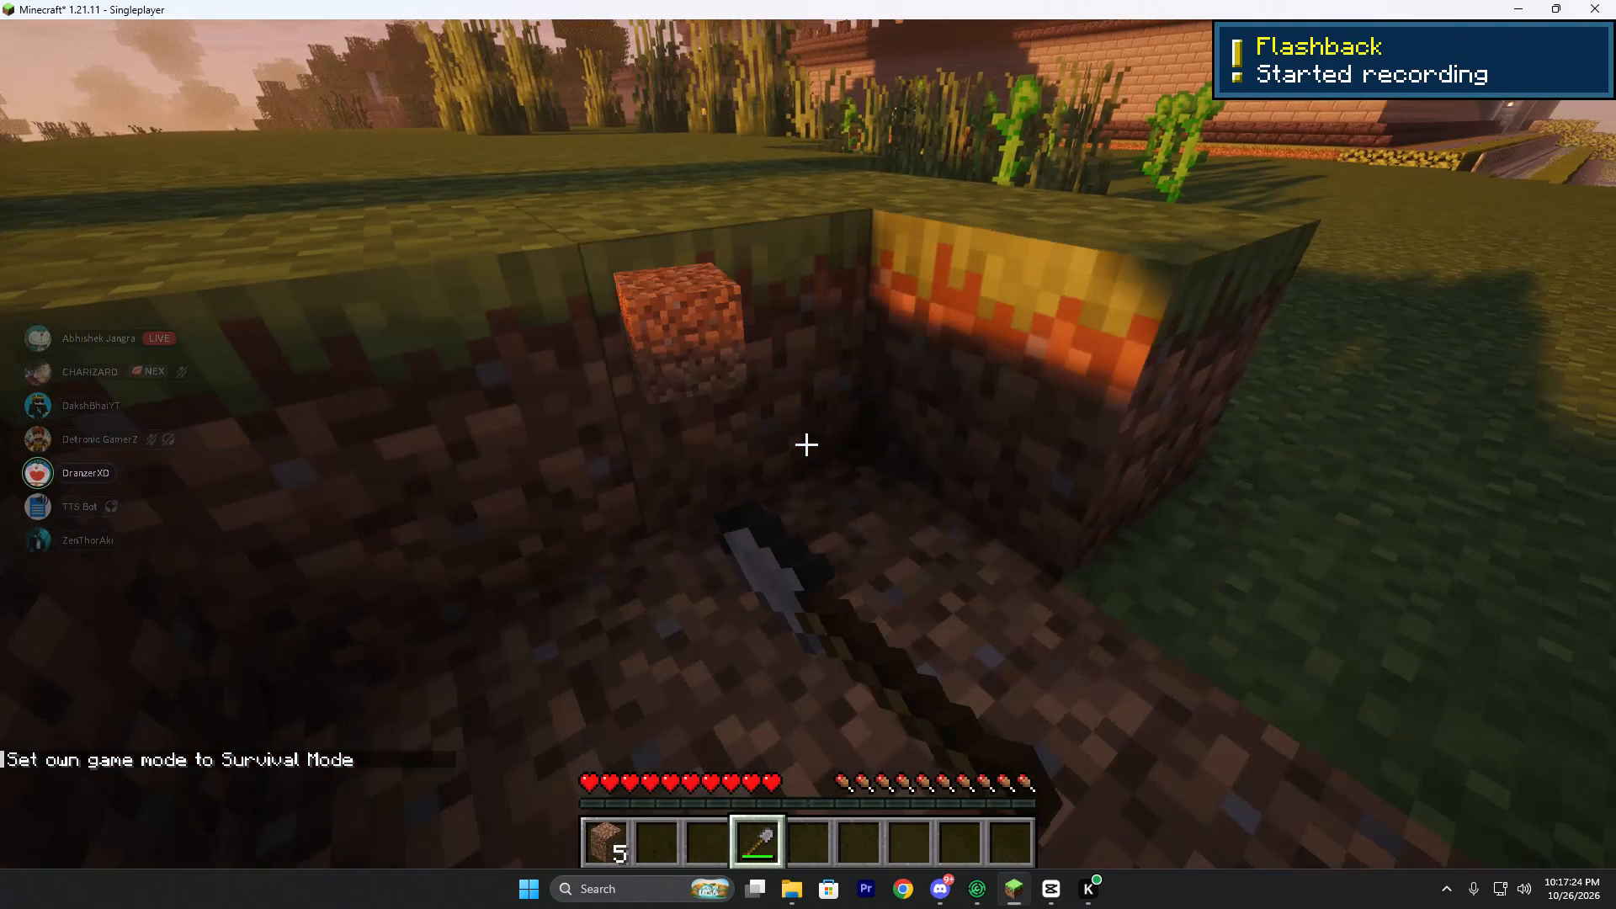
Extend the dug pit along the ledge toward the large brick building while staying crouched.
shift+drag(809, 443, 801, 444)
key(shift+w)
key(shift+w)
key(shift+w)
key(shift+w)
key(shift+w)
key(shift+w)
key(shift+w)
key(shift+w)
key(shift+w)
key(shift+w)
key(shift+w)
key(shift+w)
key(shift+w)
key(shift+w)
key(shift+w)
key(shift+w)
key(shift+w)
key(shift+w)
key(shift+w)
key(shift+w)
key(shift+w)
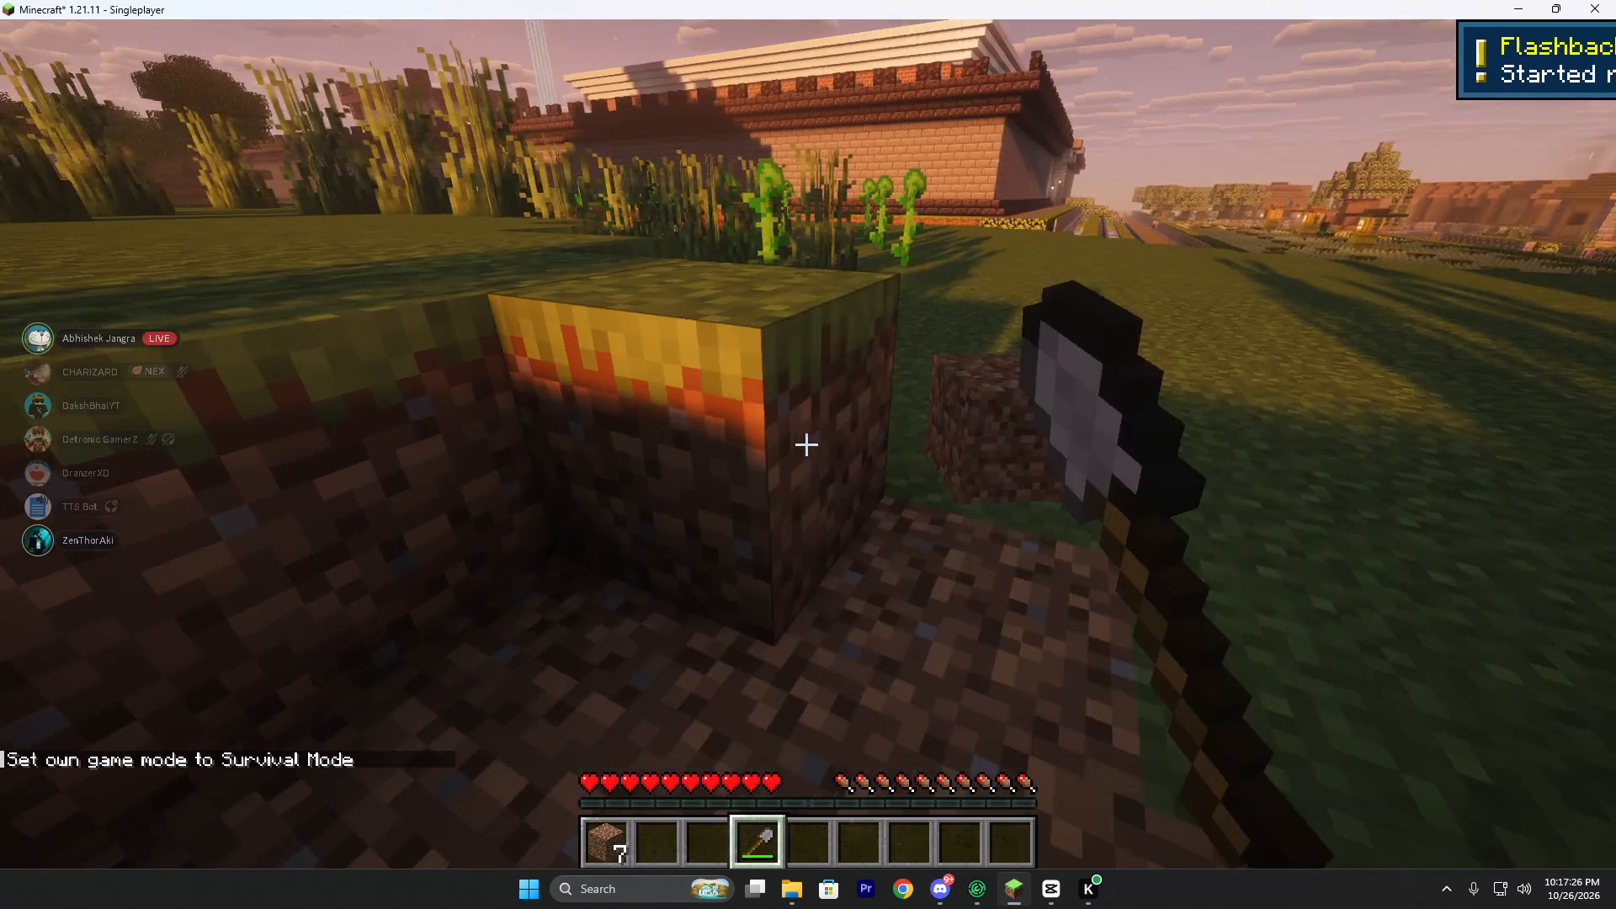
Turn back toward the low sun and dig further dirt blocks while moving sideways inside the pit.
shift+drag(801, 444, 800, 443)
key(shift+w)
key(shift+w)
key(shift+w)
key(shift+w)
key(shift+w)
key(shift+w)
key(shift+w)
key(shift+w)
shift+click(803, 442)
key(shift+a)
key(shift+a)
key(shift+a)
key(shift+a)
key(shift+a)
key(shift+a)
key(shift+a)
key(shift+a)
key(shift+a)
key(shift+a)
key(shift+a)
key(shift+a)
key(shift+a)
key(shift+a)
key(shift+a)
key(shift+a)
key(shift+a)
key(shift+a)
key(shift+a)
key(shift+a)
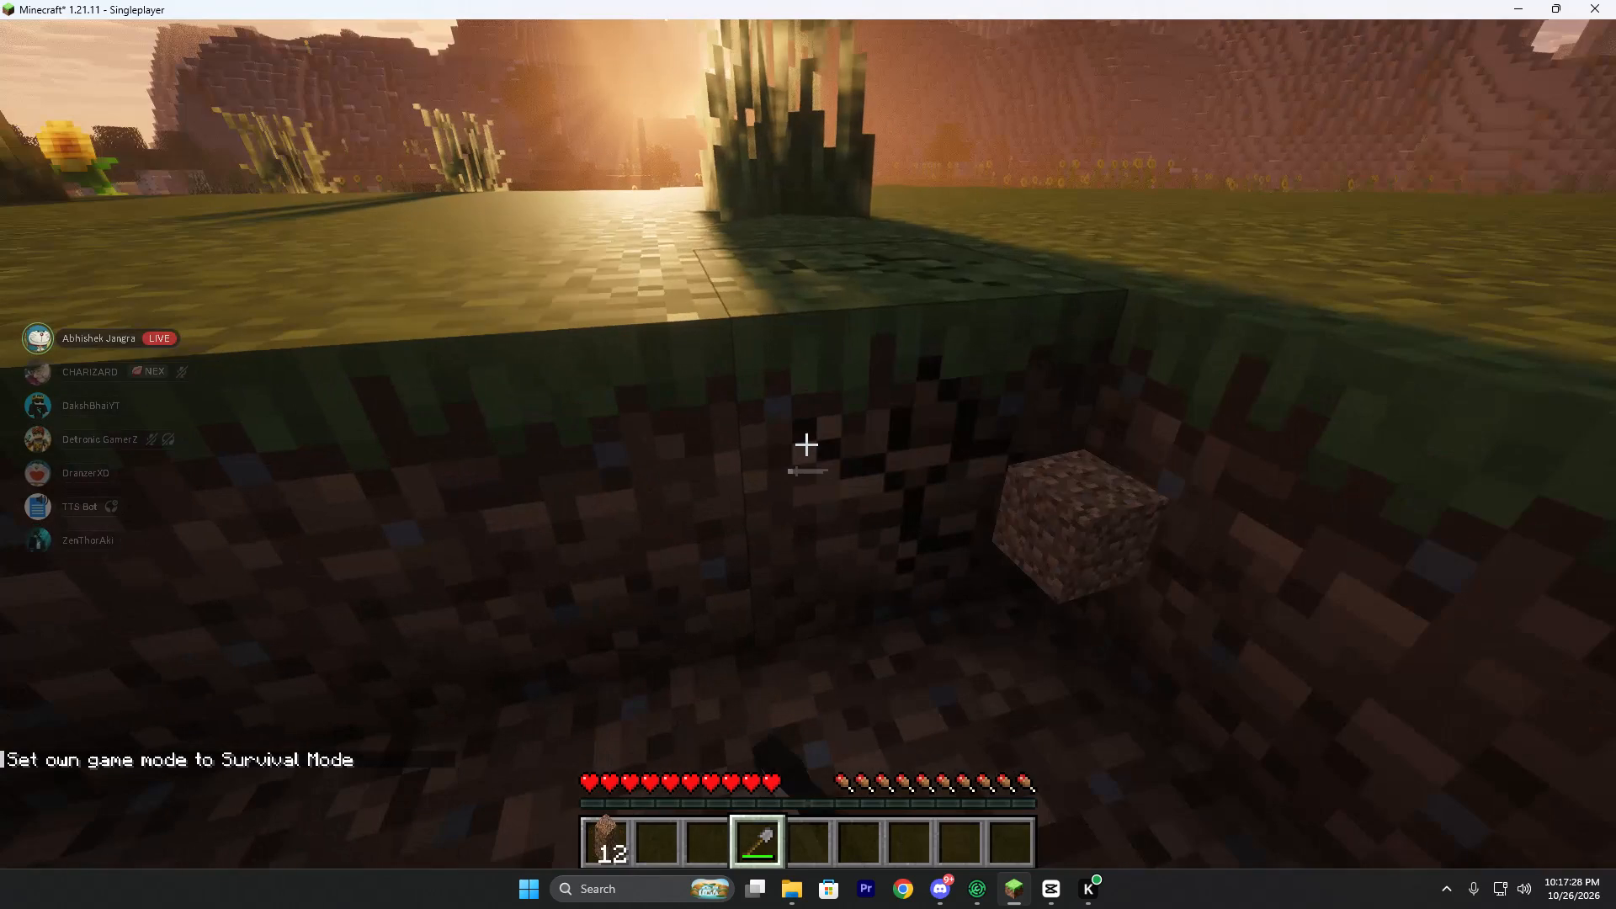
Finish the Flashback recording and save the replay under its default name.
key(Escape)
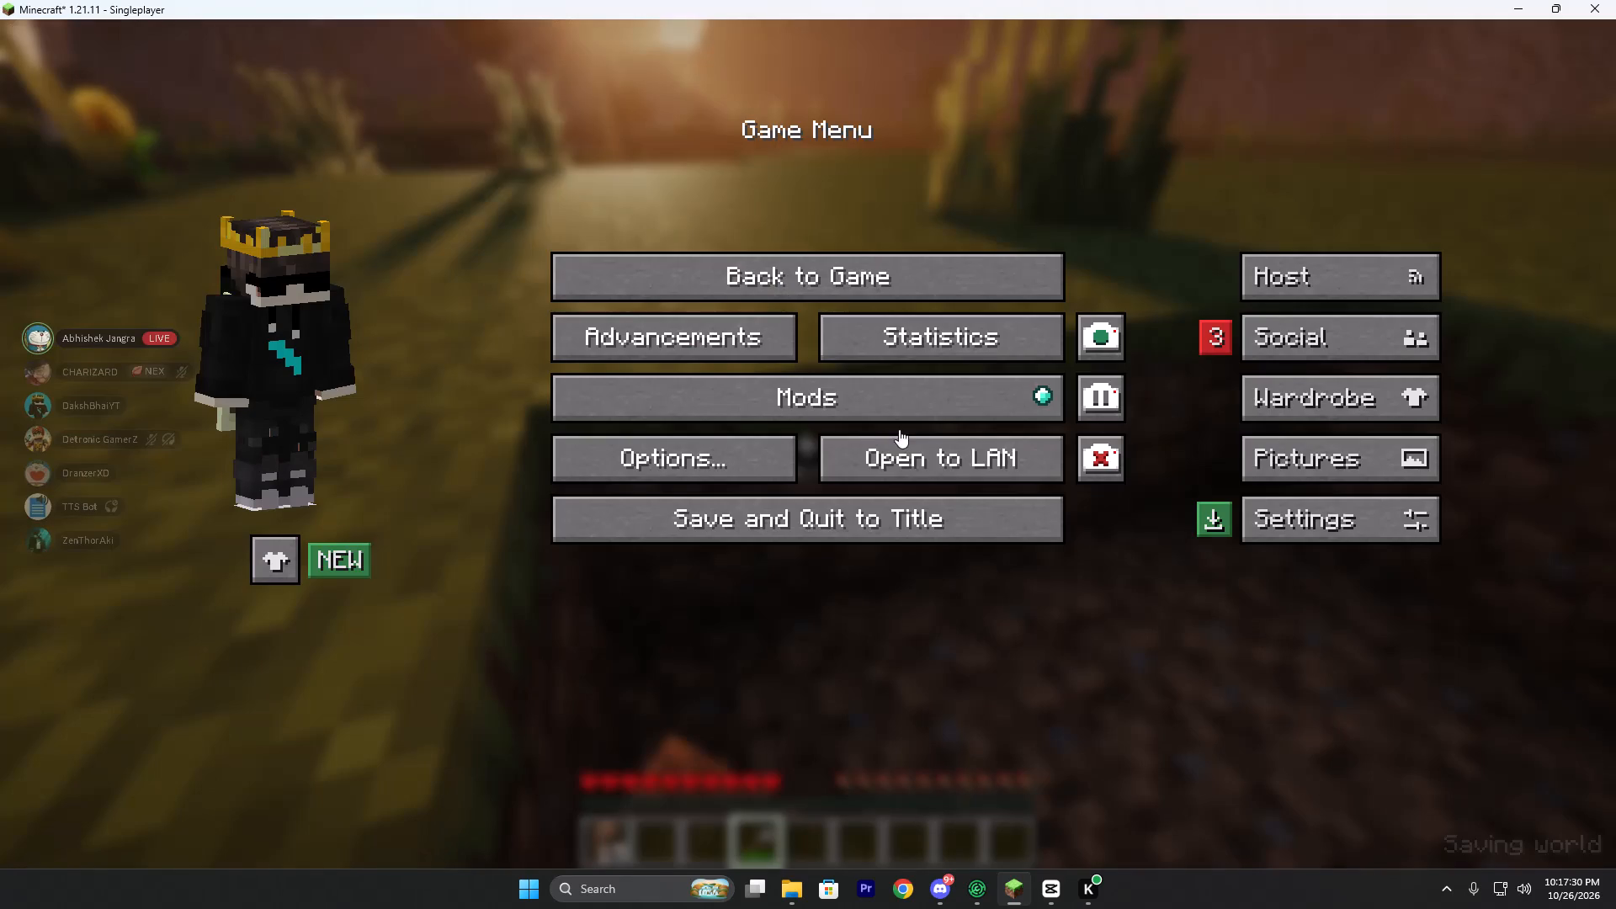
drag(1097, 338, 808, 444)
click(641, 575)
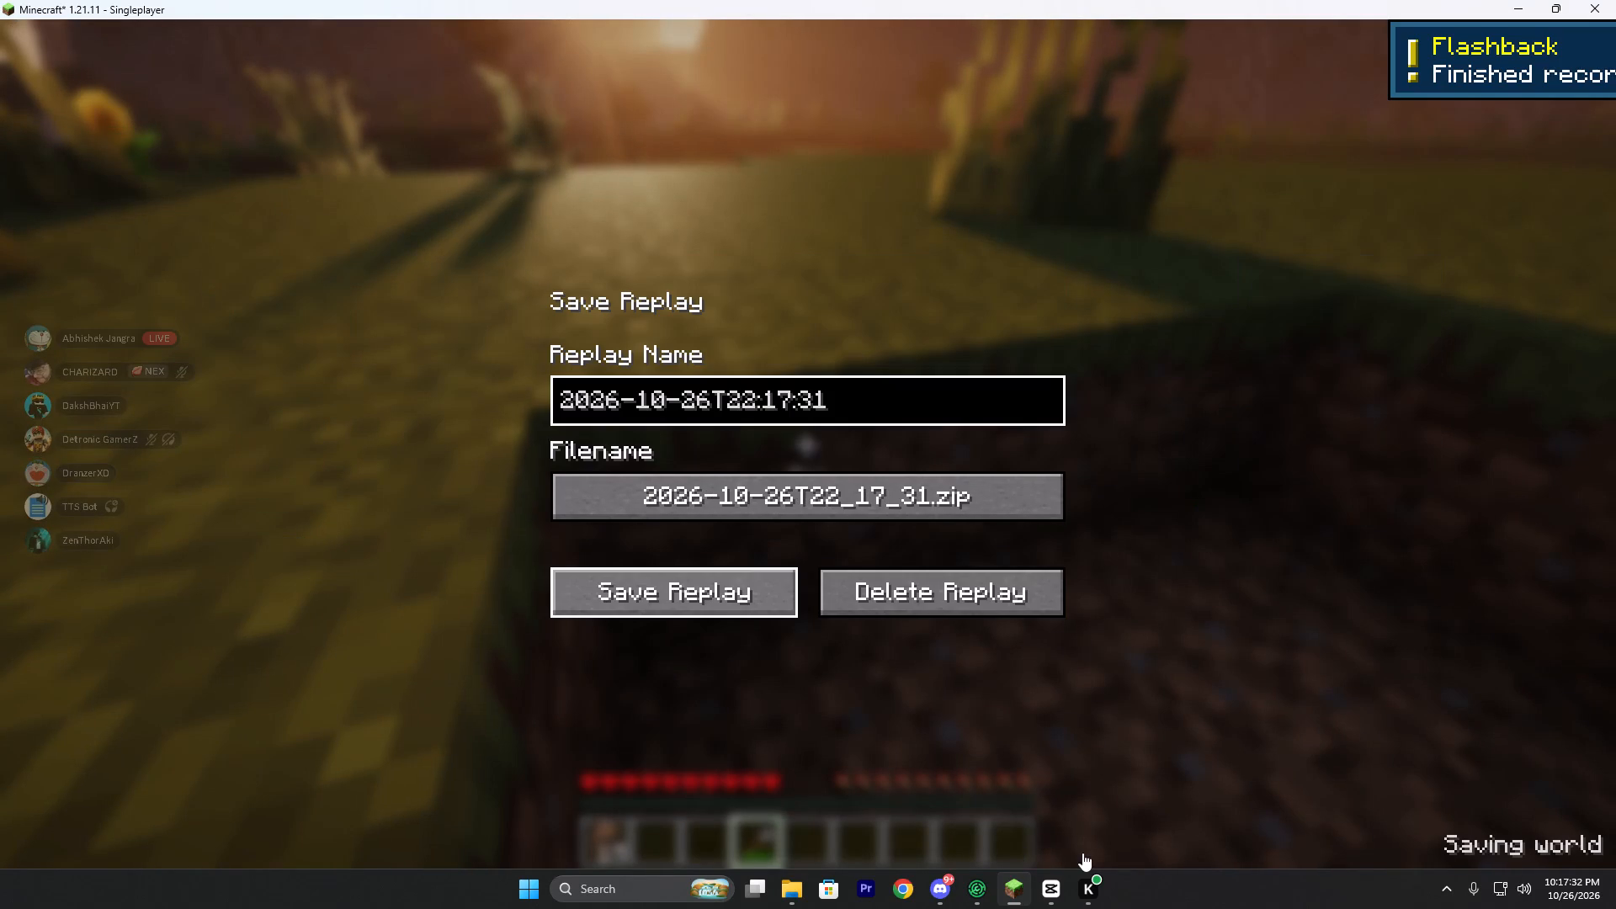
Save the world and quit to the title screen.
key(Escape)
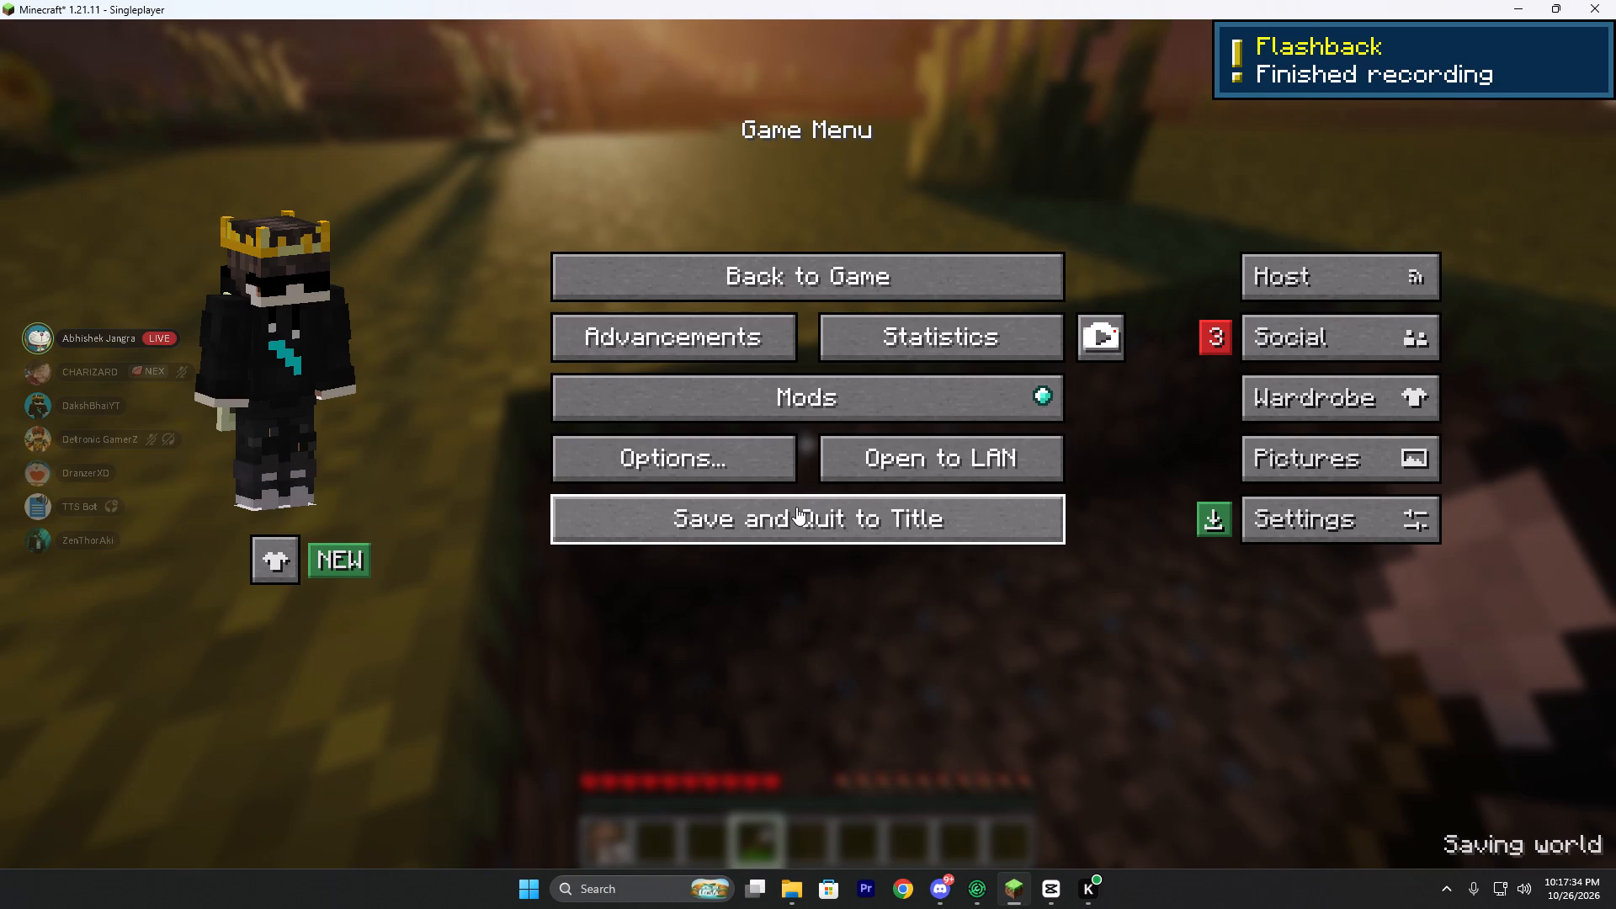
double_click(796, 511)
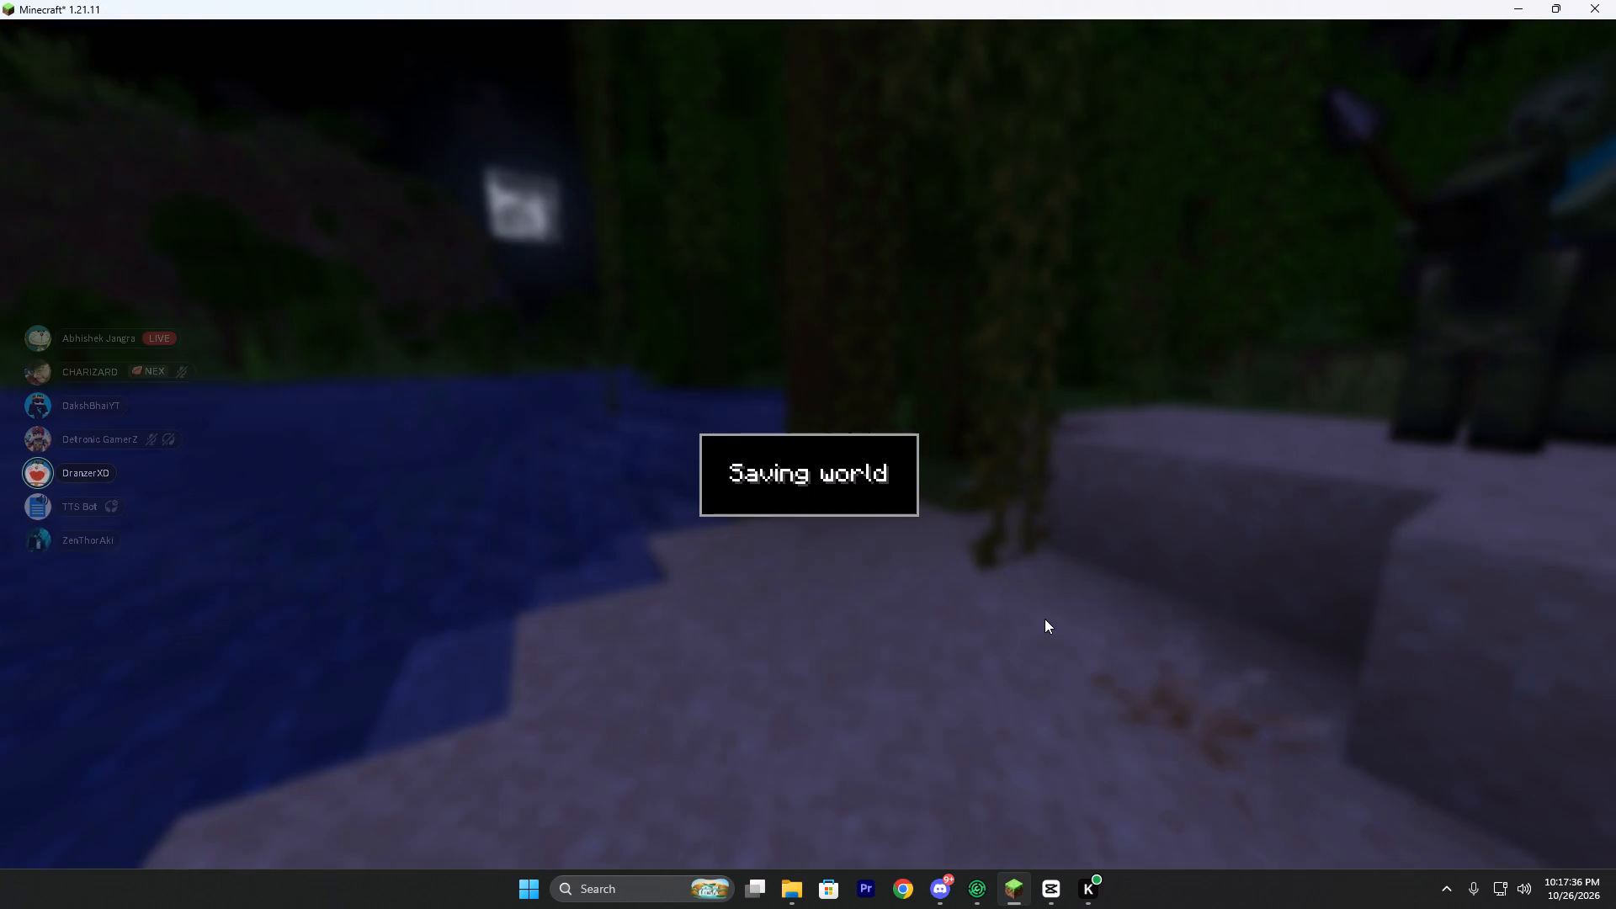
click(974, 833)
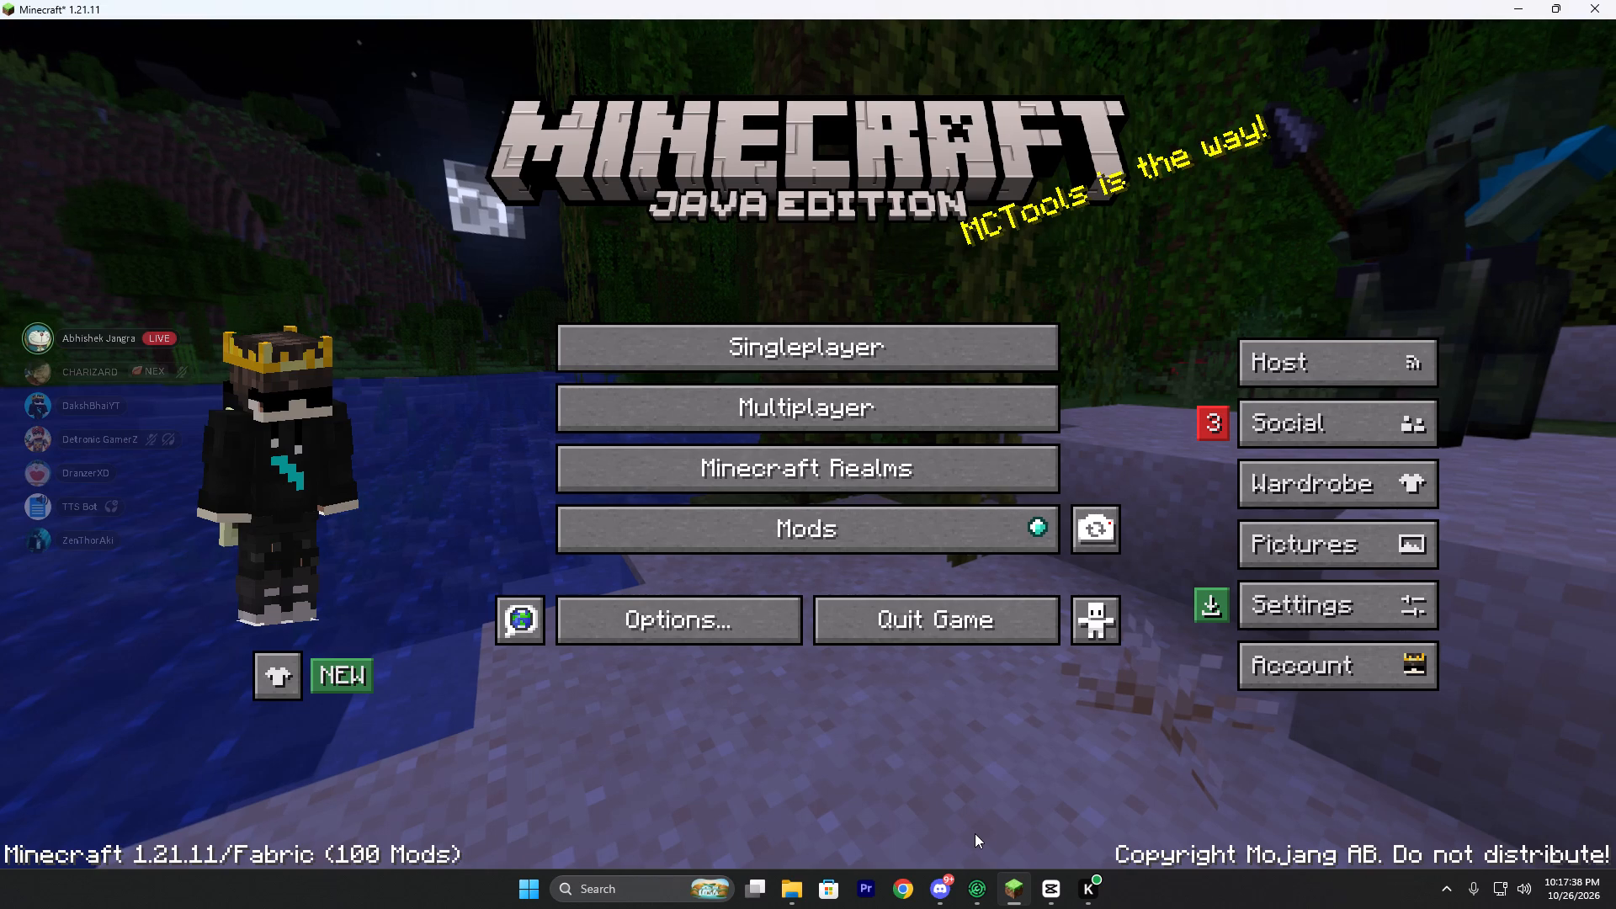
Open the newly saved digging replay in the Flashback editor.
click(1097, 530)
click(518, 296)
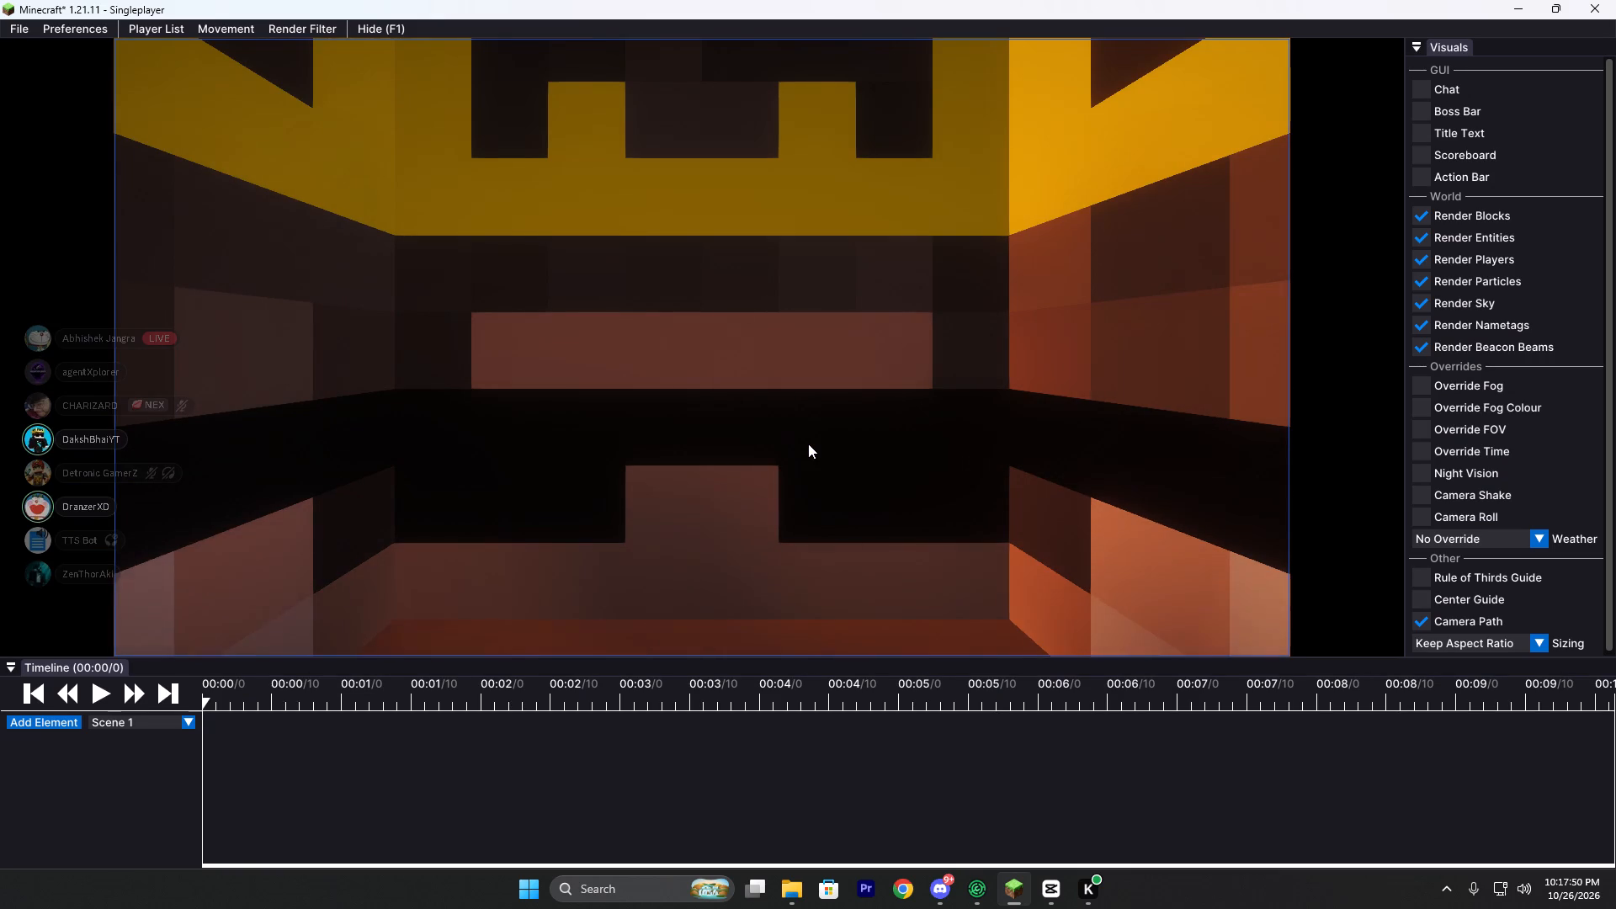
Pull the camera back from the player and play the replay up to about 00:02/55, where the digging is underway.
key(a)
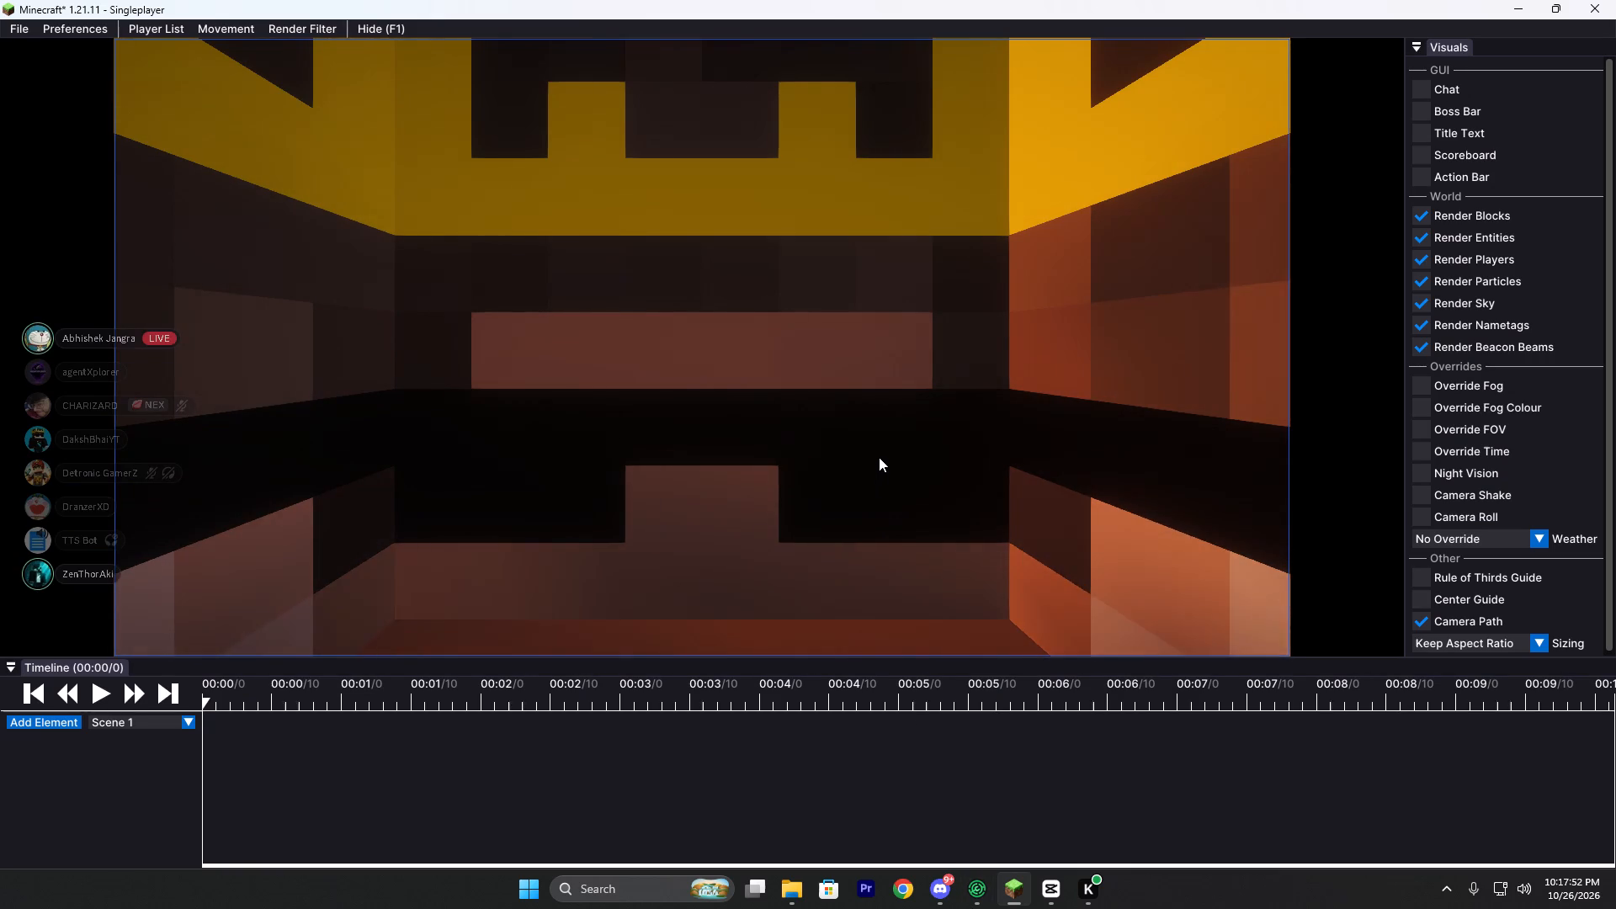
drag(834, 389, 806, 444)
key(w)
key(s)
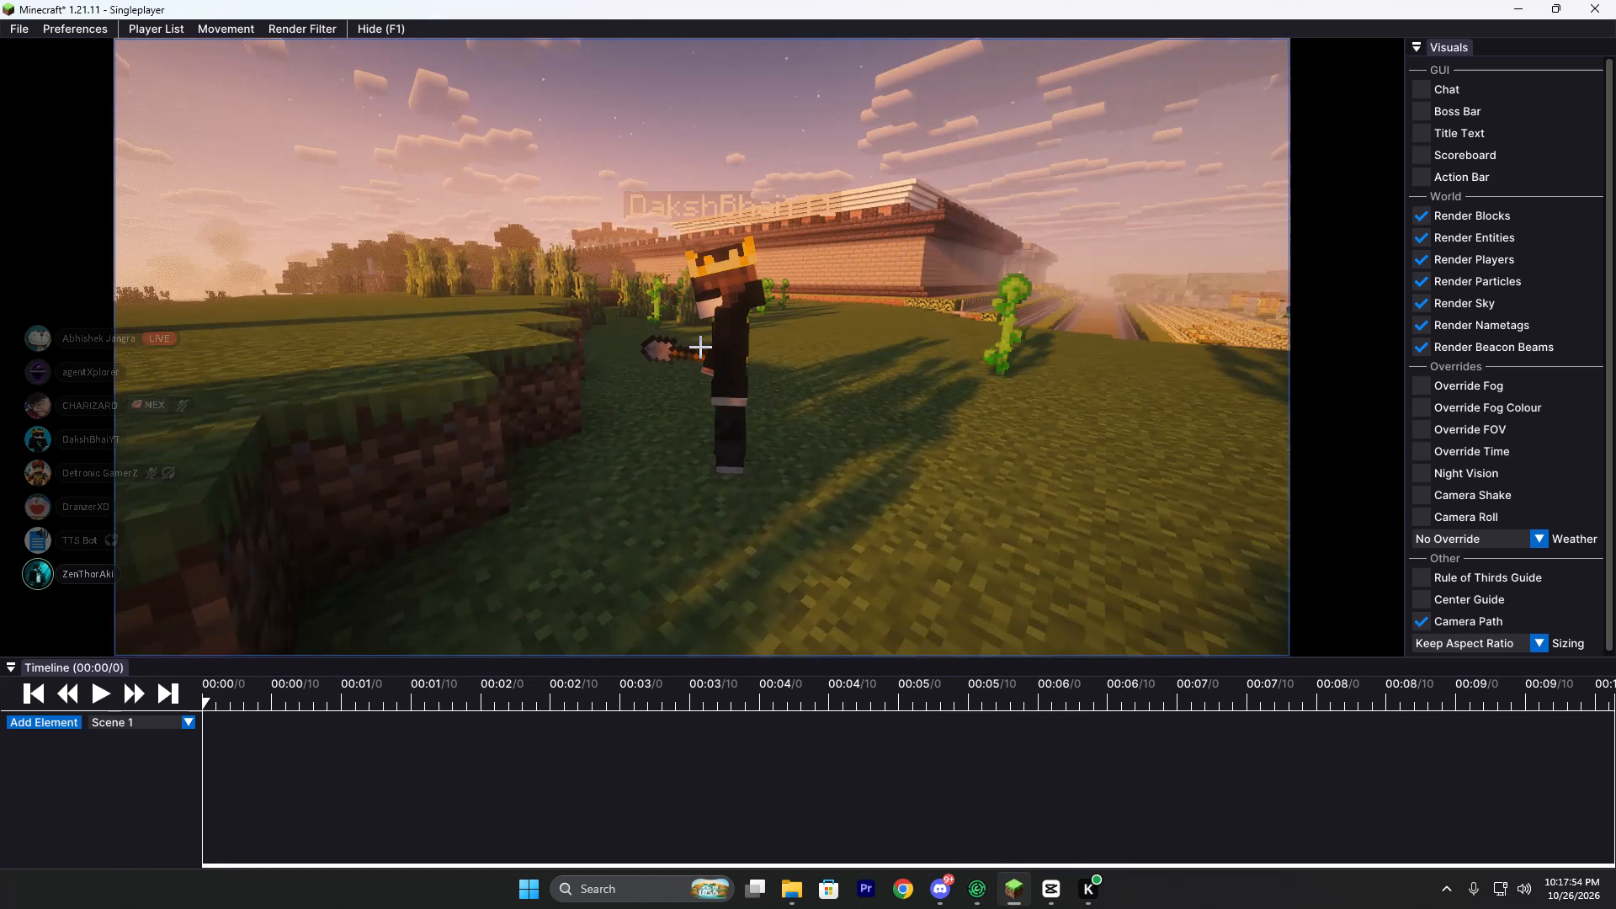
click(102, 693)
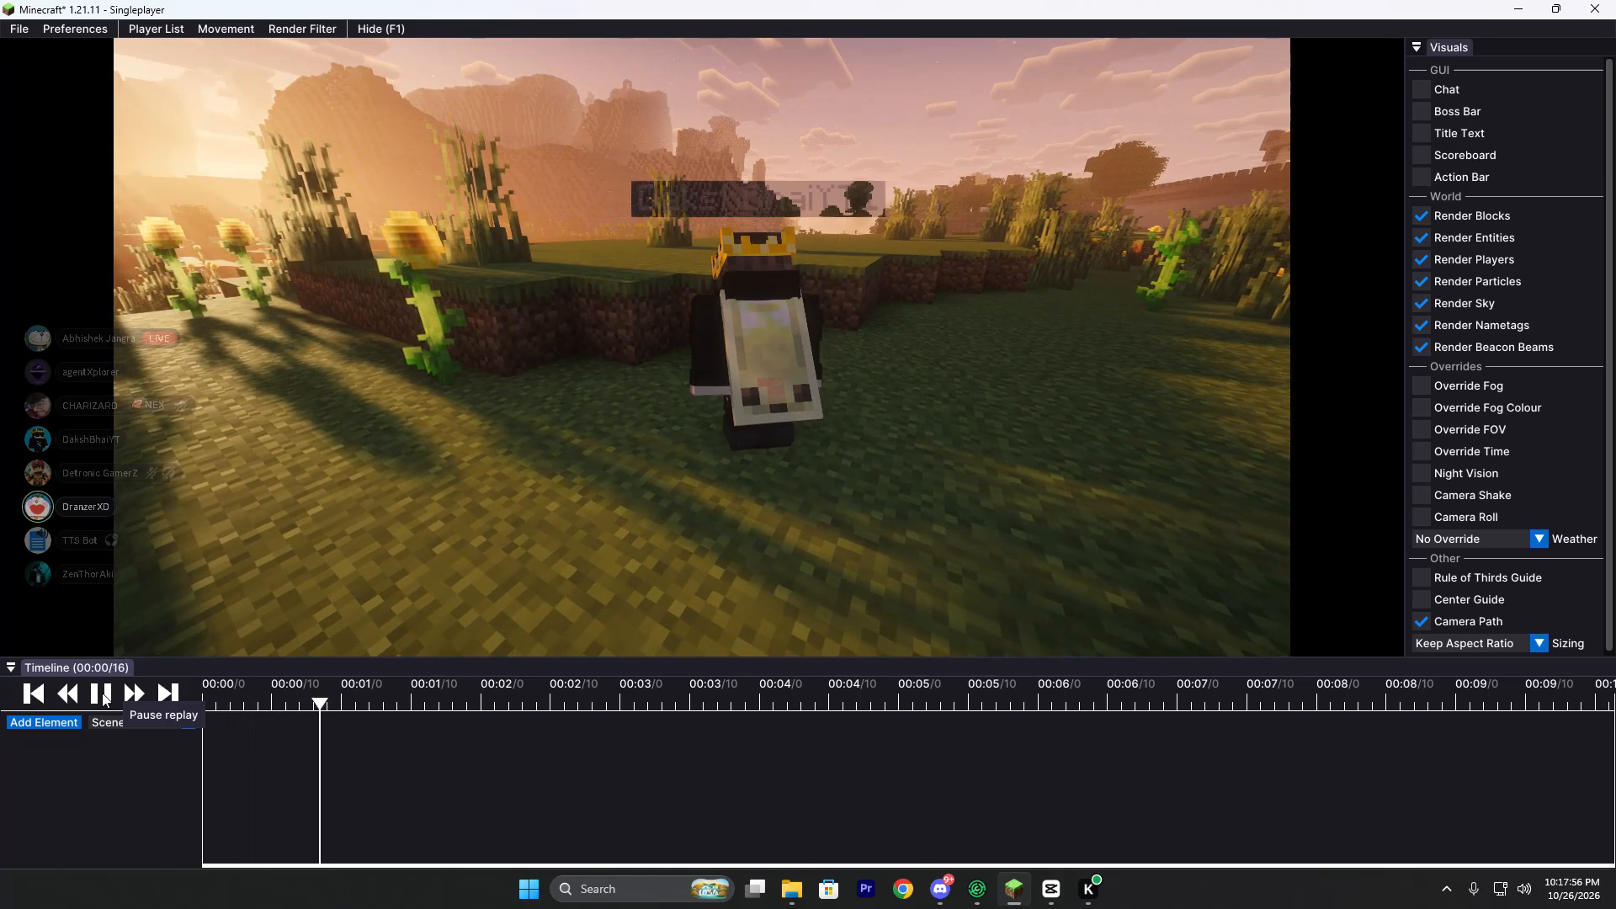
key(w)
click(102, 693)
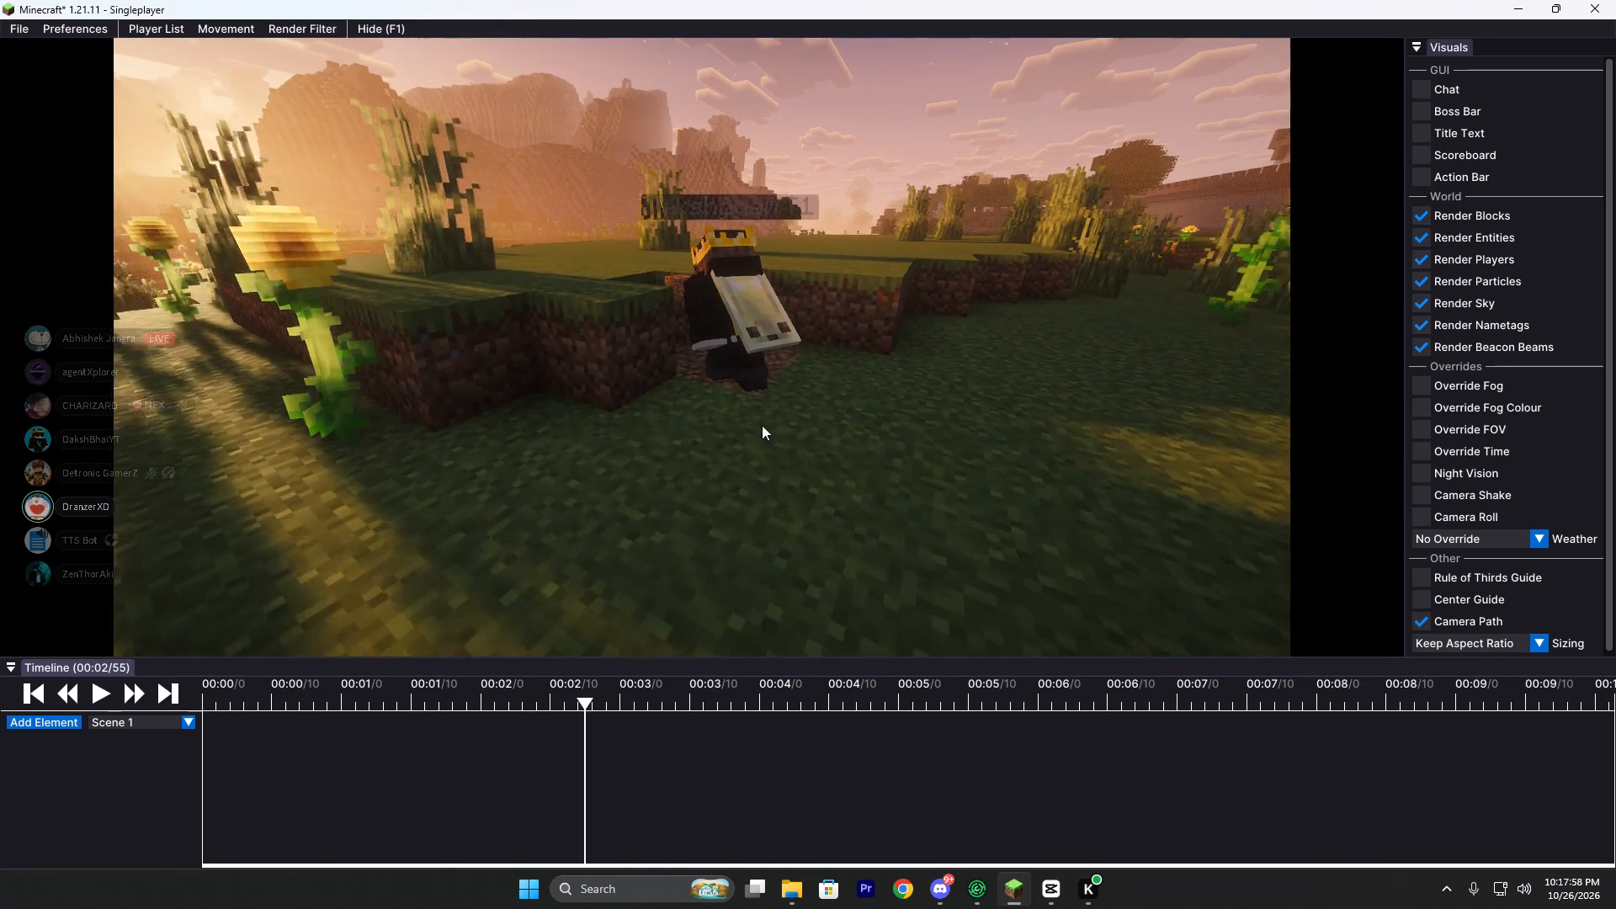
Fly the camera around the paused digging player to compare possible shot angles.
drag(775, 395, 800, 444)
key(space)
key(d)
key(d)
key(d)
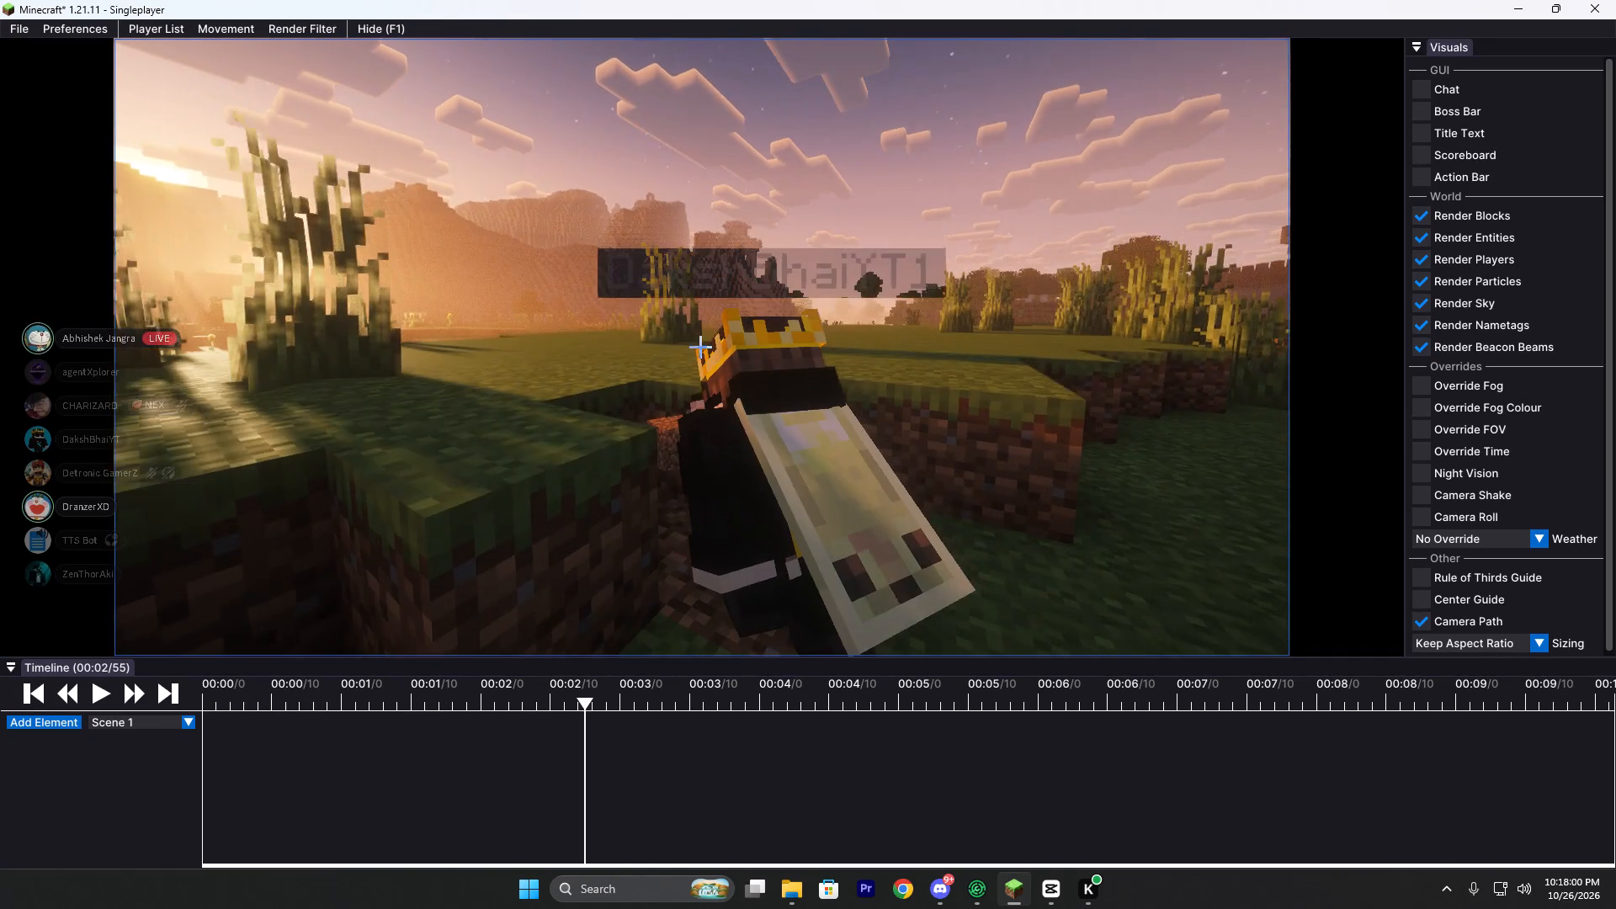
drag(800, 444, 802, 443)
key(w)
key(d)
drag(798, 442, 805, 444)
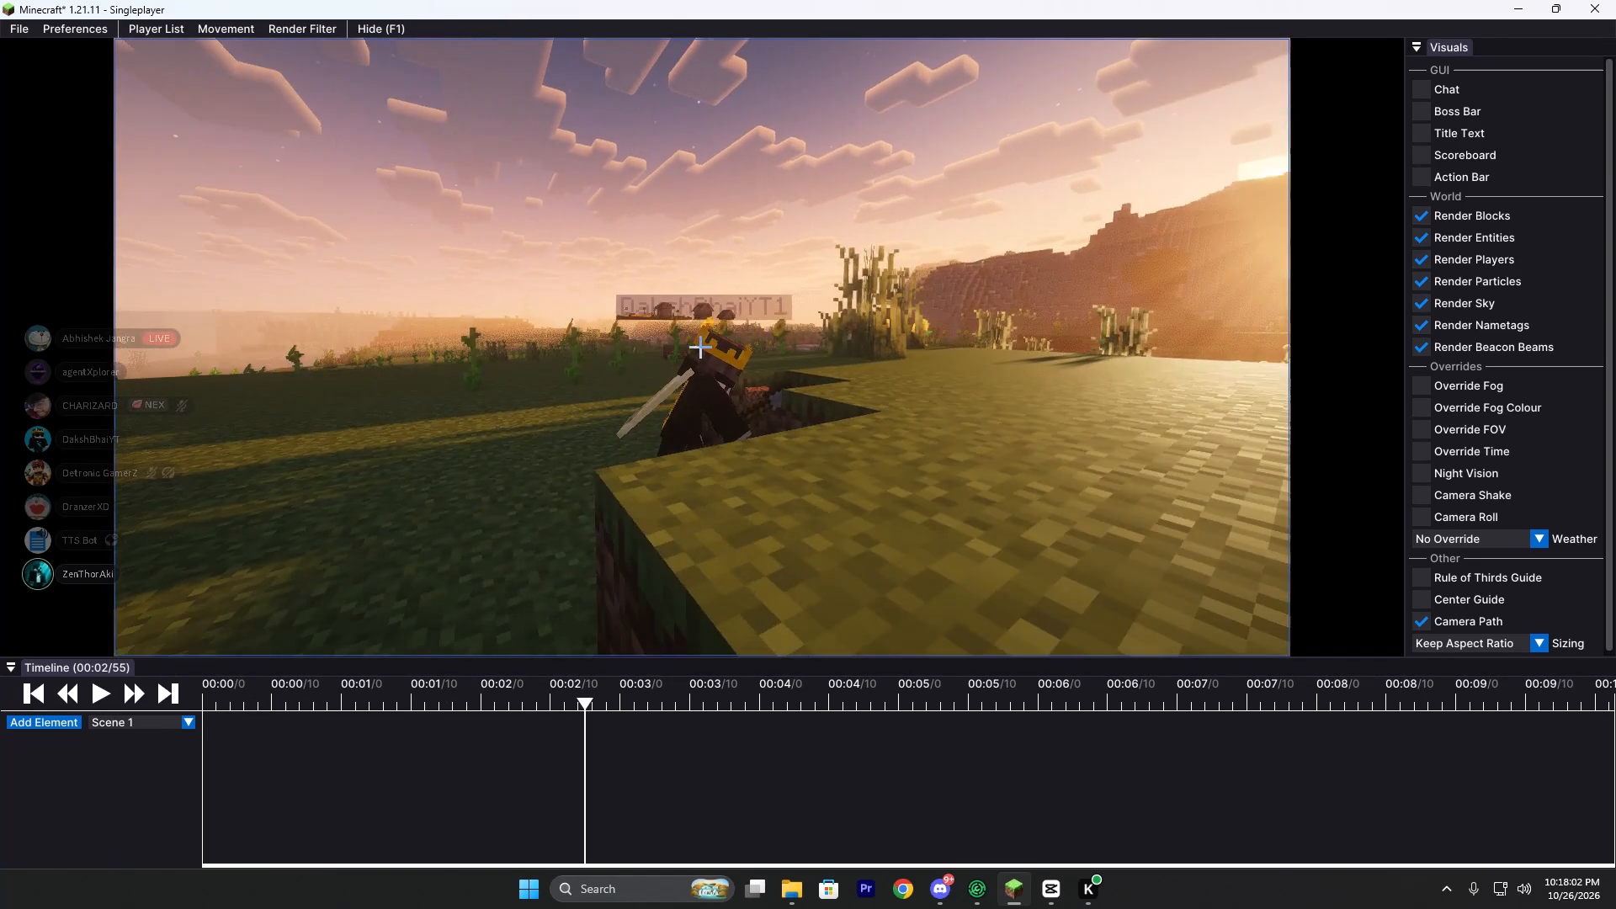
drag(805, 444, 800, 444)
key(d)
key(w)
key(d)
key(d)
key(d)
key(d)
key(d)
key(d)
key(d)
key(d)
key(d)
key(d)
key(d)
key(d)
key(d)
key(d)
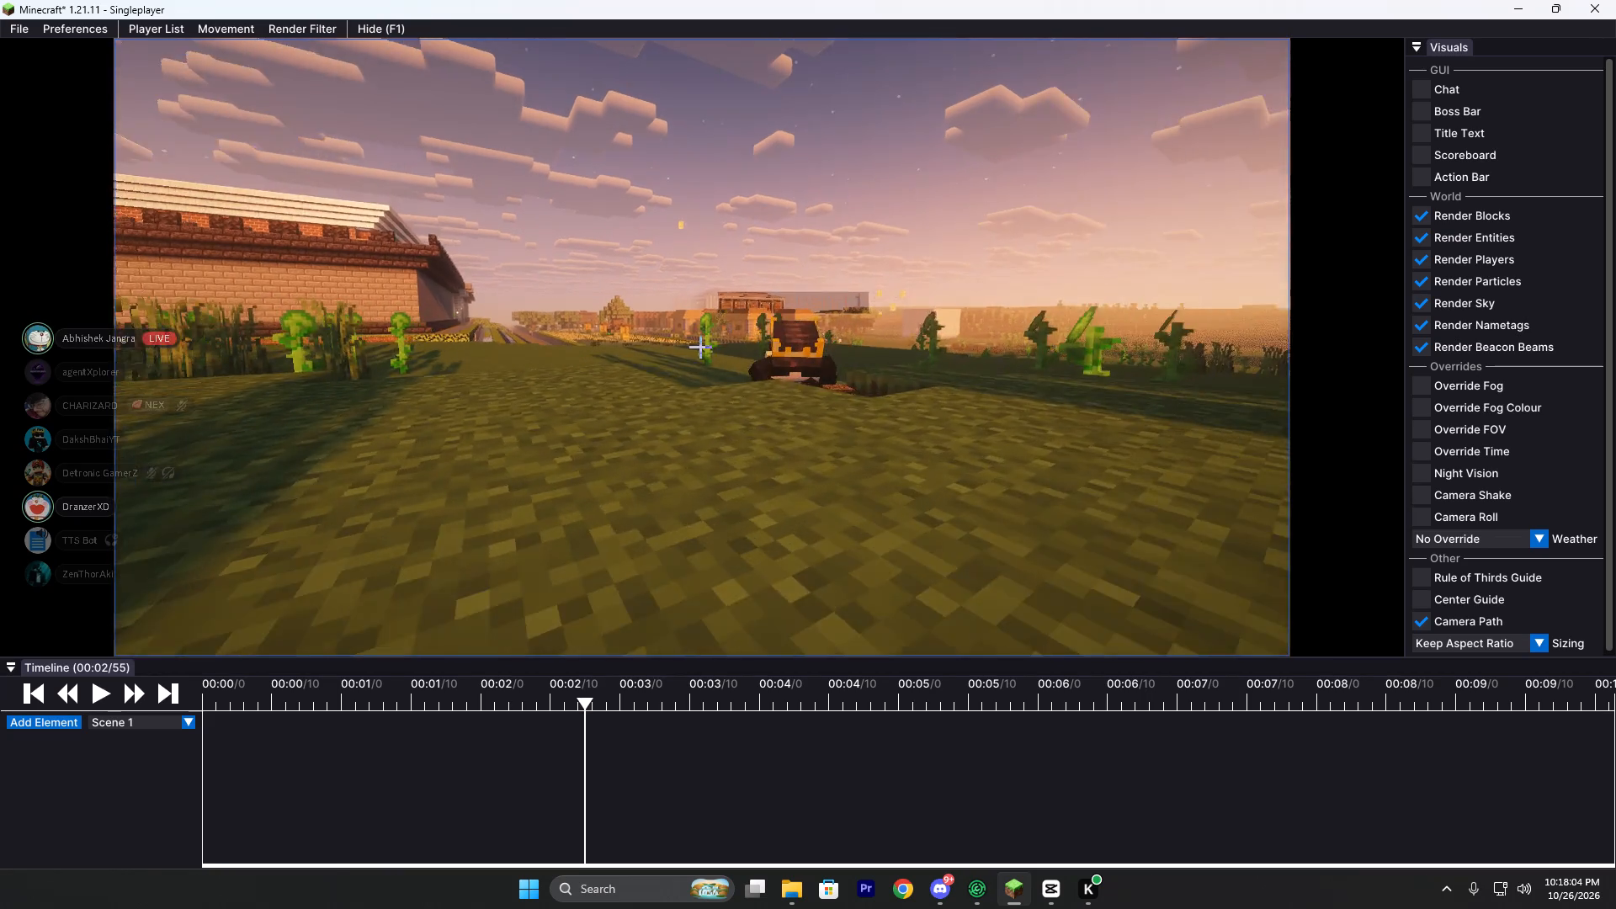
drag(800, 444, 808, 444)
key(d)
key(w)
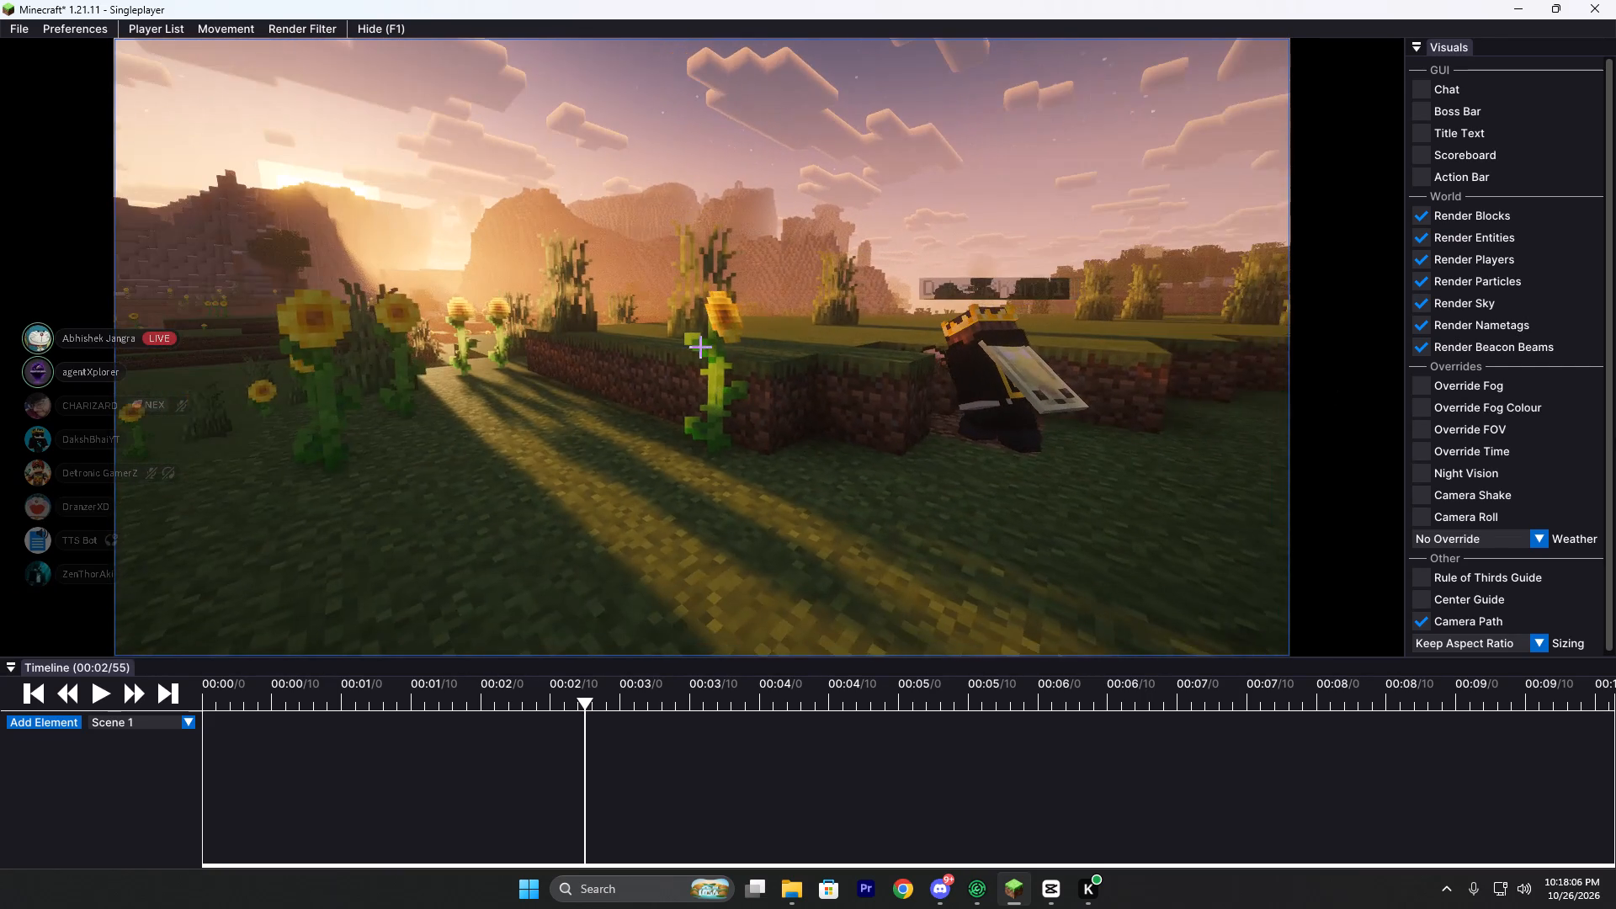
Enable the time override and set the time to 0.
double_click(1419, 447)
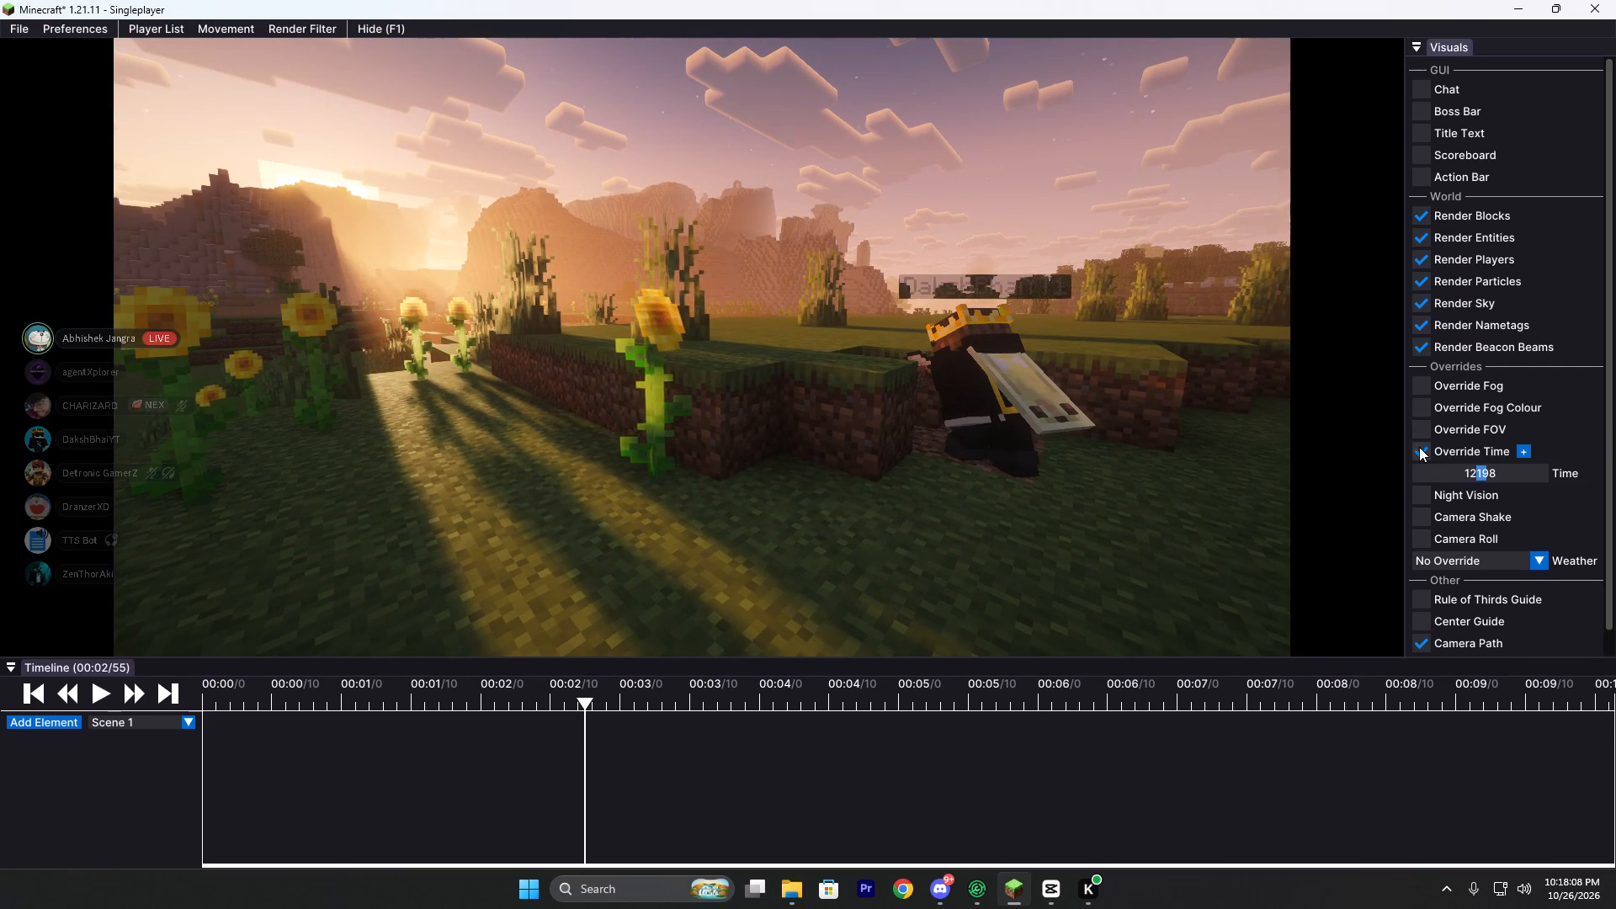
drag(1447, 465, 1390, 467)
Check the lighting around the player from other angles and override the weather to Raining.
drag(1118, 436, 832, 444)
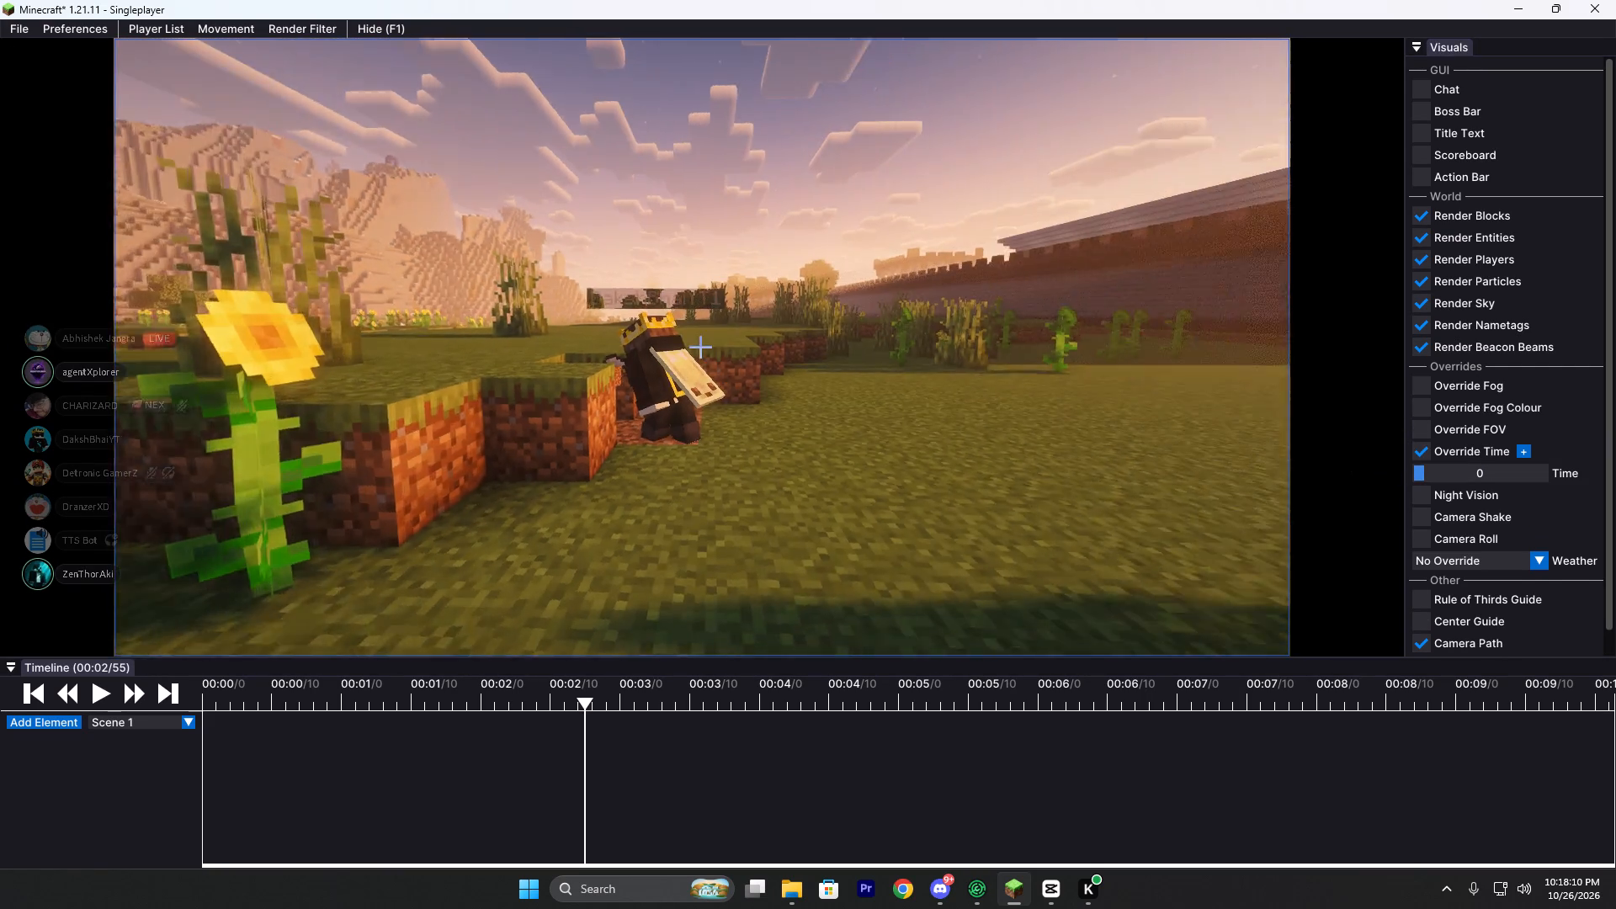
drag(832, 444, 801, 444)
key(w)
key(d)
key(d)
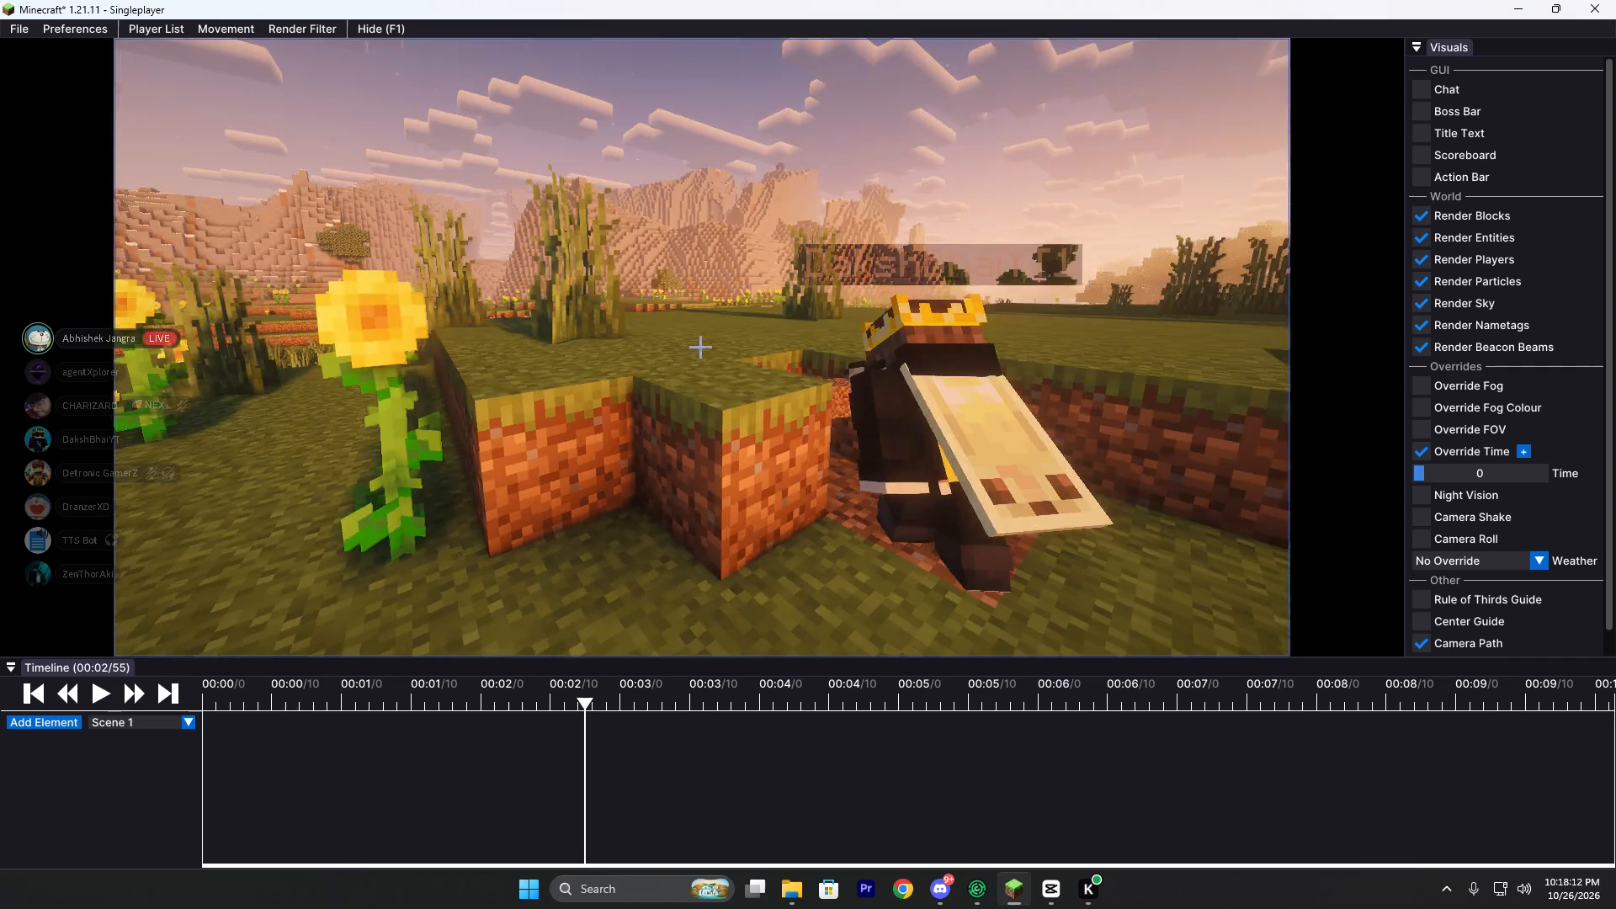
drag(801, 444, 808, 444)
drag(686, 343, 808, 444)
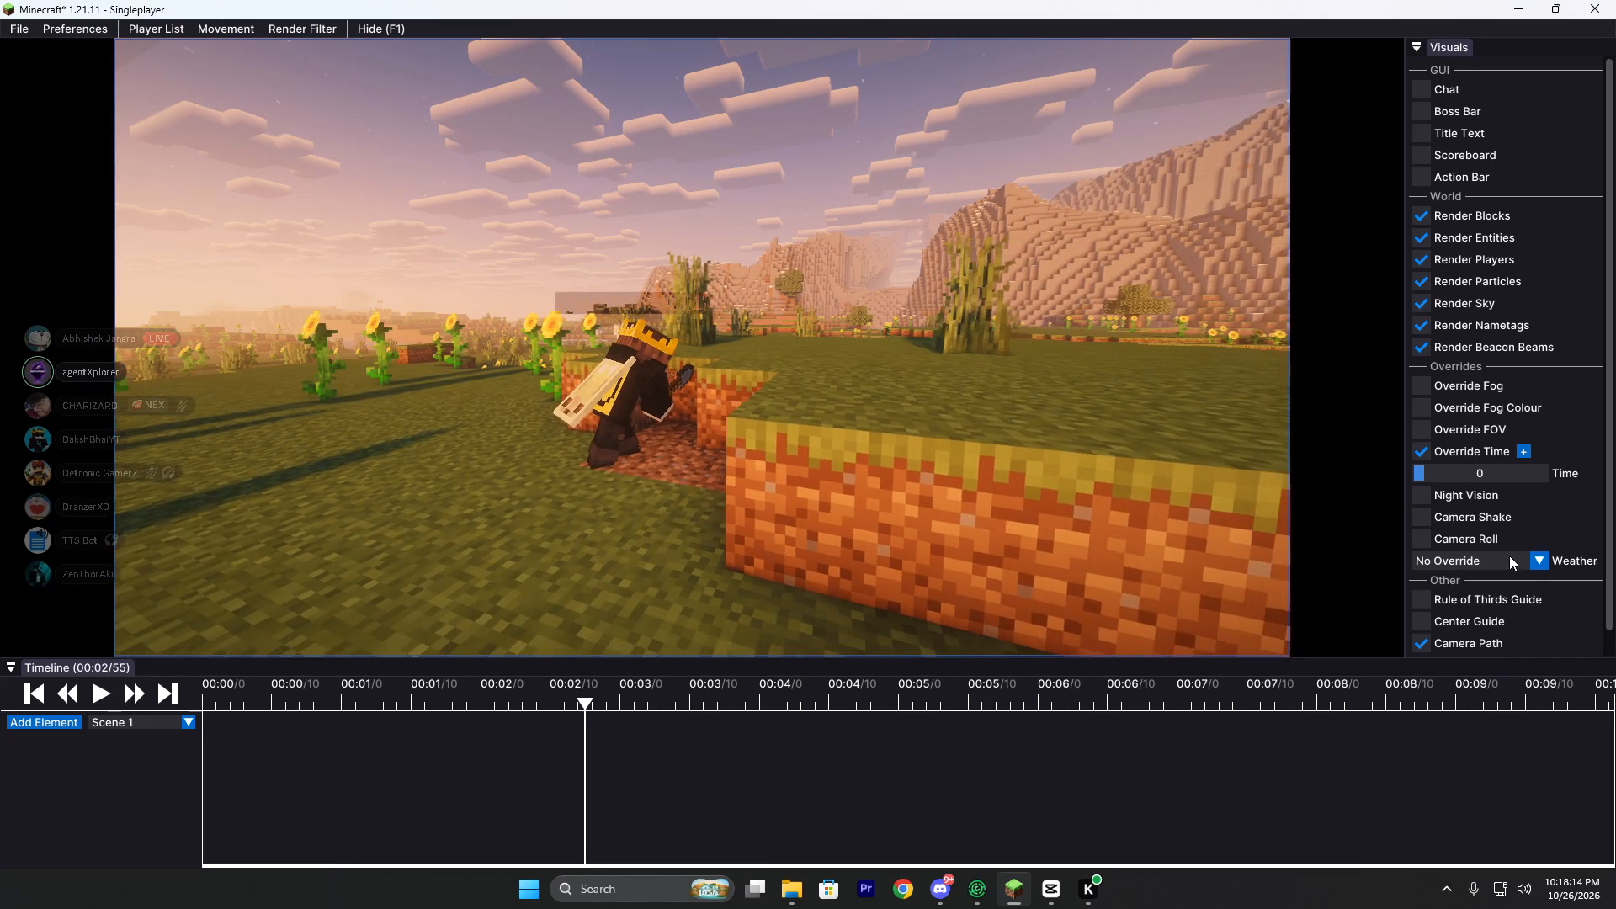
click(1433, 550)
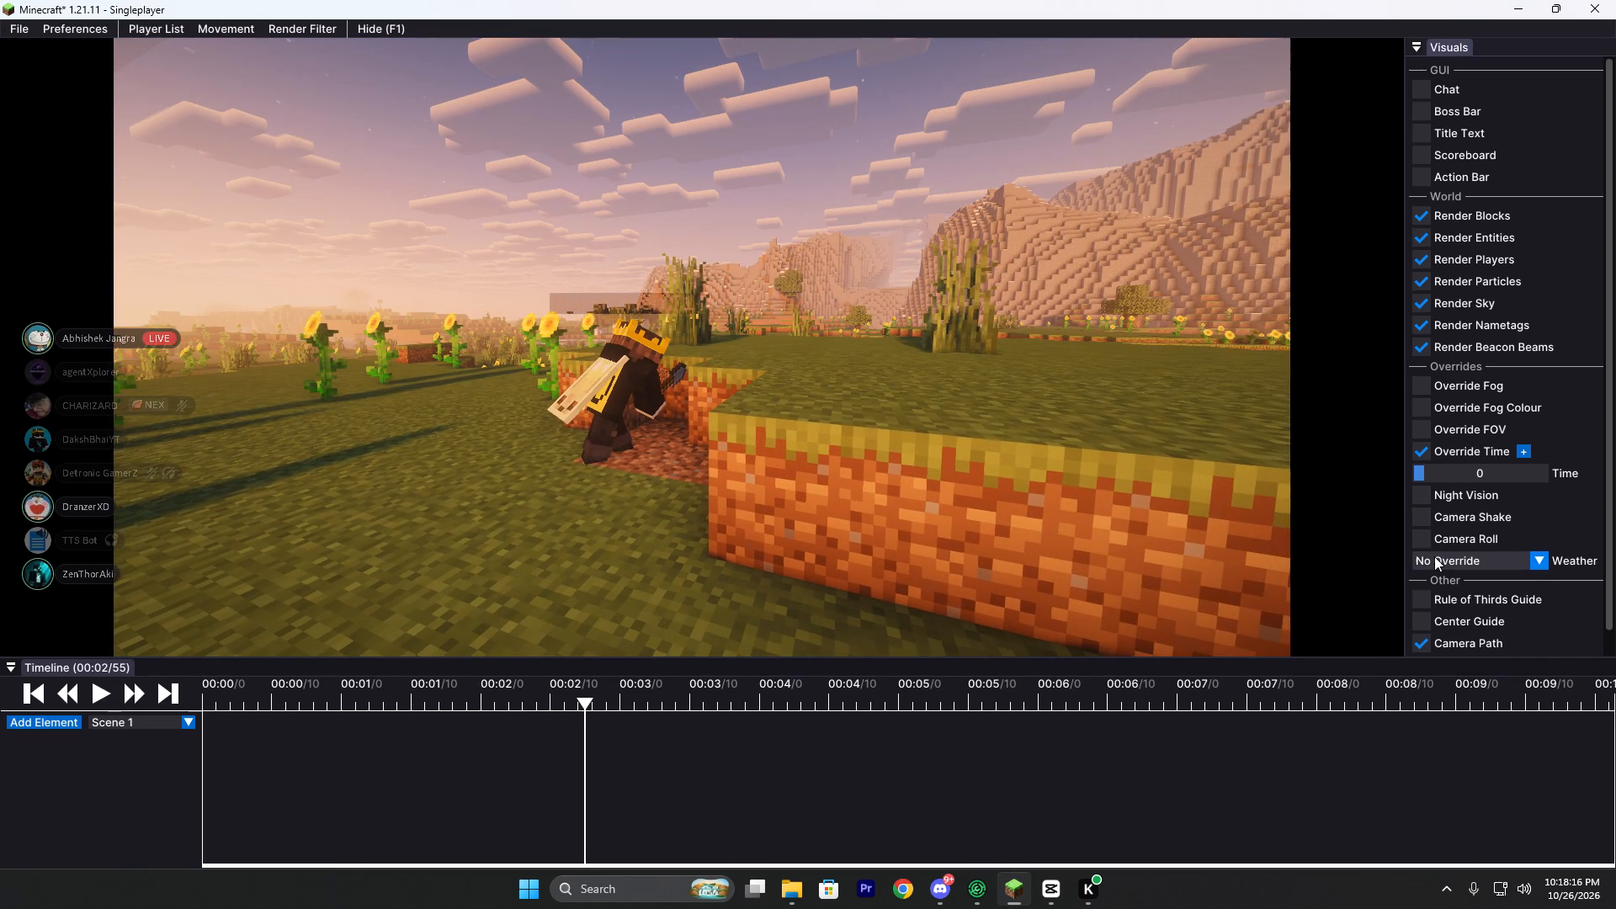
click(1434, 556)
double_click(1441, 629)
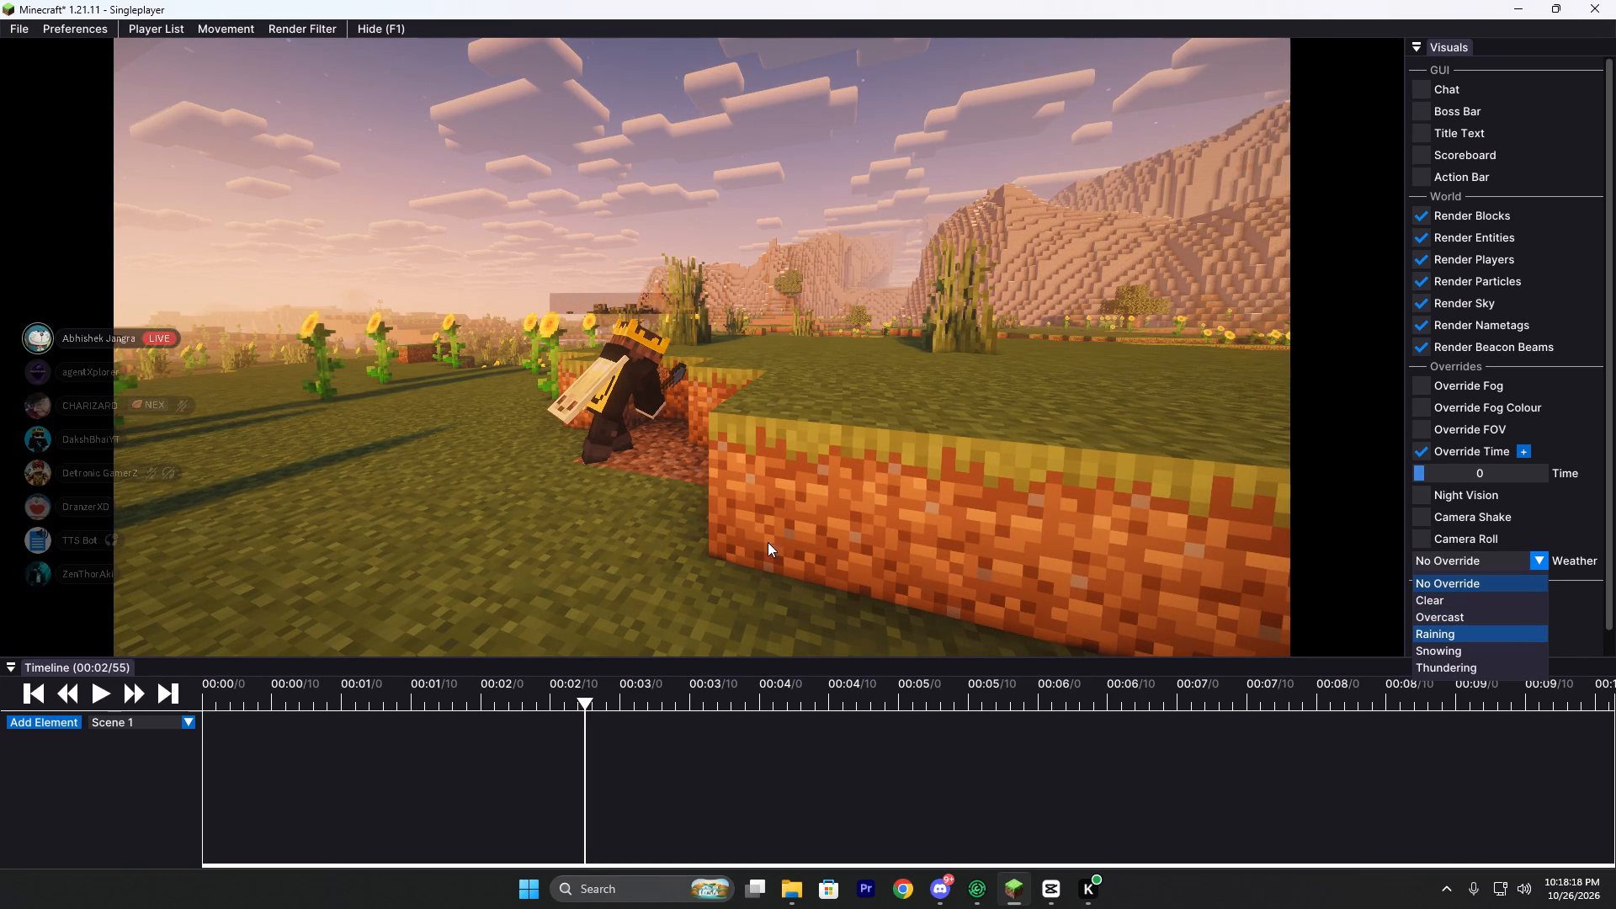
Reframe the rainy scene from behind the digging player, with the sunflowers on one side and the grass ledge on the other.
key(a)
key(w)
drag(706, 469, 814, 444)
key(a)
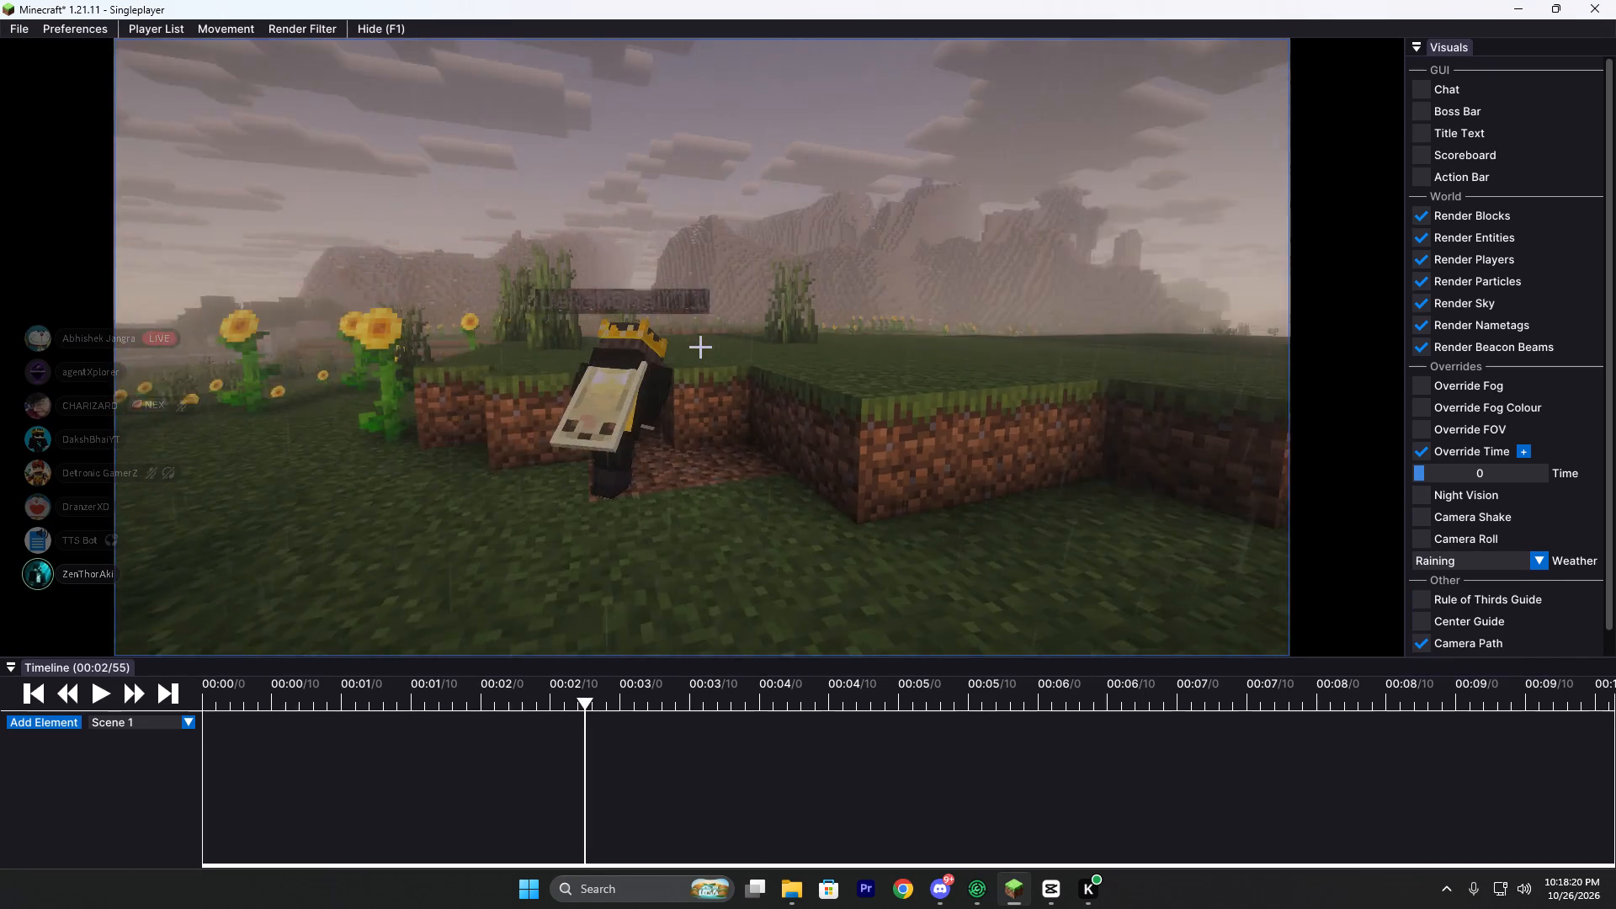
drag(814, 444, 819, 443)
drag(709, 346, 809, 444)
key(d)
key(d)
key(d)
key(d)
key(d)
key(d)
key(d)
text(sa)
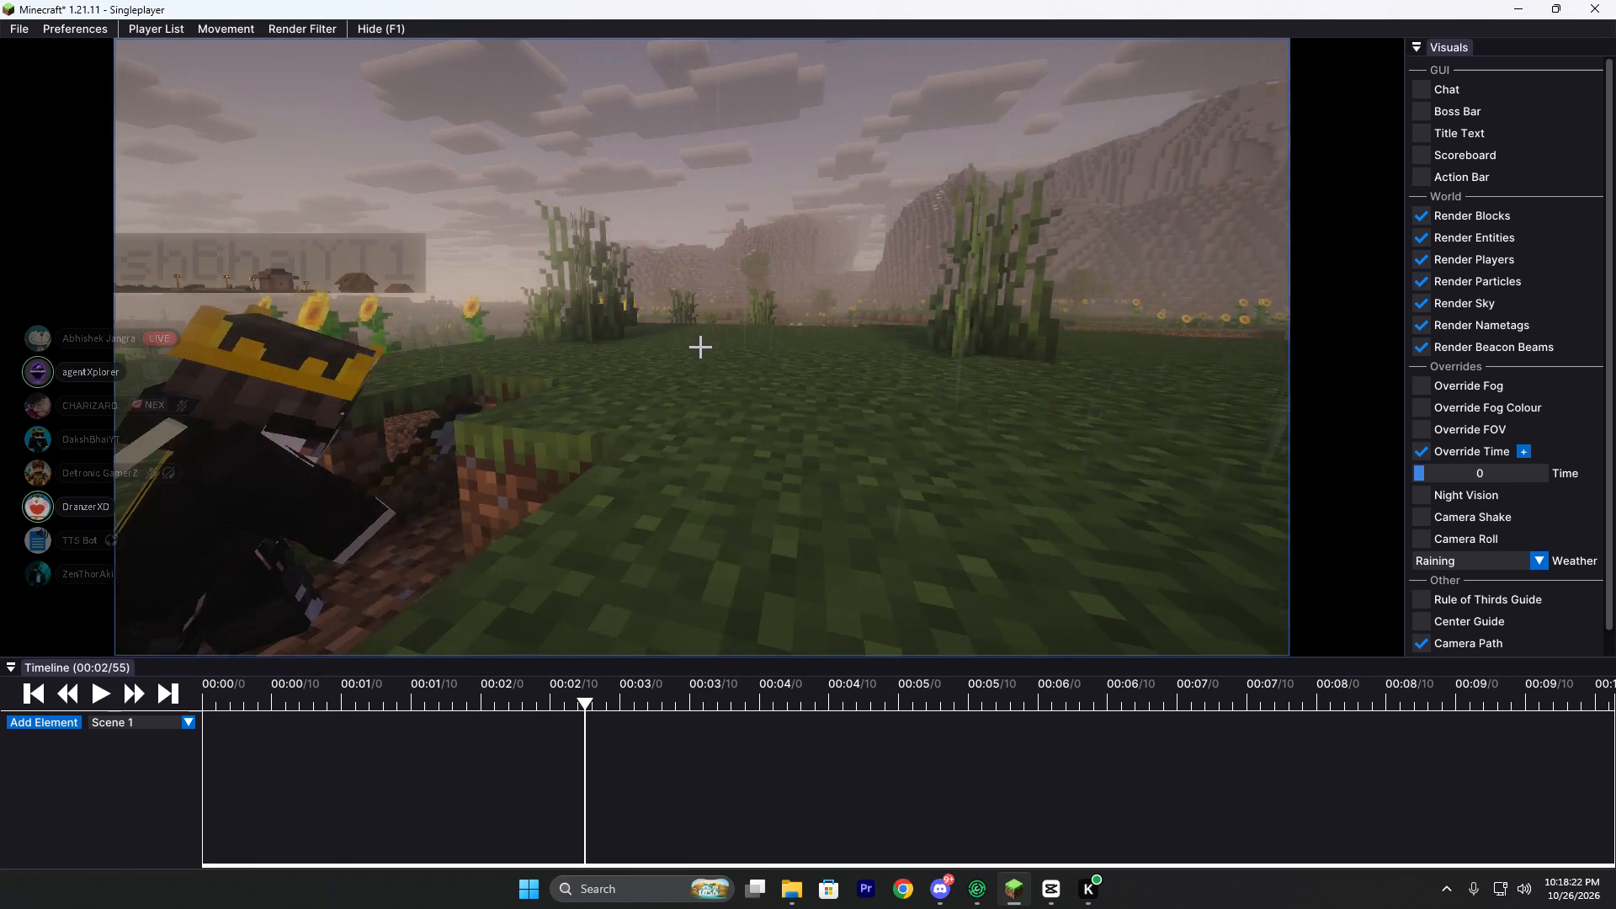
drag(809, 444, 808, 444)
text(d)
key(space)
click(808, 444)
Enable the FOV override and set the FOV to 57.0.
click(1428, 423)
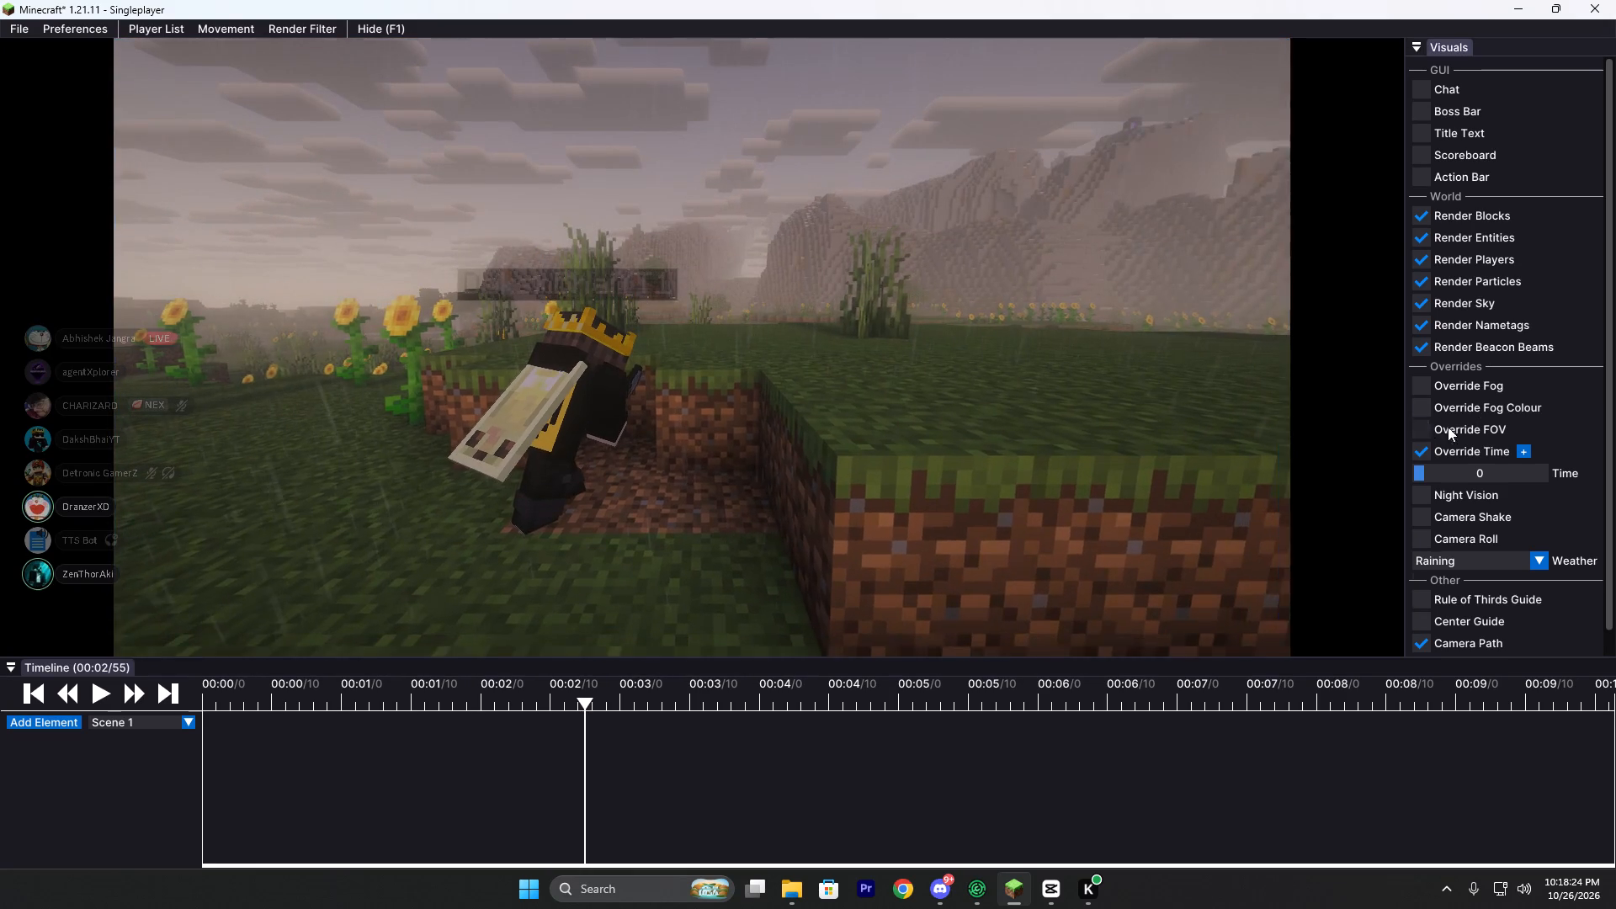
double_click(1486, 447)
Fine-tune the camera distance and aim so the digging player, pit, and ledge fit the narrower view.
key(s)
drag(933, 418, 807, 443)
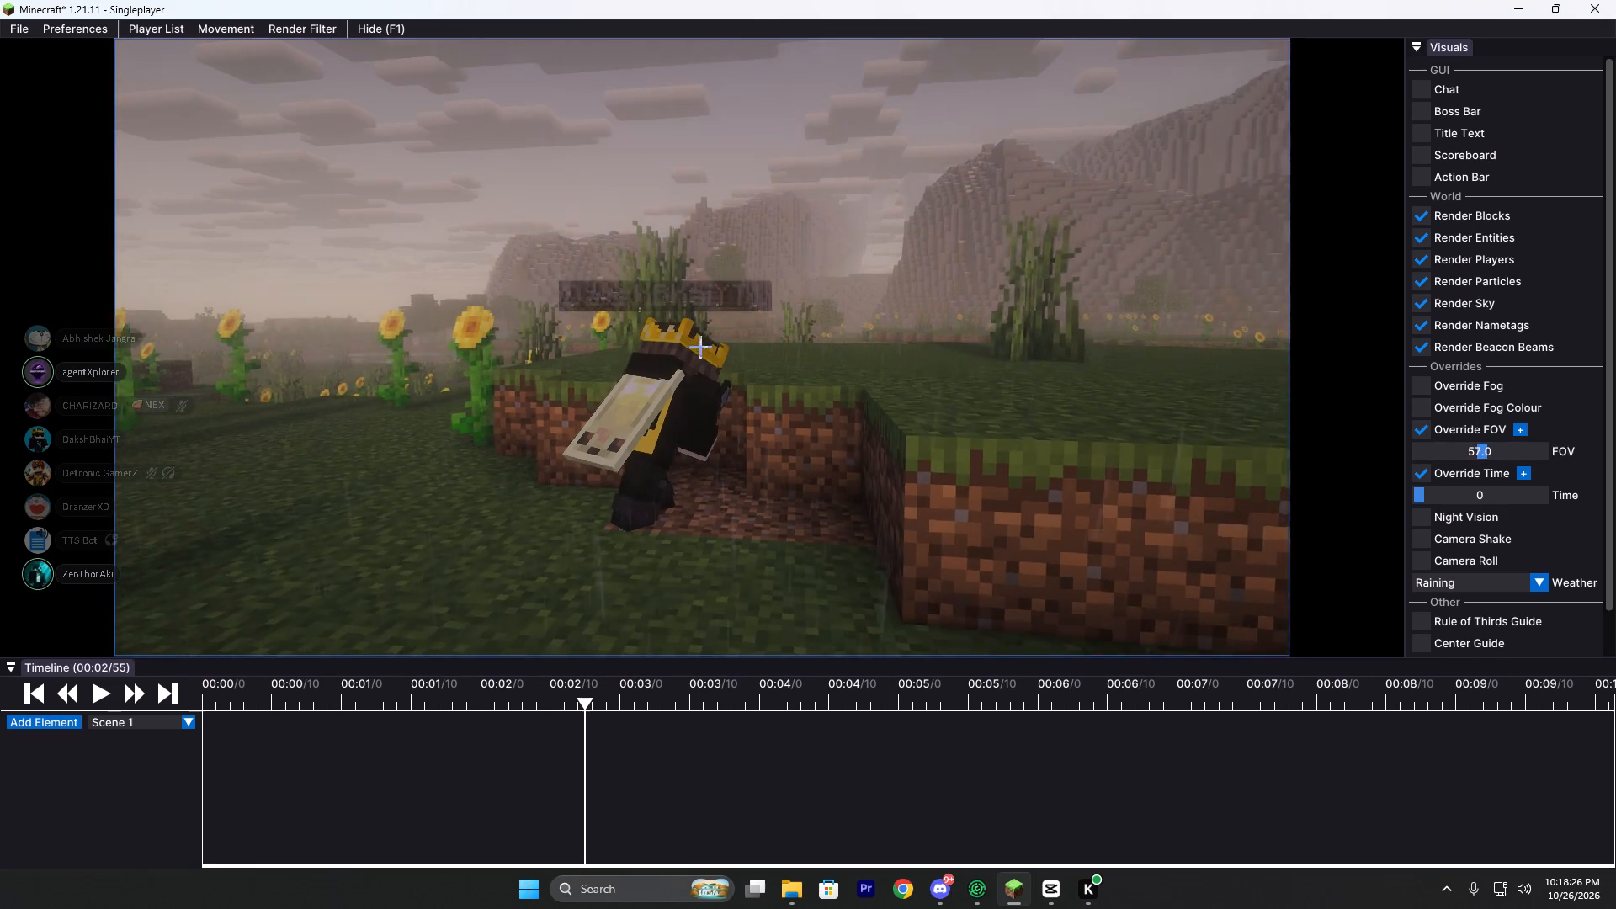
drag(807, 443, 808, 444)
key(w)
drag(808, 444, 702, 347)
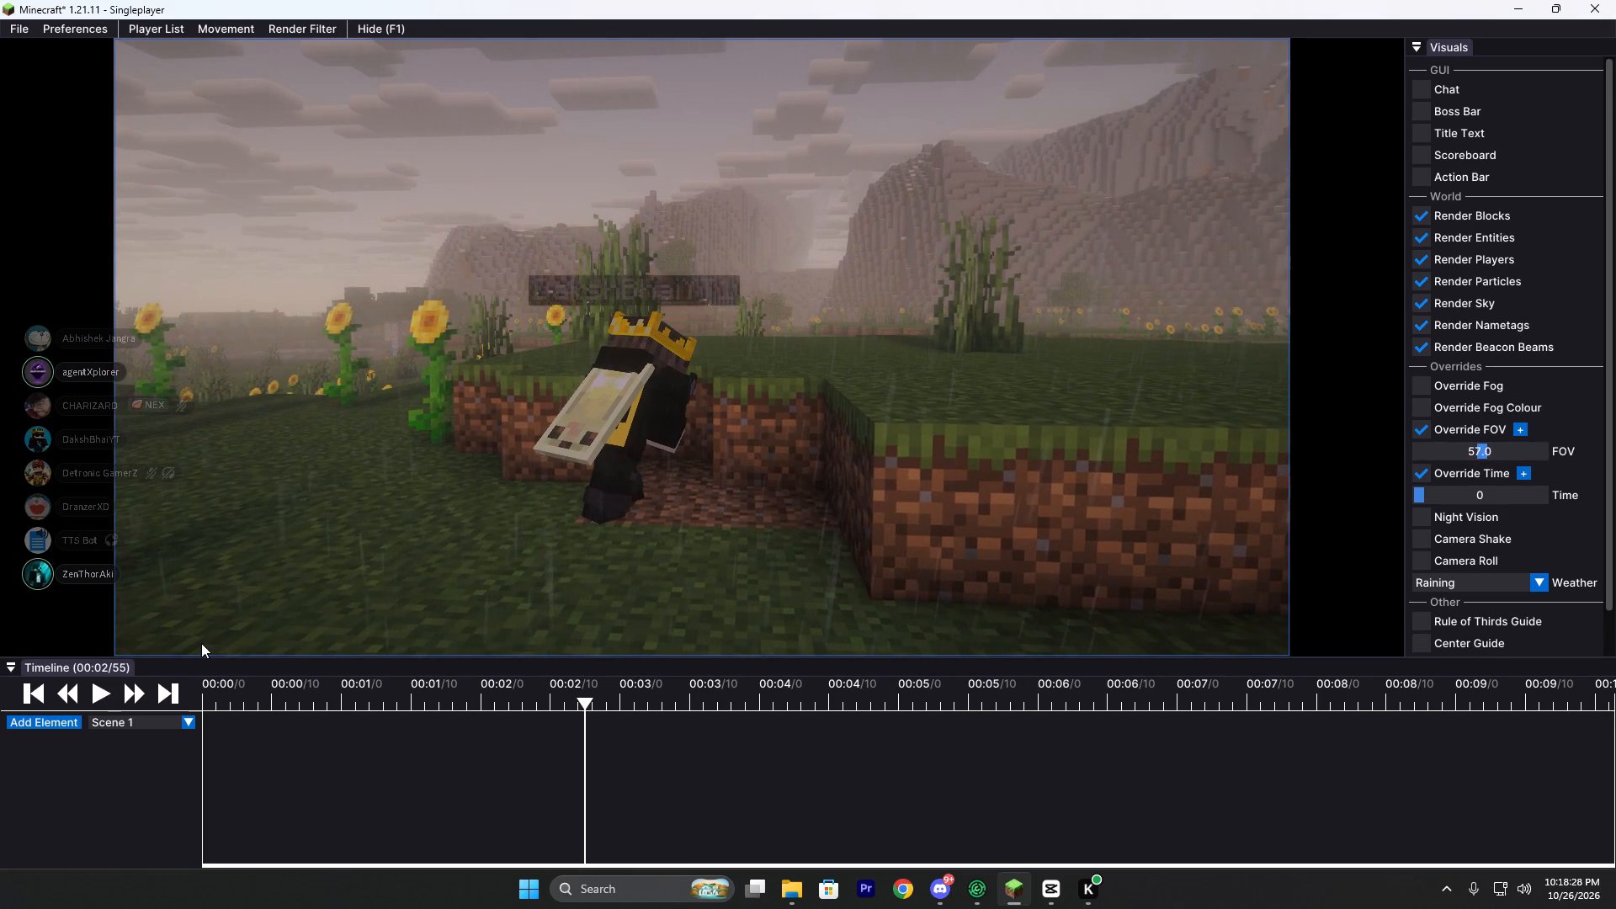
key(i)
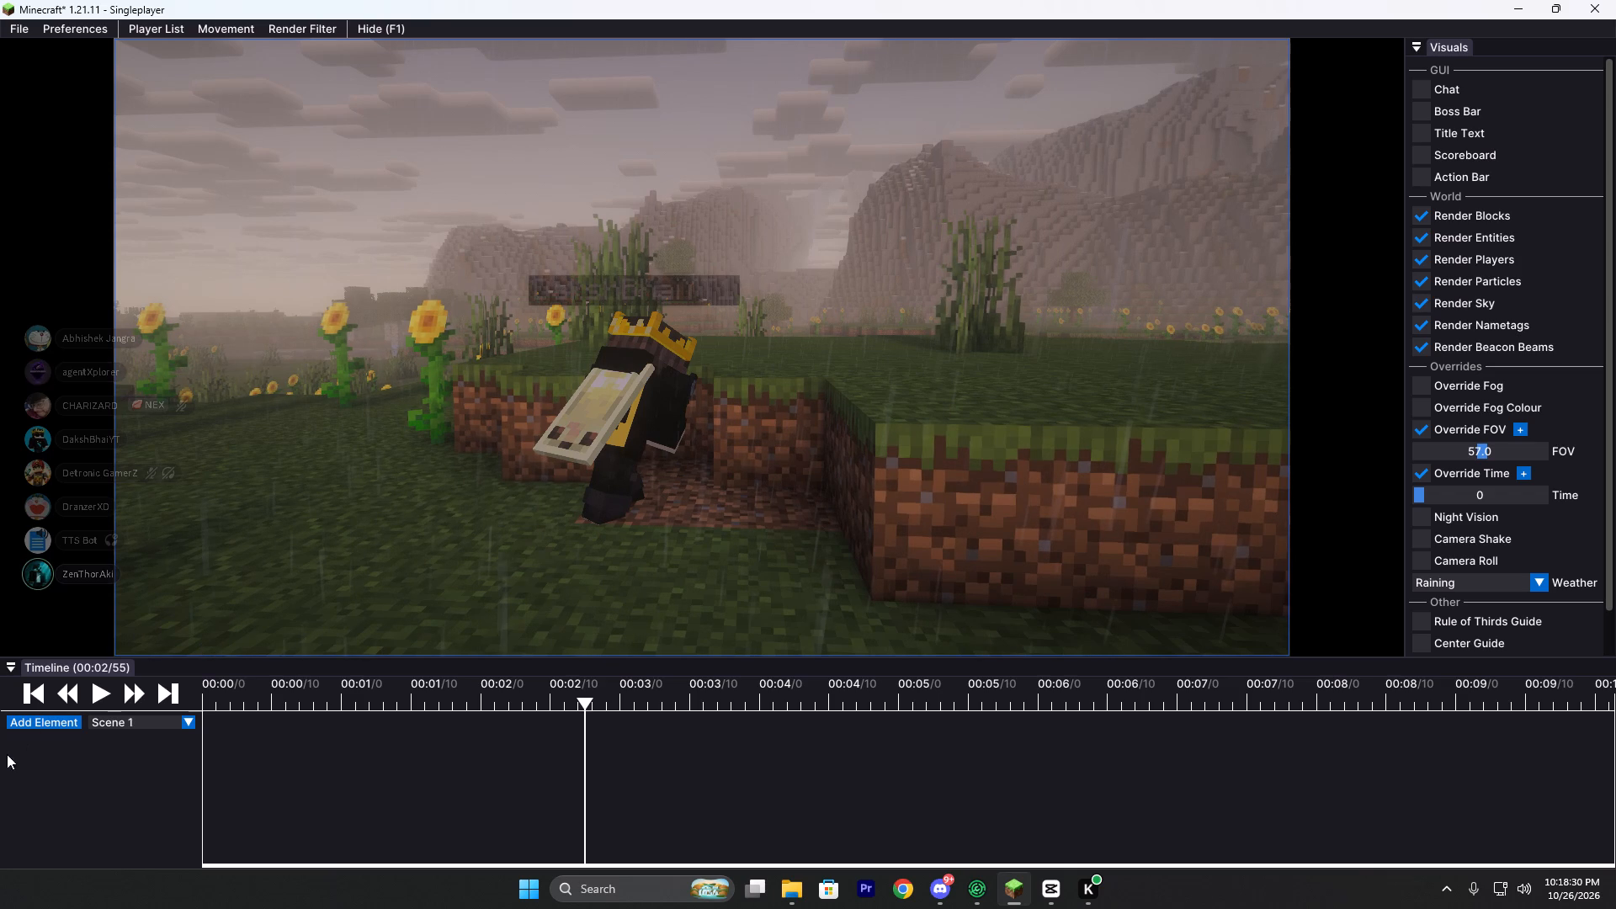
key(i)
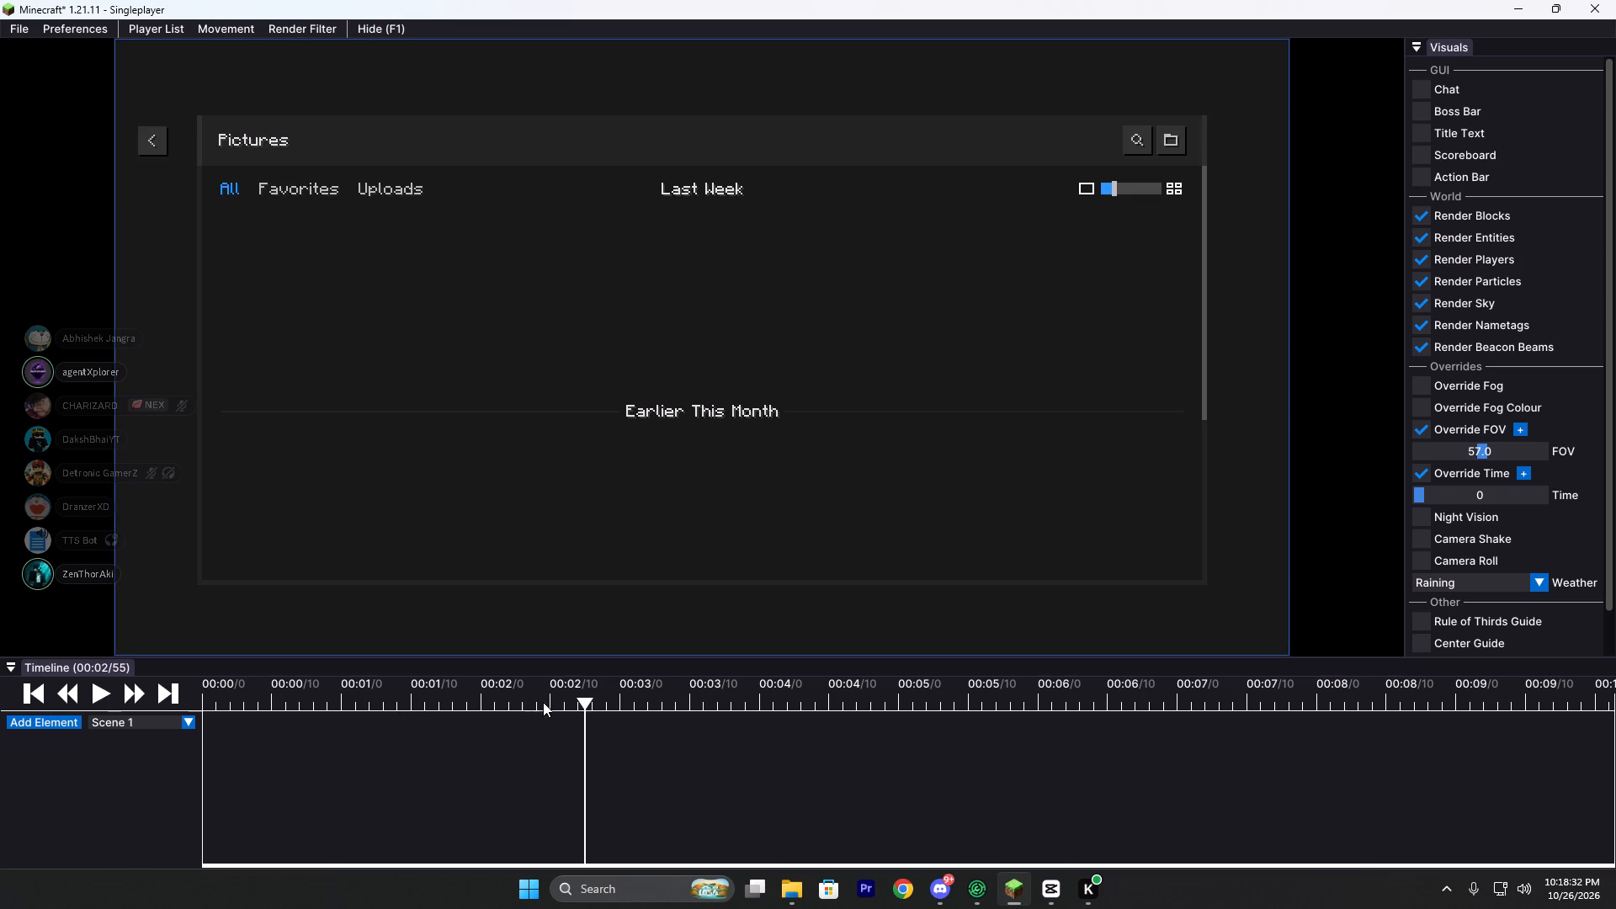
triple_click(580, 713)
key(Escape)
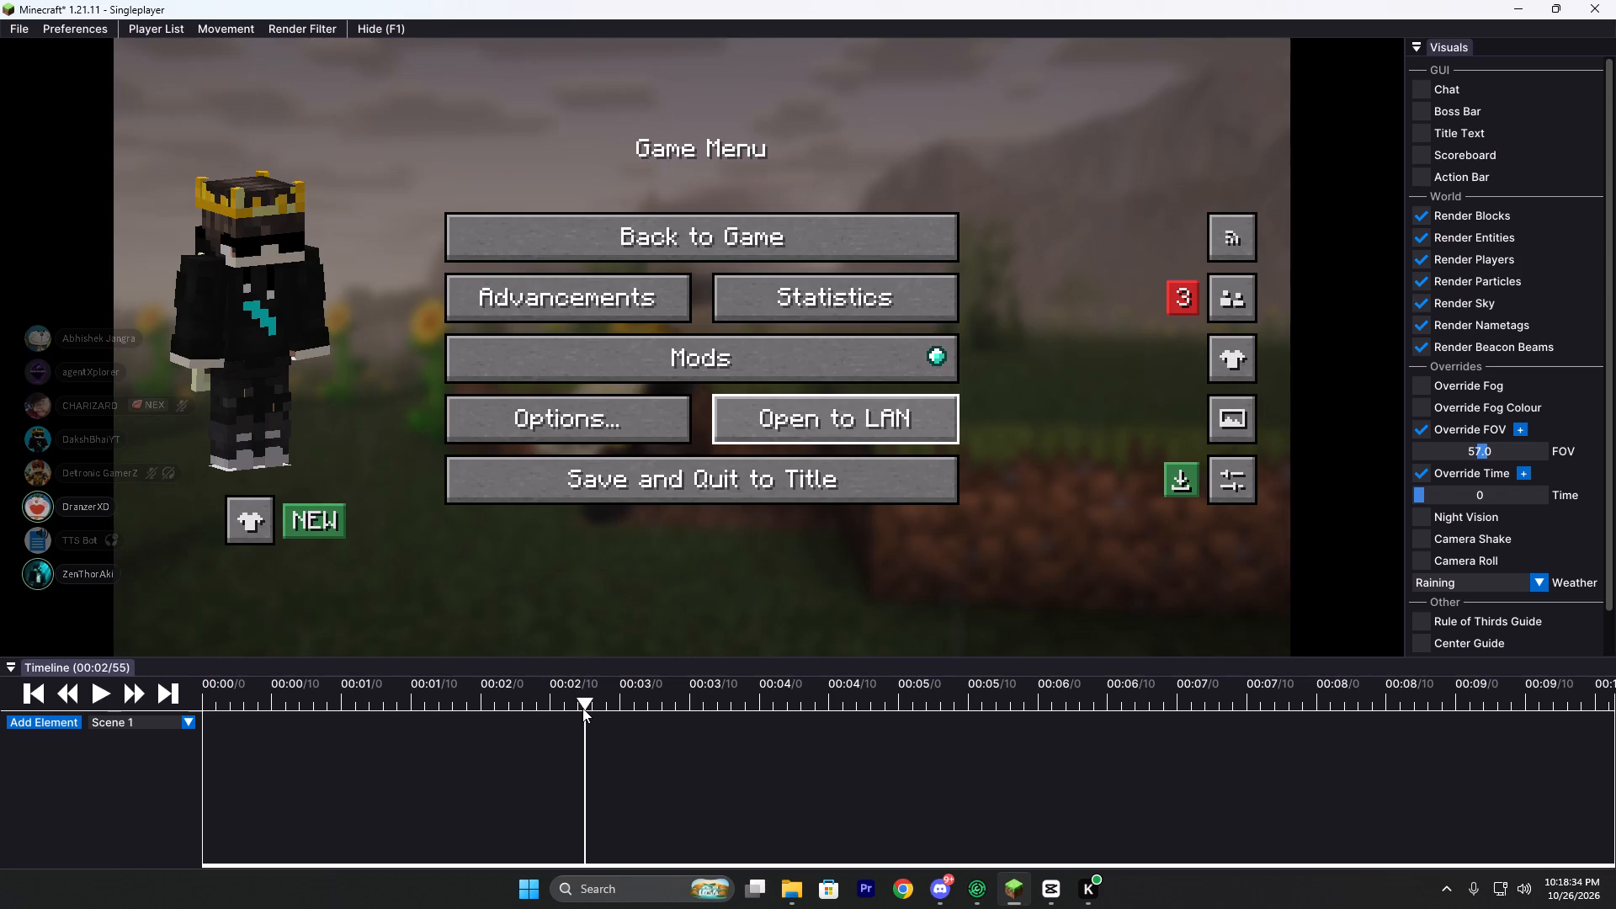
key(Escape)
Mark the start of the export range at the playhead, at 00:02/55 on the replay timeline.
click(582, 708)
key(i)
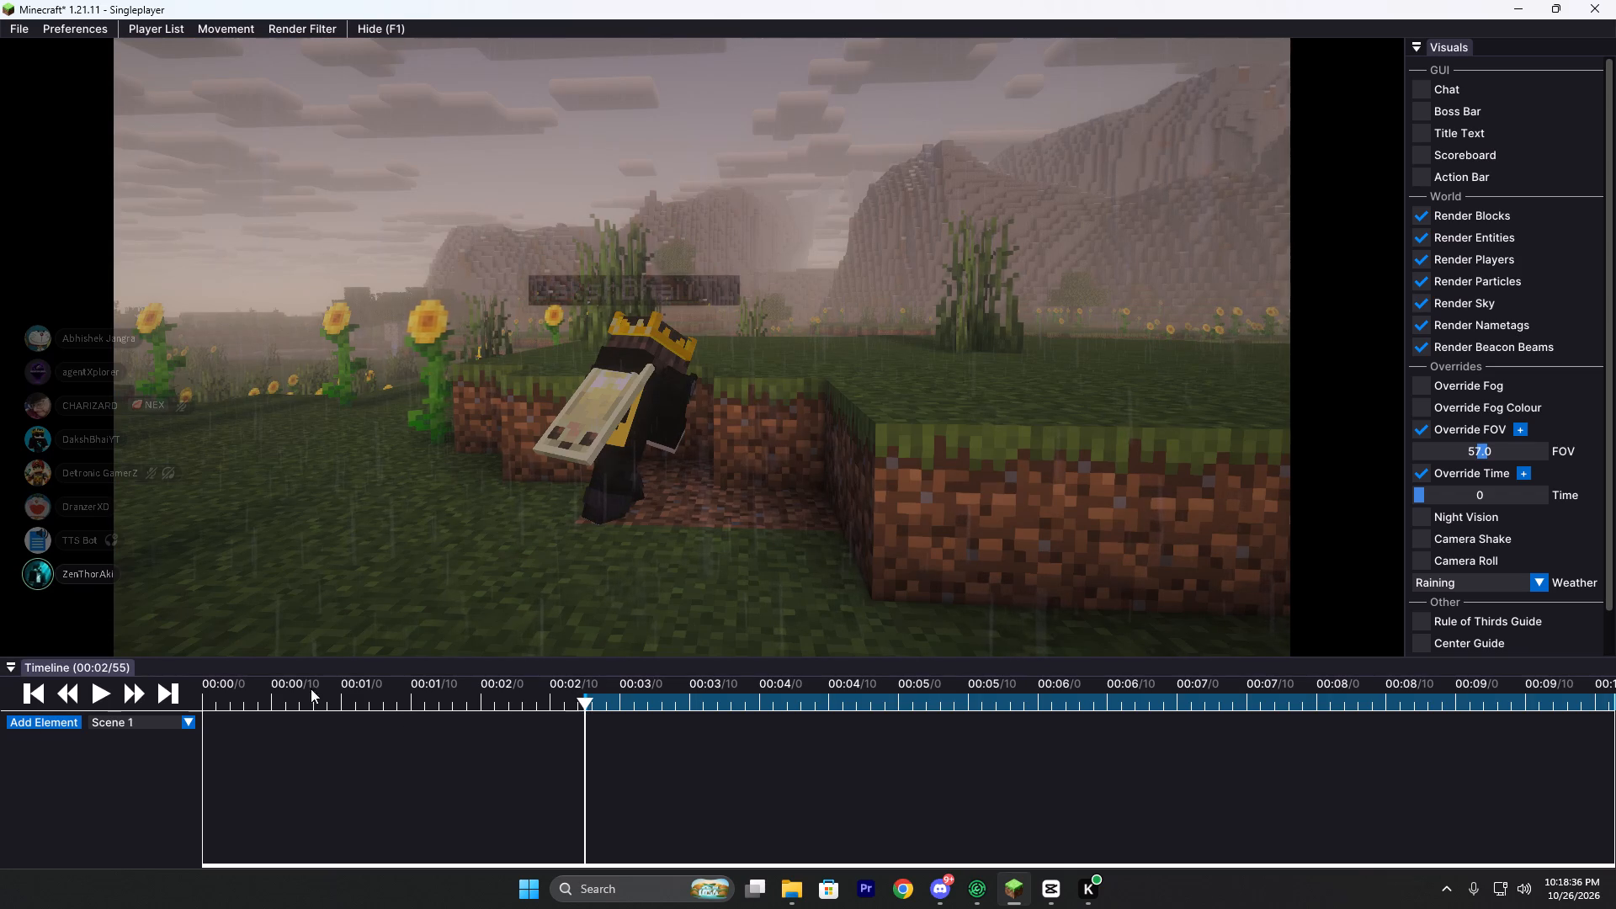
Add an FOV element to the timeline with a keyframe of 57.000 at 00:02/55.
click(75, 722)
click(109, 767)
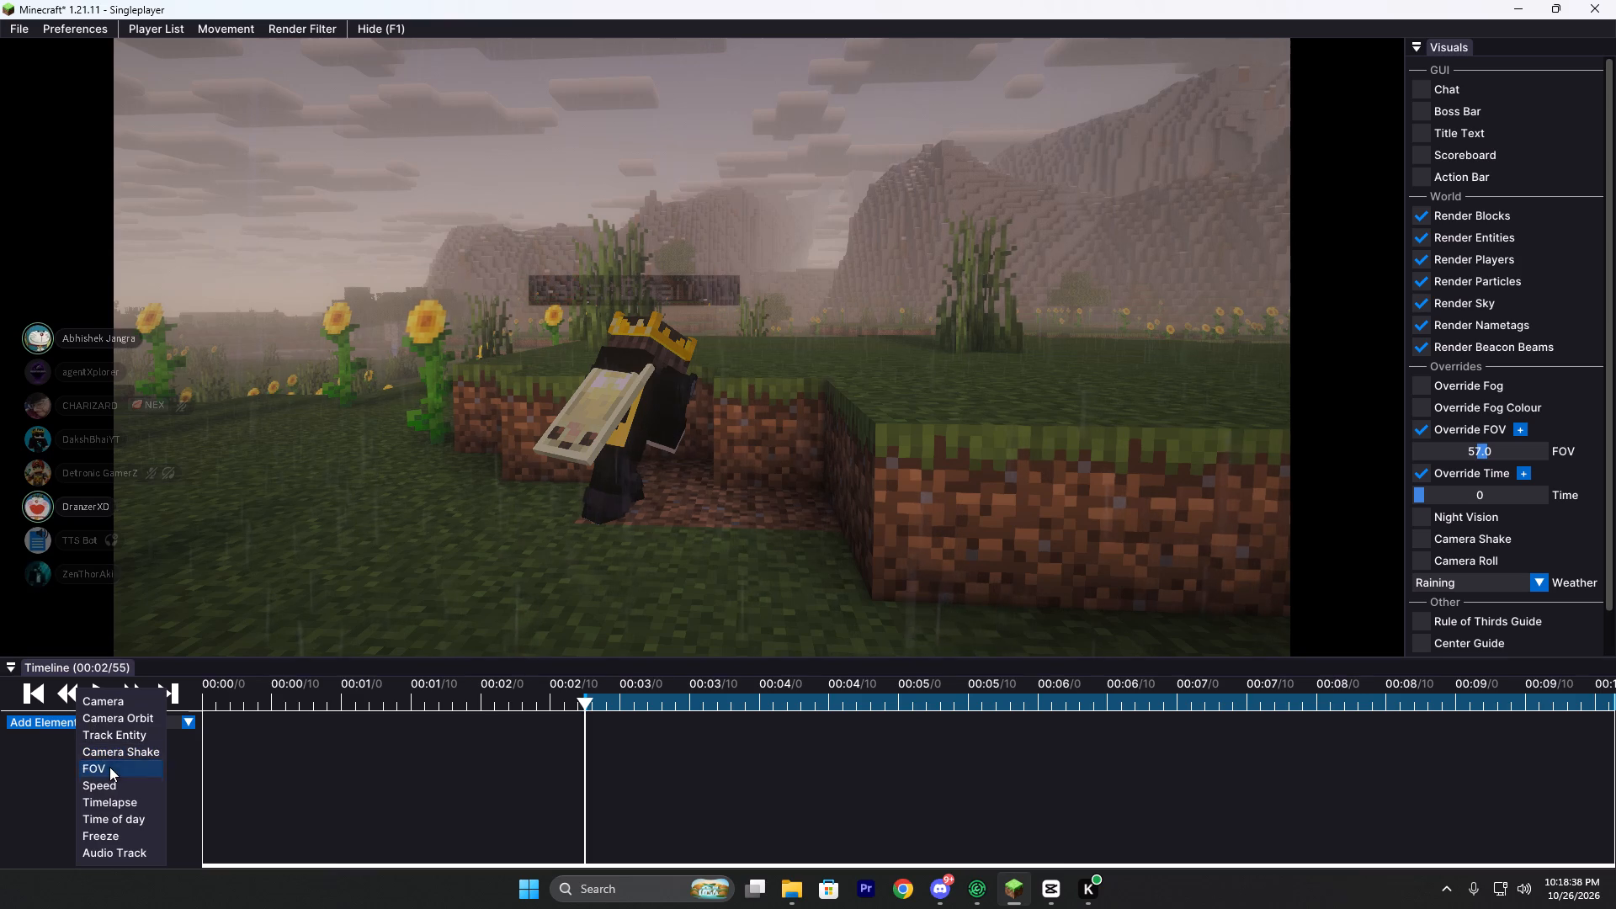
click(187, 721)
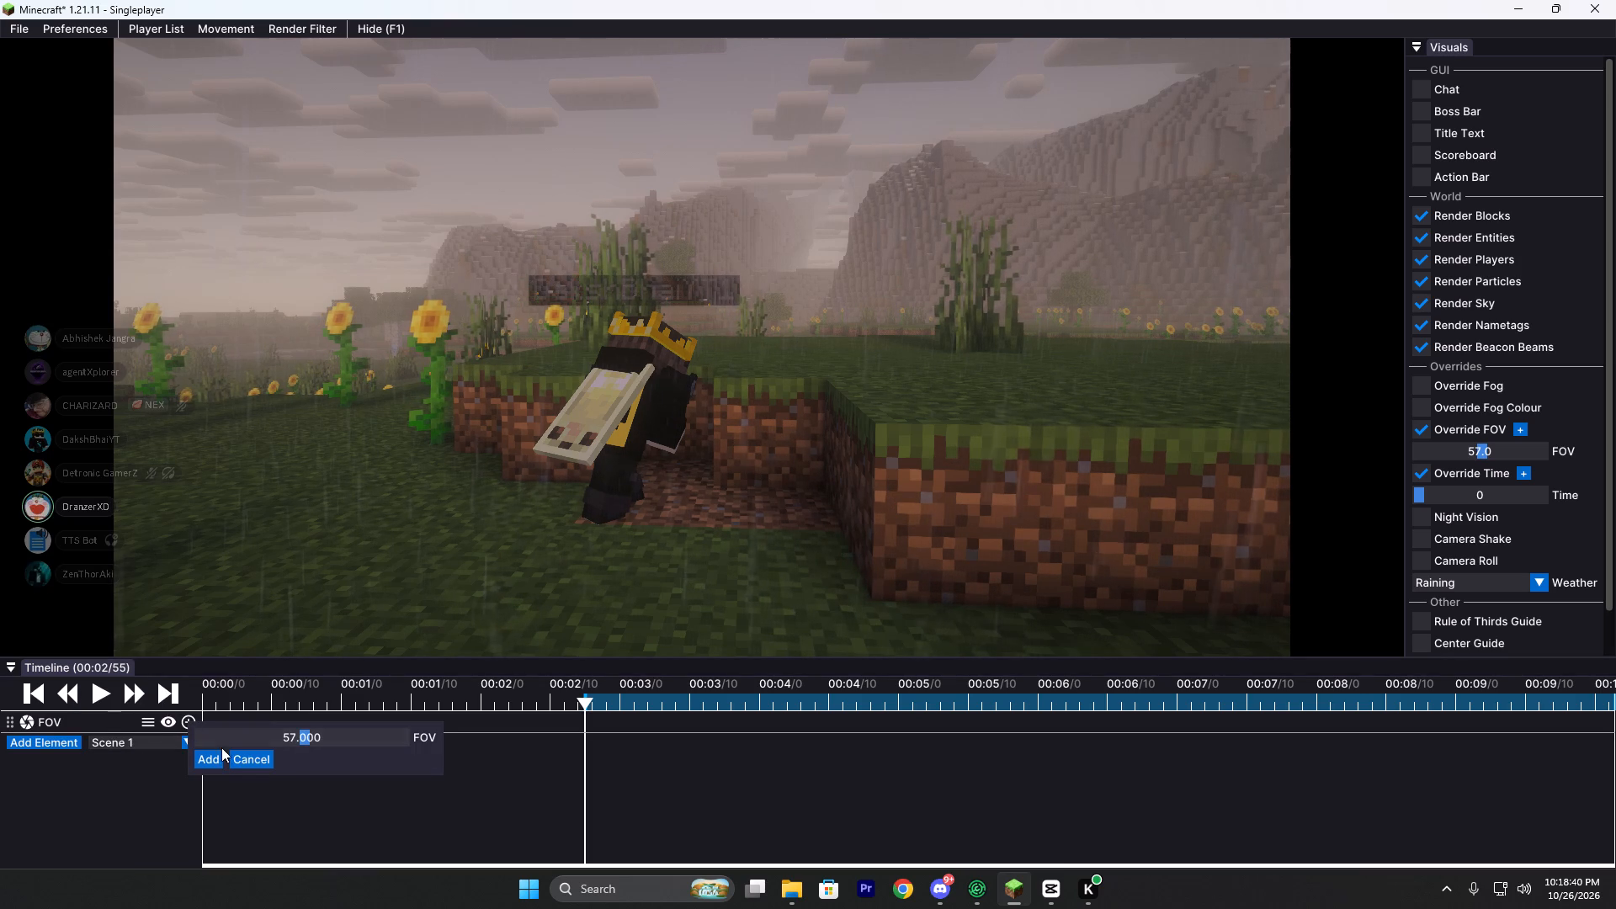
click(219, 756)
Play the replay briefly, return to 00:02/55, and add a Camera element with a keyframe of the current view there.
click(100, 691)
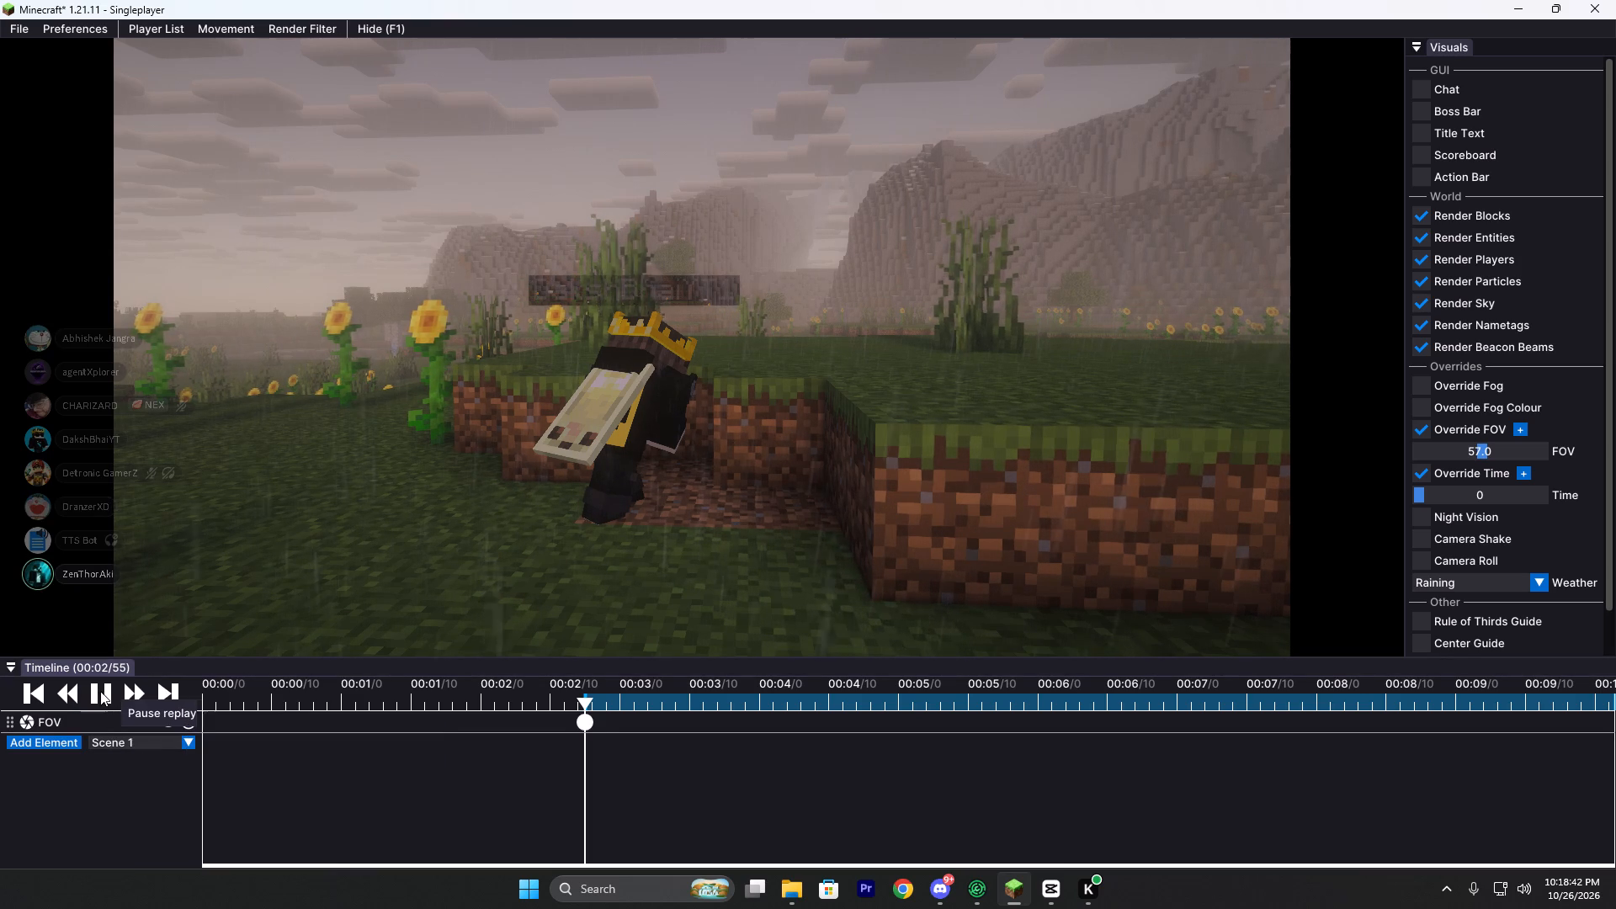
click(100, 691)
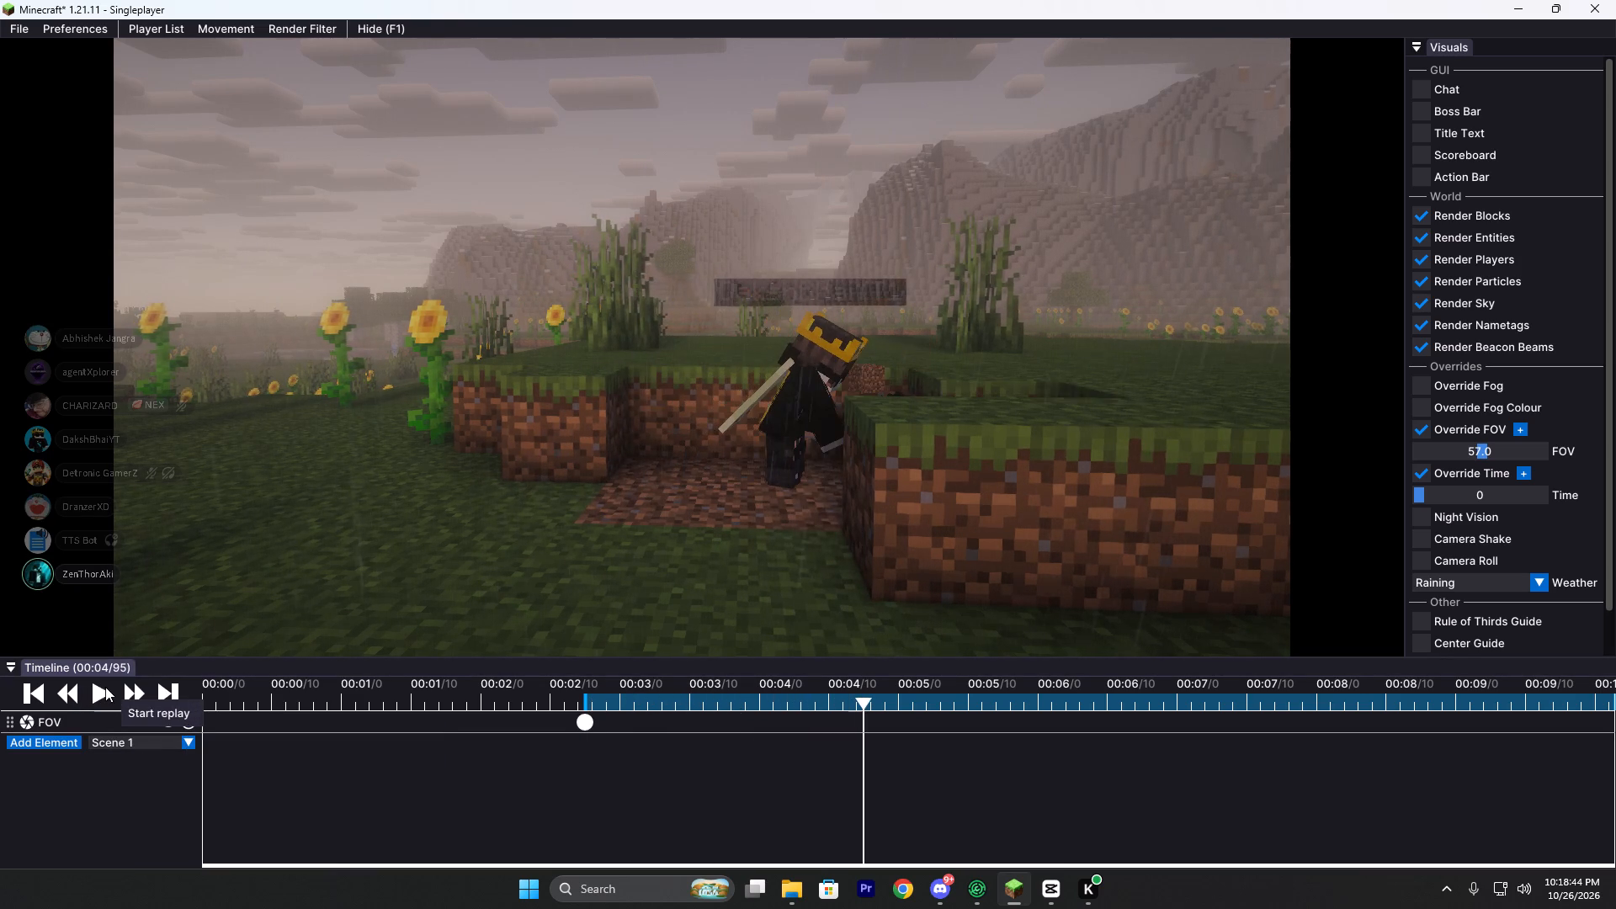
click(583, 685)
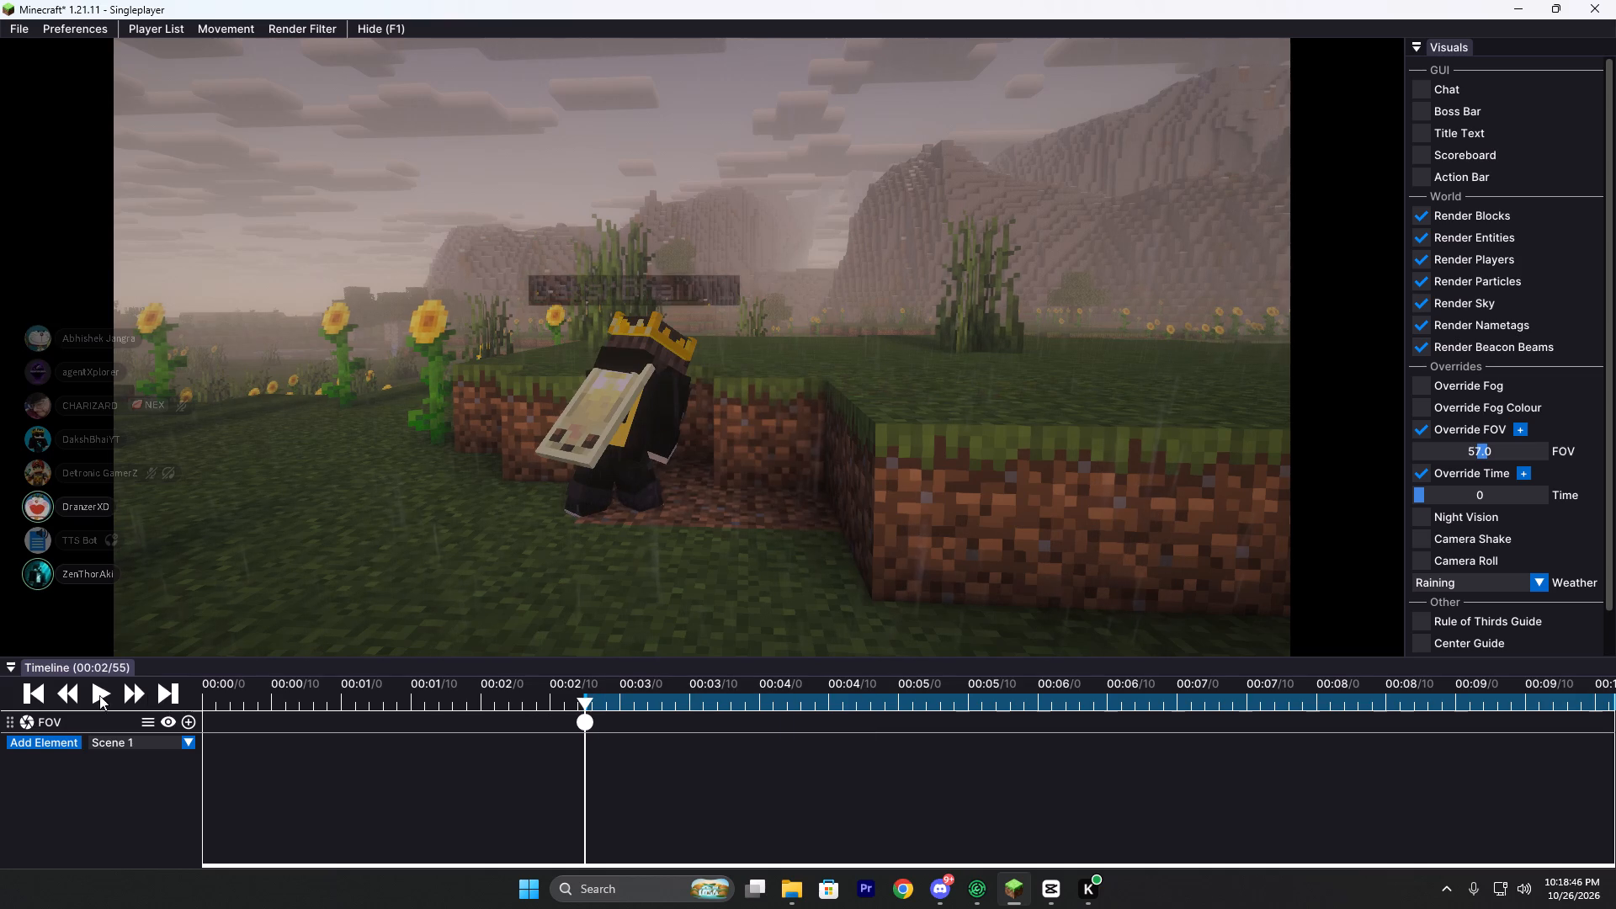
click(70, 736)
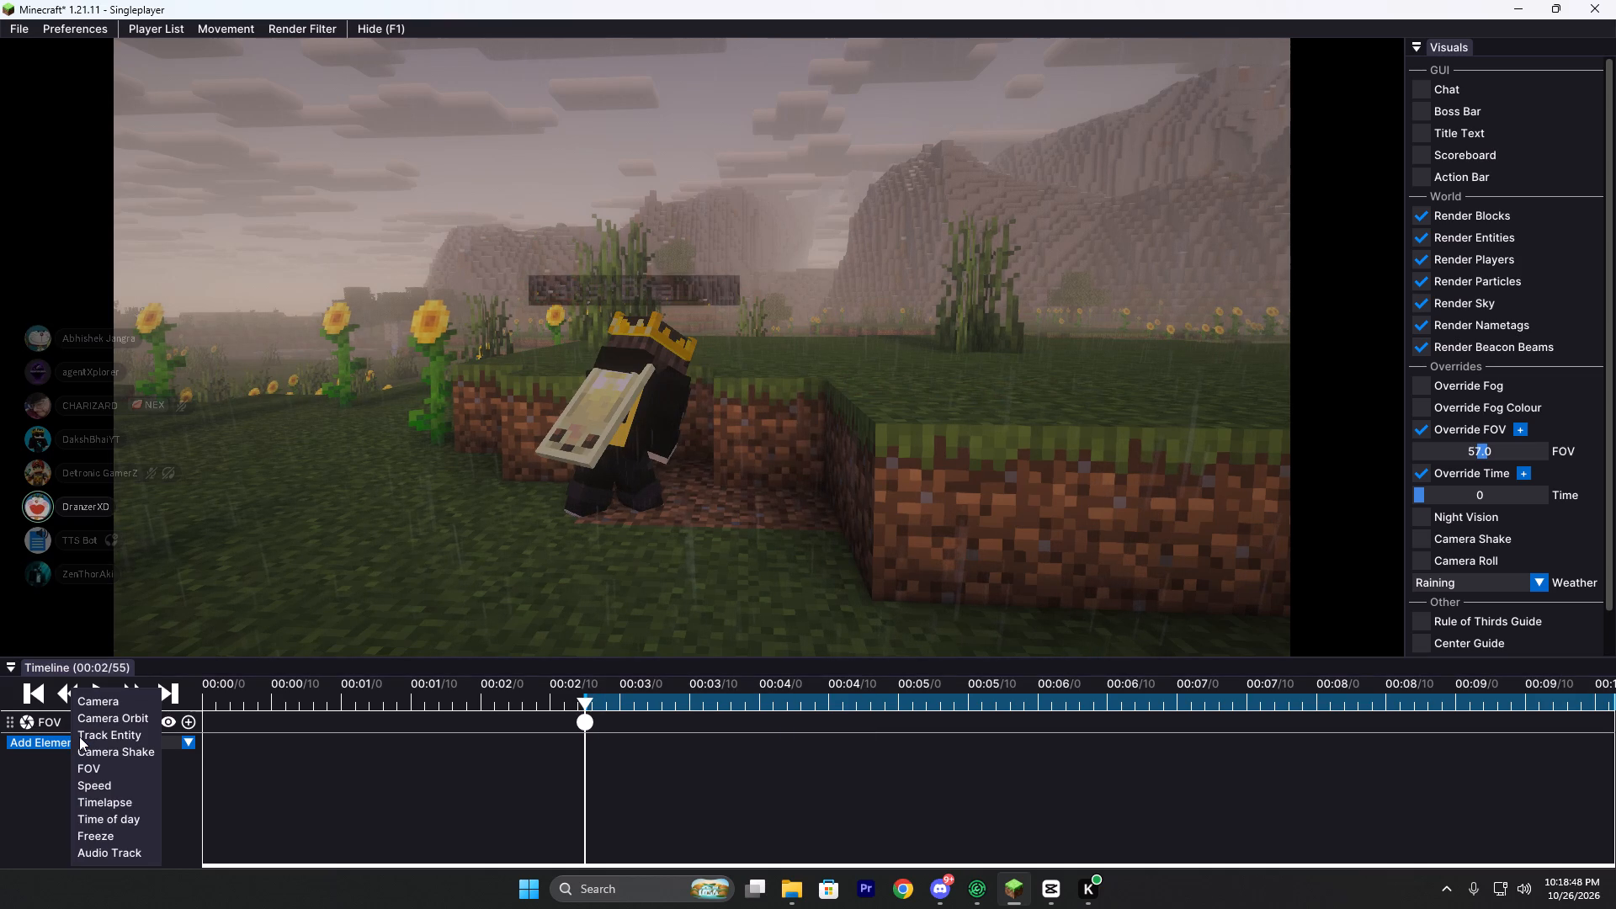
click(93, 702)
click(188, 742)
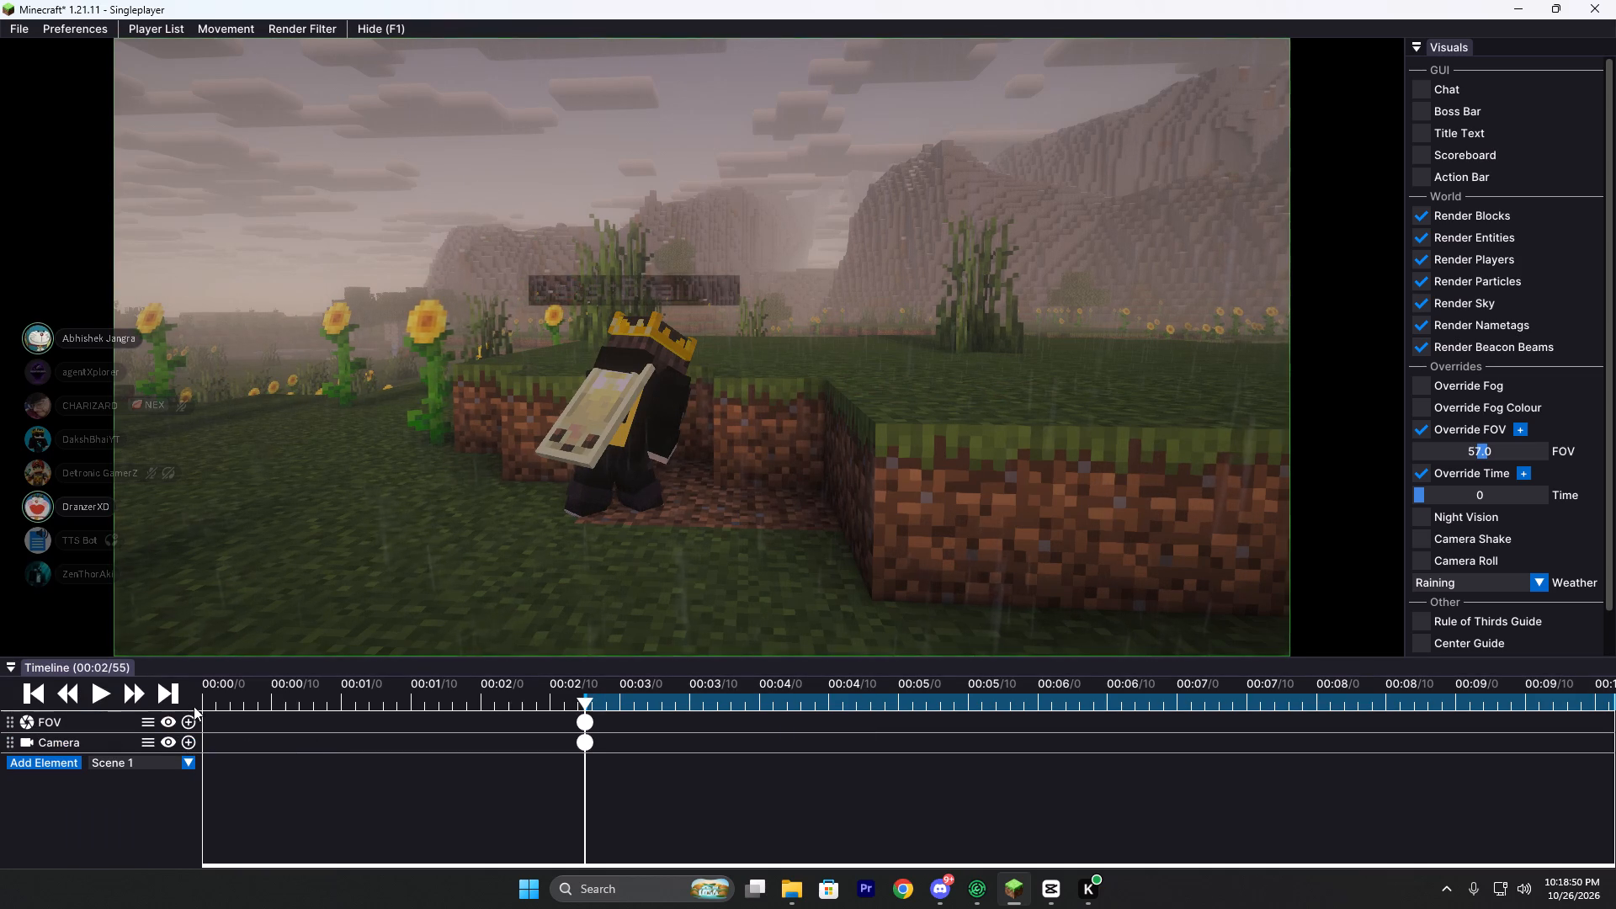
Advance the replay to 00:04/87, reframe sideways toward the dirt ledge, and add a second Camera keyframe.
click(106, 692)
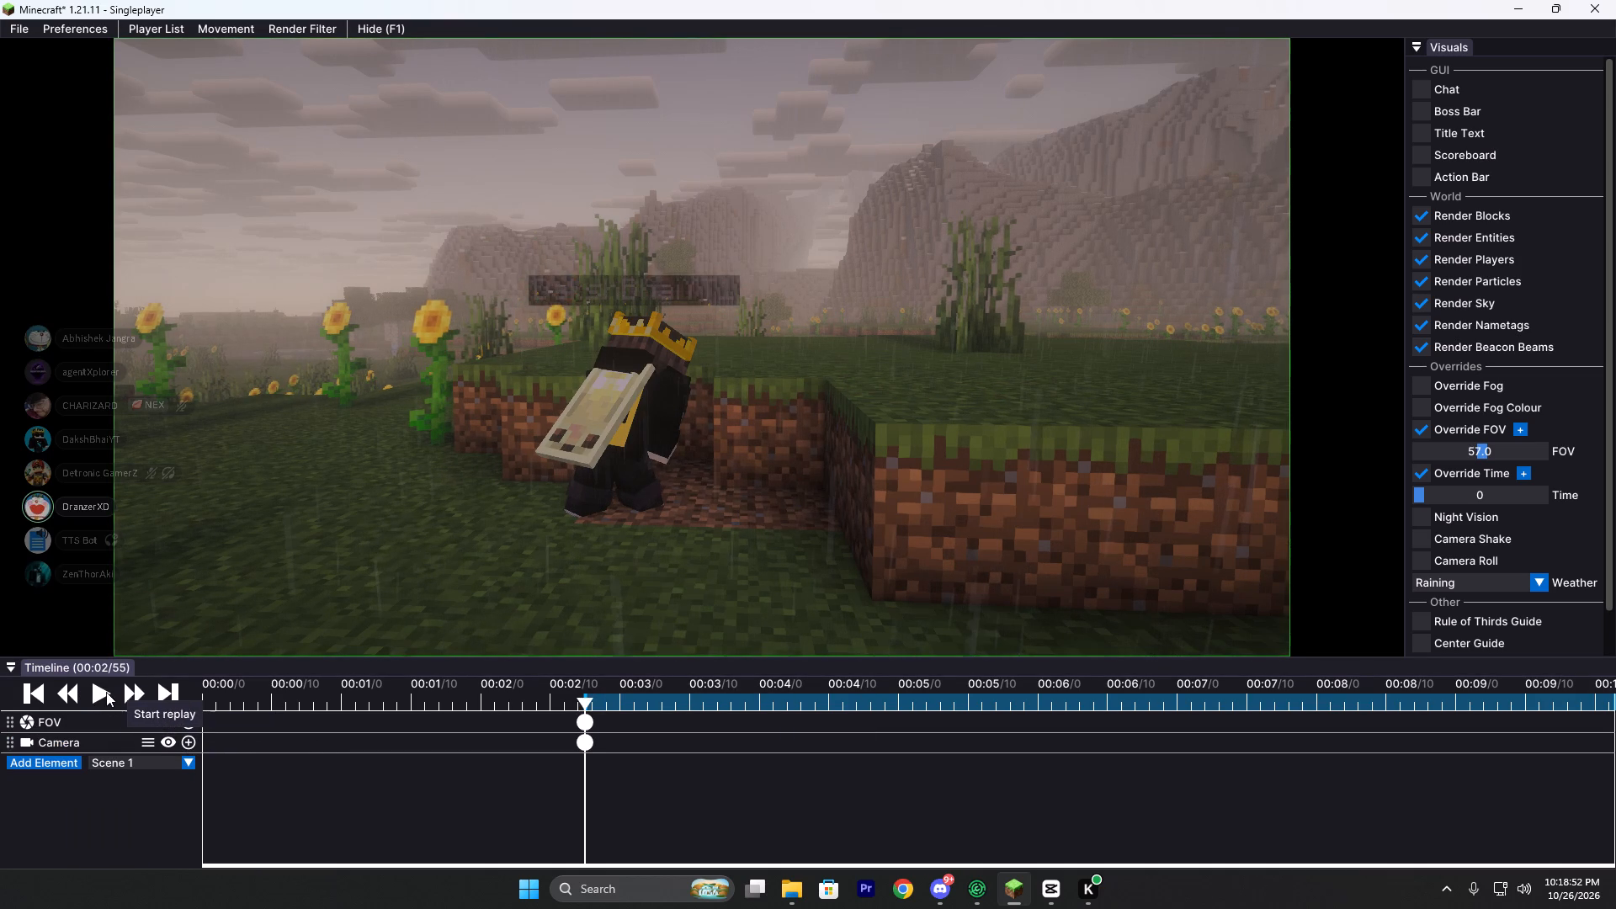
double_click(106, 692)
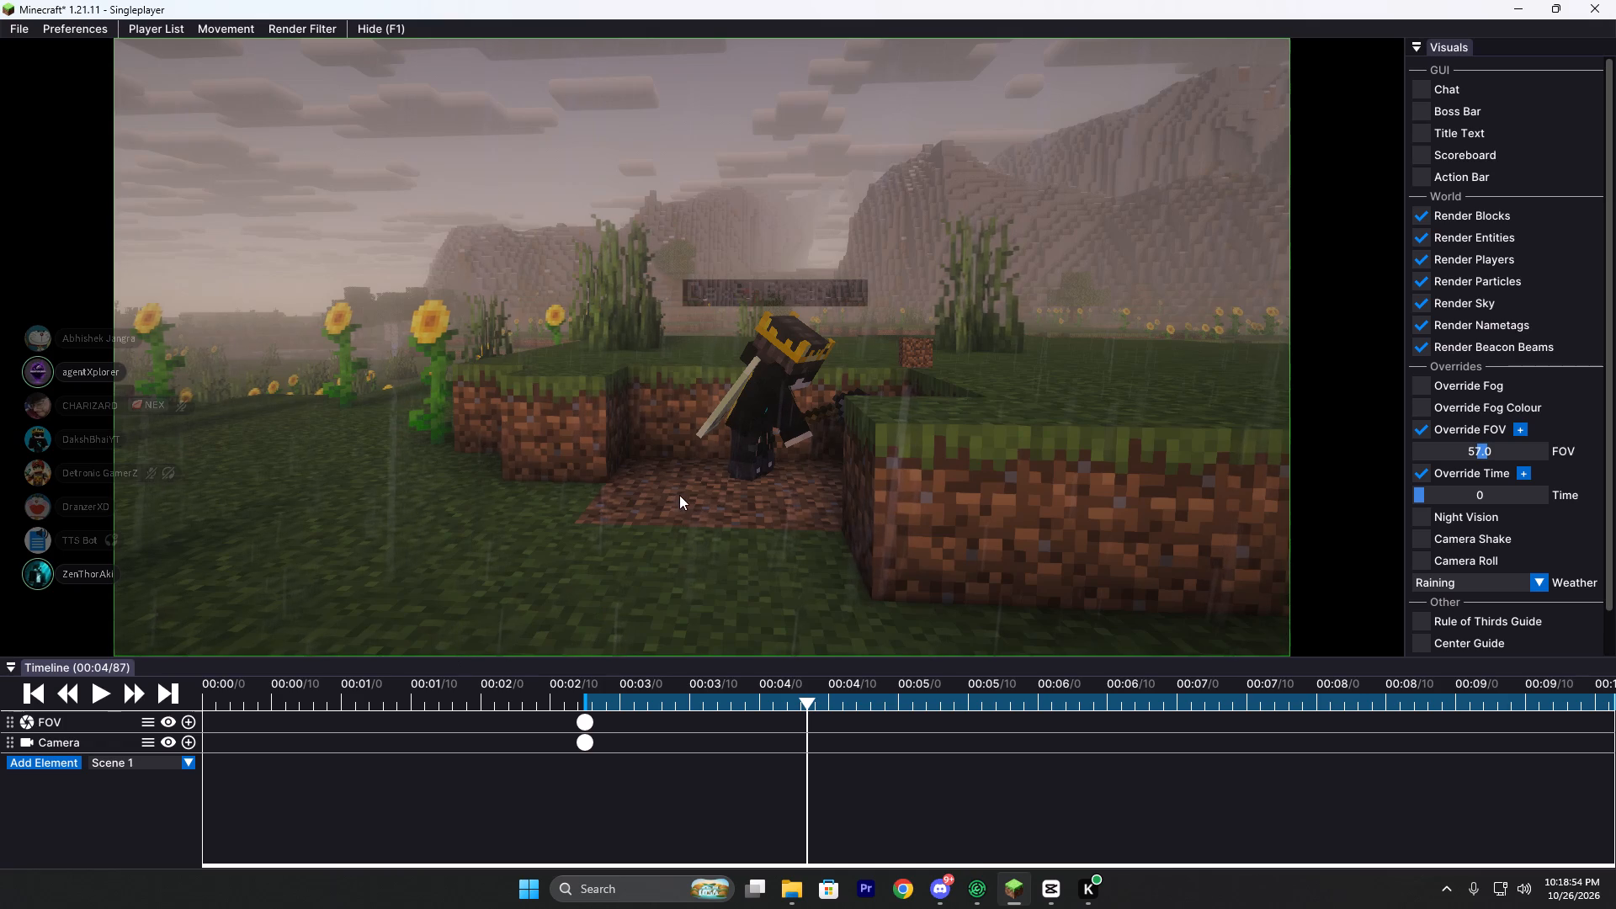
drag(679, 491, 810, 444)
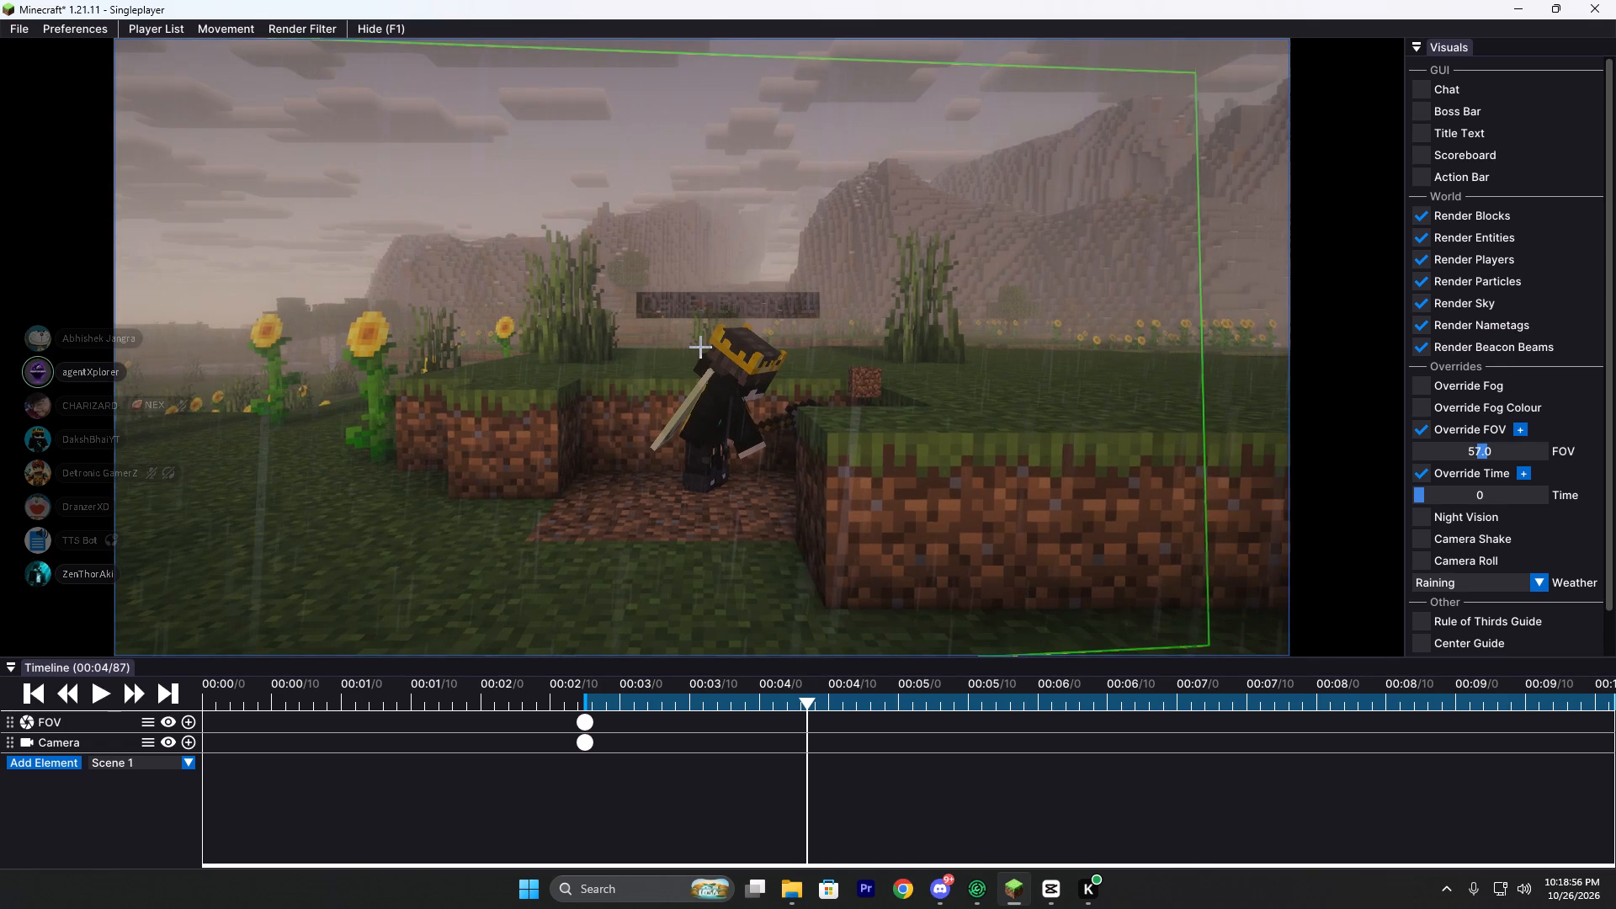
drag(810, 444, 808, 444)
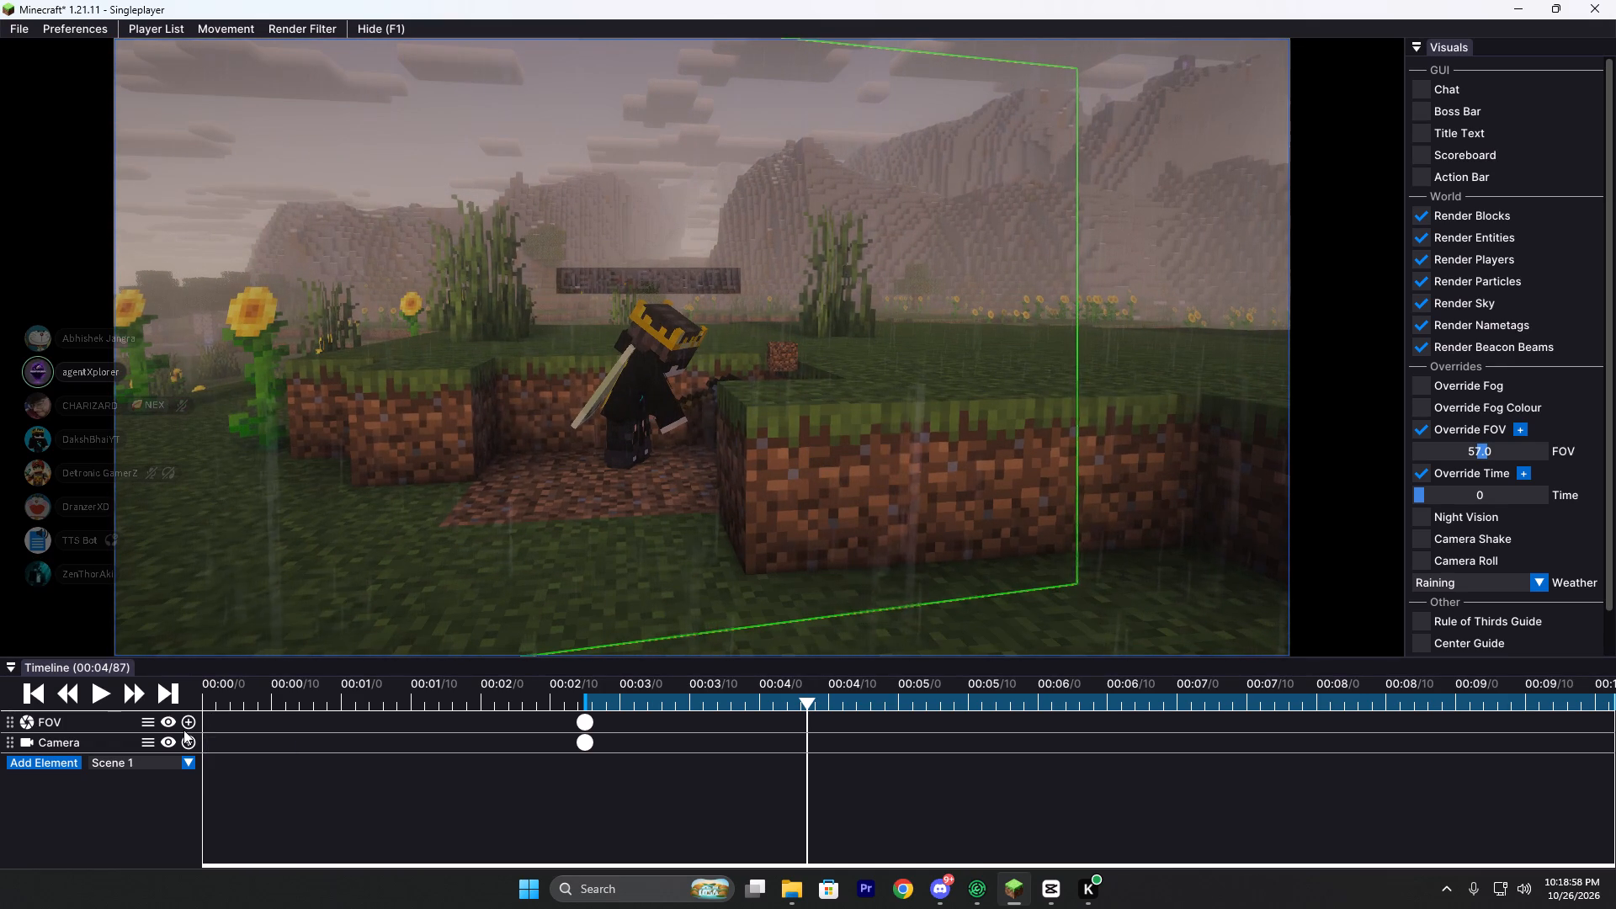
click(189, 739)
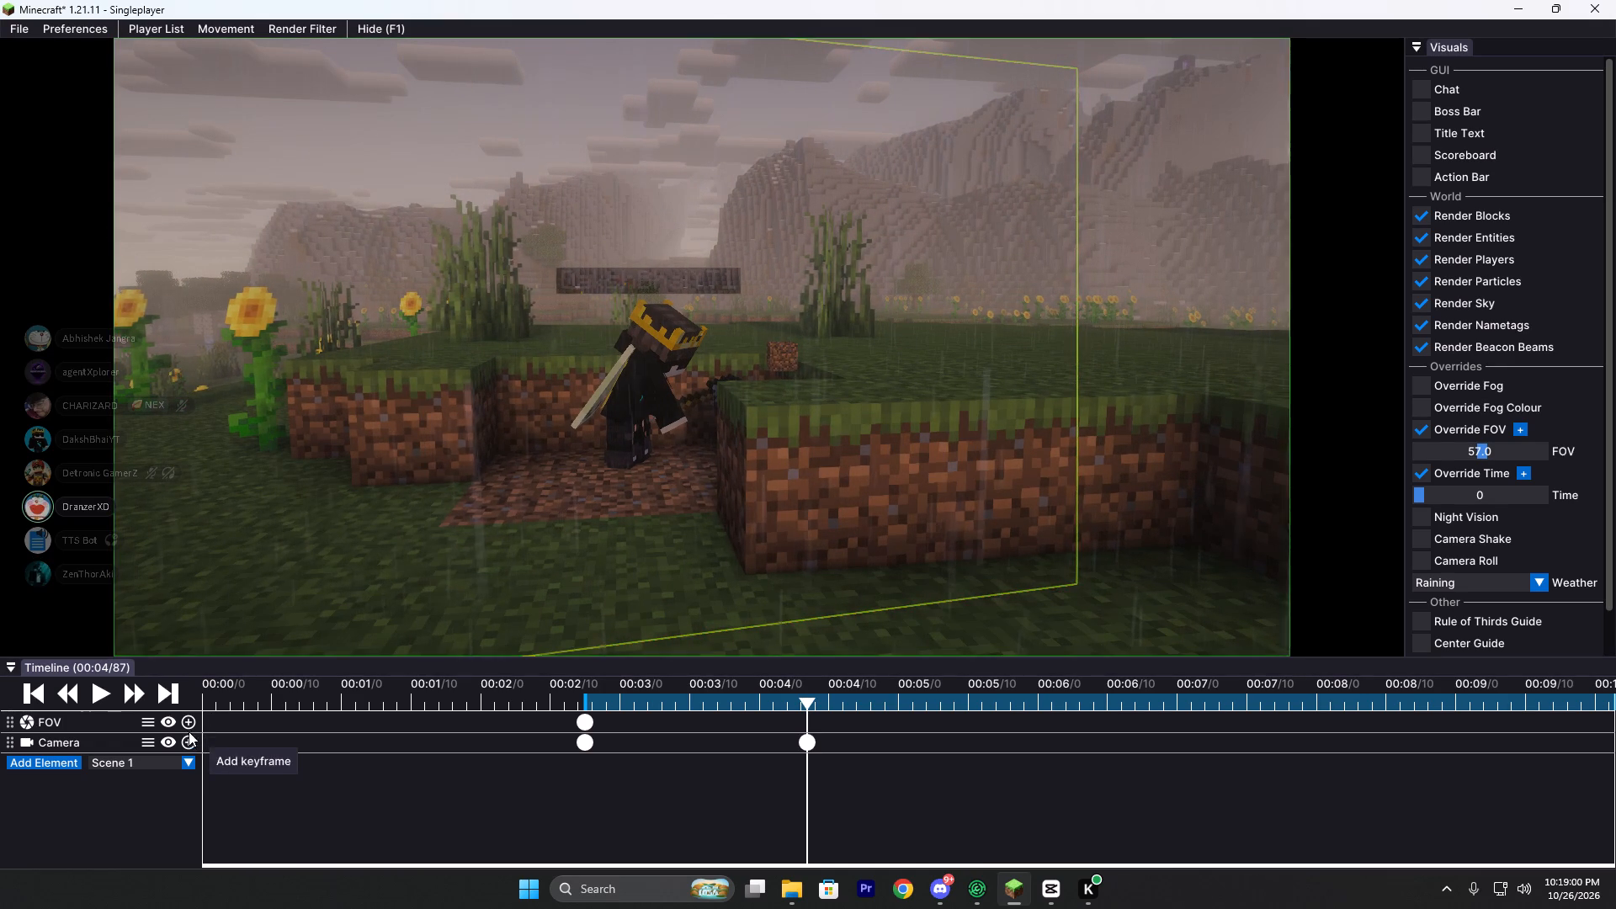
Add a second FOV keyframe at 00:04/87, narrowing the FOV to about 48.4.
click(189, 719)
drag(303, 732, 290, 735)
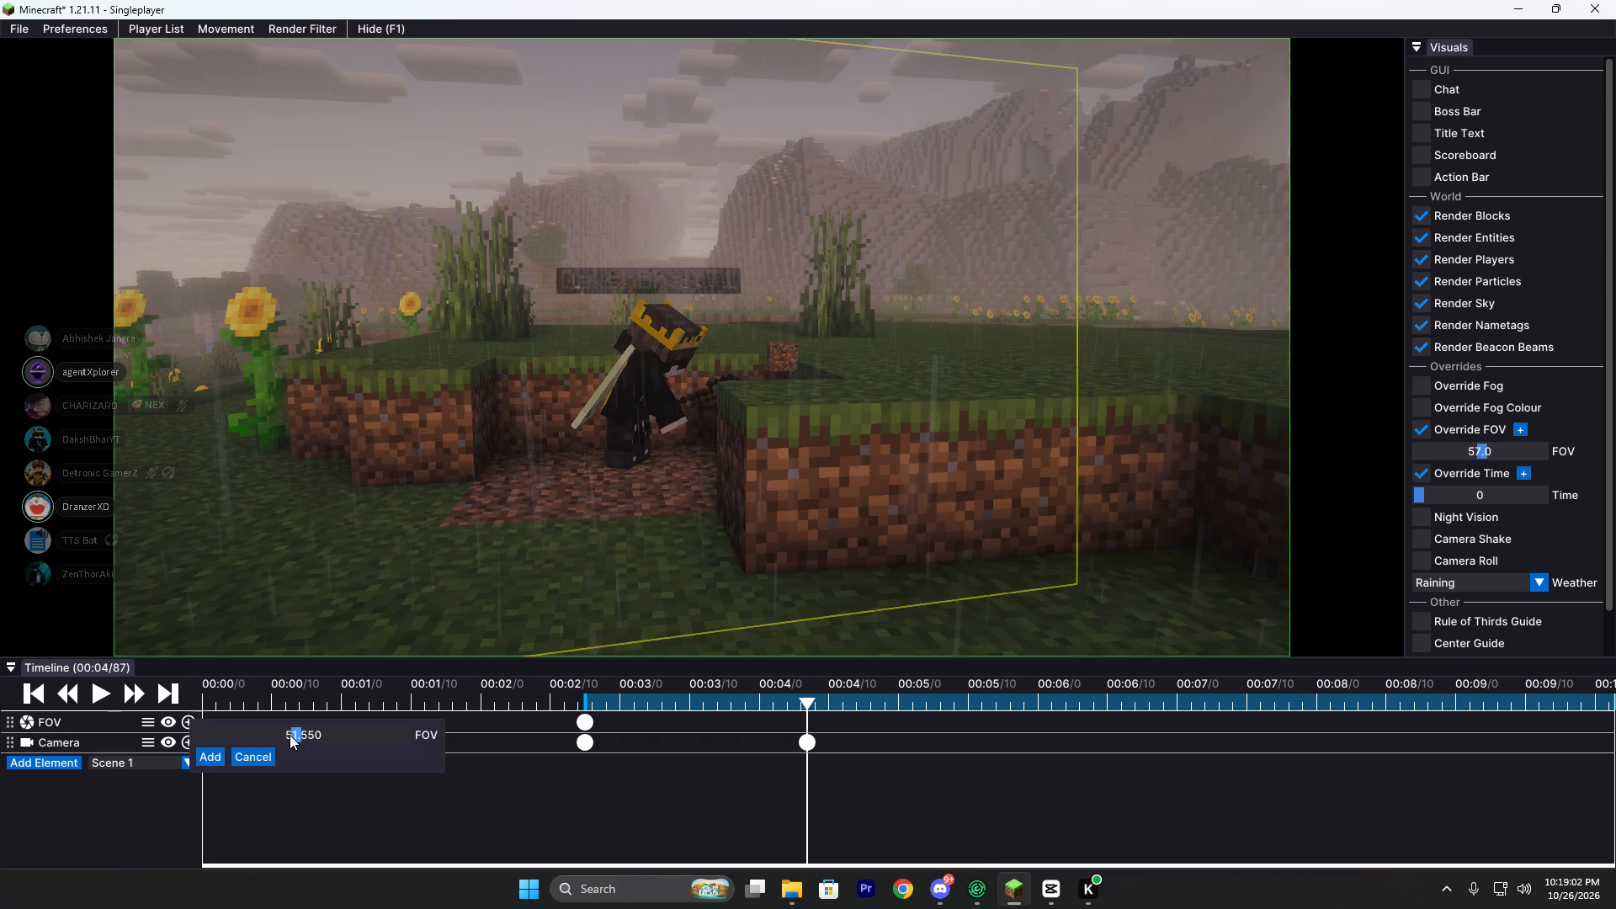
drag(290, 735, 287, 736)
click(287, 736)
click(205, 753)
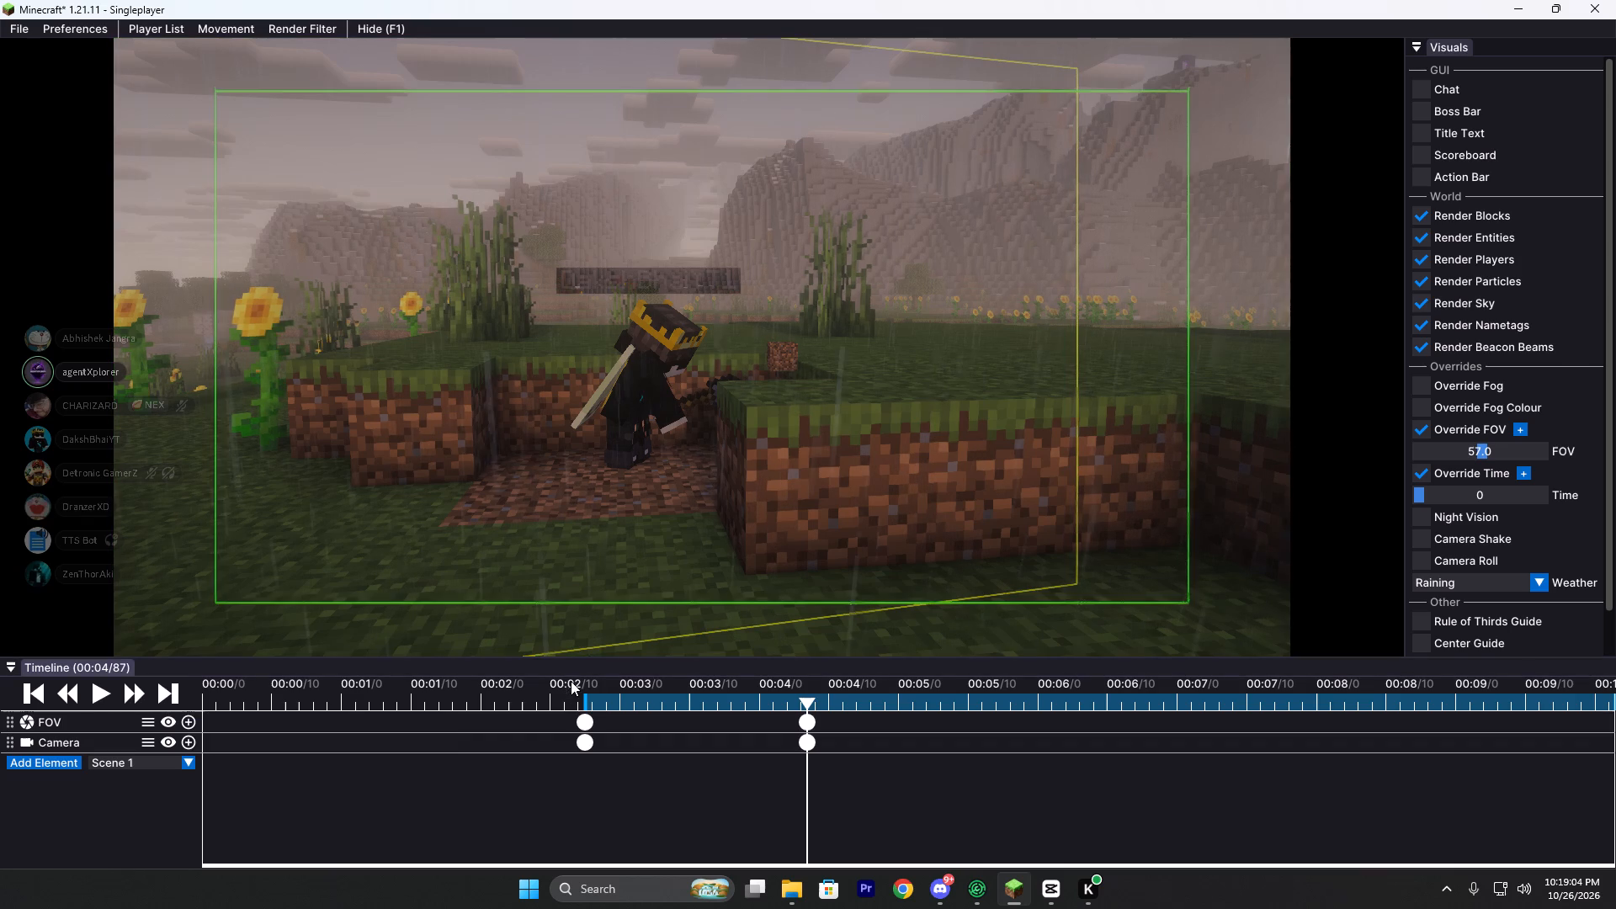
Play the replay from 00:02/55 to preview the camera move and zoom on the digging player.
click(585, 686)
click(94, 688)
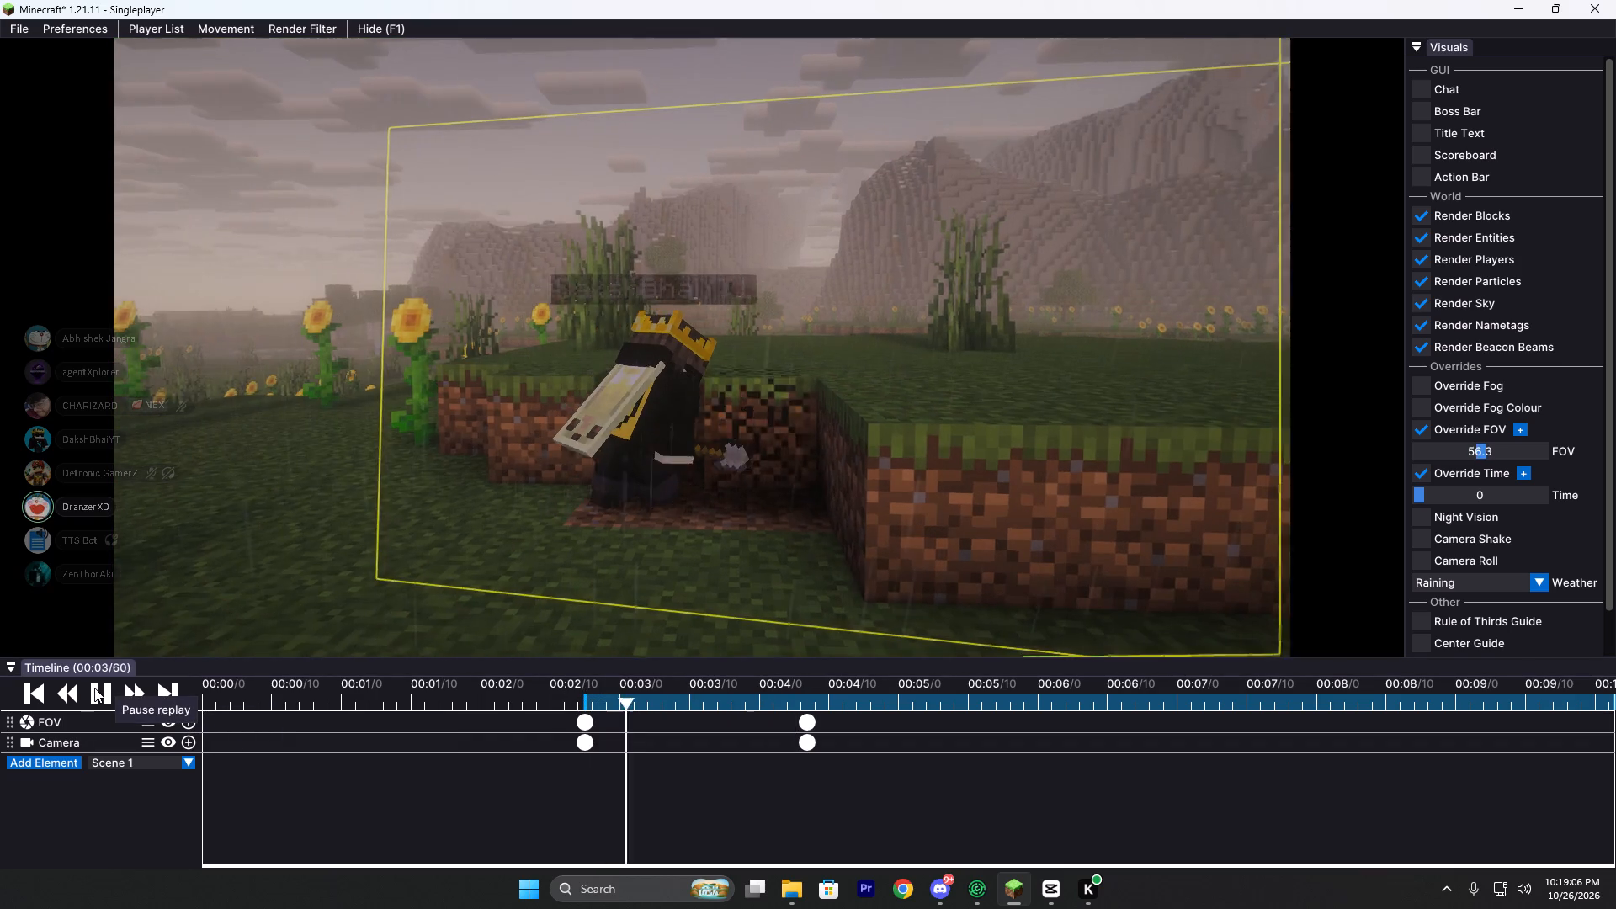
double_click(94, 688)
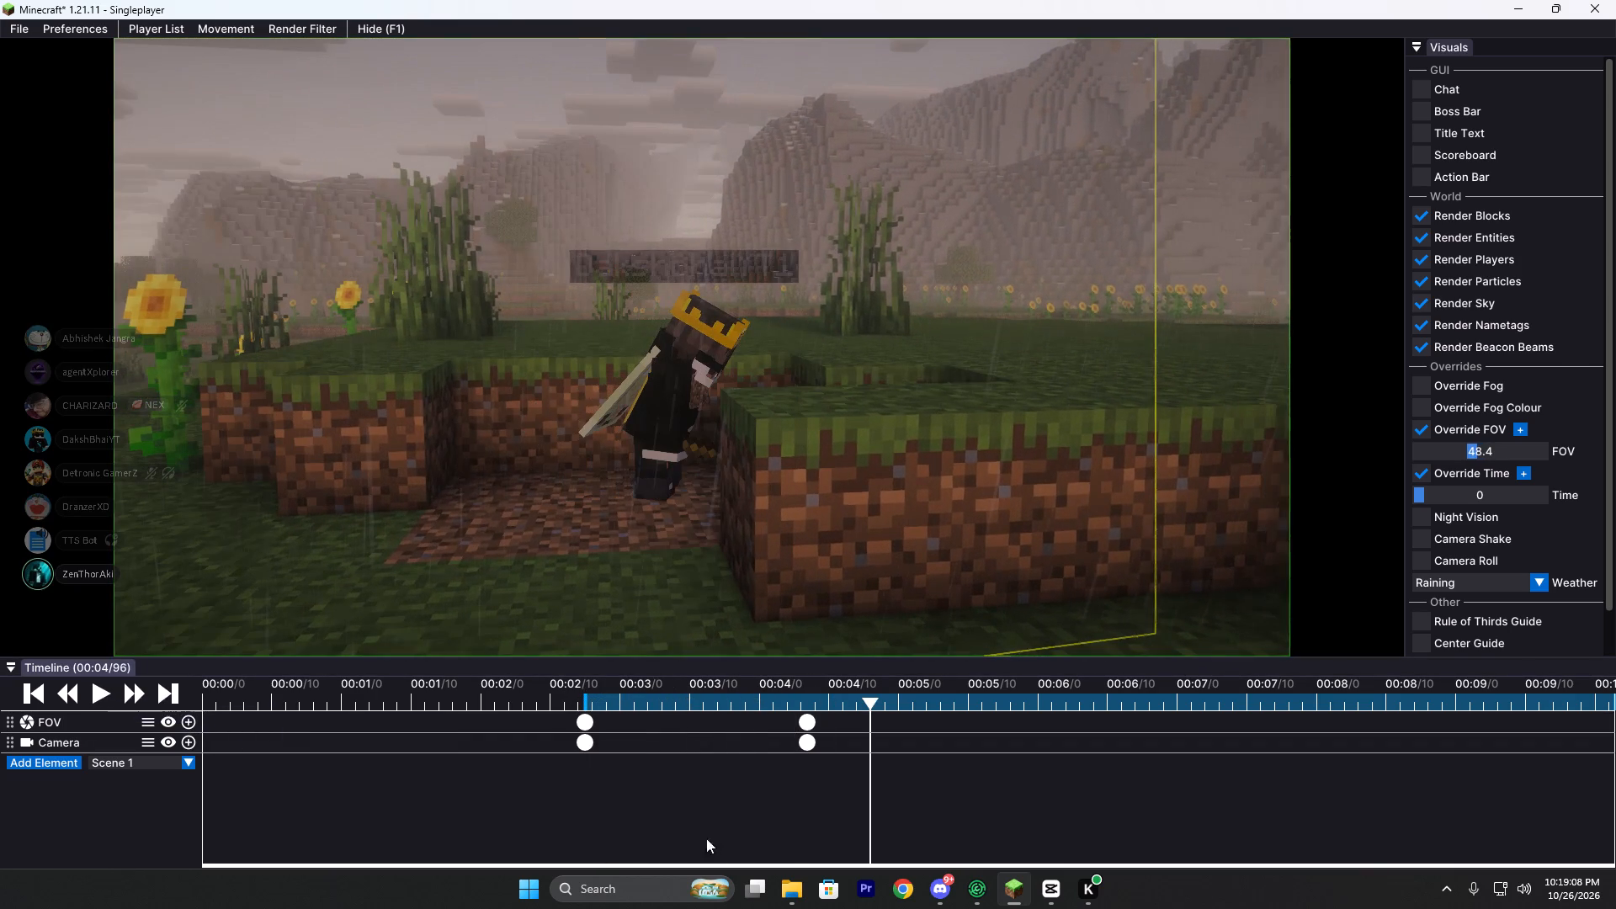
Switch to CapCut and listen to the 2.wav narration that follows the last video clip.
click(1035, 884)
key(space)
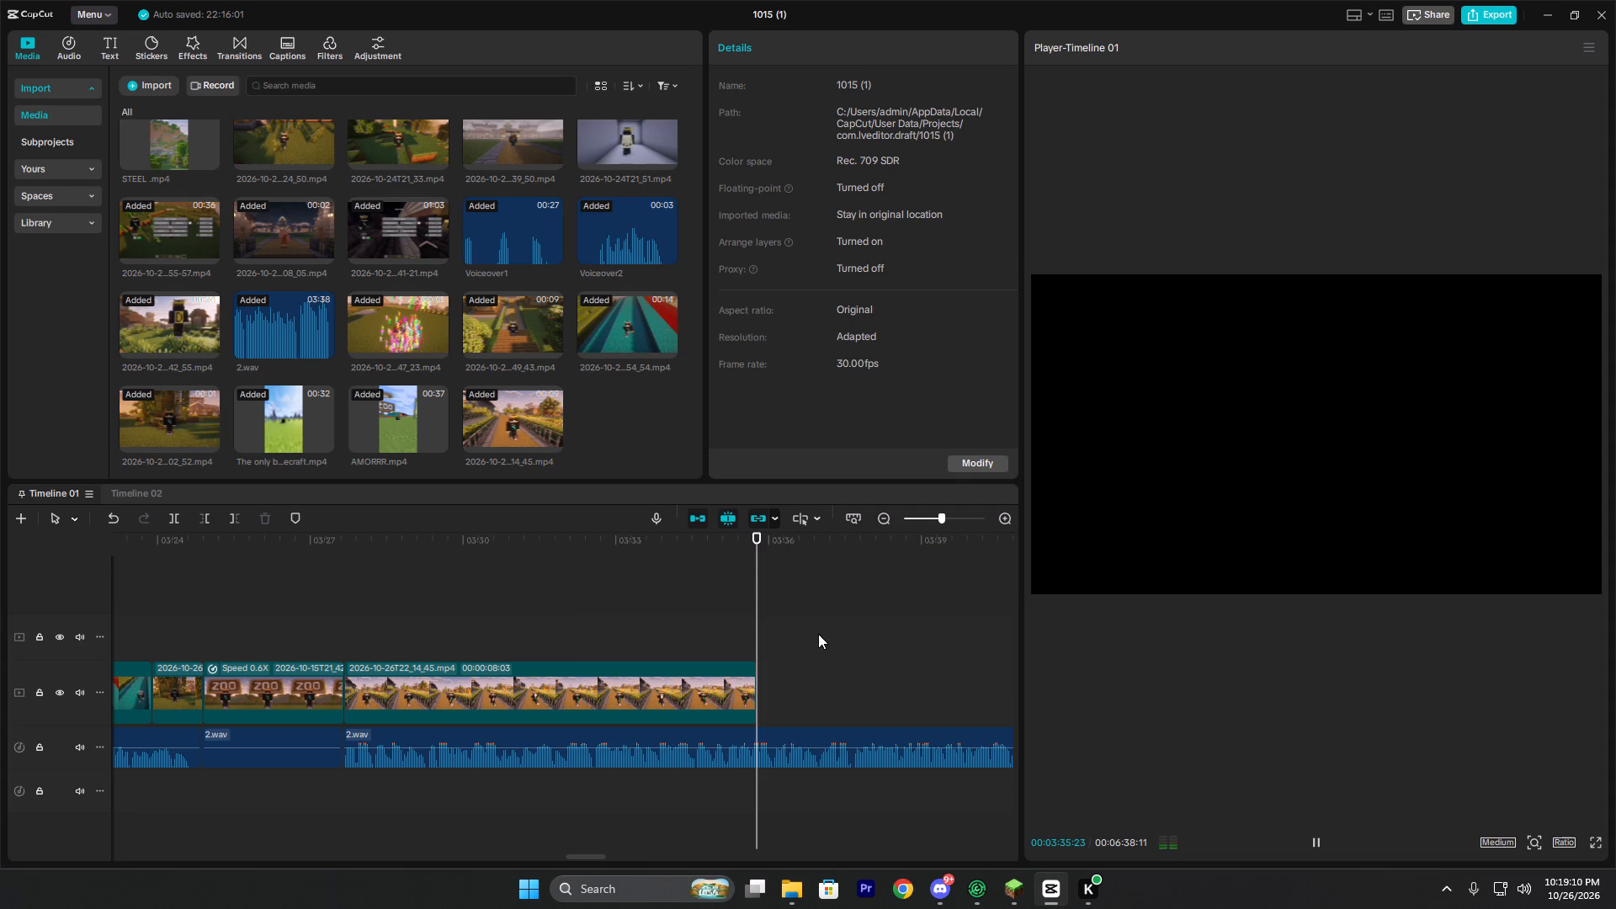
key(space)
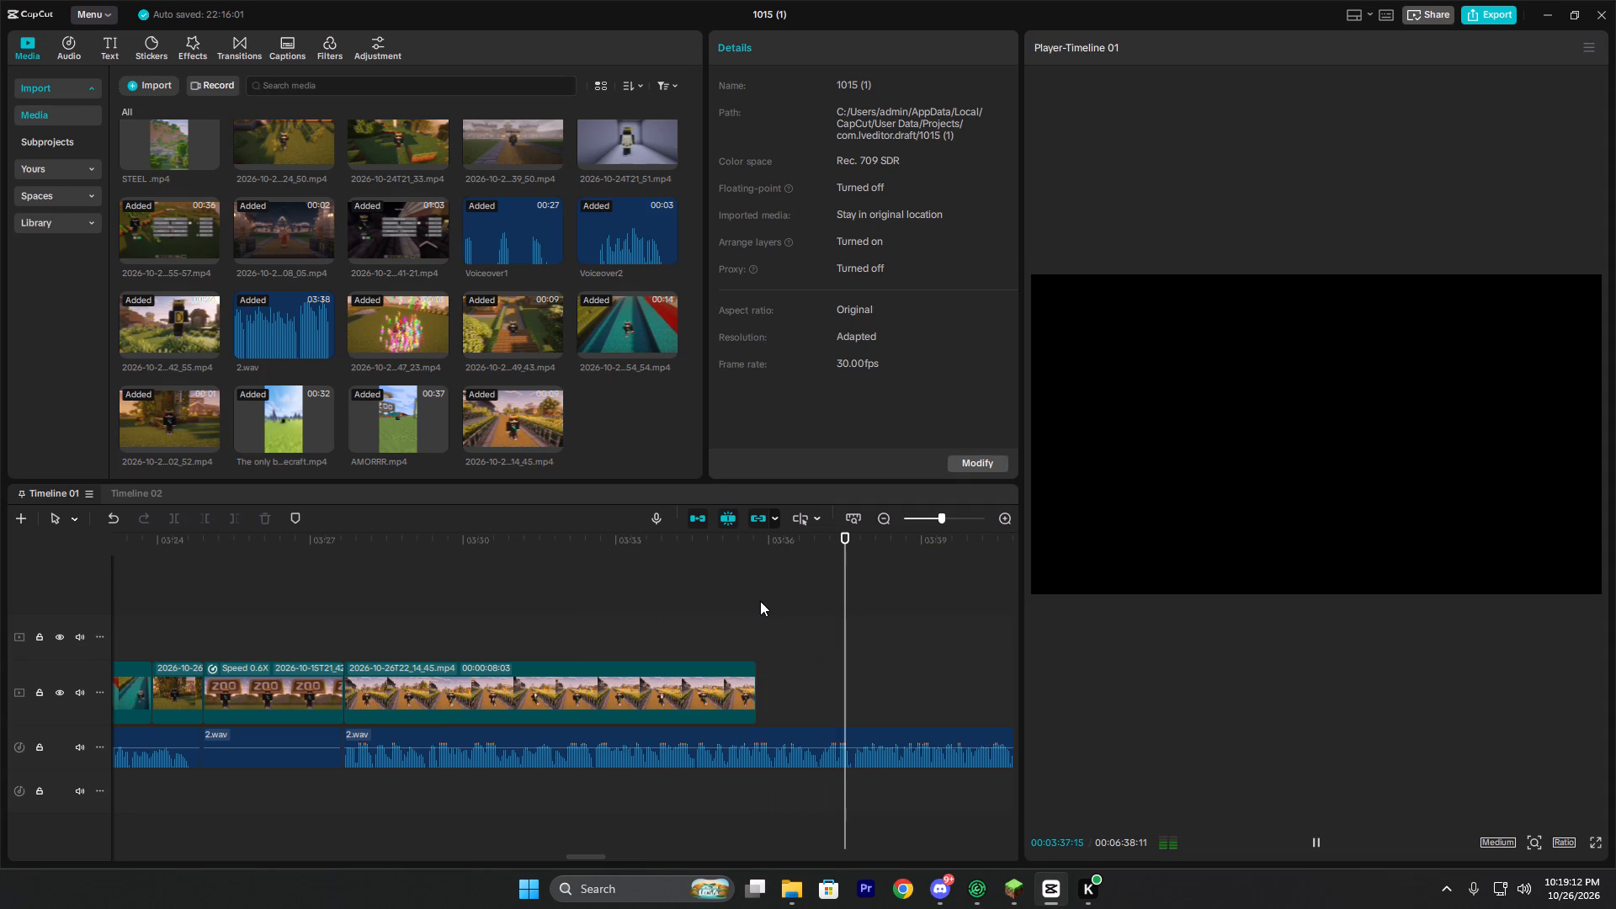
key(space)
key(space)
click(757, 635)
key(space)
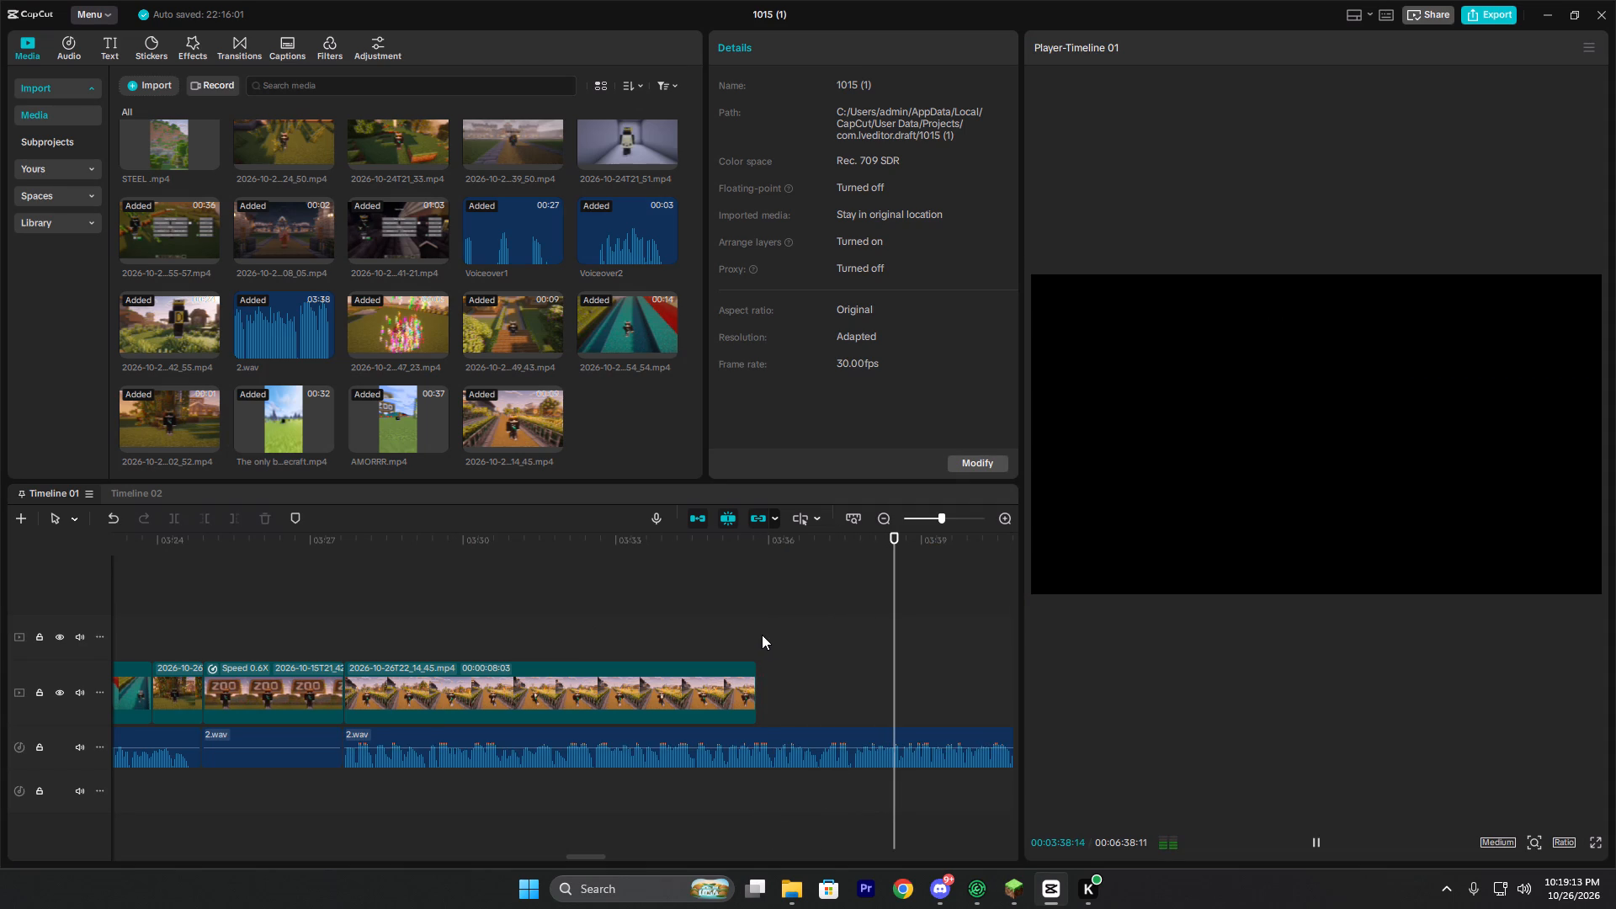
key(space)
Return to the Minecraft replay, preview the shot again, and move the second FOV and Camera keyframes later to 00:05/100.
double_click(1023, 885)
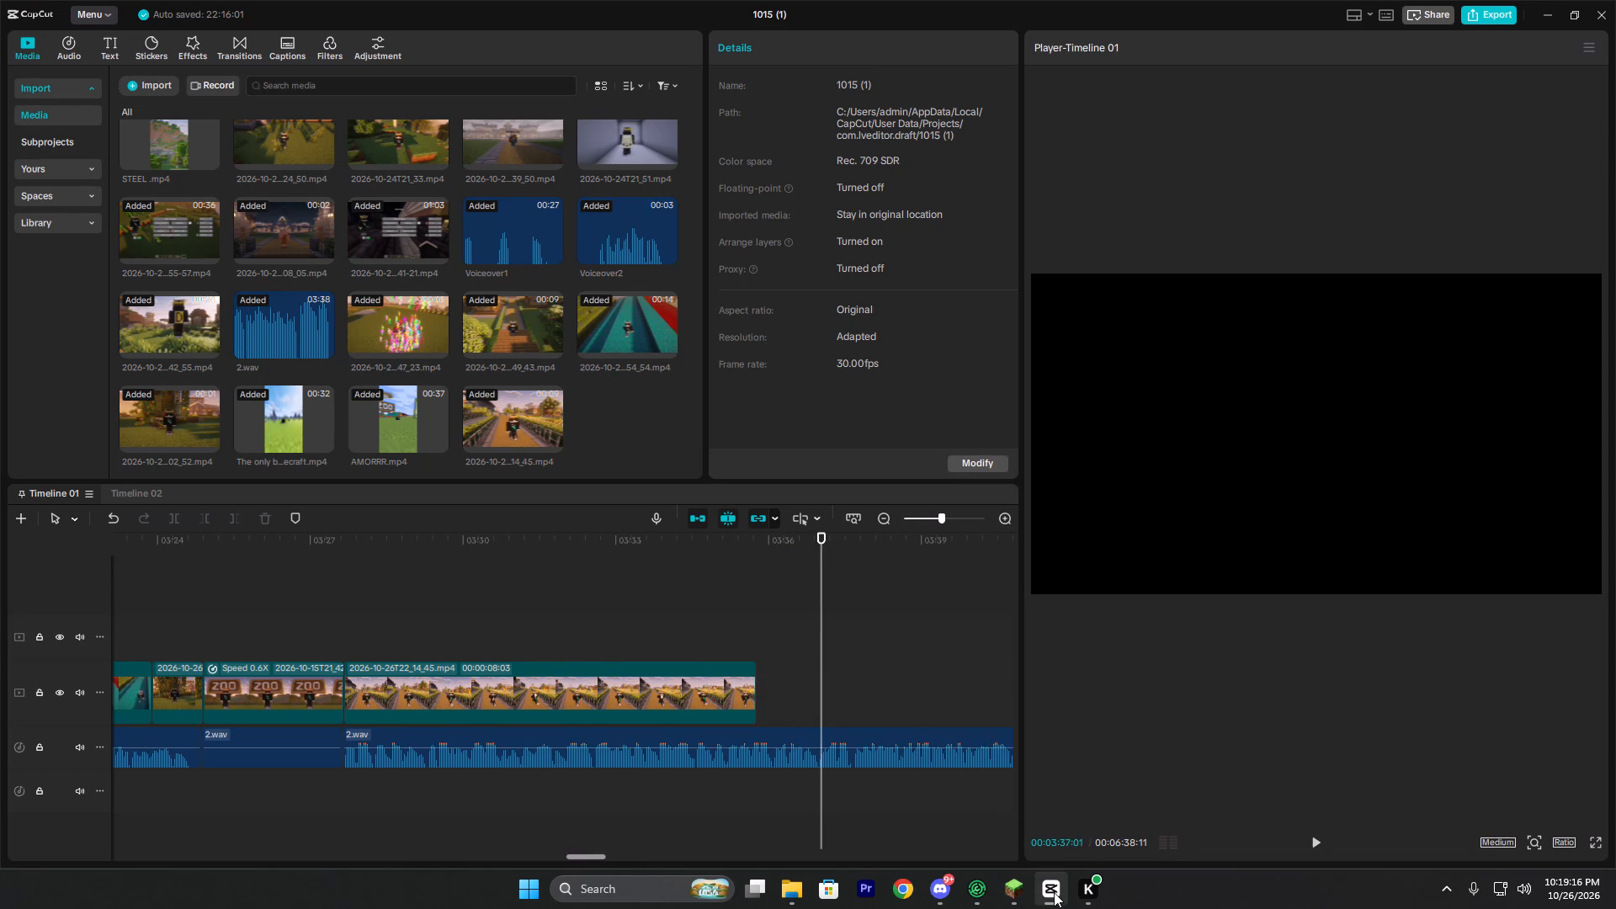
click(1011, 888)
click(591, 686)
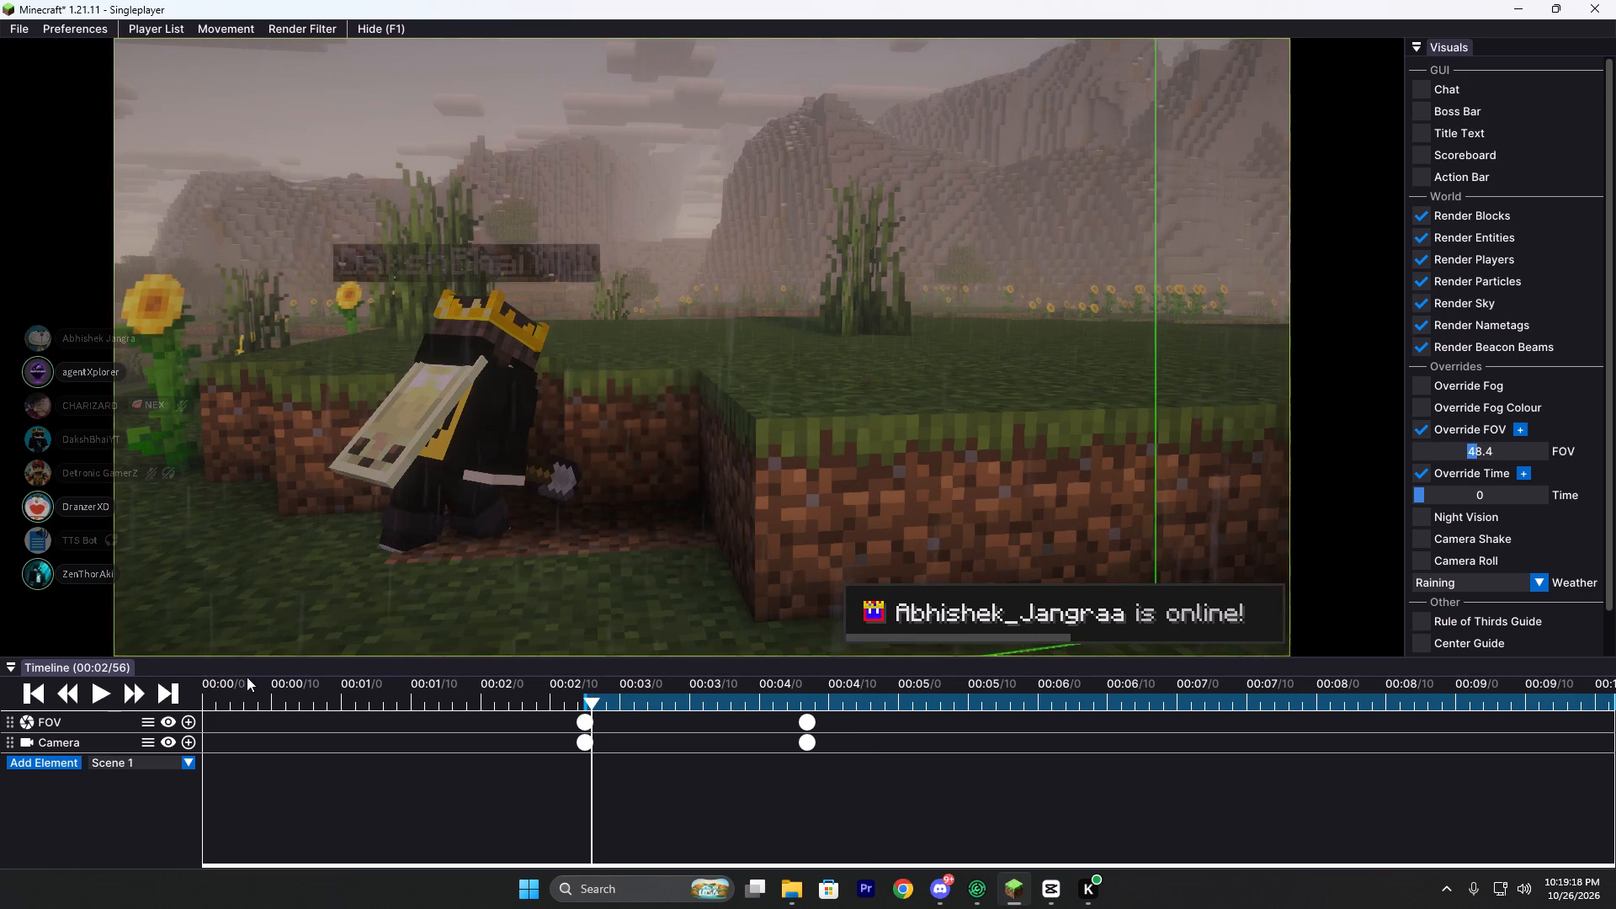
click(105, 694)
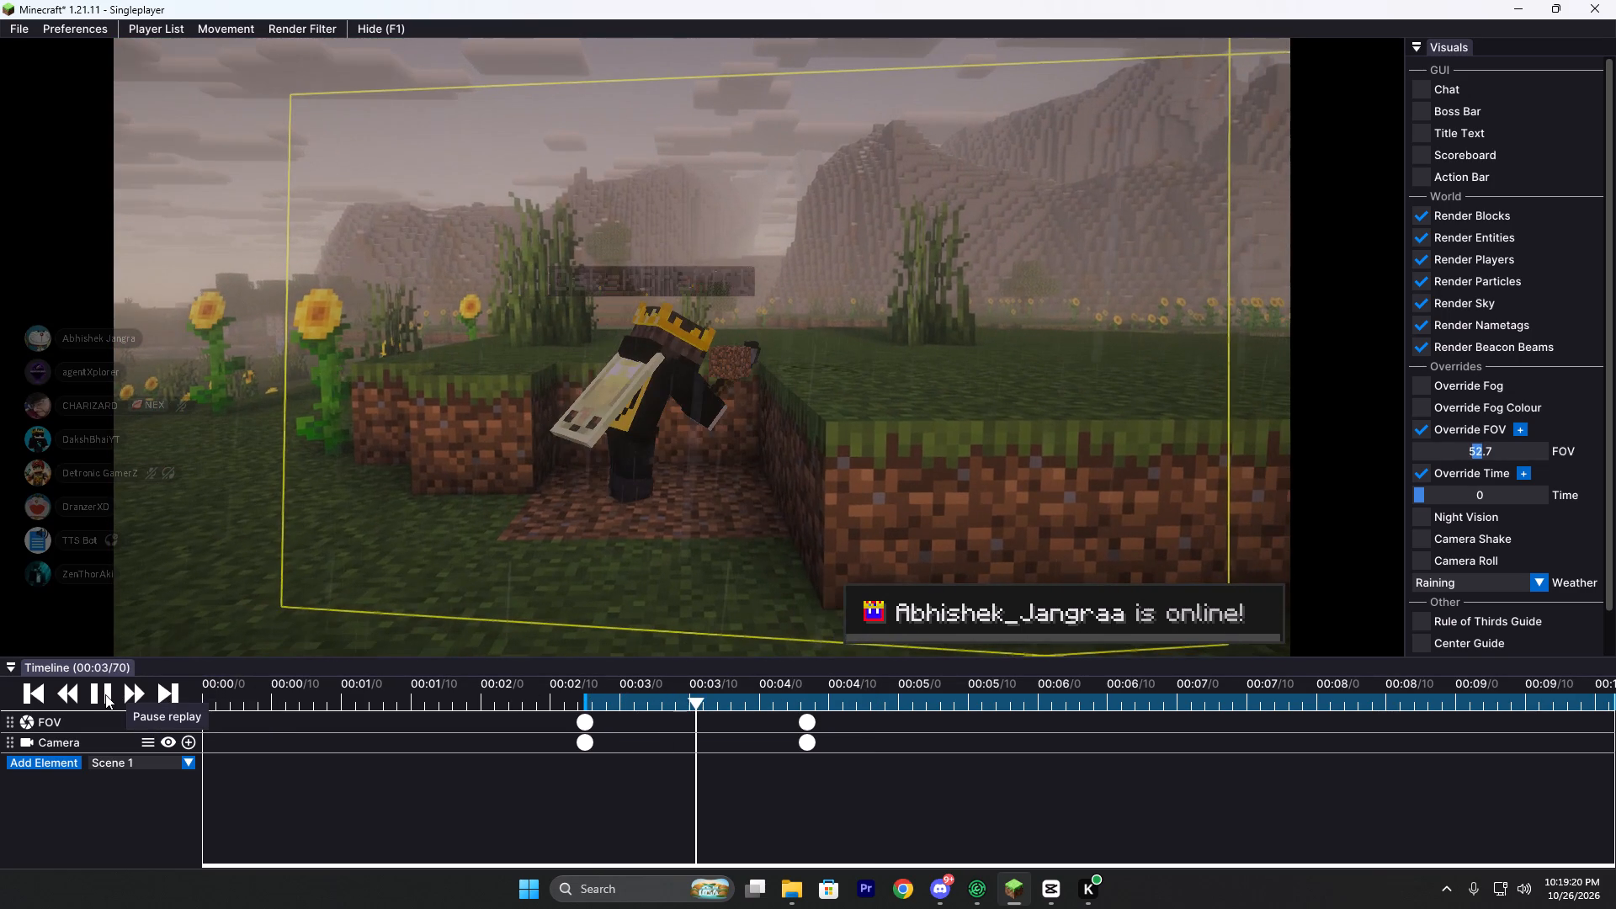
click(105, 694)
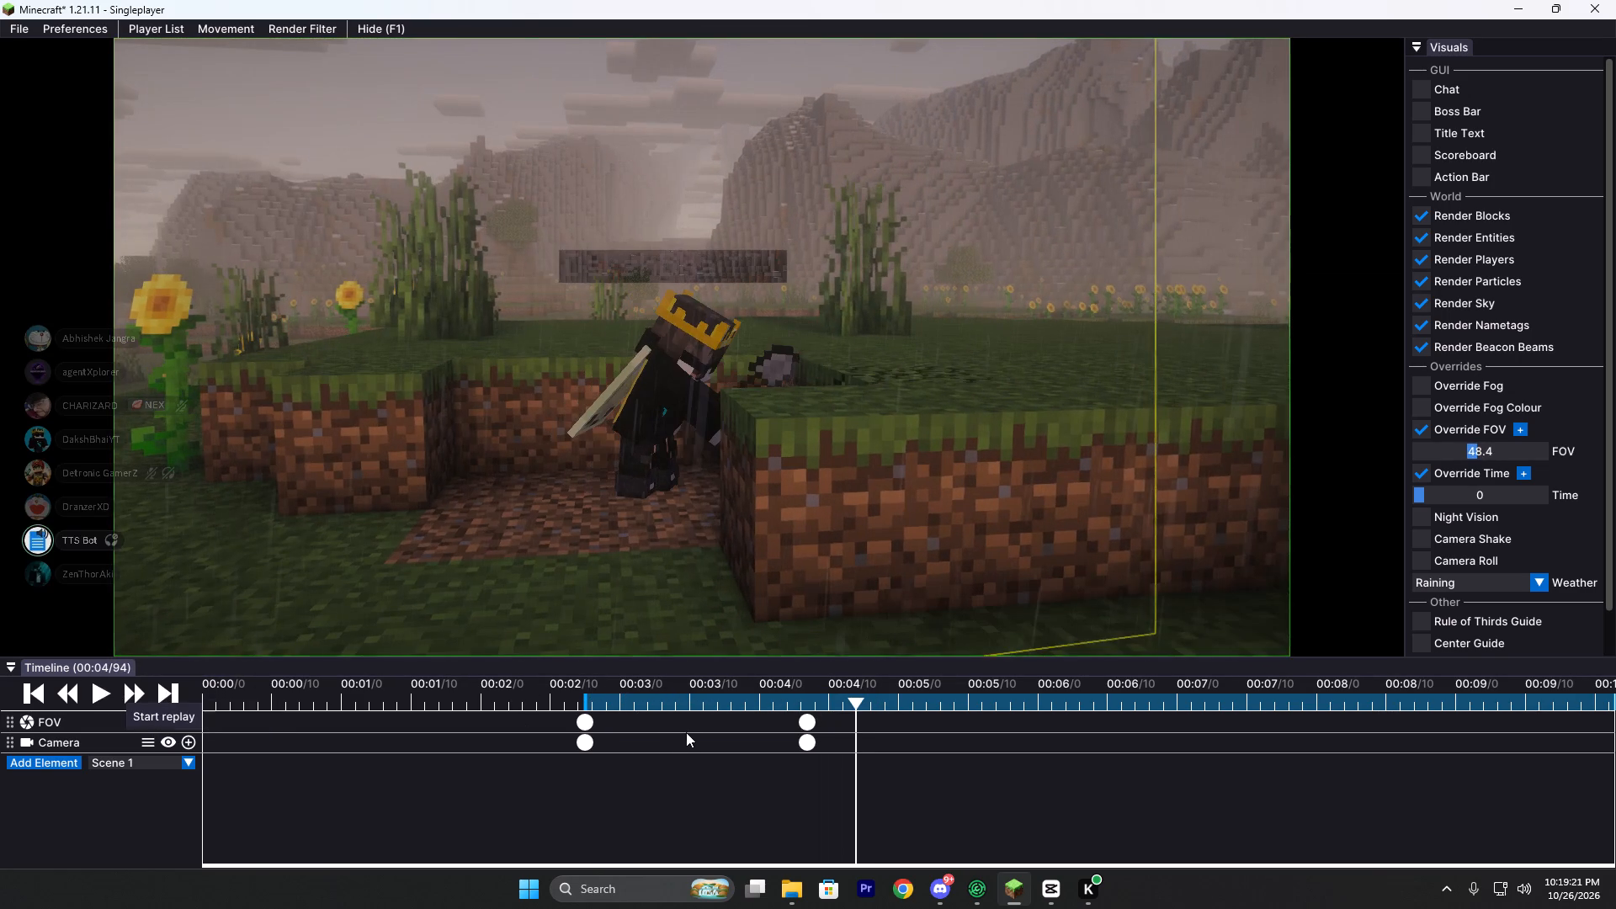
drag(807, 723, 896, 736)
drag(808, 739, 901, 756)
Play the replay from 00:02/55 to check the slower camera move and zoom.
click(588, 689)
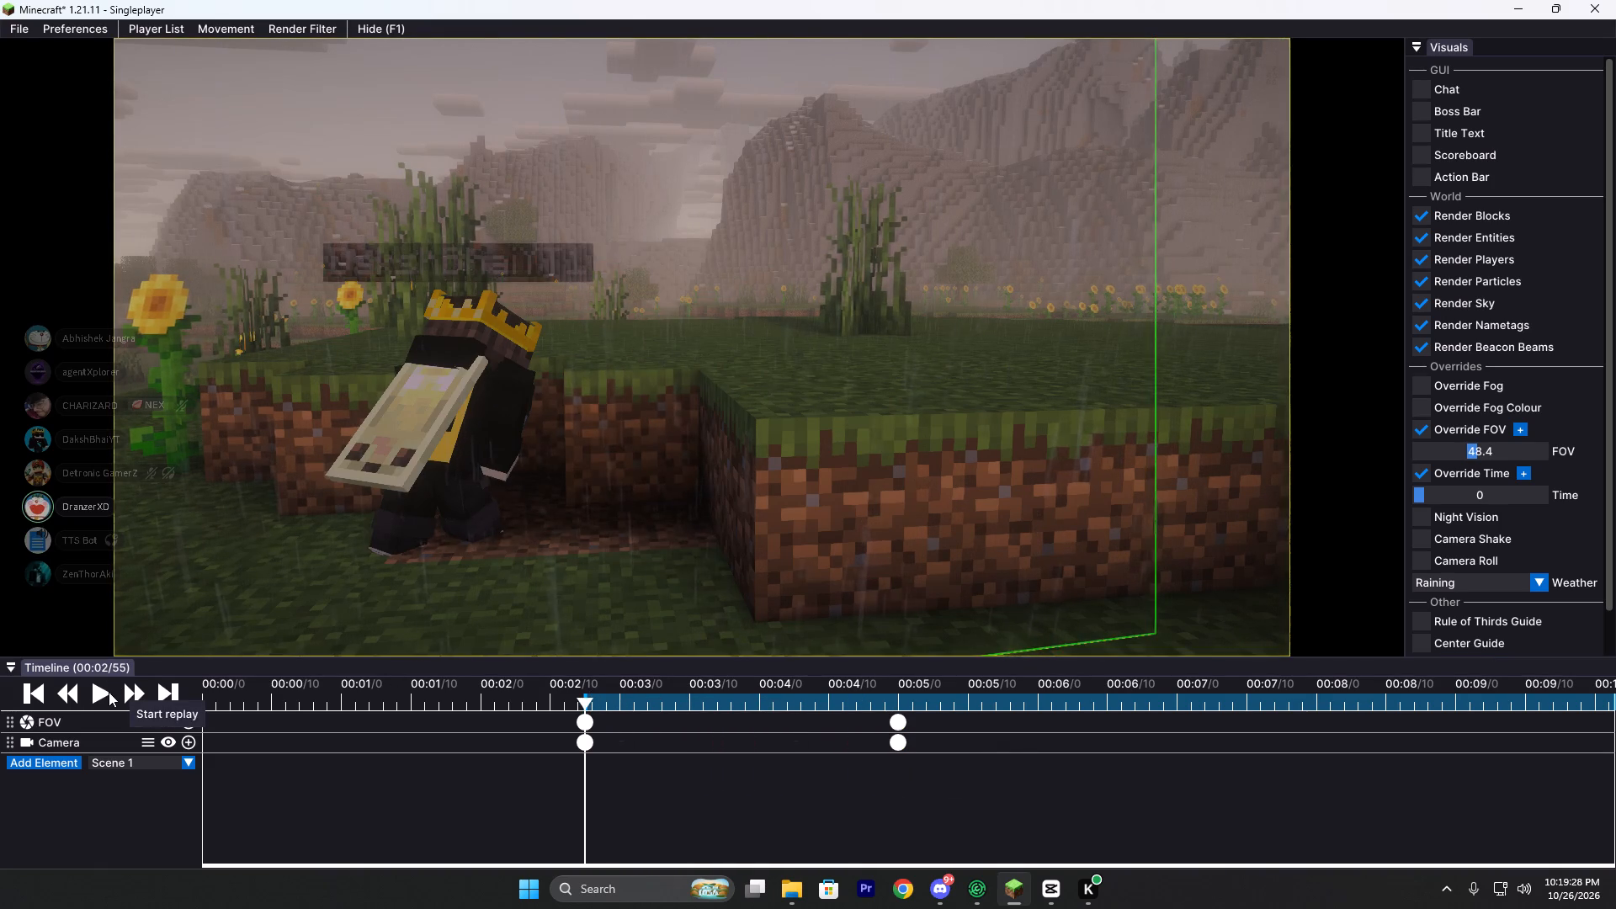
click(109, 692)
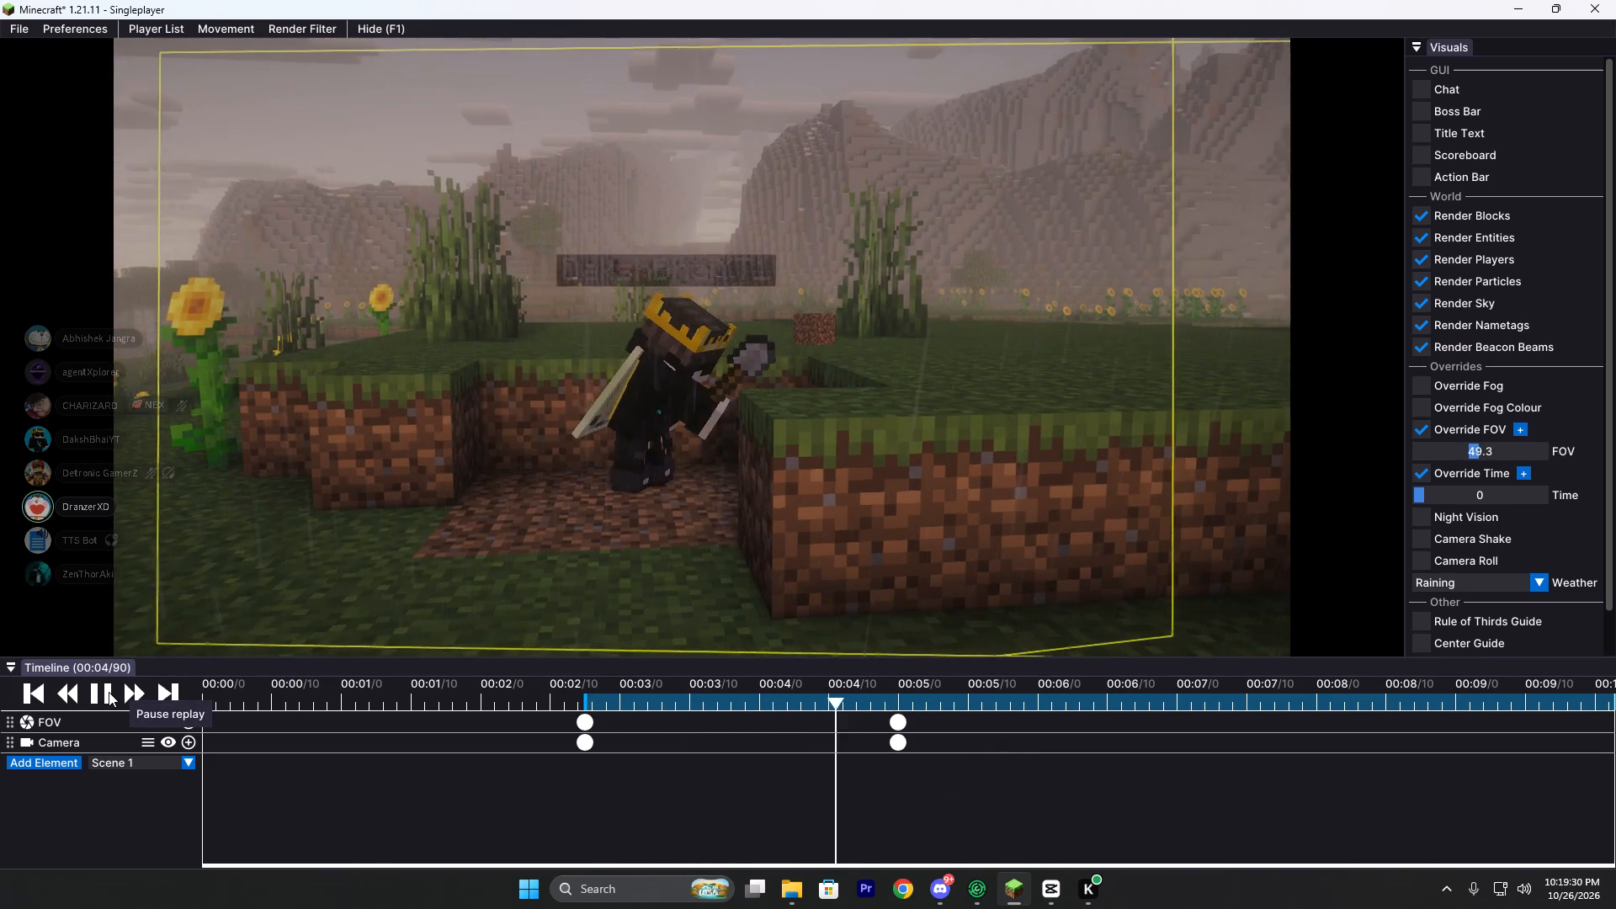
double_click(109, 692)
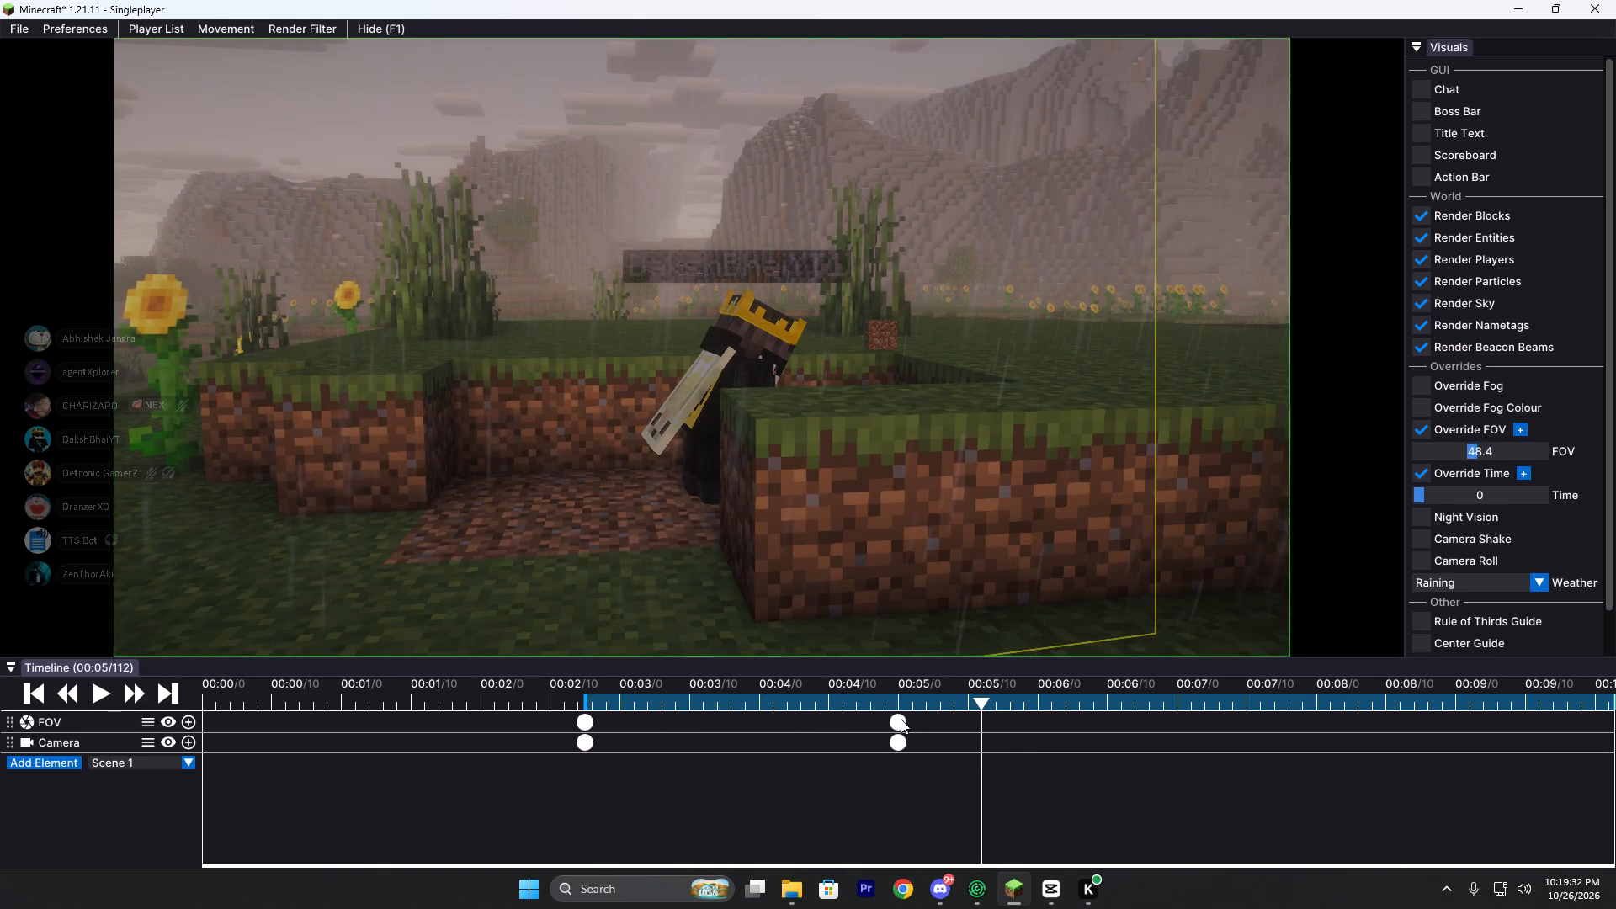
Place the playhead at 00:05/100 and delete the Camera keyframe there, keeping the FOV keyframe.
click(895, 720)
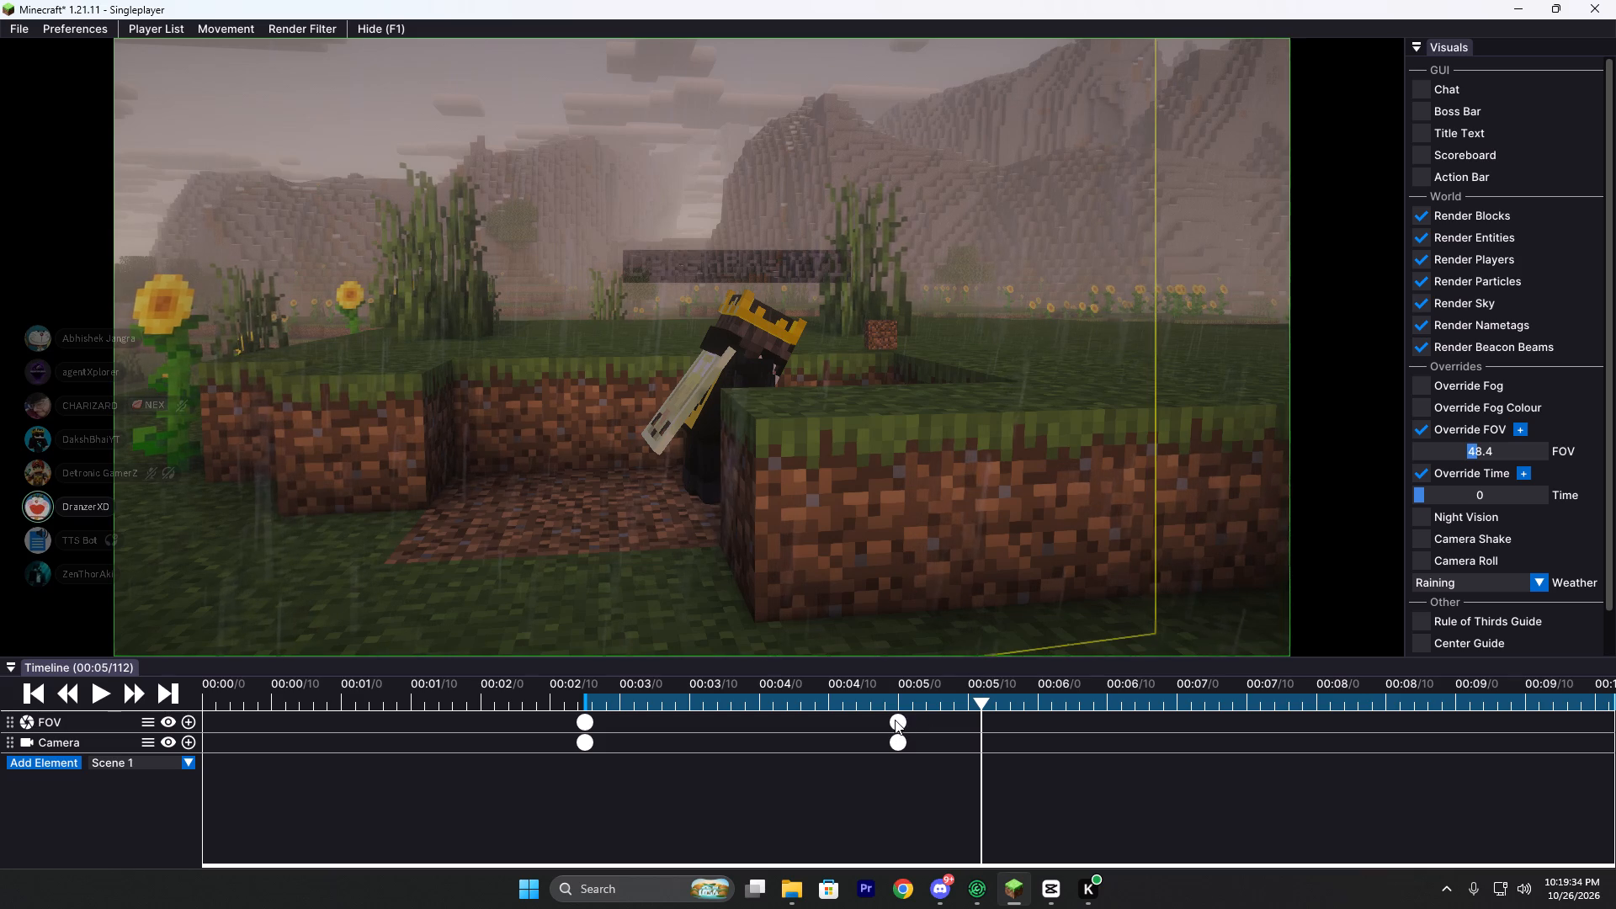
click(900, 741)
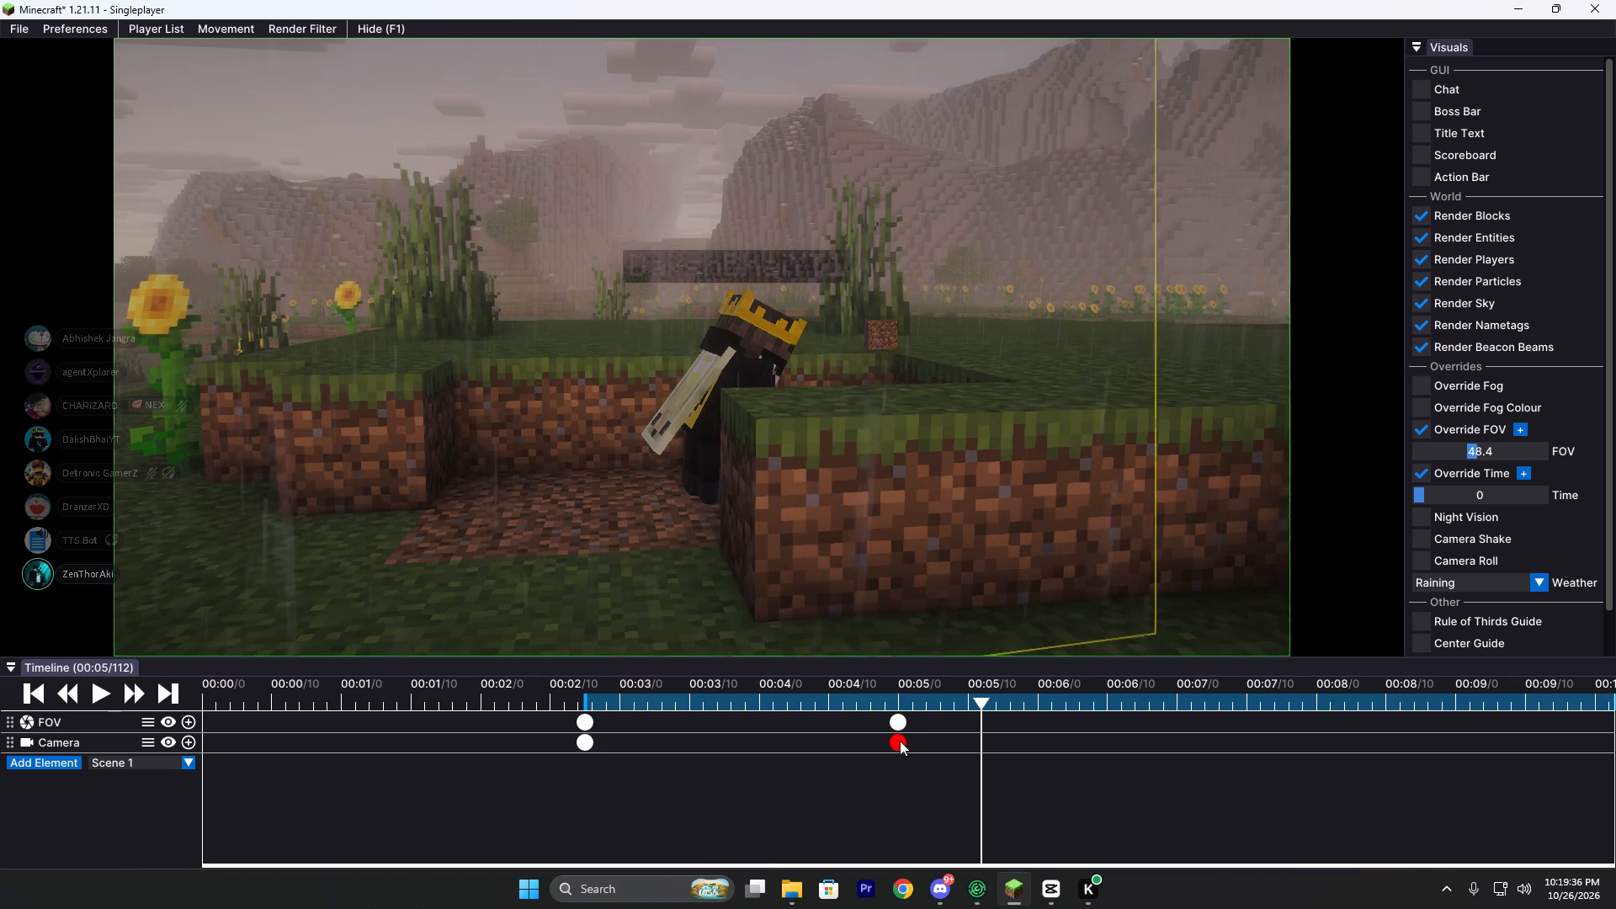
click(901, 683)
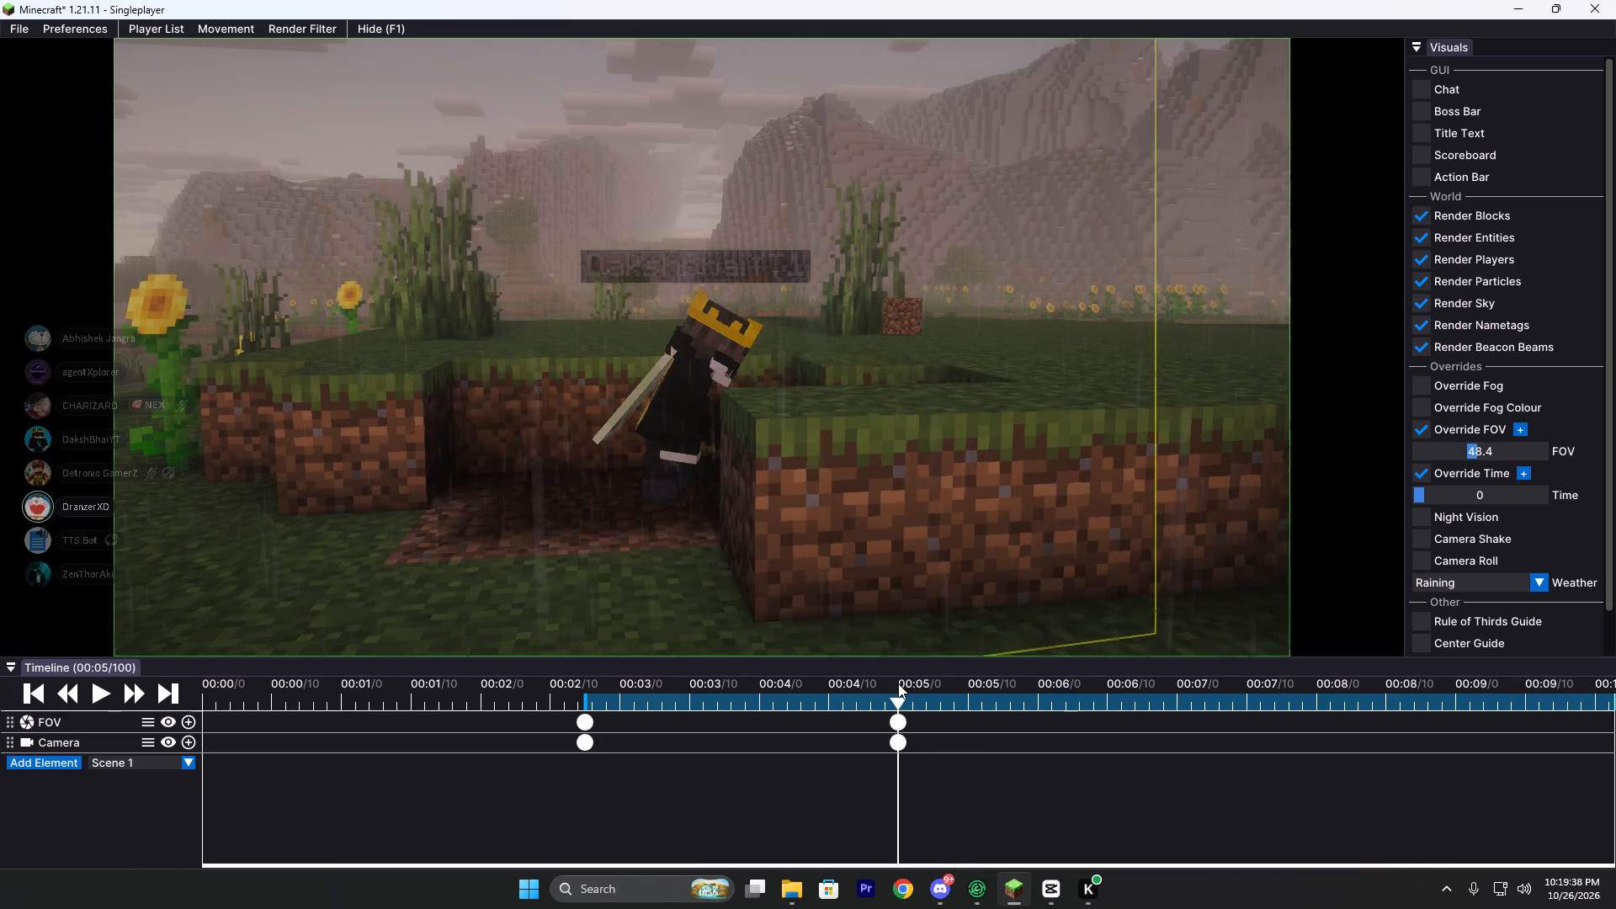
double_click(896, 736)
key(BackSpace)
Reframe the camera on the digging player, with more of the dirt bank in view, and add a Camera keyframe at 00:05/100.
drag(860, 561, 809, 444)
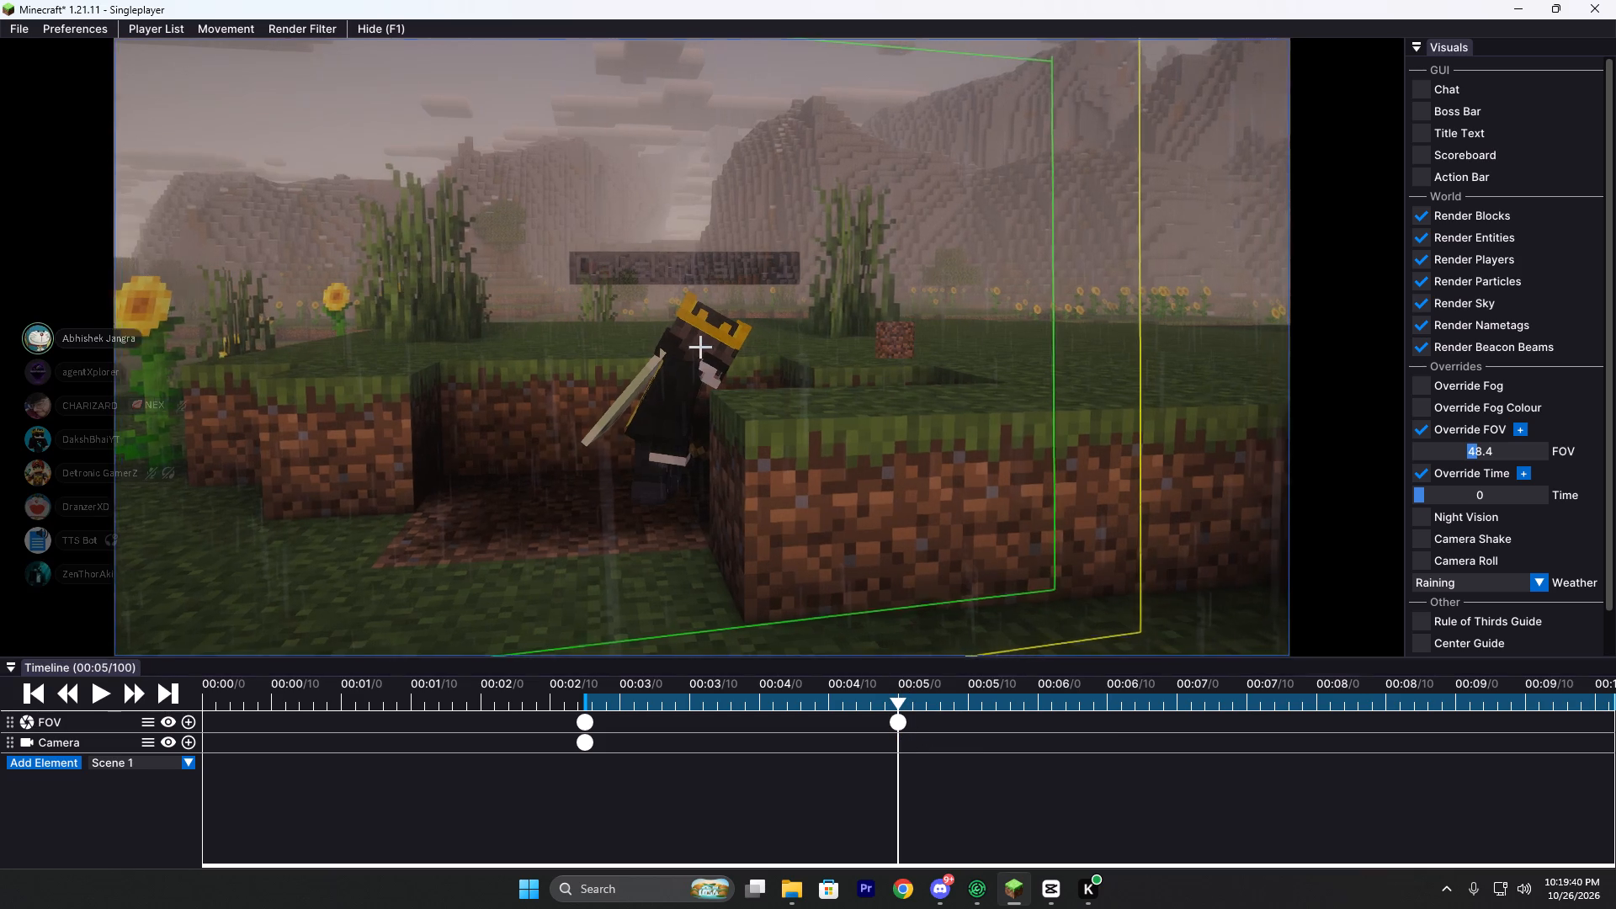
drag(809, 444, 808, 444)
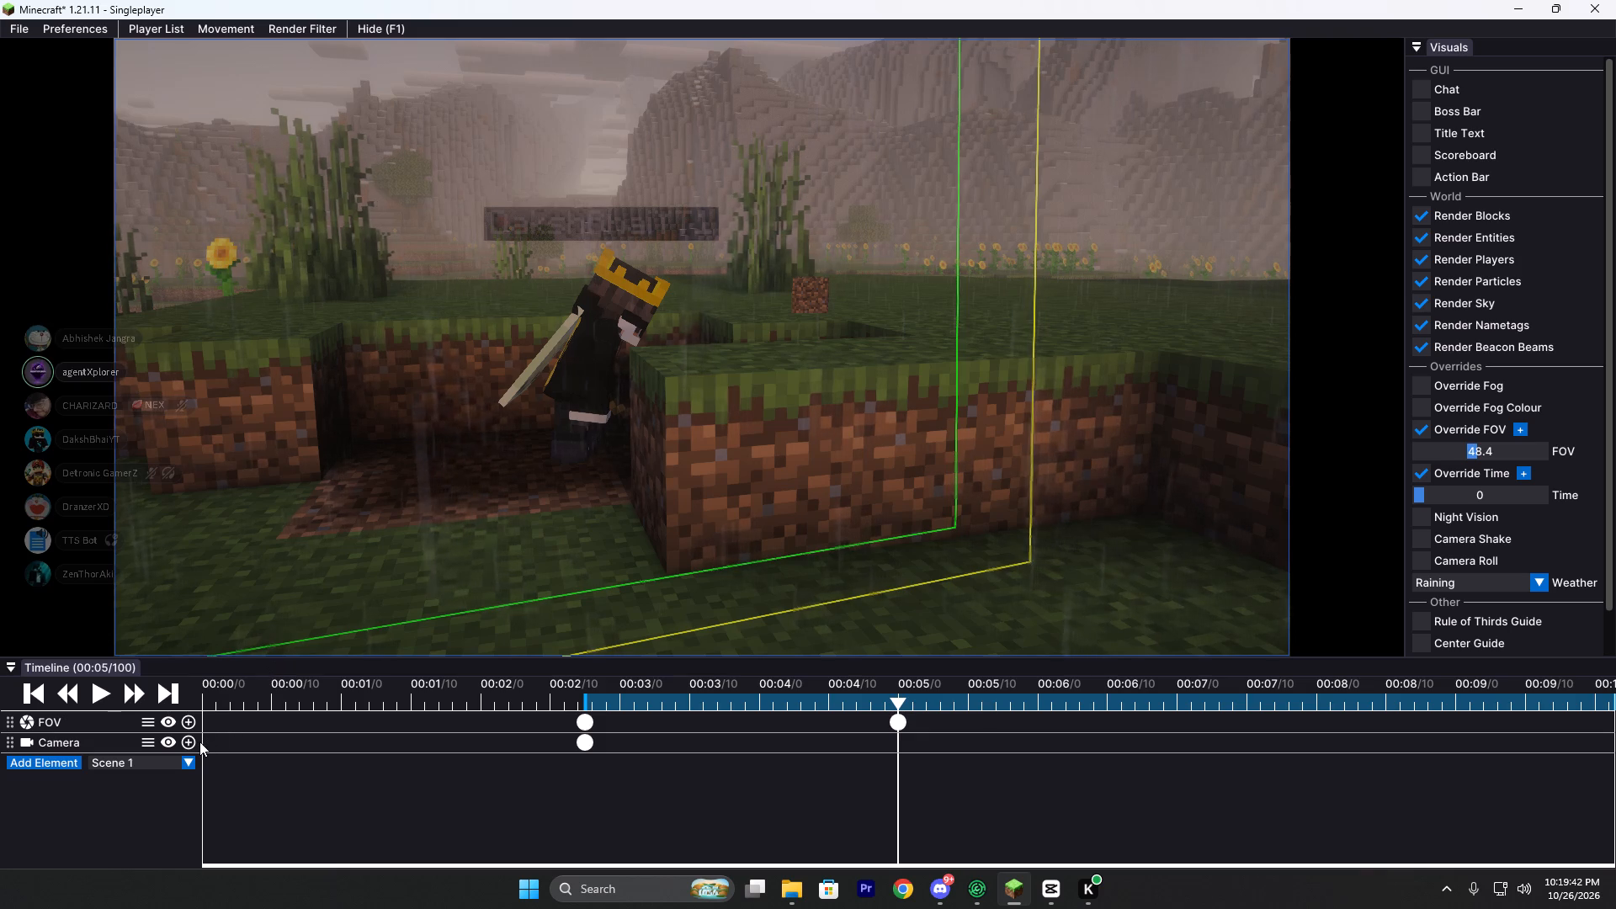
double_click(190, 739)
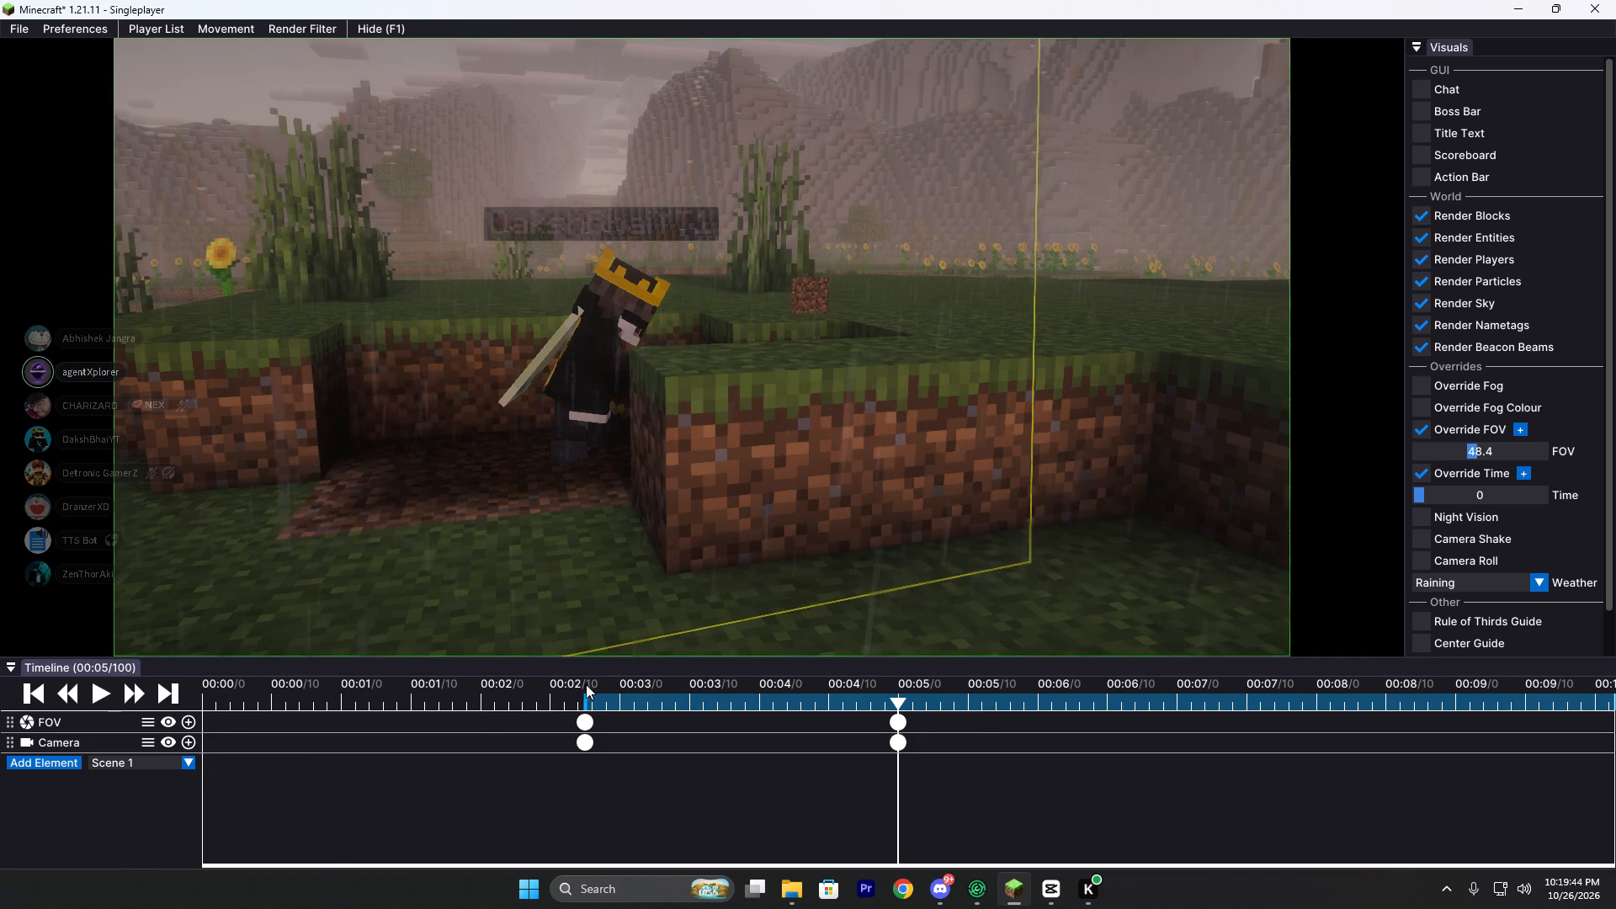
Play the replay from the first keyframes at 00:02/55 to check the new camera move.
double_click(587, 684)
click(105, 693)
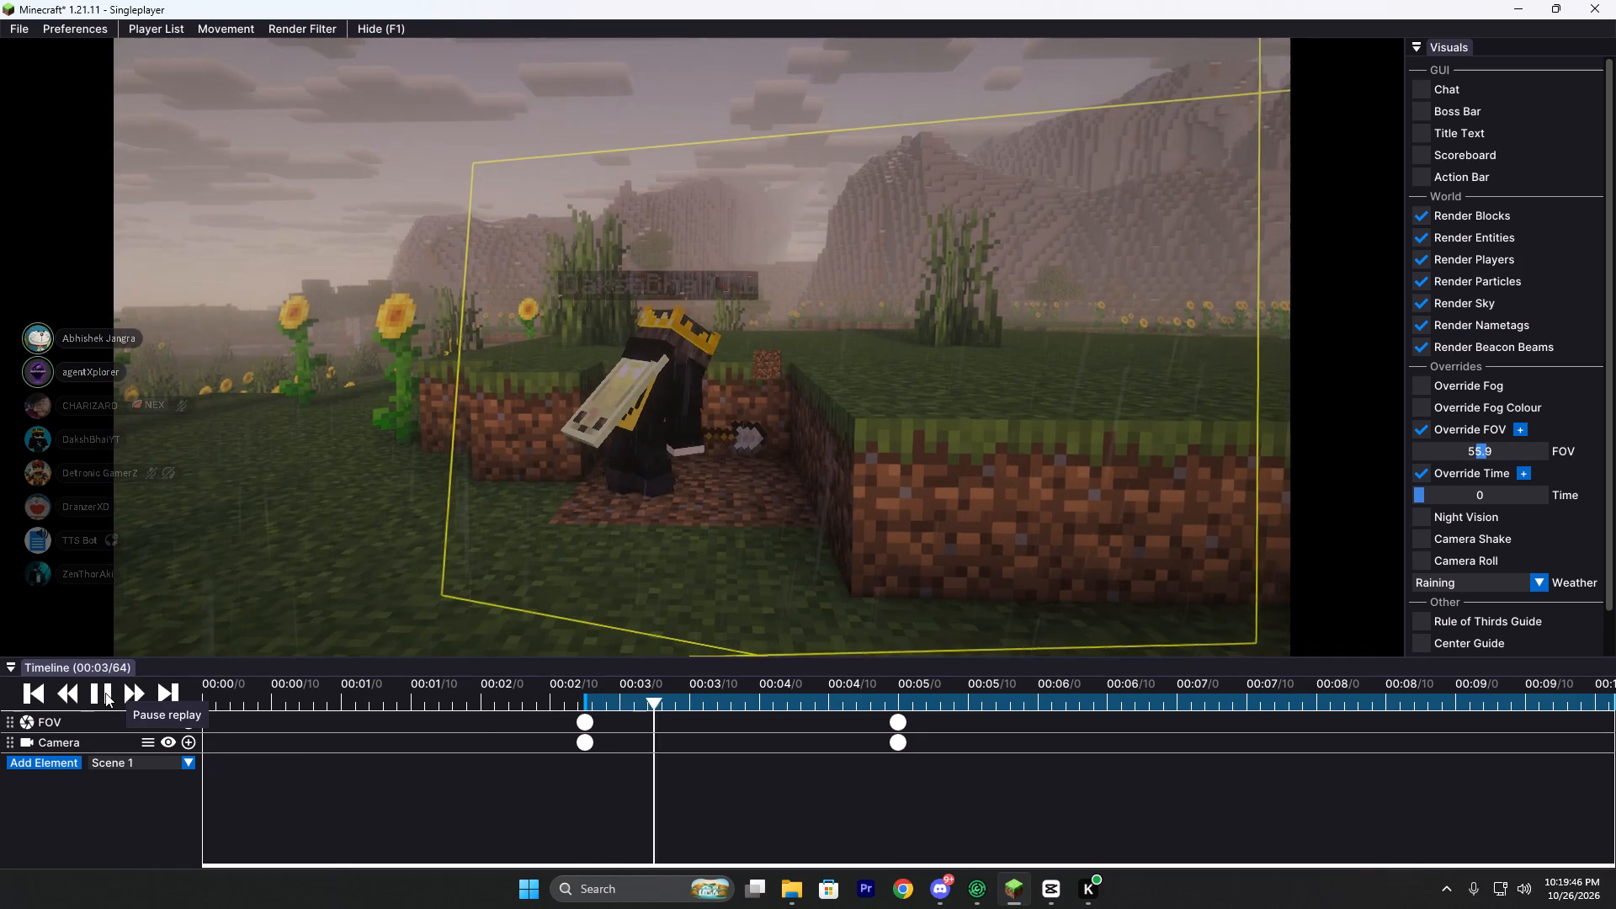
click(105, 693)
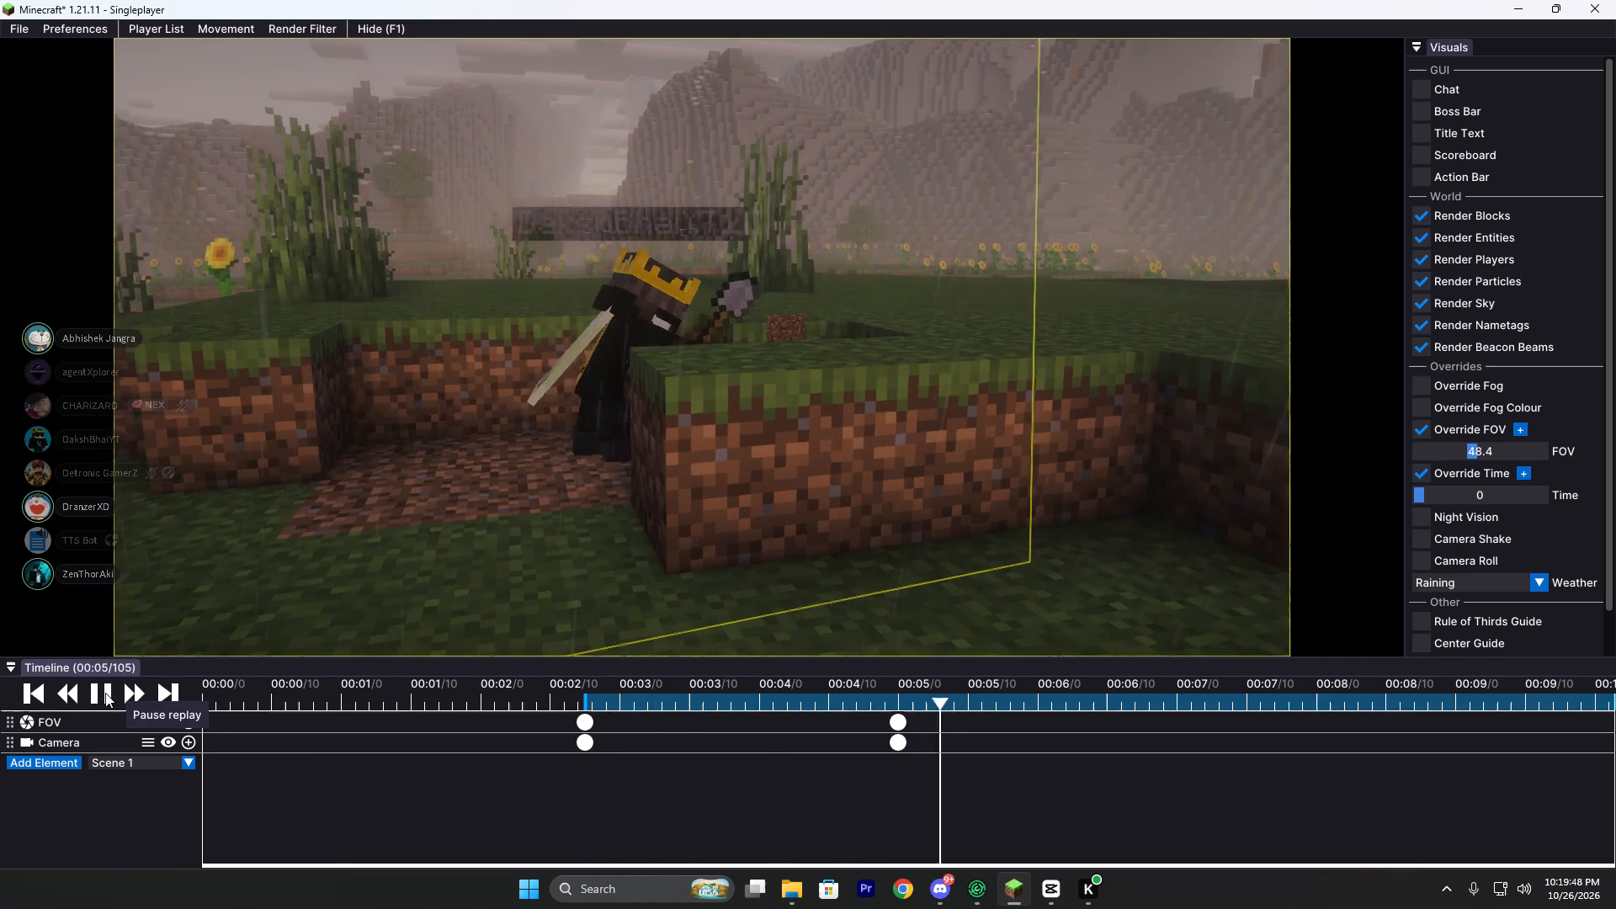
Set the end of the export range at the second keyframes, 00:05/100.
click(896, 683)
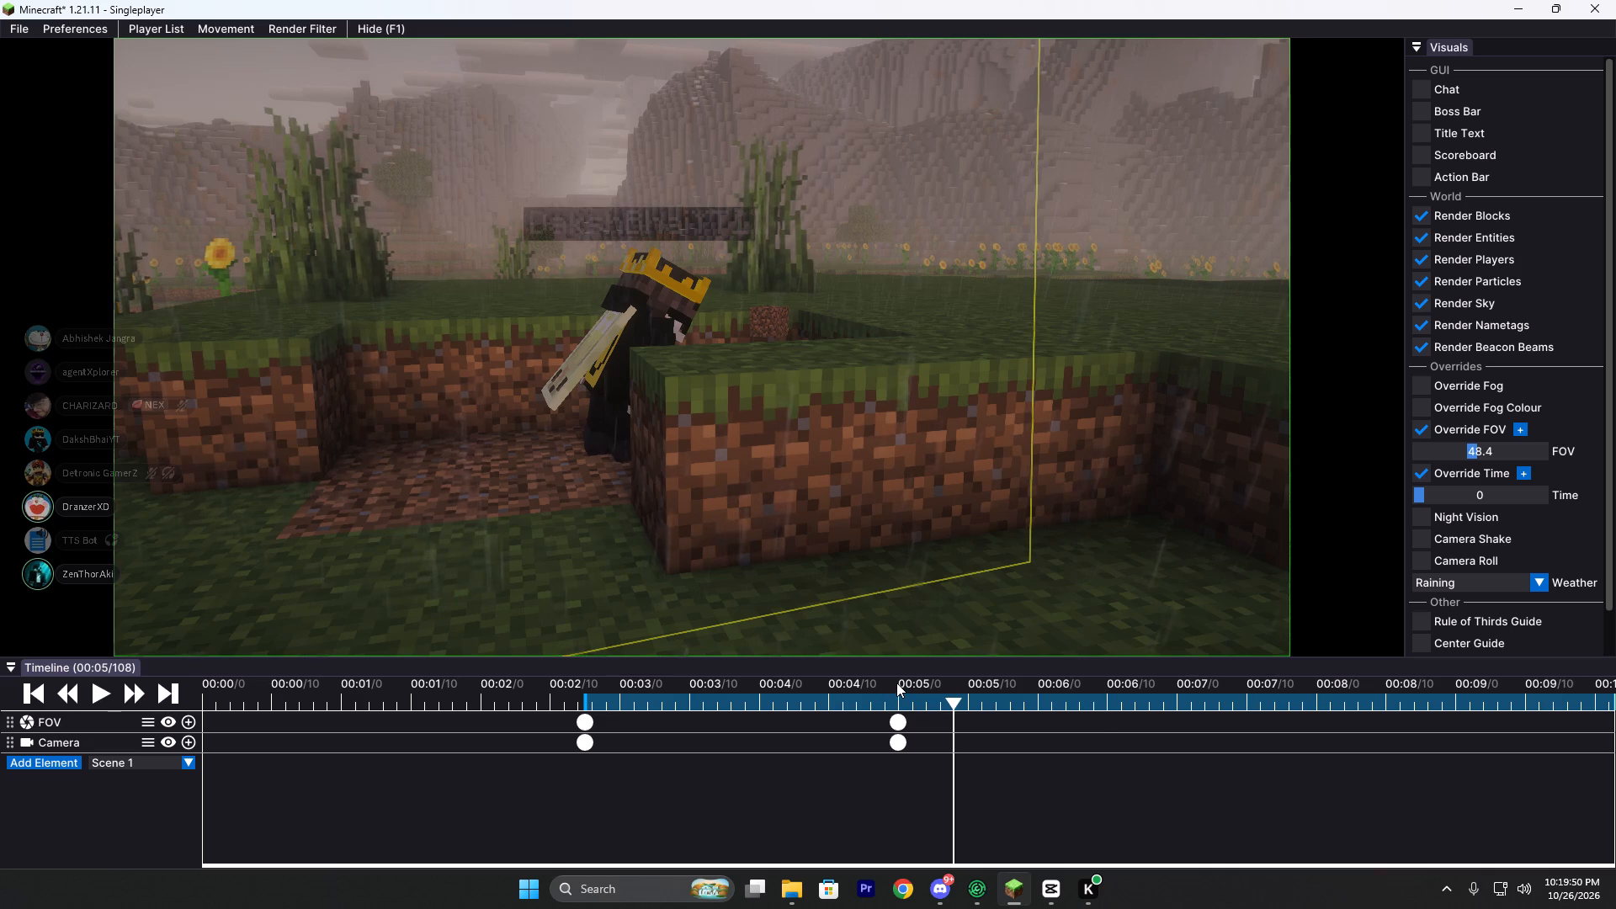
key(o)
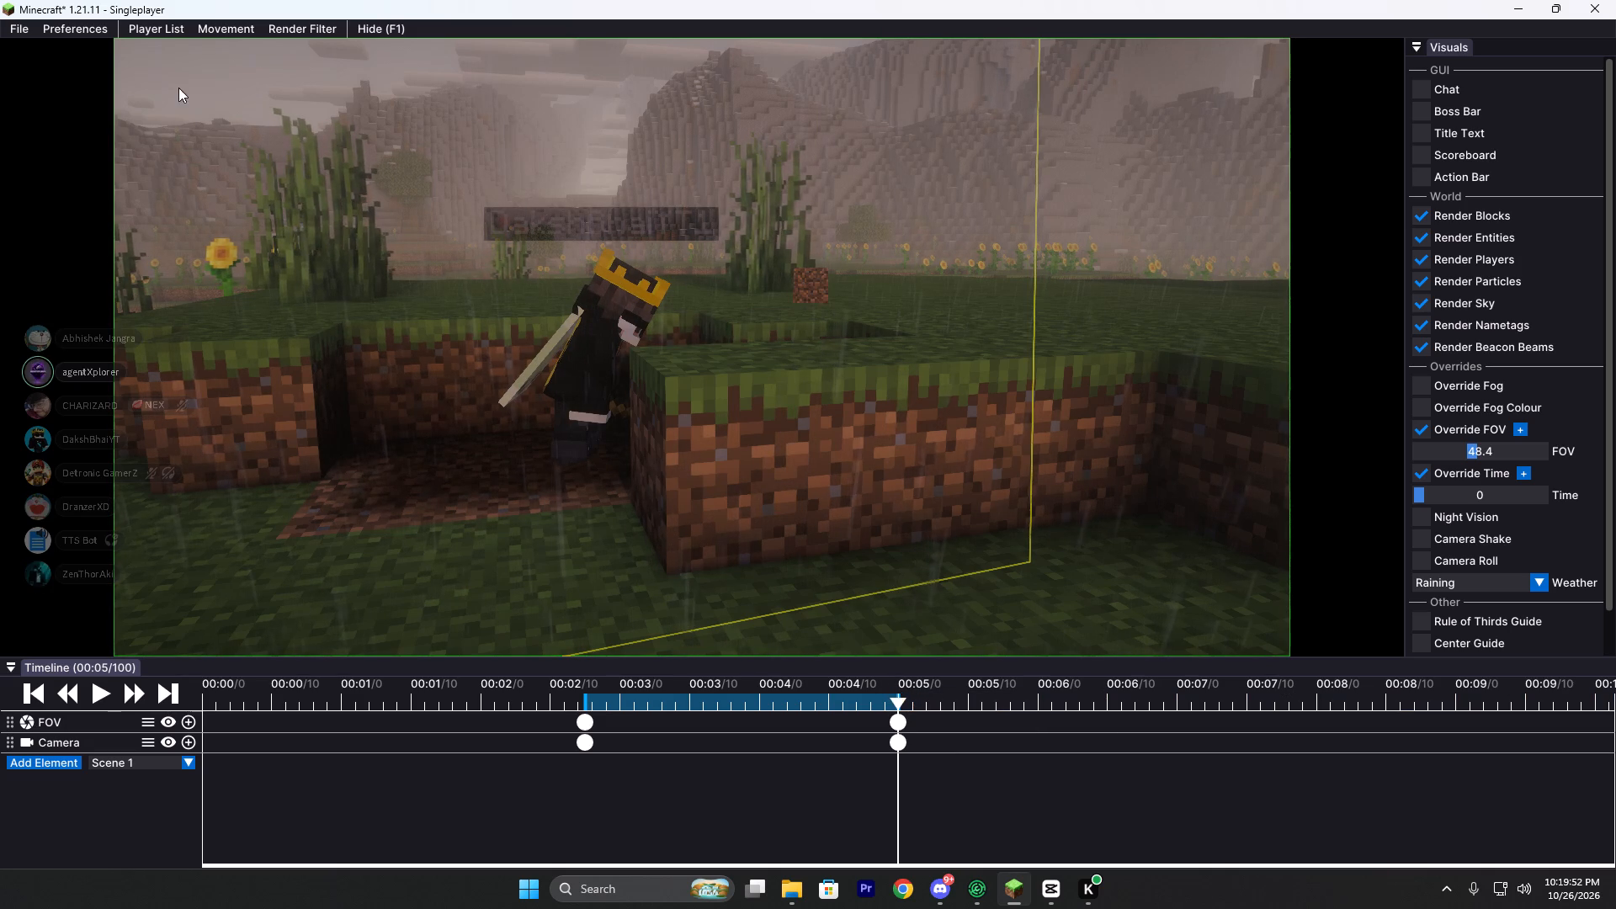
Turn off Render Nametags to hide the player's name in the shot.
double_click(23, 29)
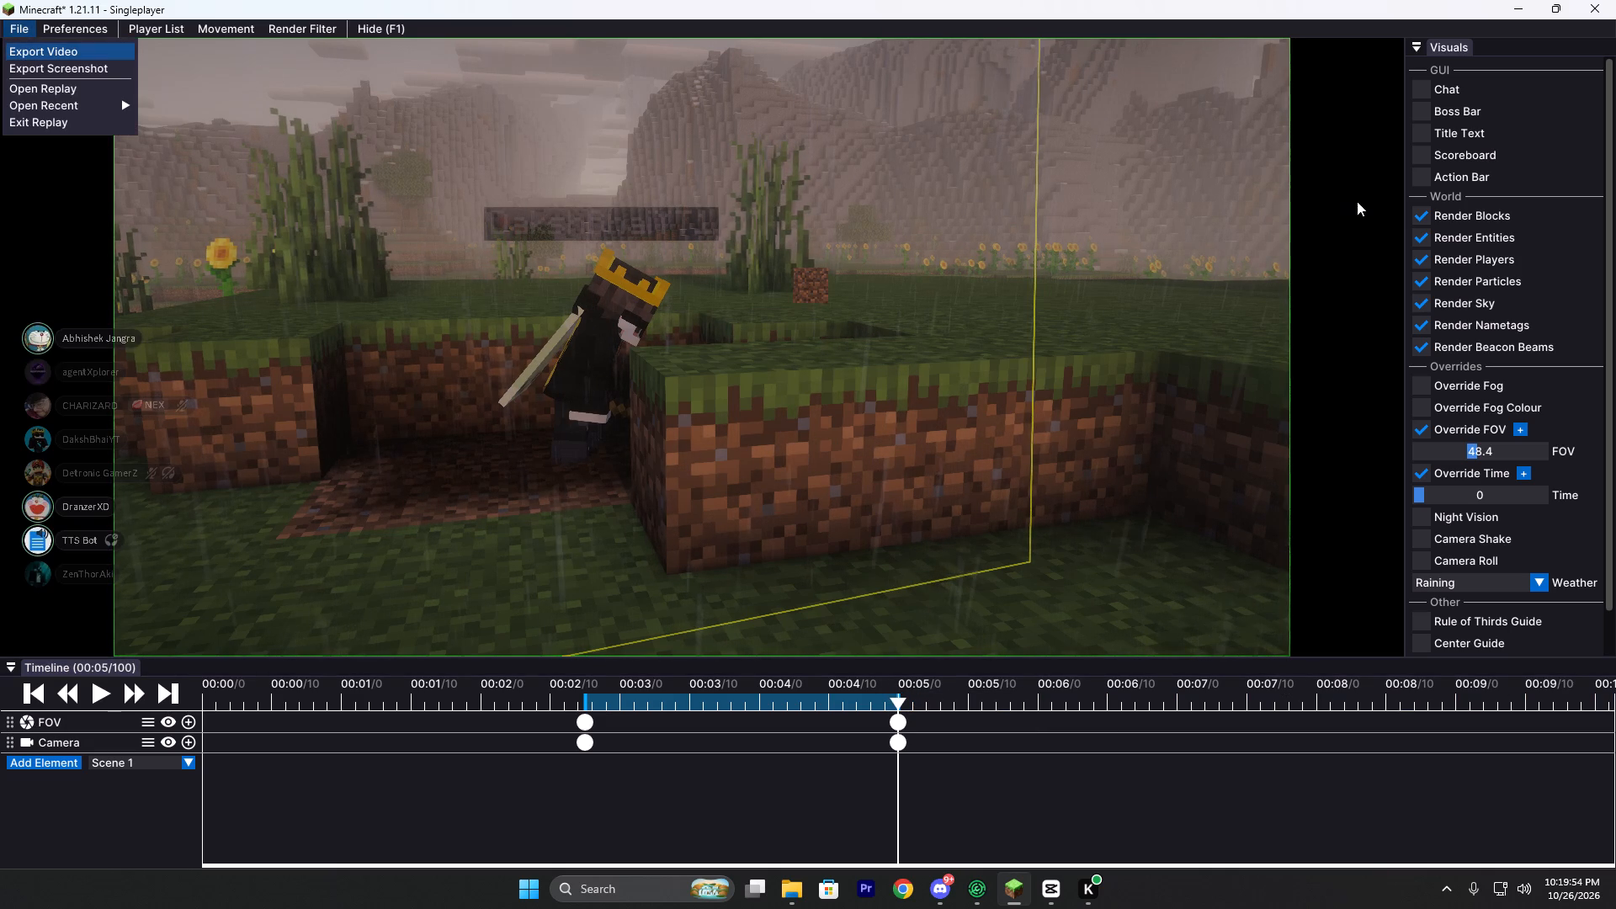
triple_click(1417, 322)
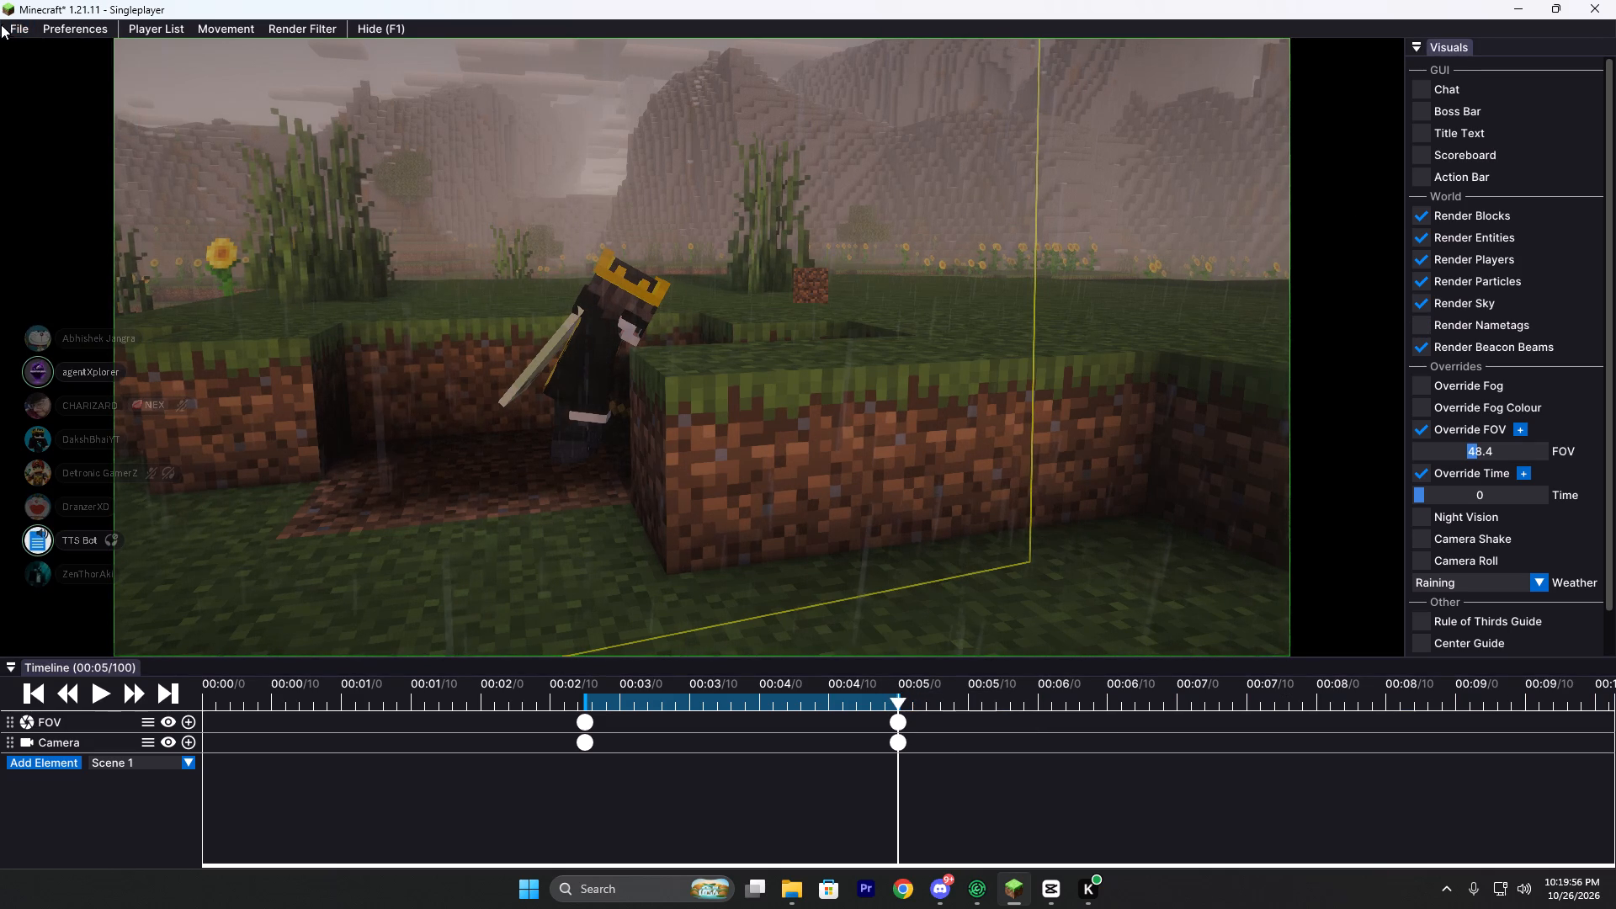
Export ticks 55 to 100 as a 1920 x 1080, 60 fps MP4 video under the suggested file name.
click(11, 29)
click(36, 46)
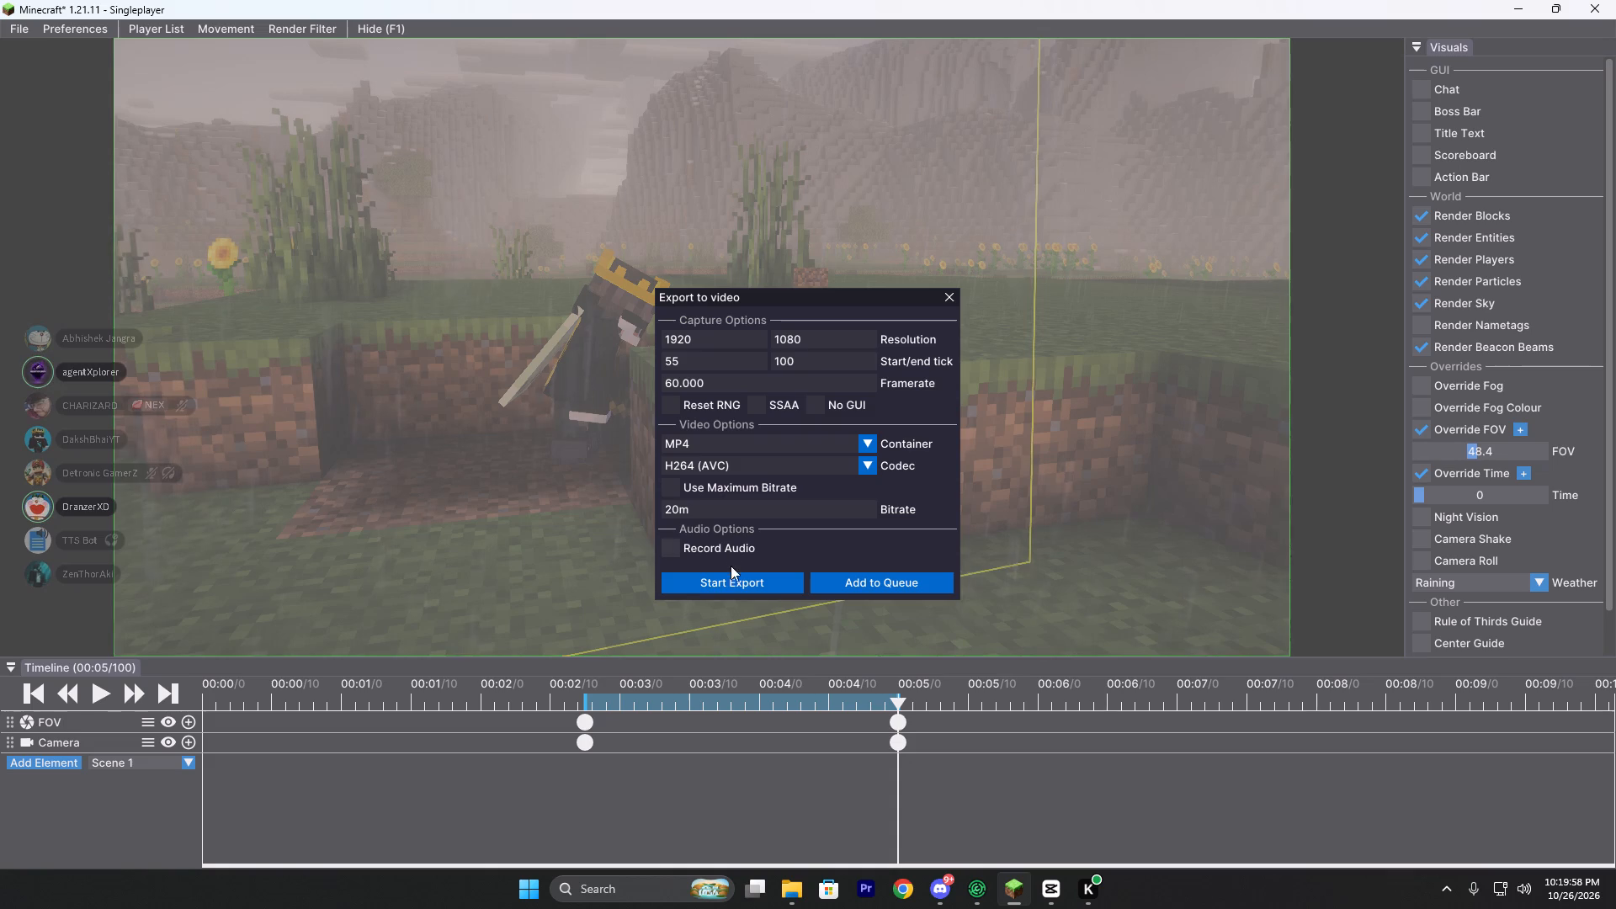
double_click(736, 578)
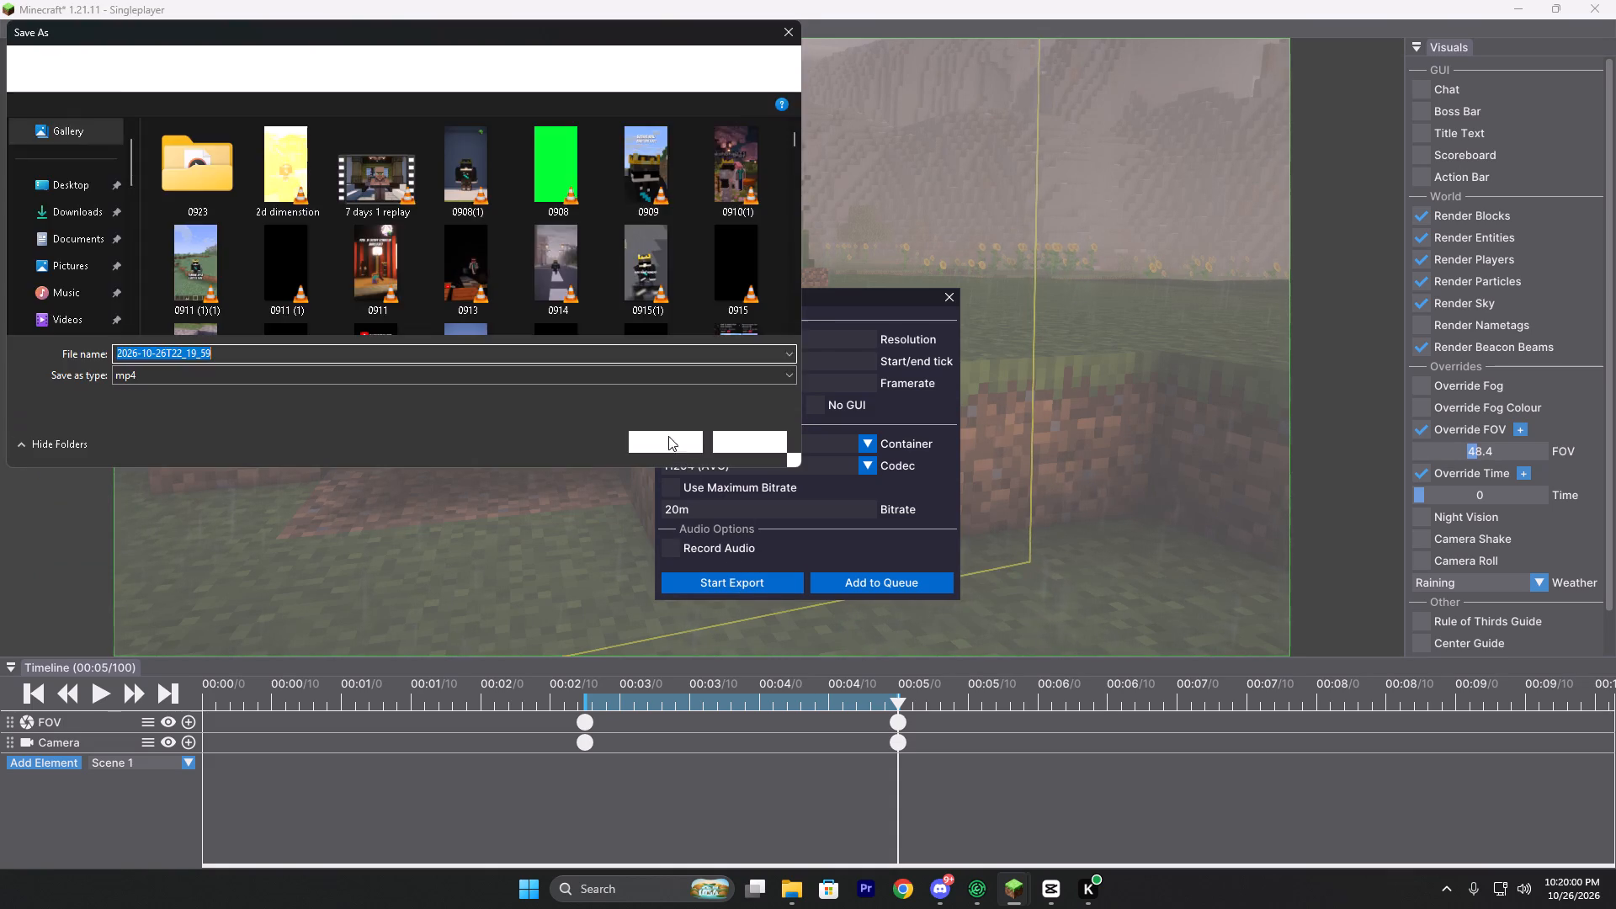
click(667, 433)
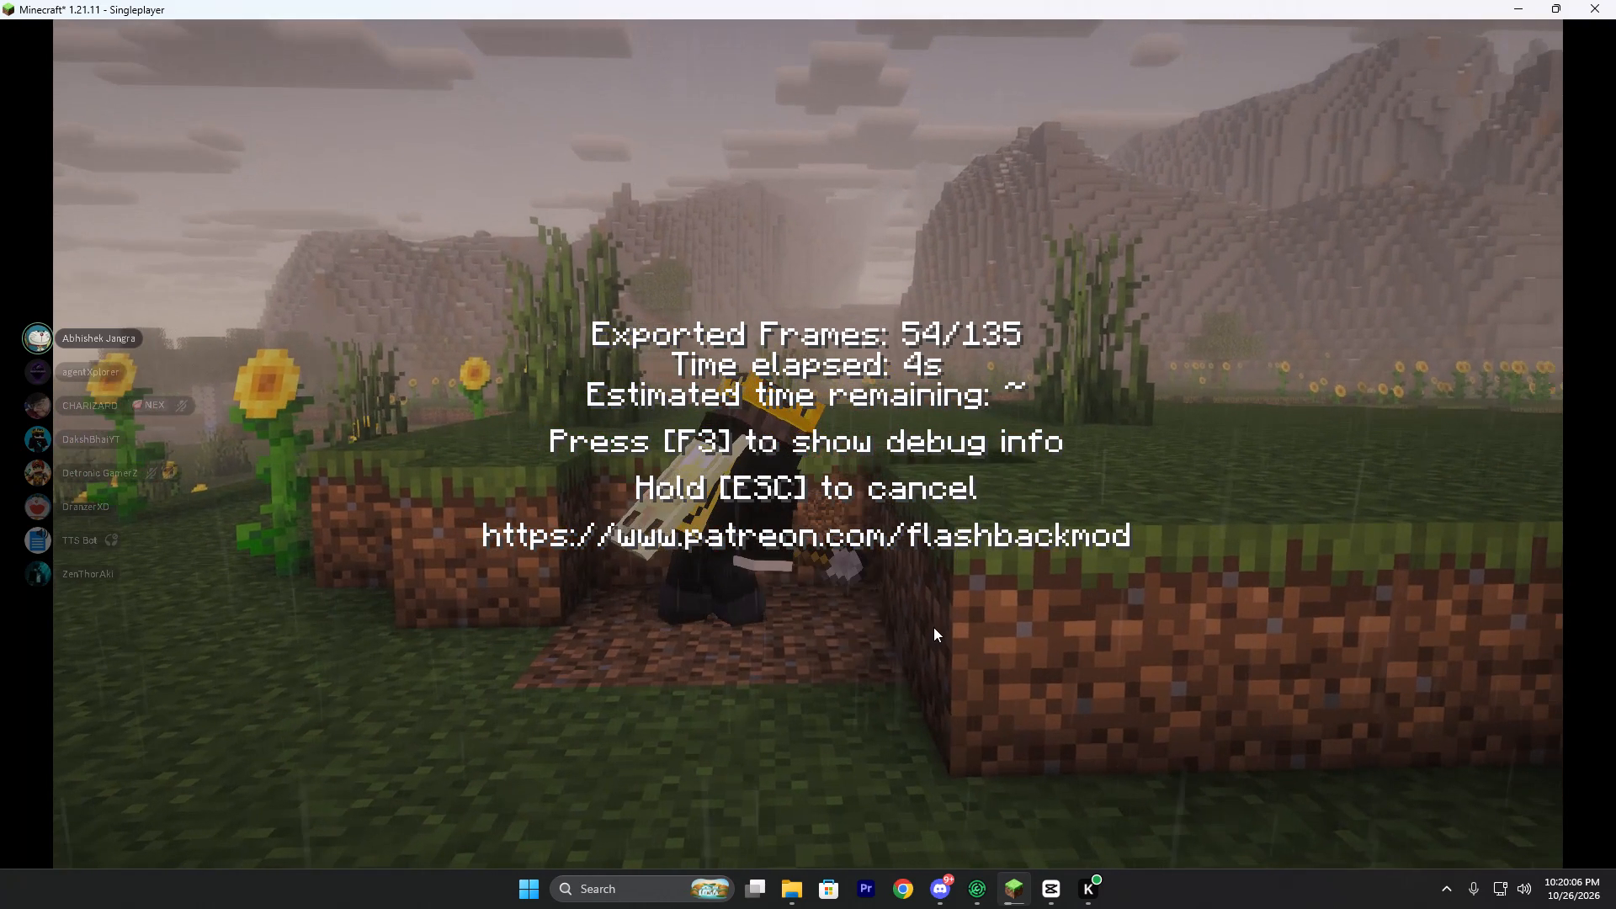
Switch to CapCut to look at the timeline, and return to the Minecraft export progress.
double_click(1059, 885)
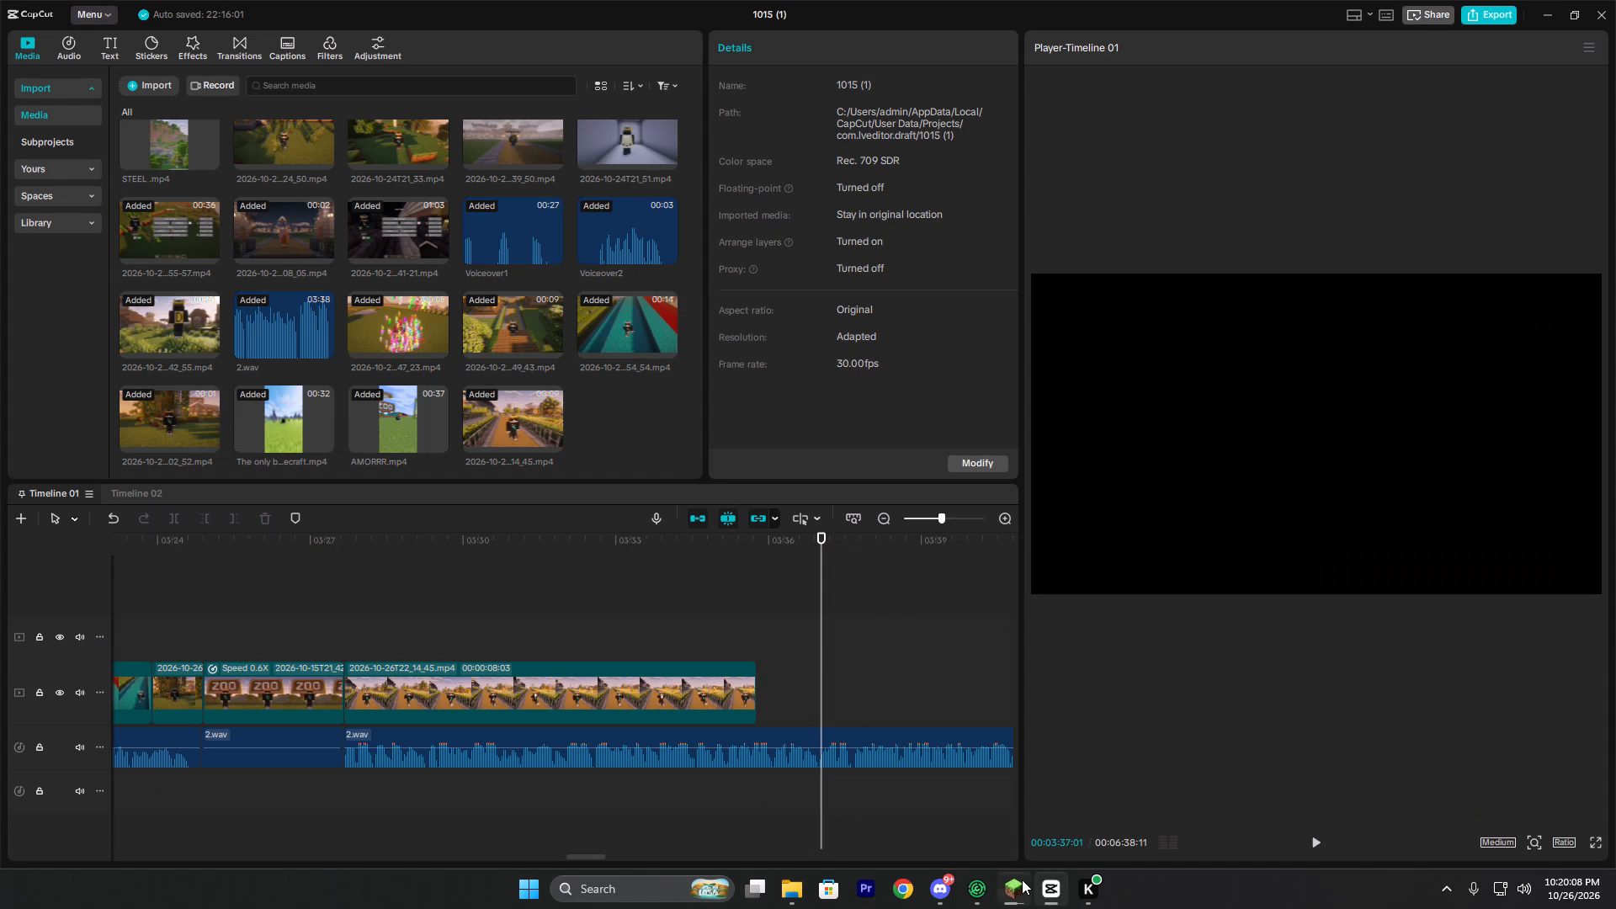
double_click(1022, 880)
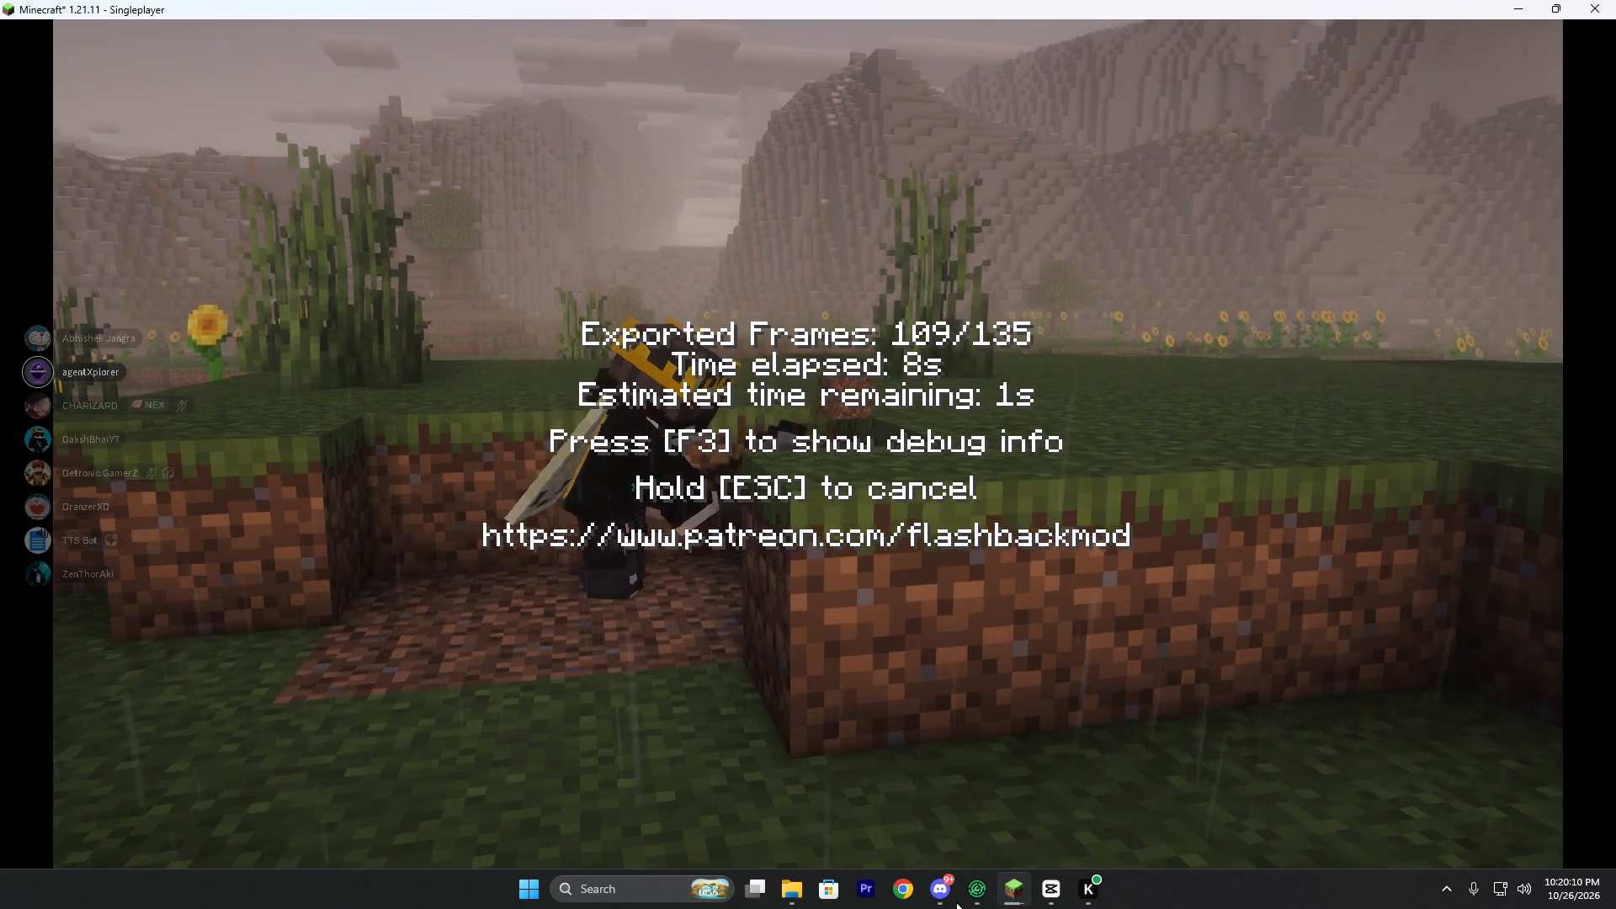
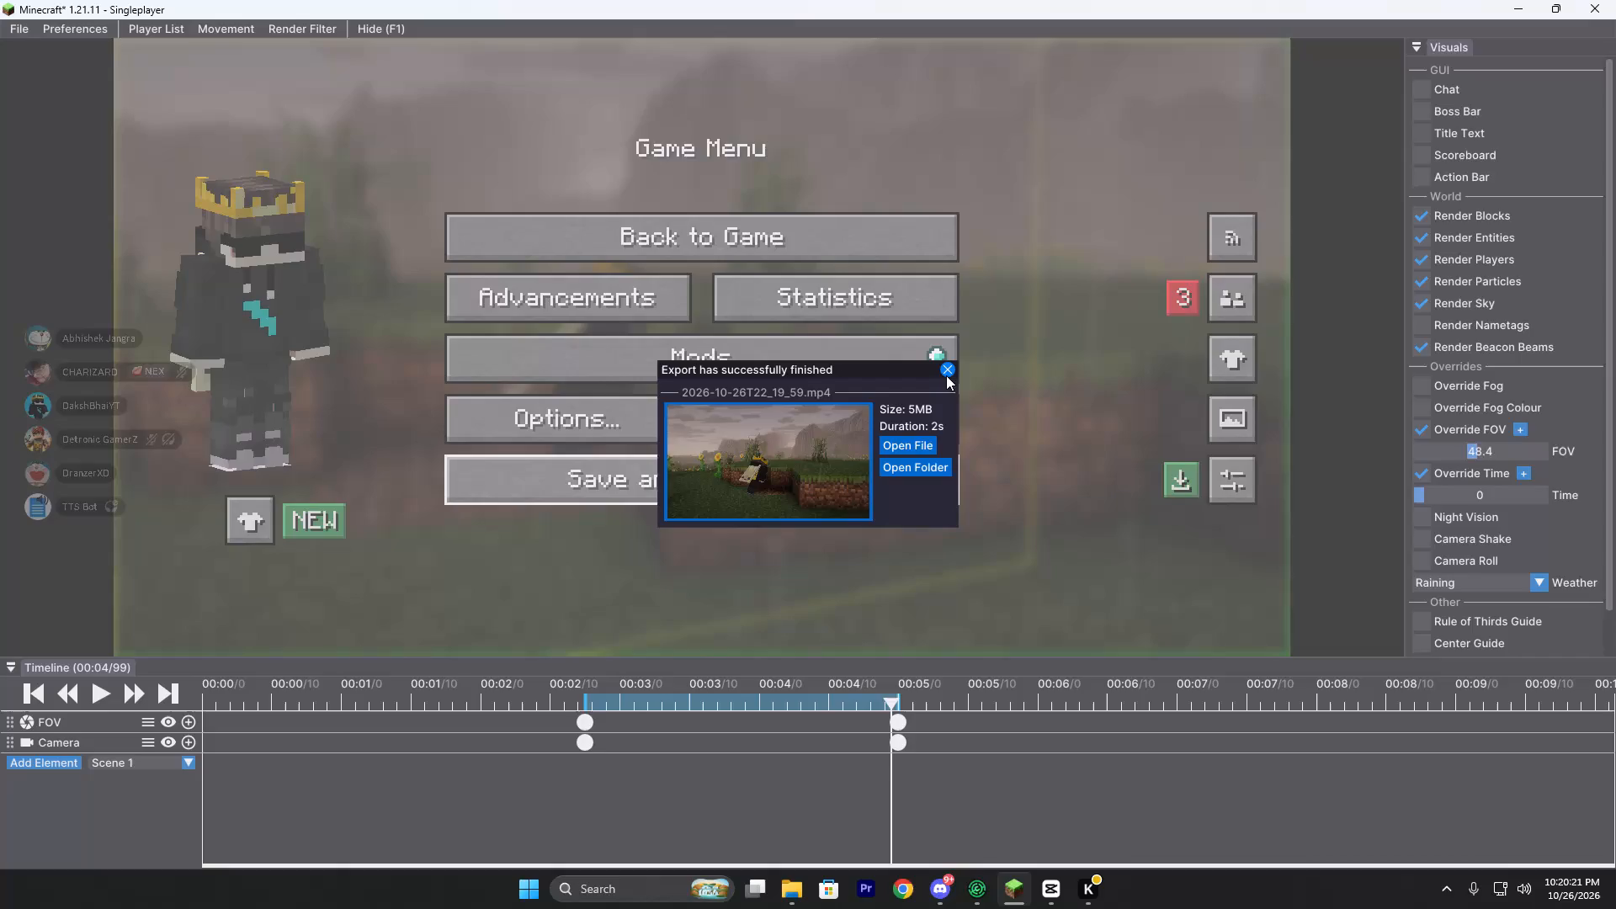
Bring the exported 2026-10-26T22_19_59.mp4 from the Videos folder into the CapCut timeline, directly after 2026-10-26T22_14_45.mp4 on the main track.
click(947, 365)
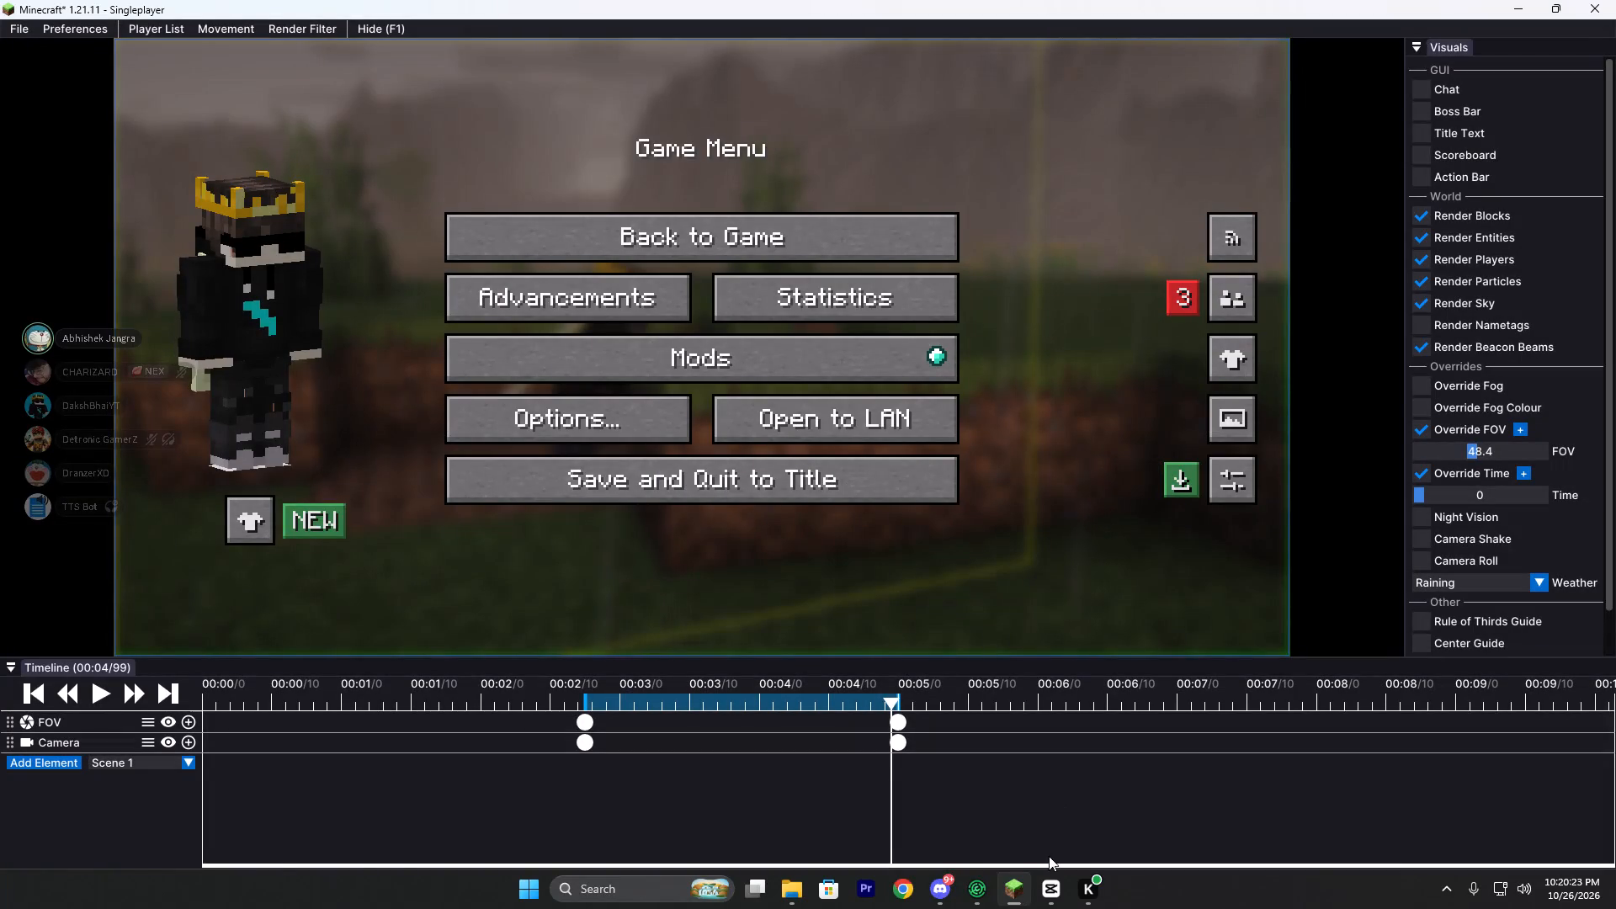
click(1052, 871)
click(790, 878)
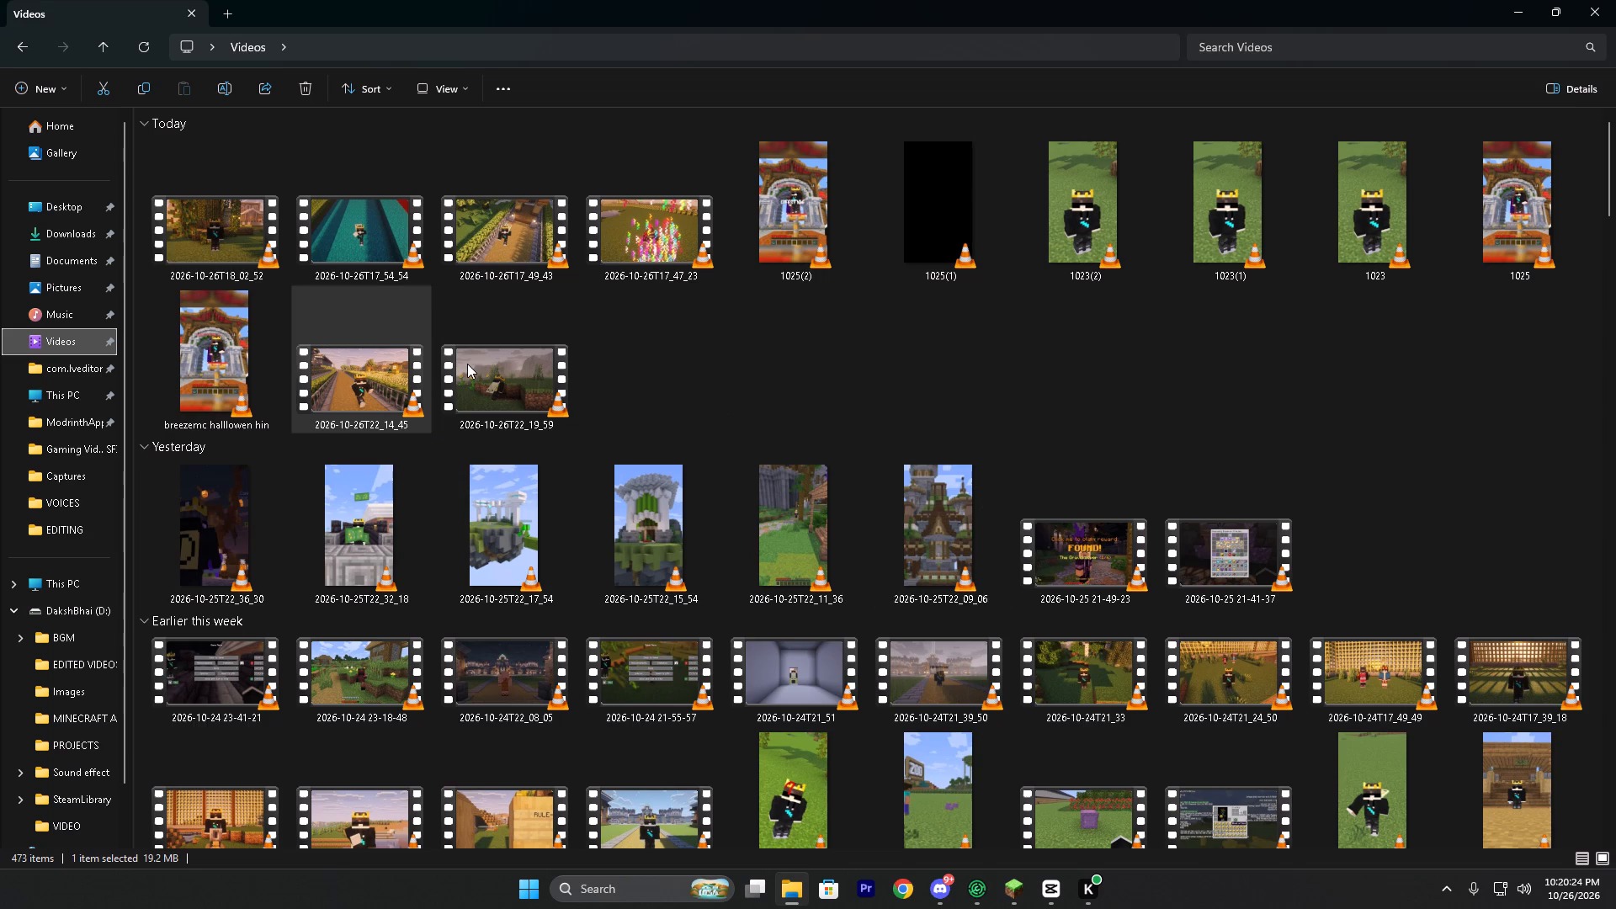
drag(513, 396, 856, 740)
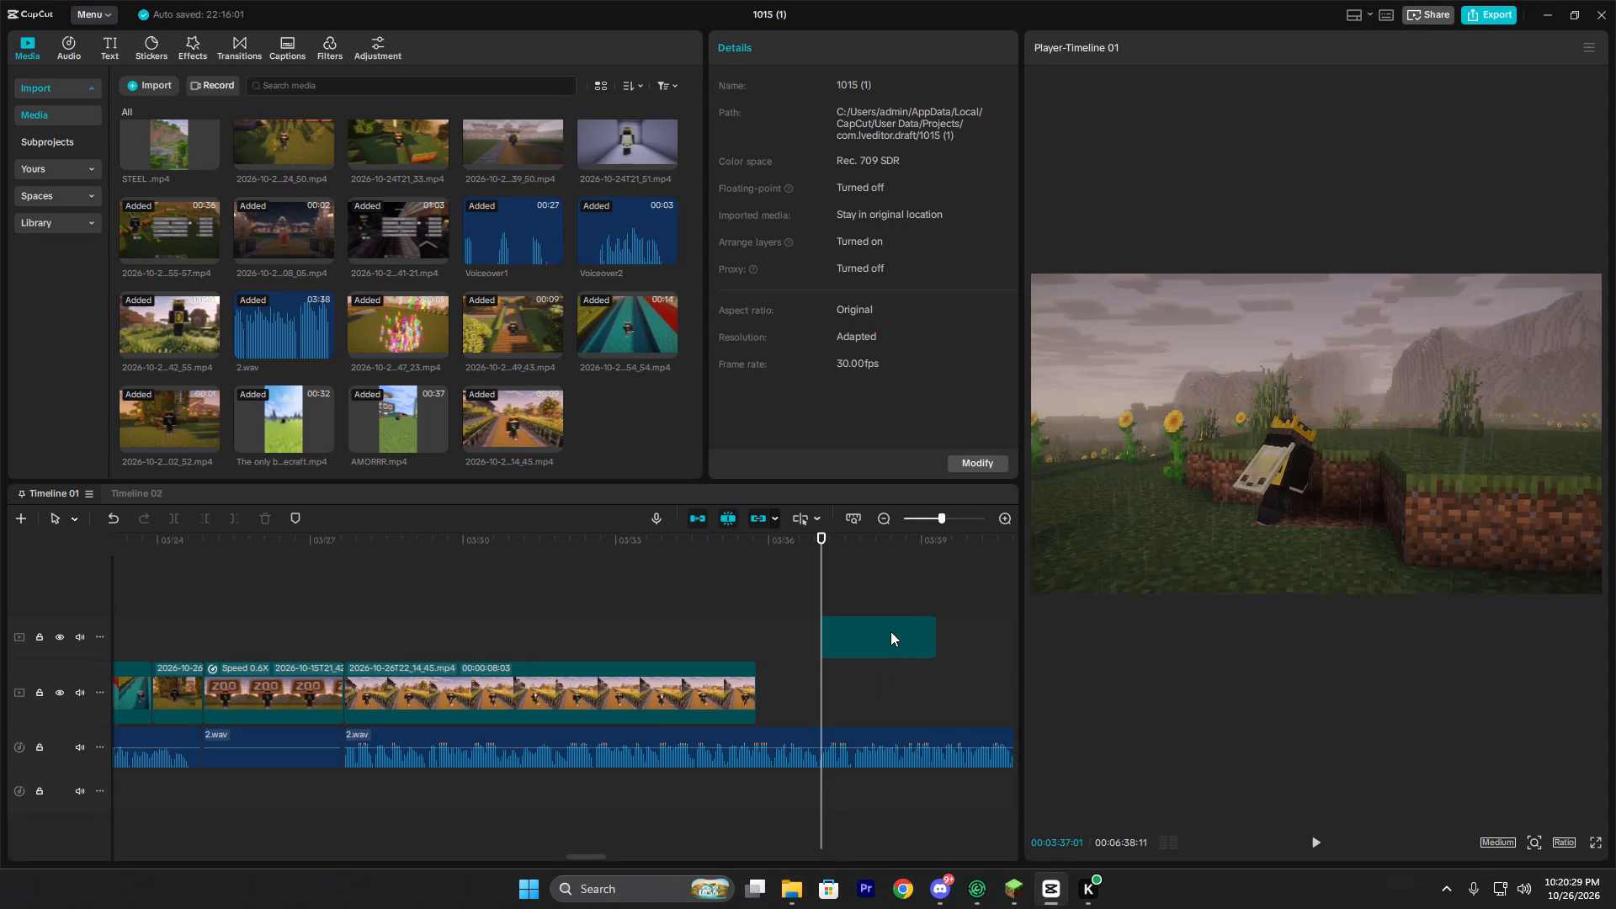
drag(875, 633, 863, 666)
drag(862, 667, 827, 674)
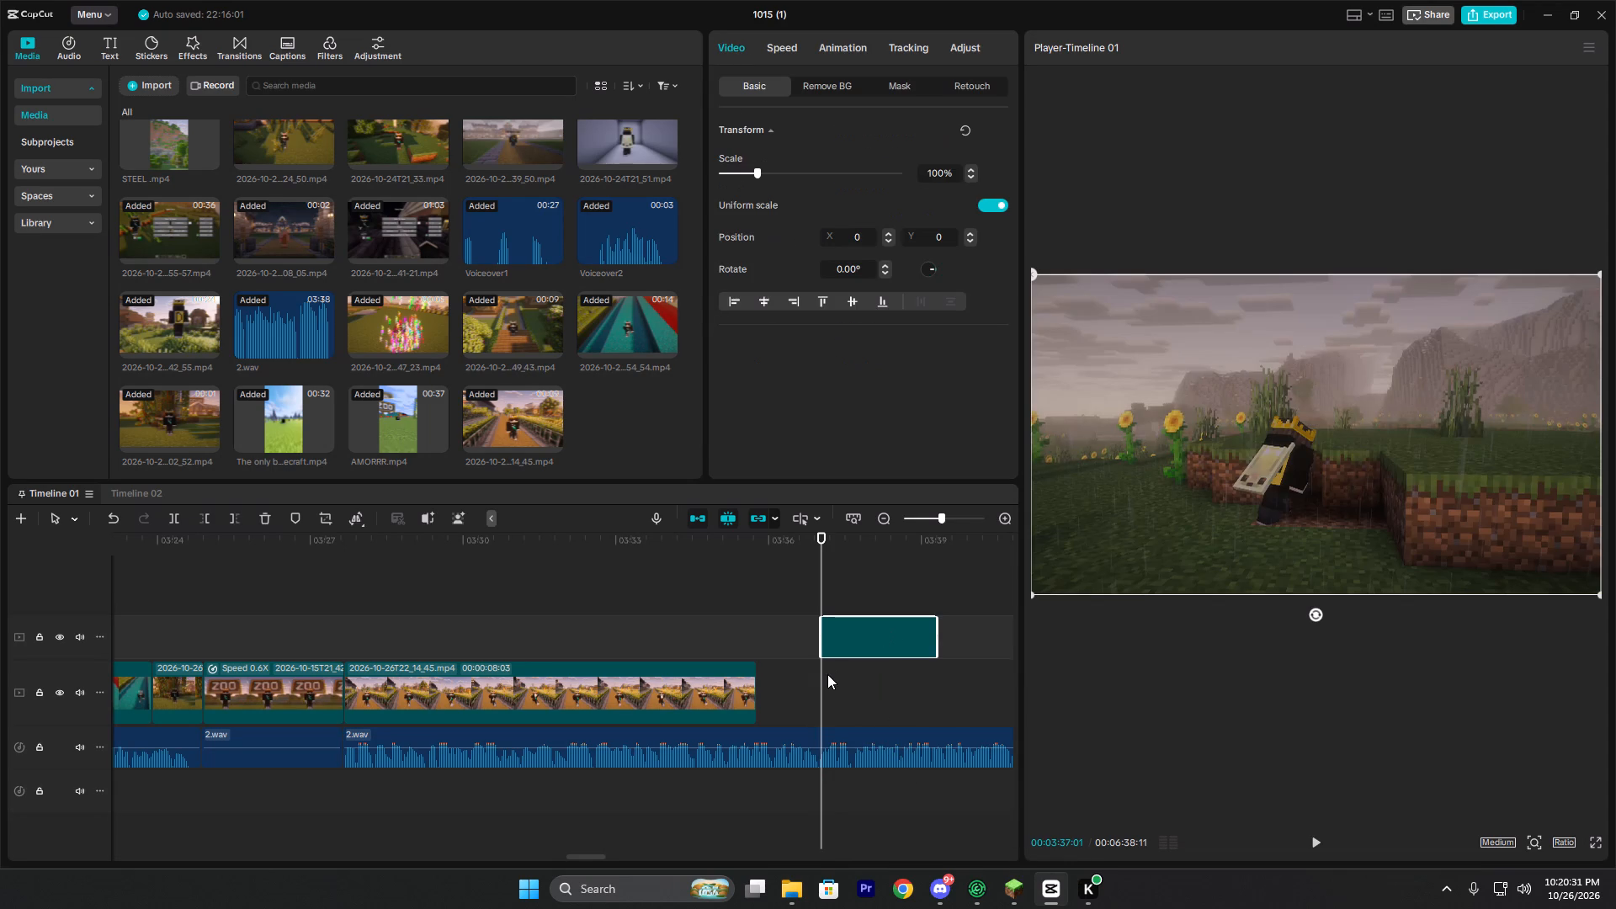
drag(827, 674, 811, 668)
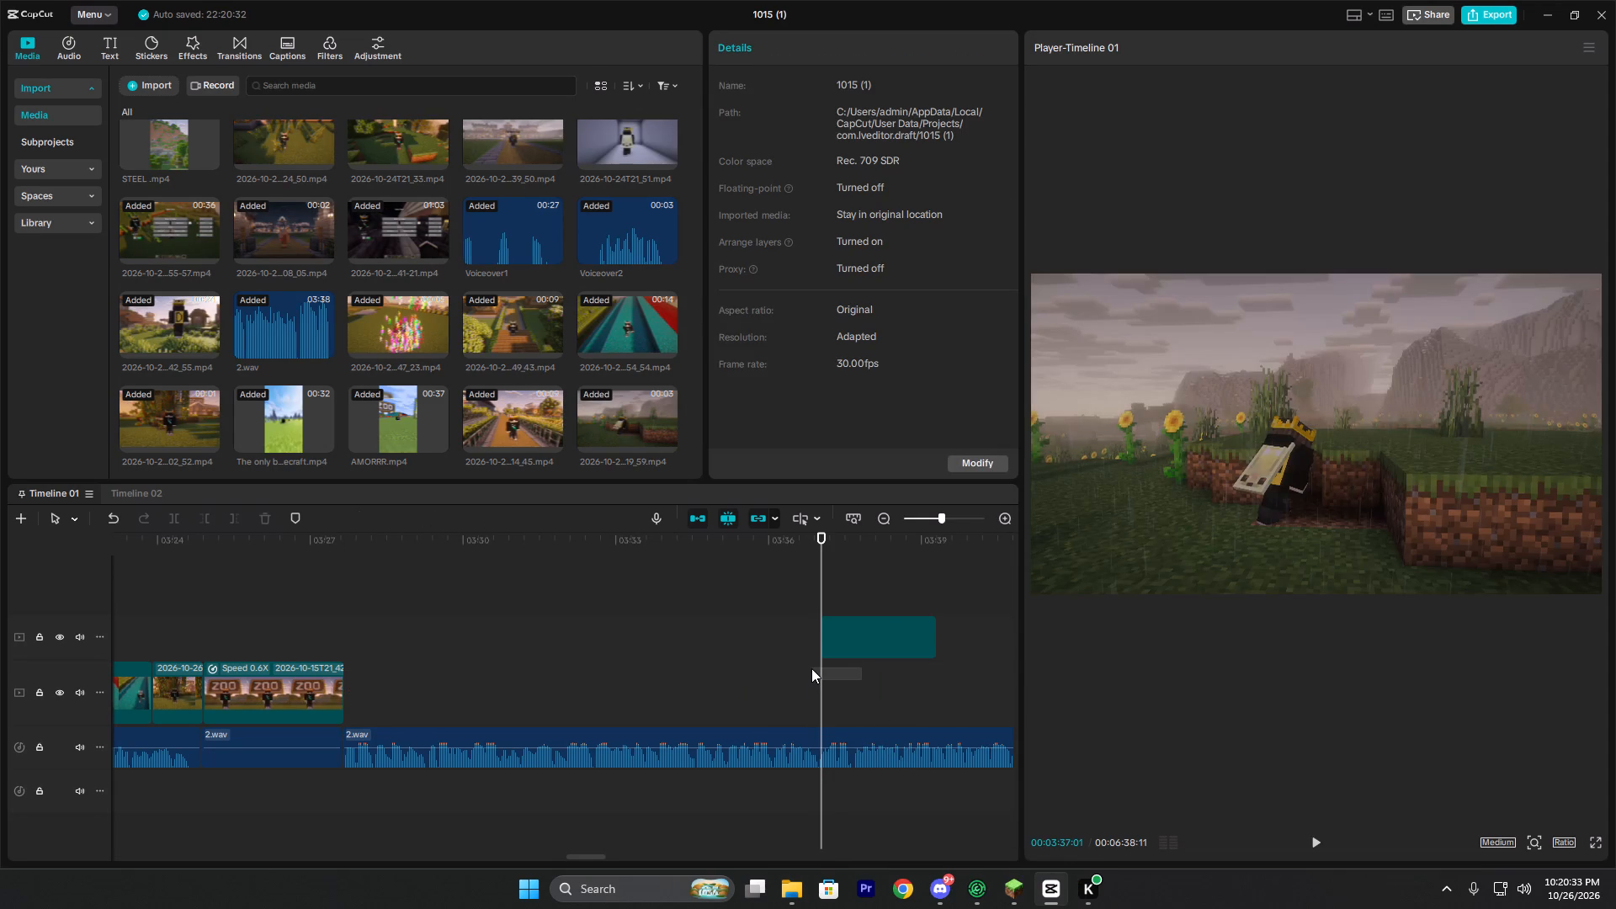
key(ctrl+z)
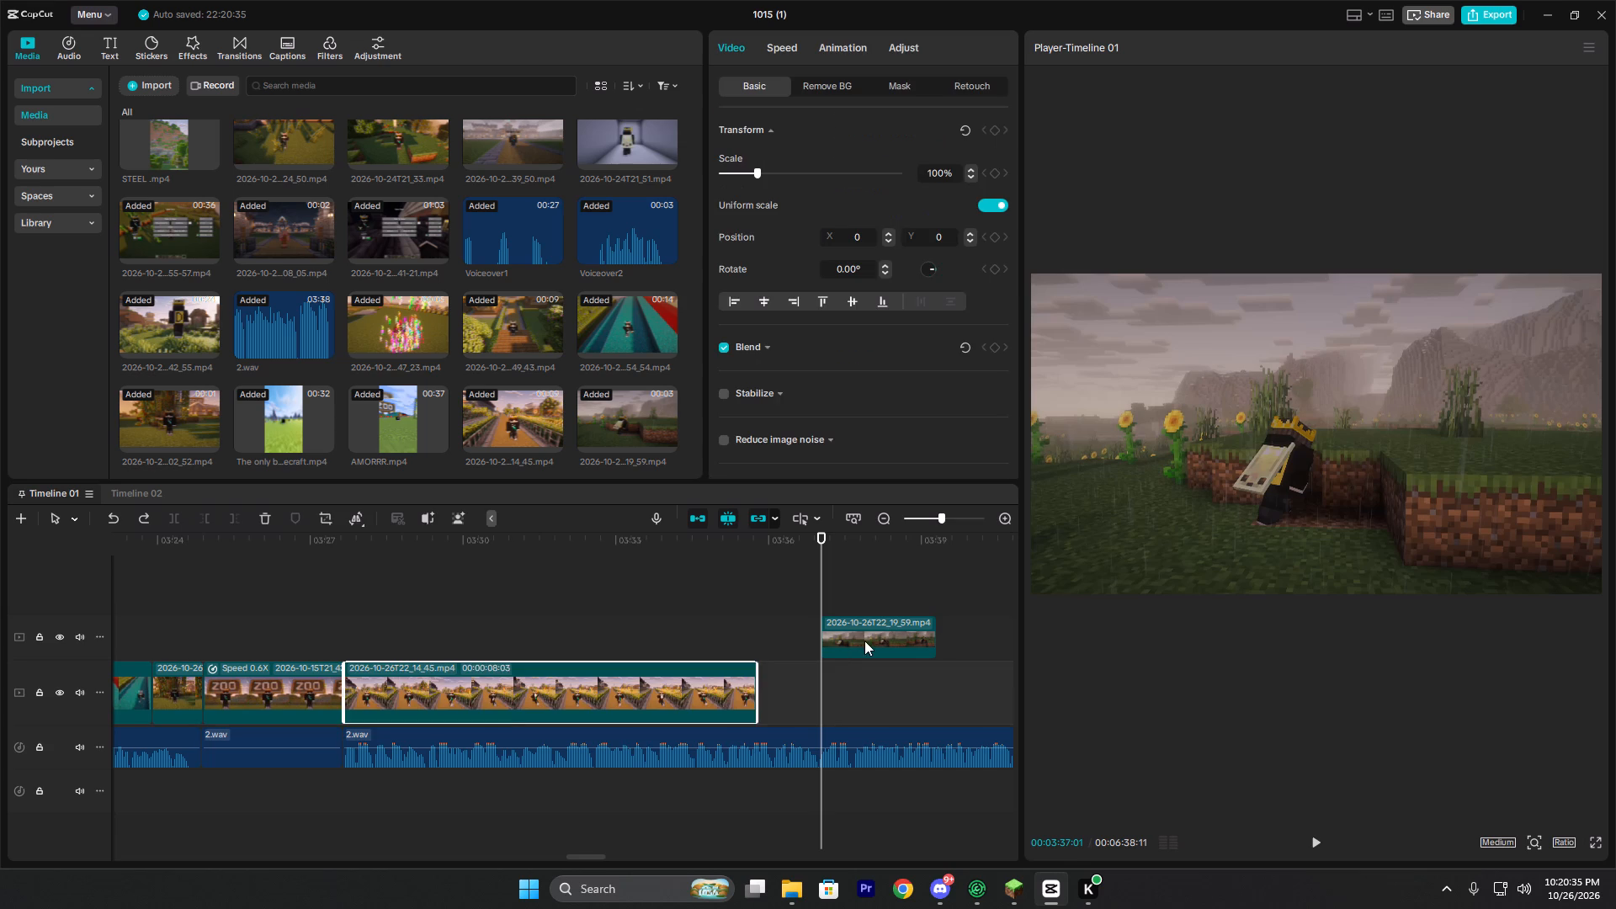
click(864, 641)
drag(876, 635, 844, 698)
Play the rainy digging clip against the narration and trim off its end from about 03:37:04.
triple_click(754, 633)
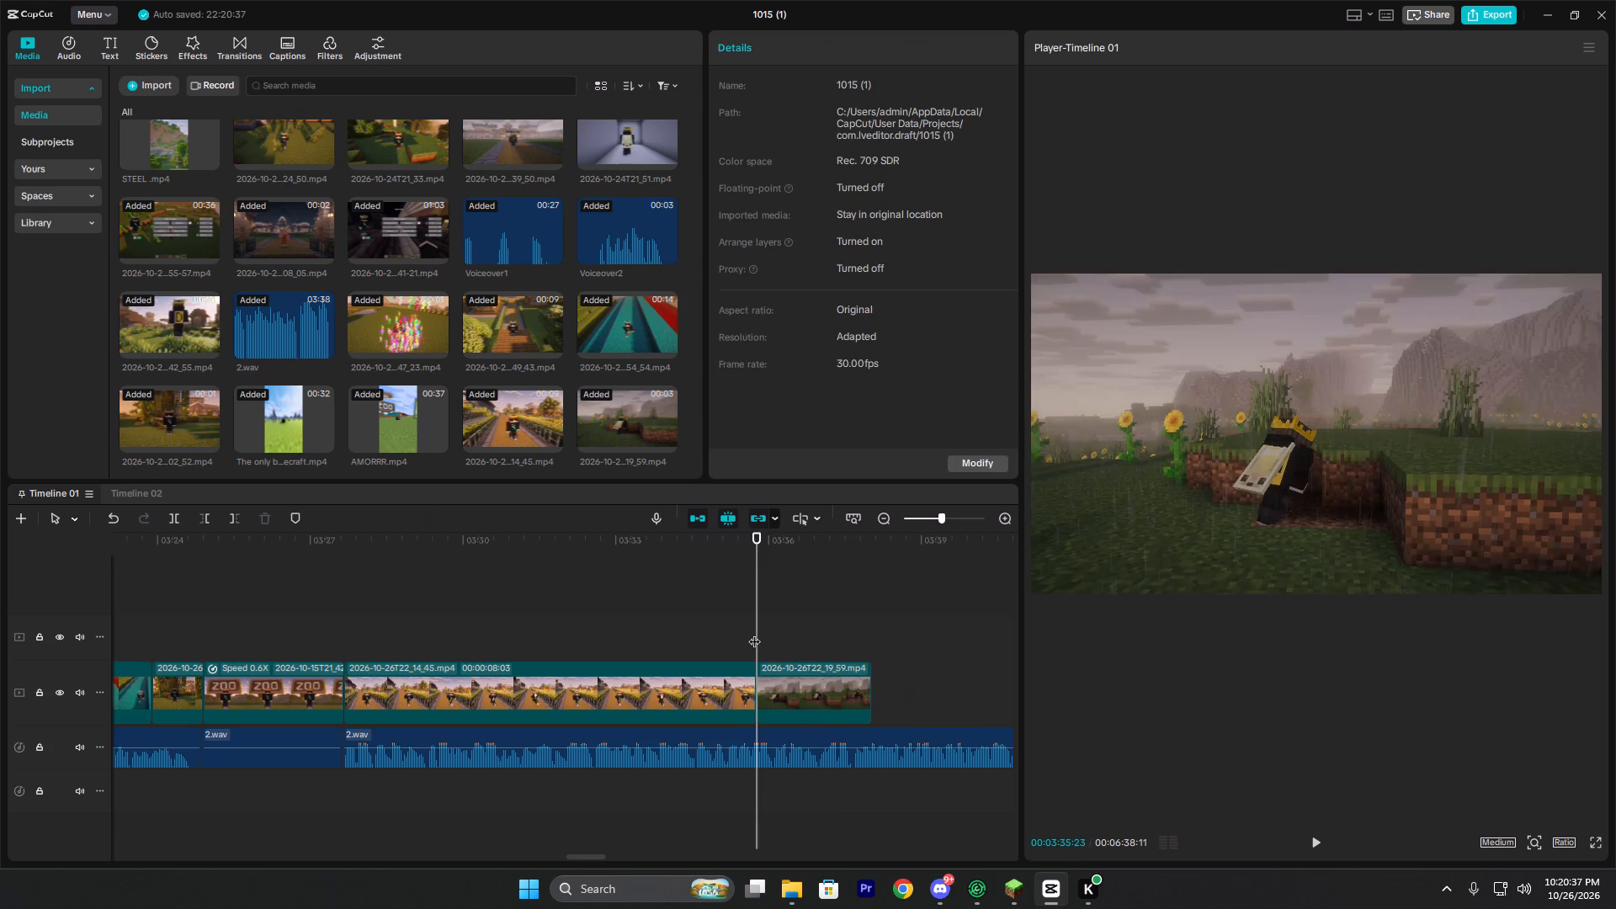
key(space)
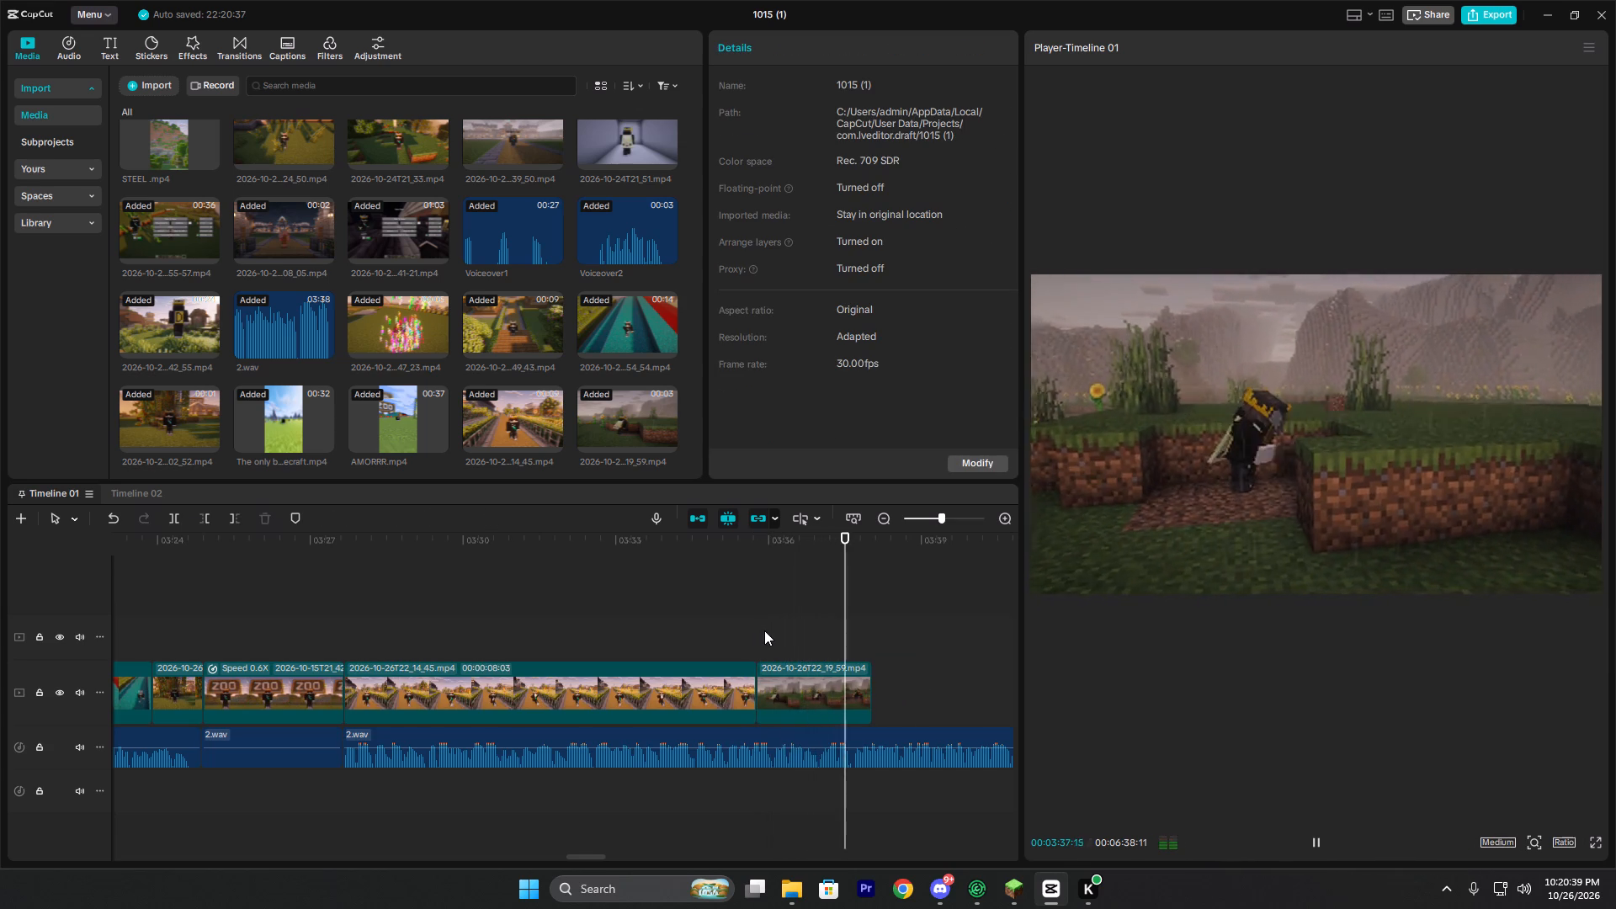
key(space)
click(651, 615)
key(space)
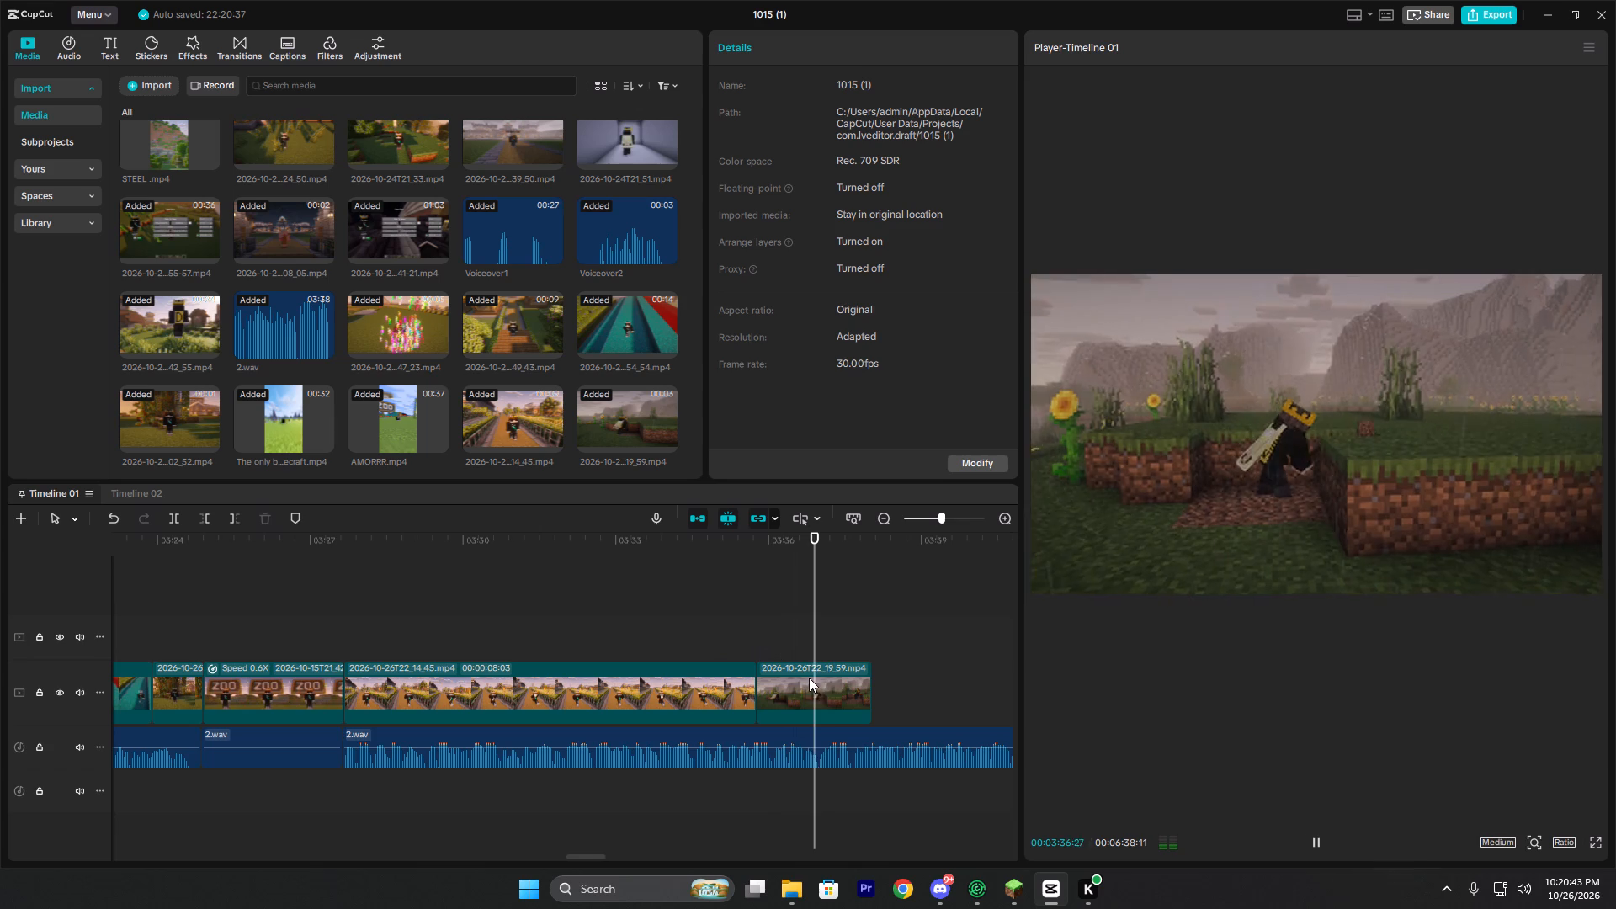
key(space)
key(w)
Play back the trimmed digging clip and the narration that follows it.
key(space)
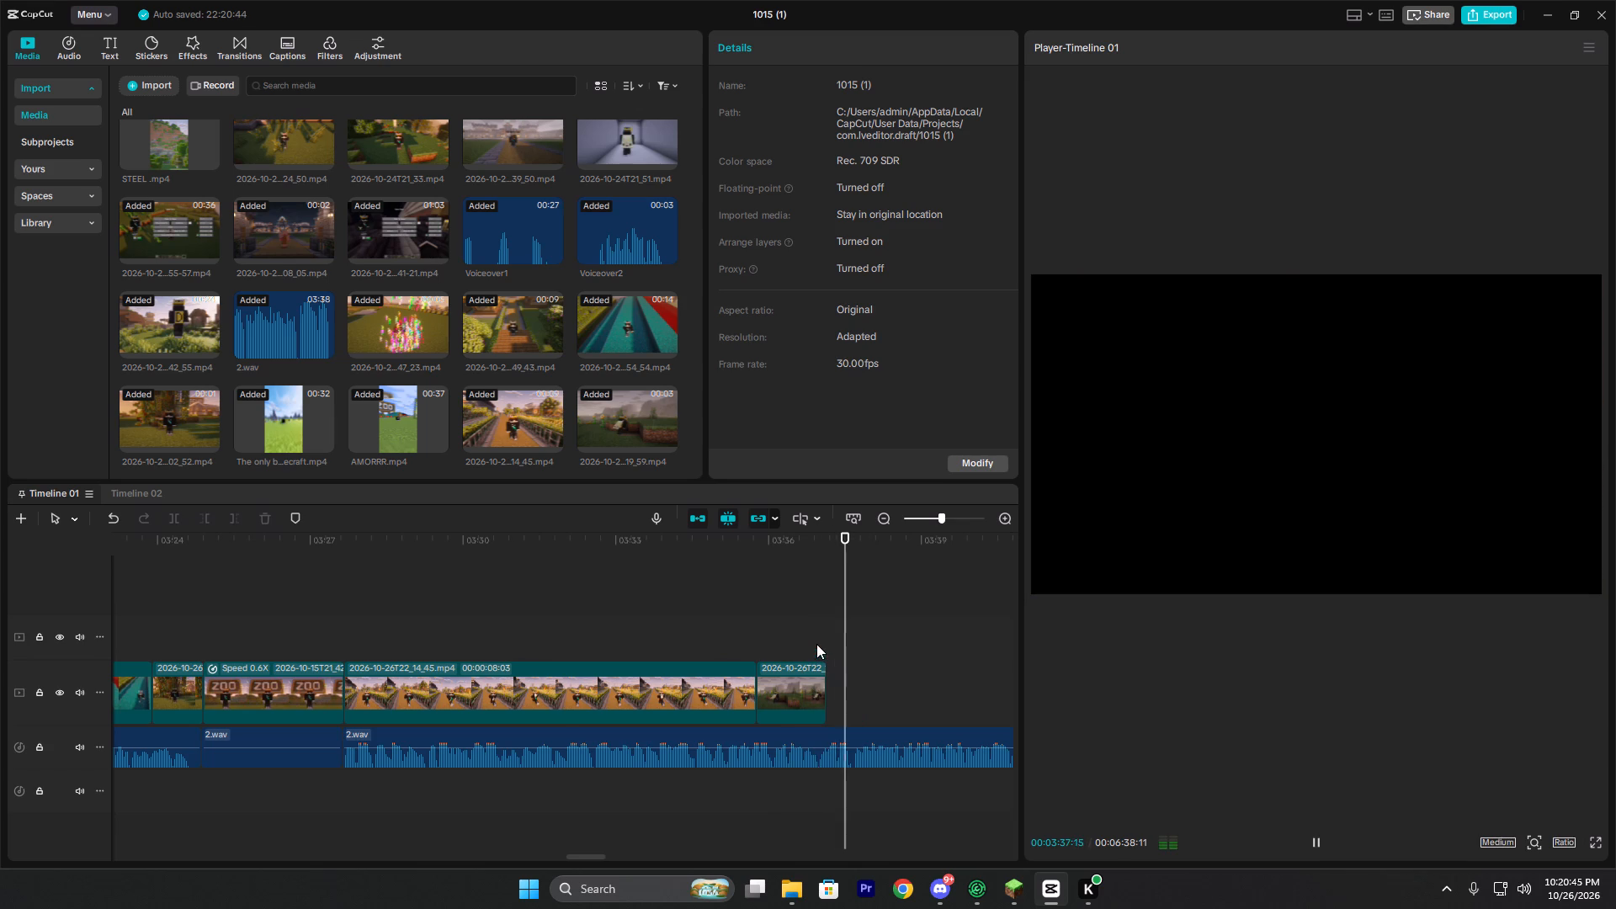
key(space)
click(816, 638)
click(744, 635)
click(752, 633)
key(space)
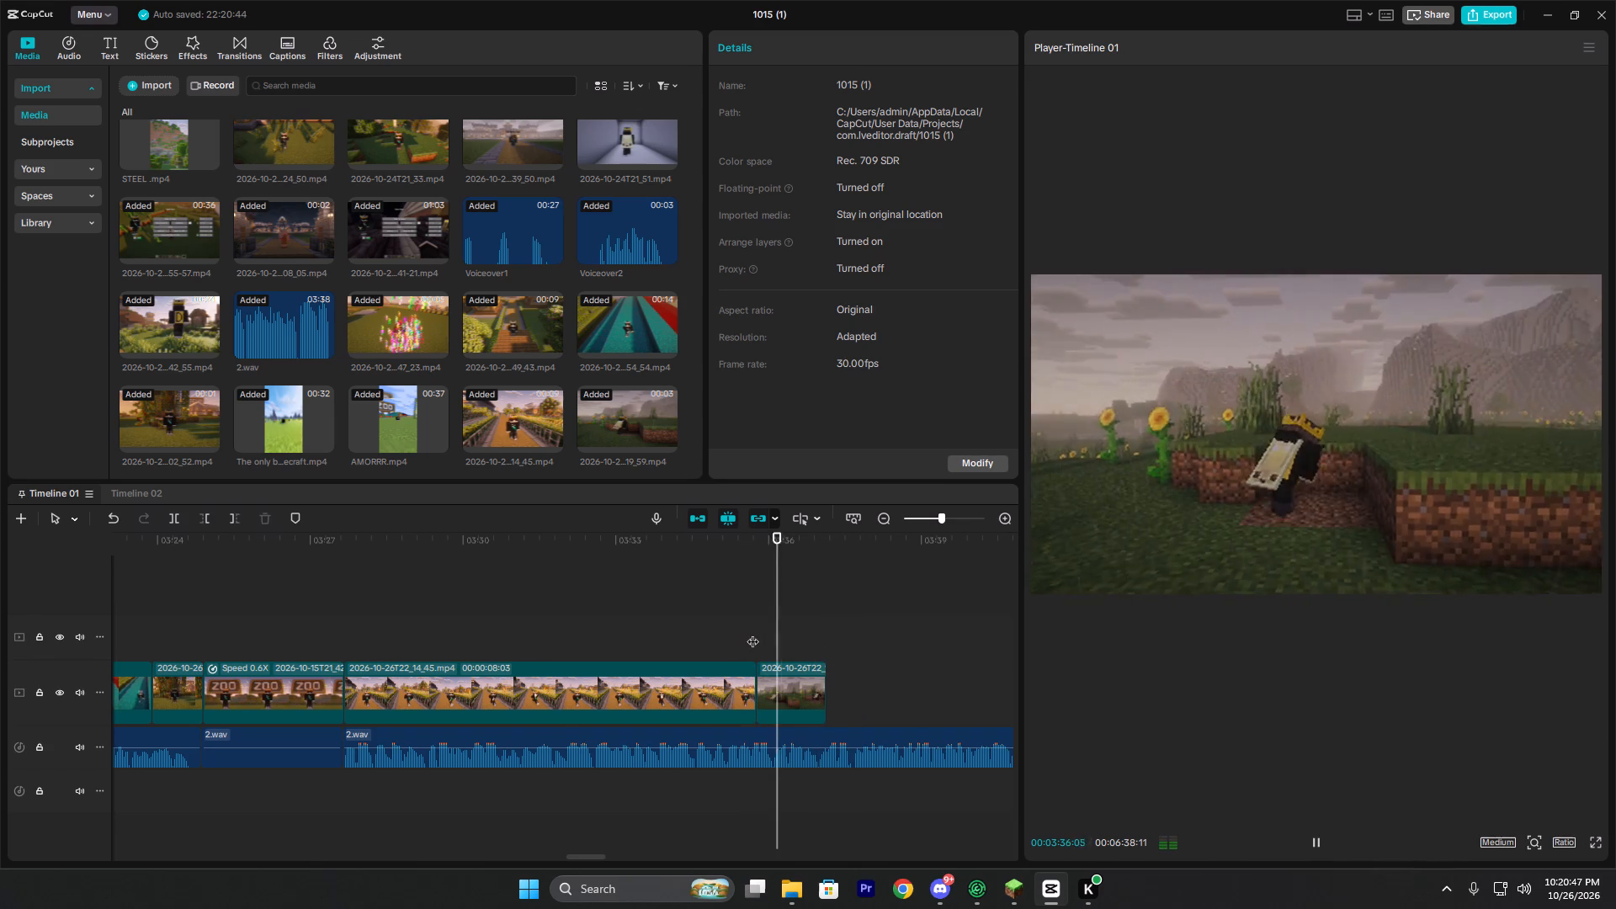
key(space)
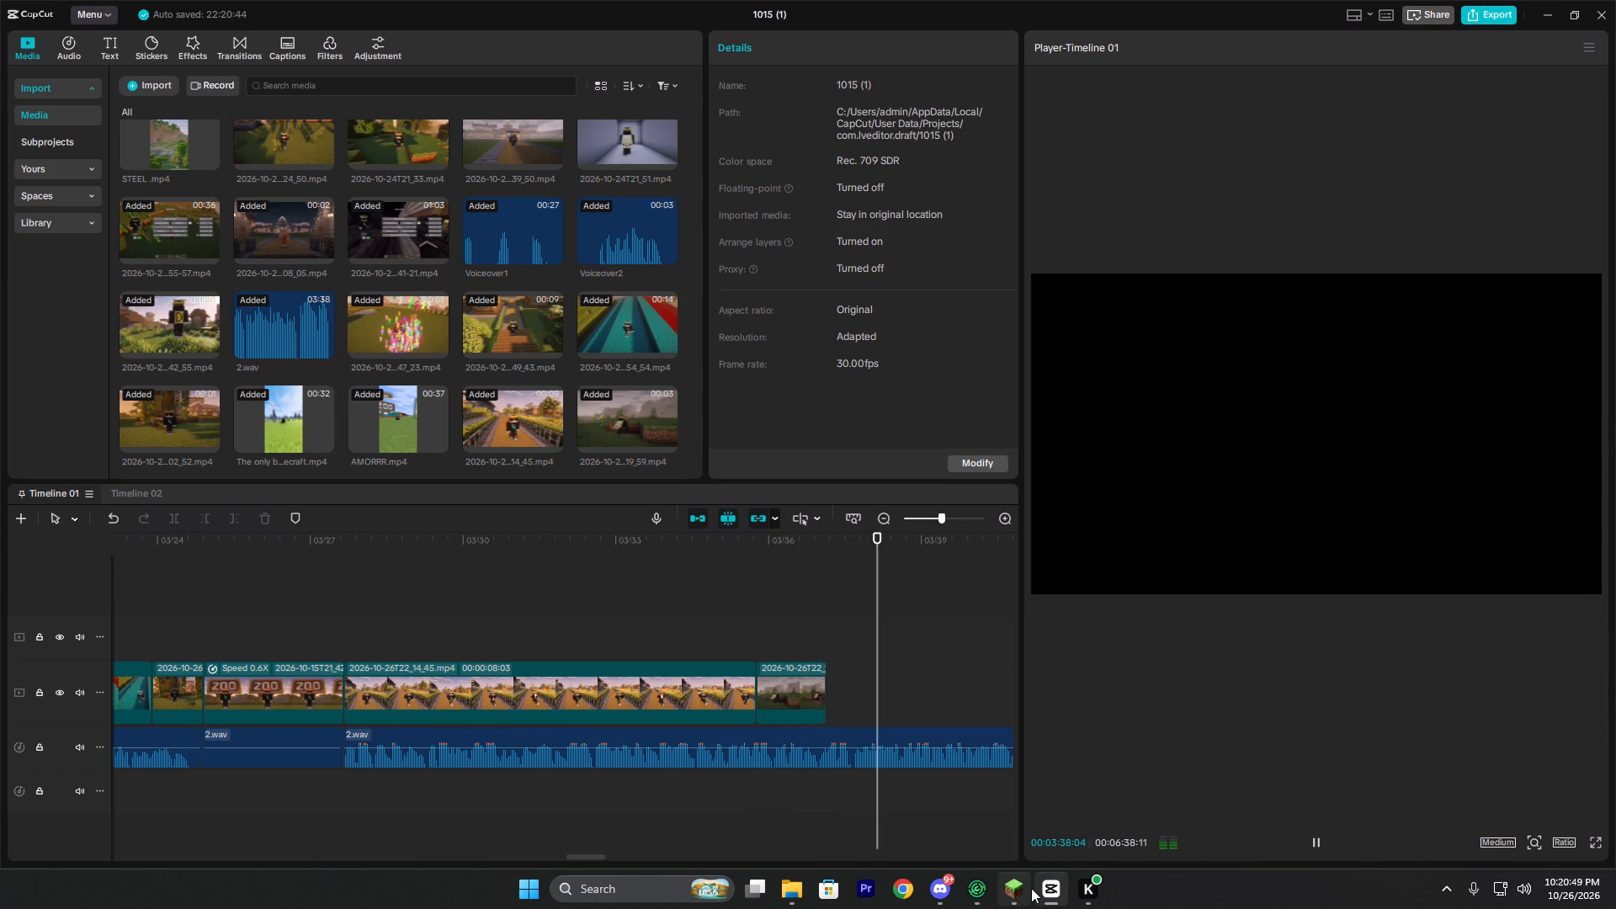
Switch to Minecraft and quit the replay to the title screen.
double_click(1031, 890)
triple_click(820, 473)
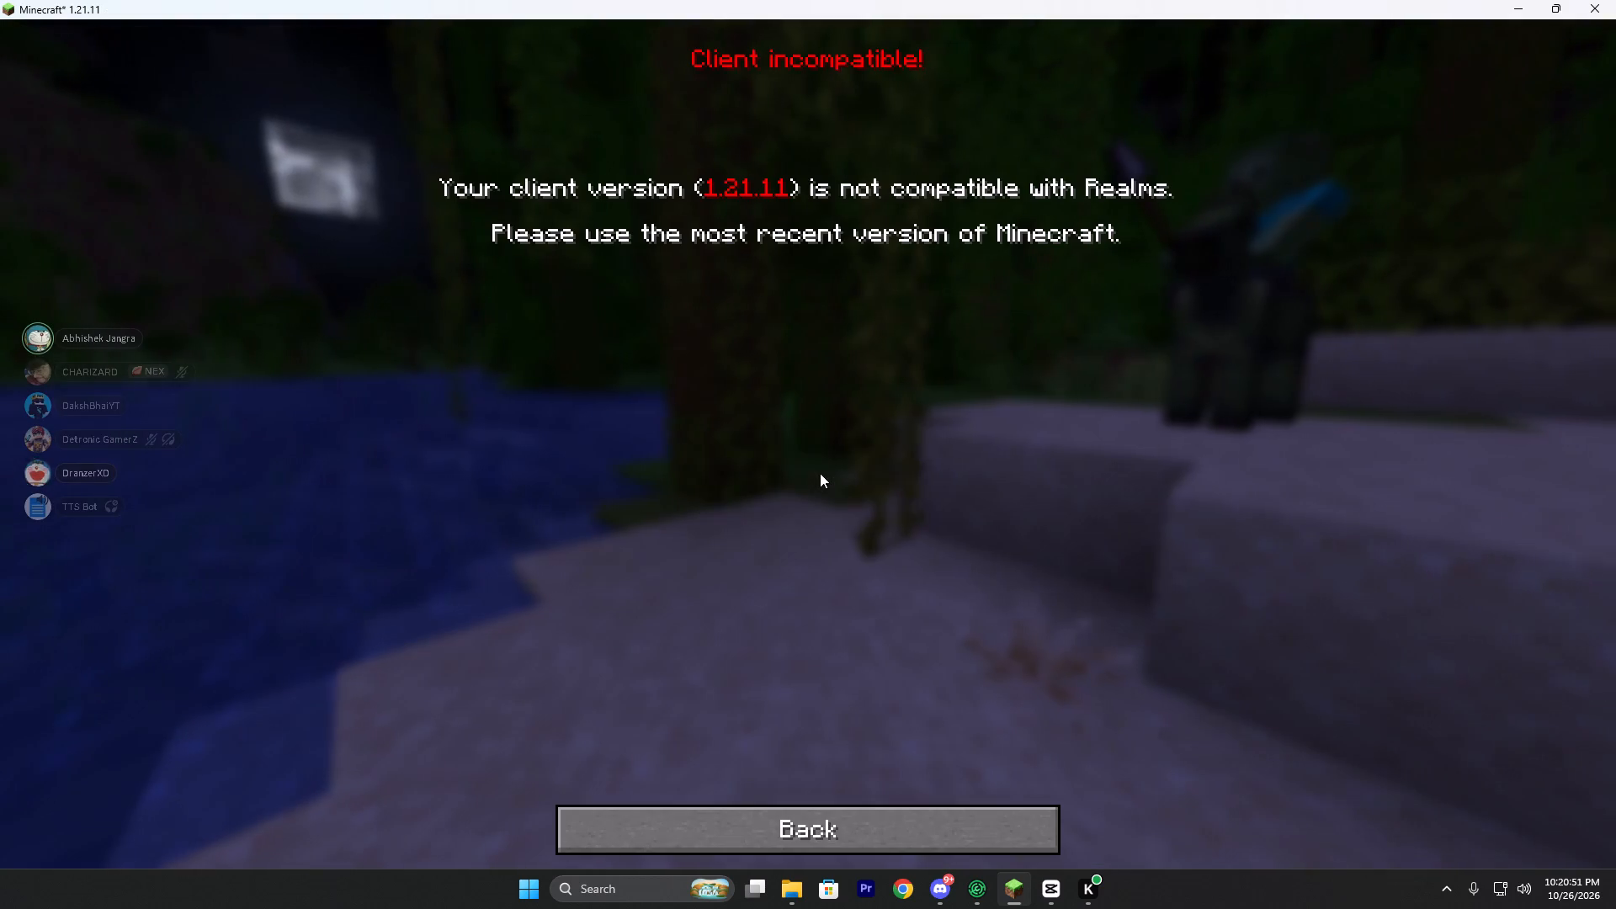
click(800, 797)
click(805, 816)
Look through the singleplayer world list for a world suited to the next shot, and return to the title screen.
click(759, 358)
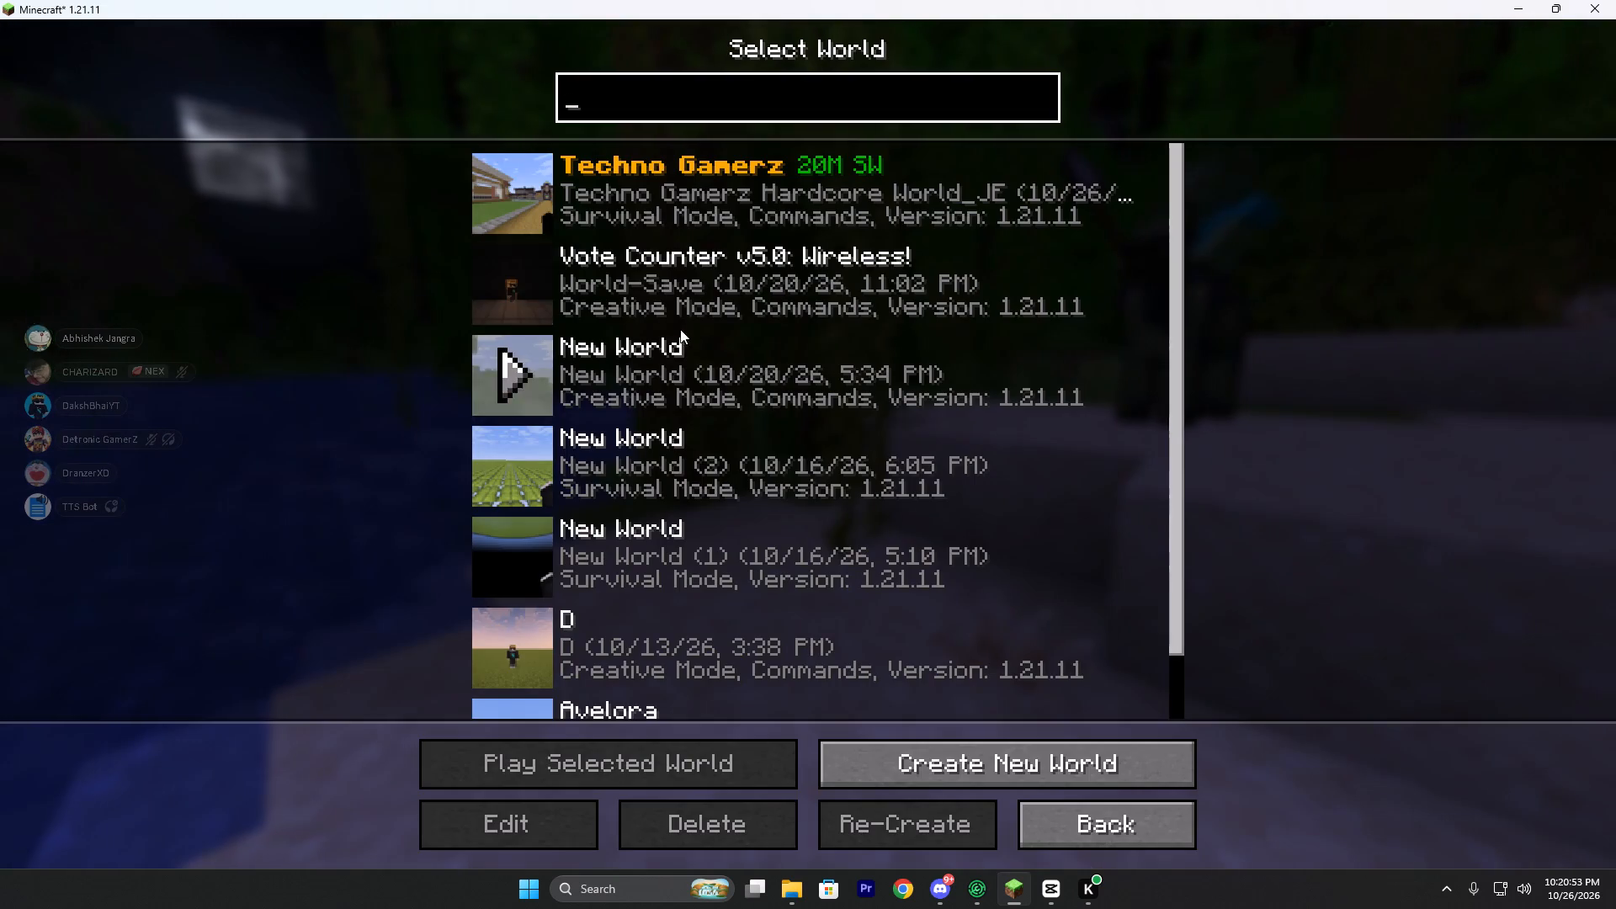
scroll(832, 567, down, 3)
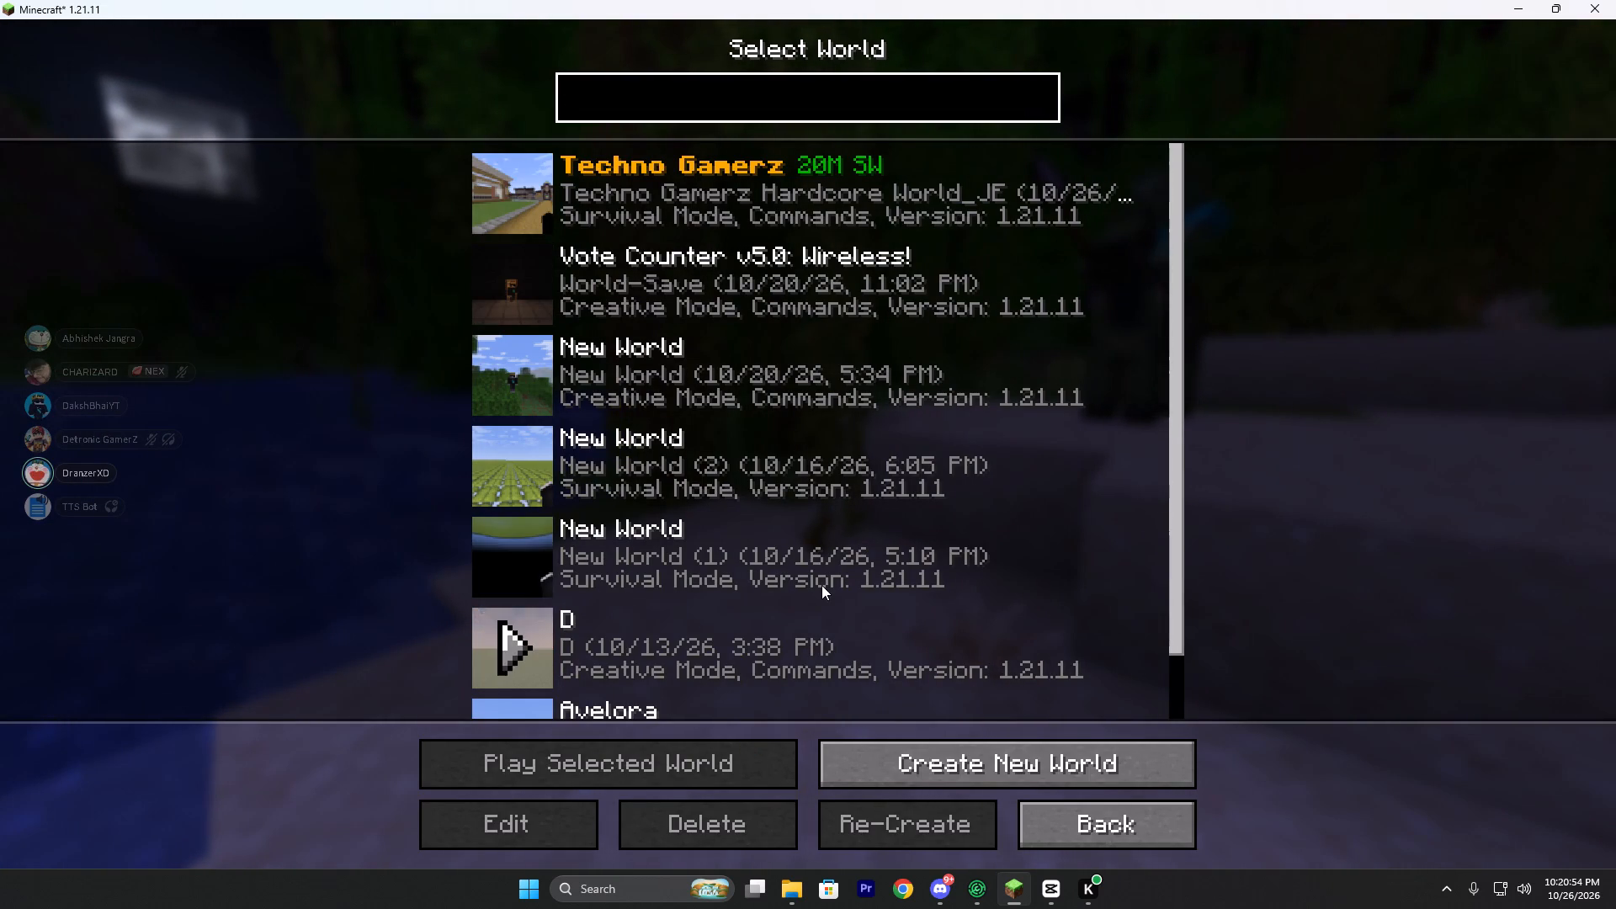
scroll(821, 585, down, 2)
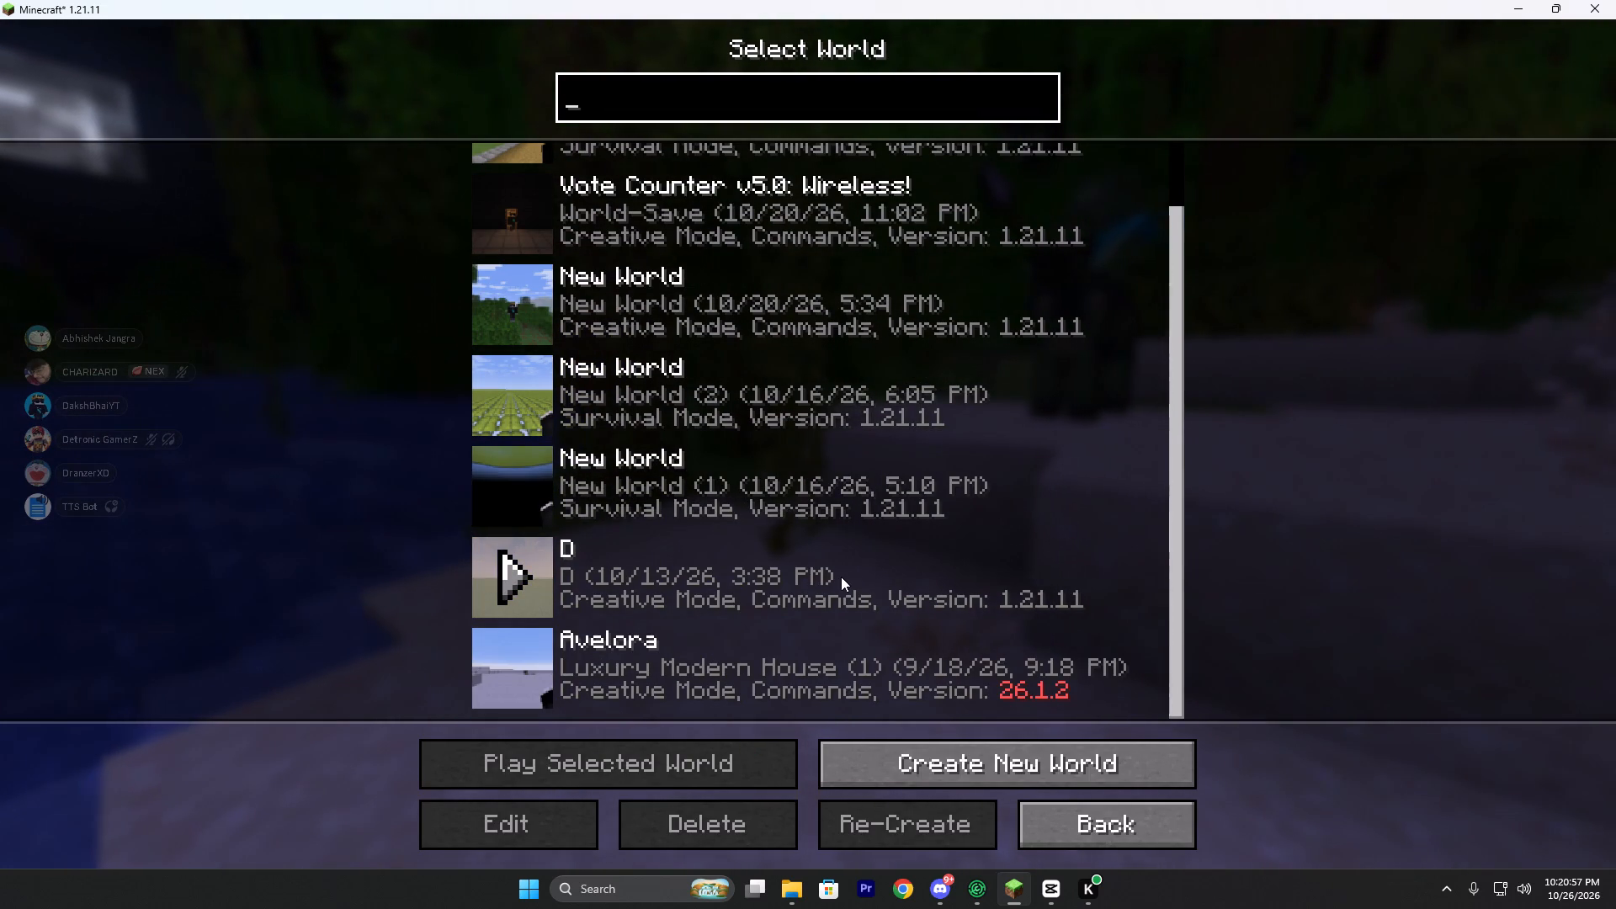
scroll(841, 577, up, 5)
scroll(841, 577, down, 5)
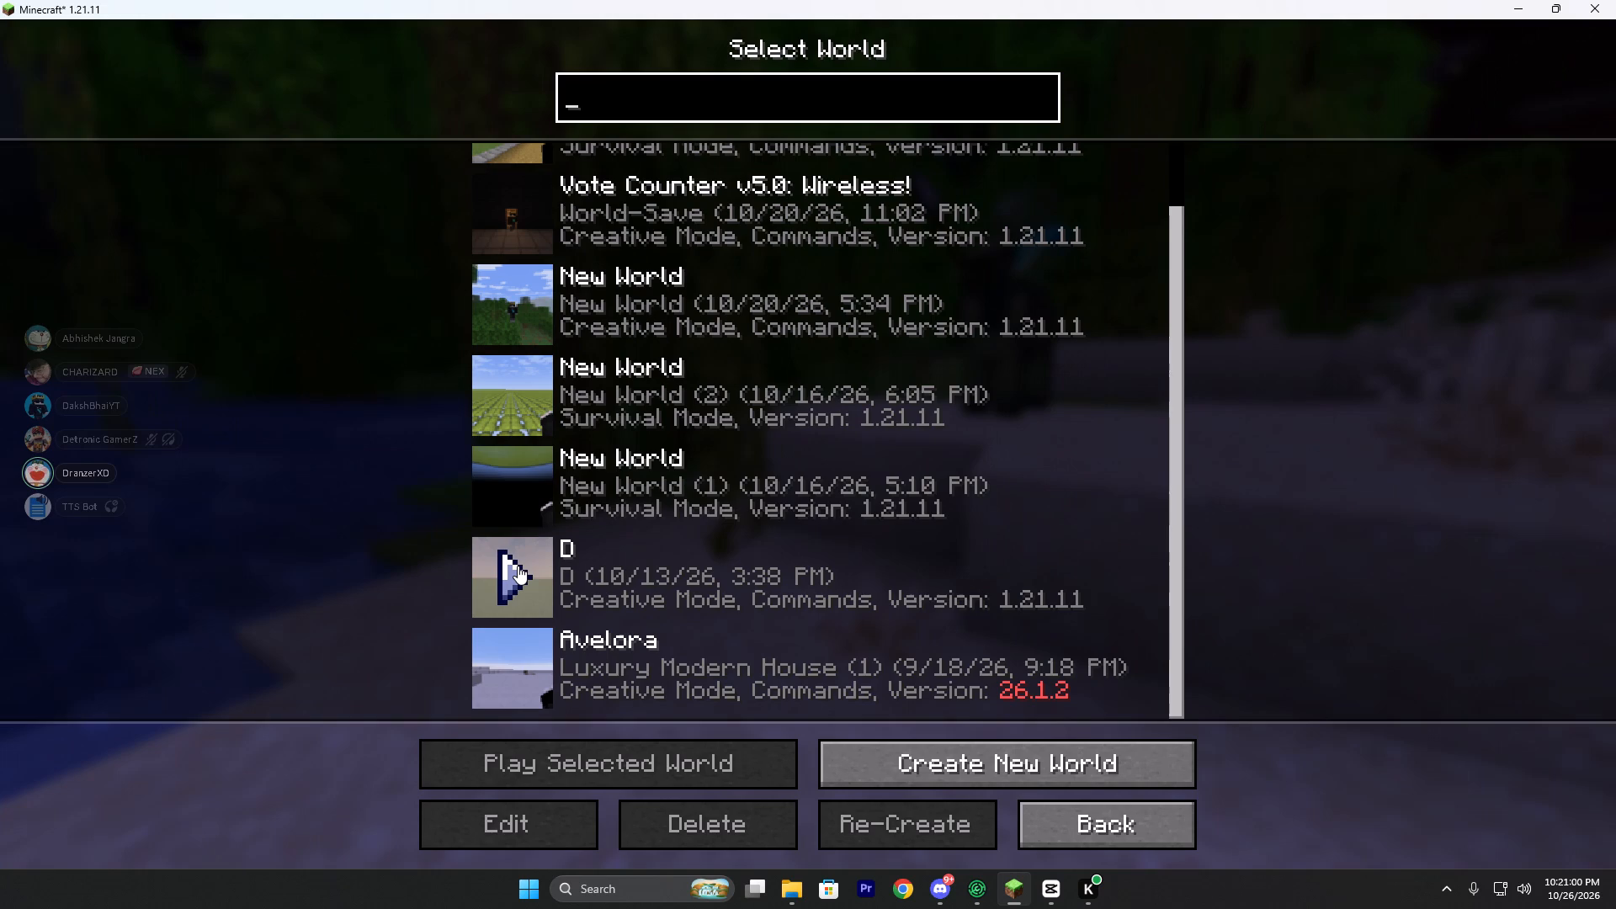
click(1121, 816)
double_click(1055, 884)
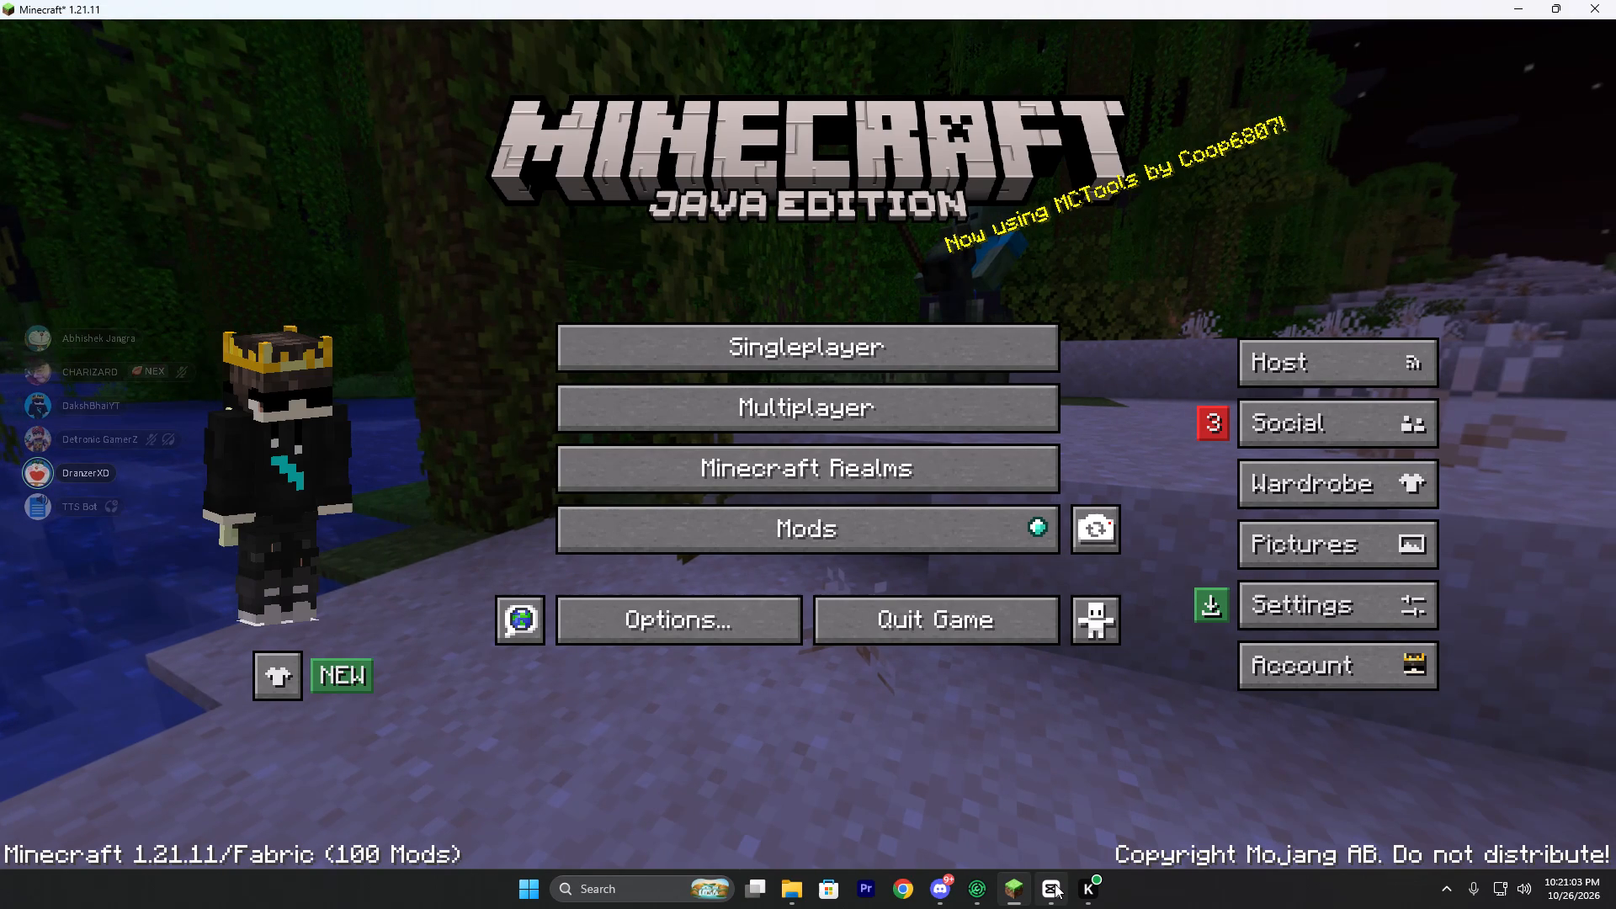
click(1055, 886)
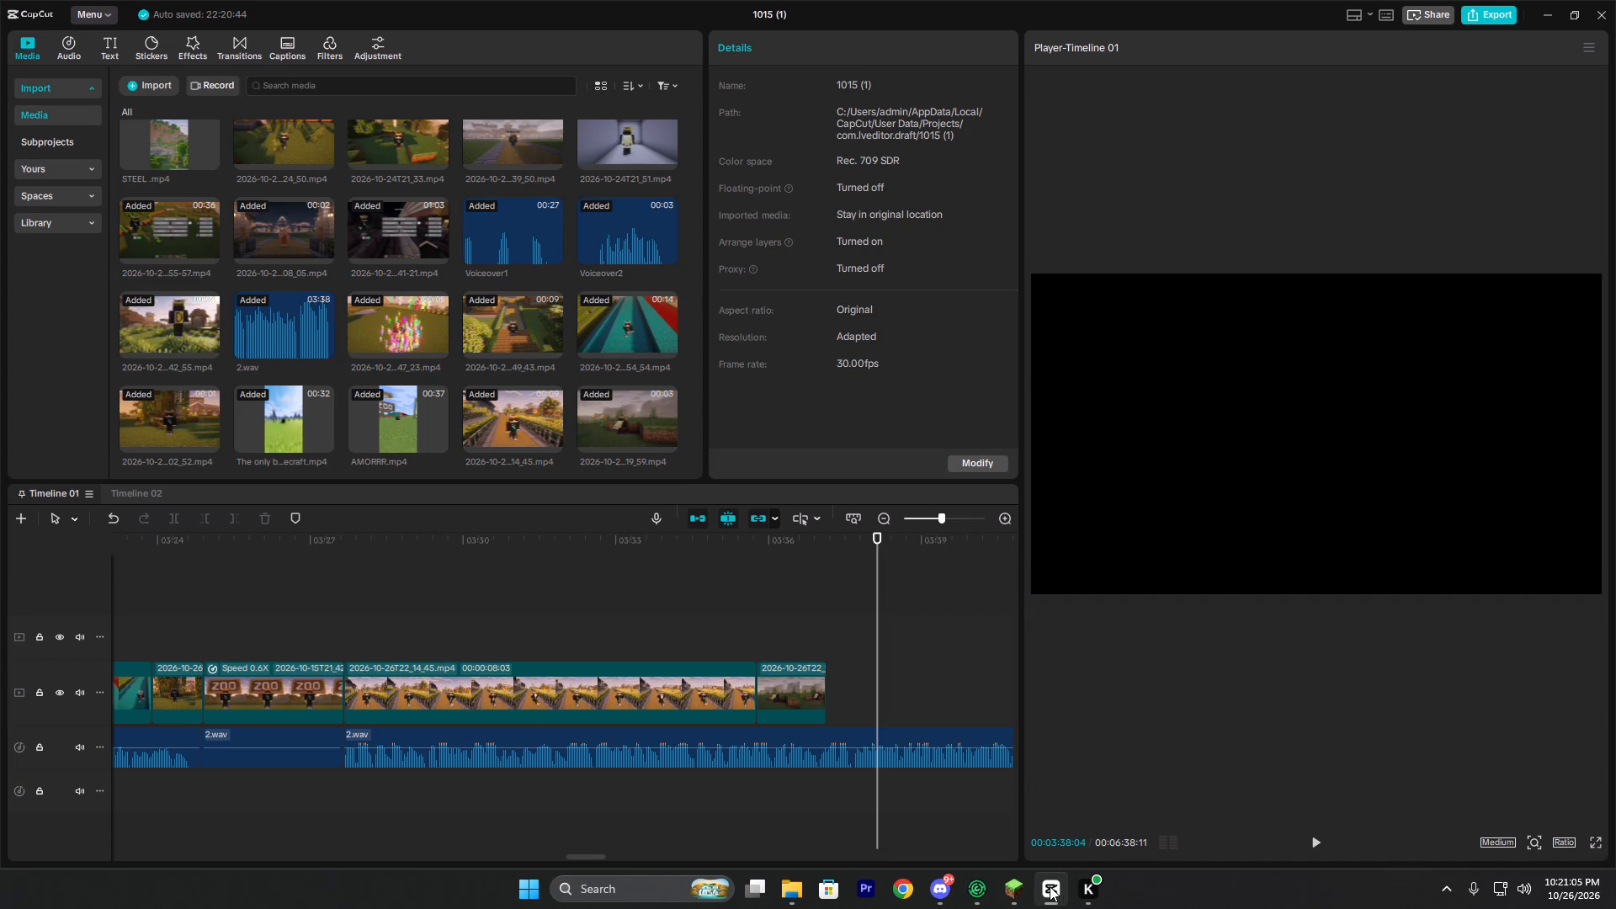
click(803, 876)
scroll(1023, 697, down, 3)
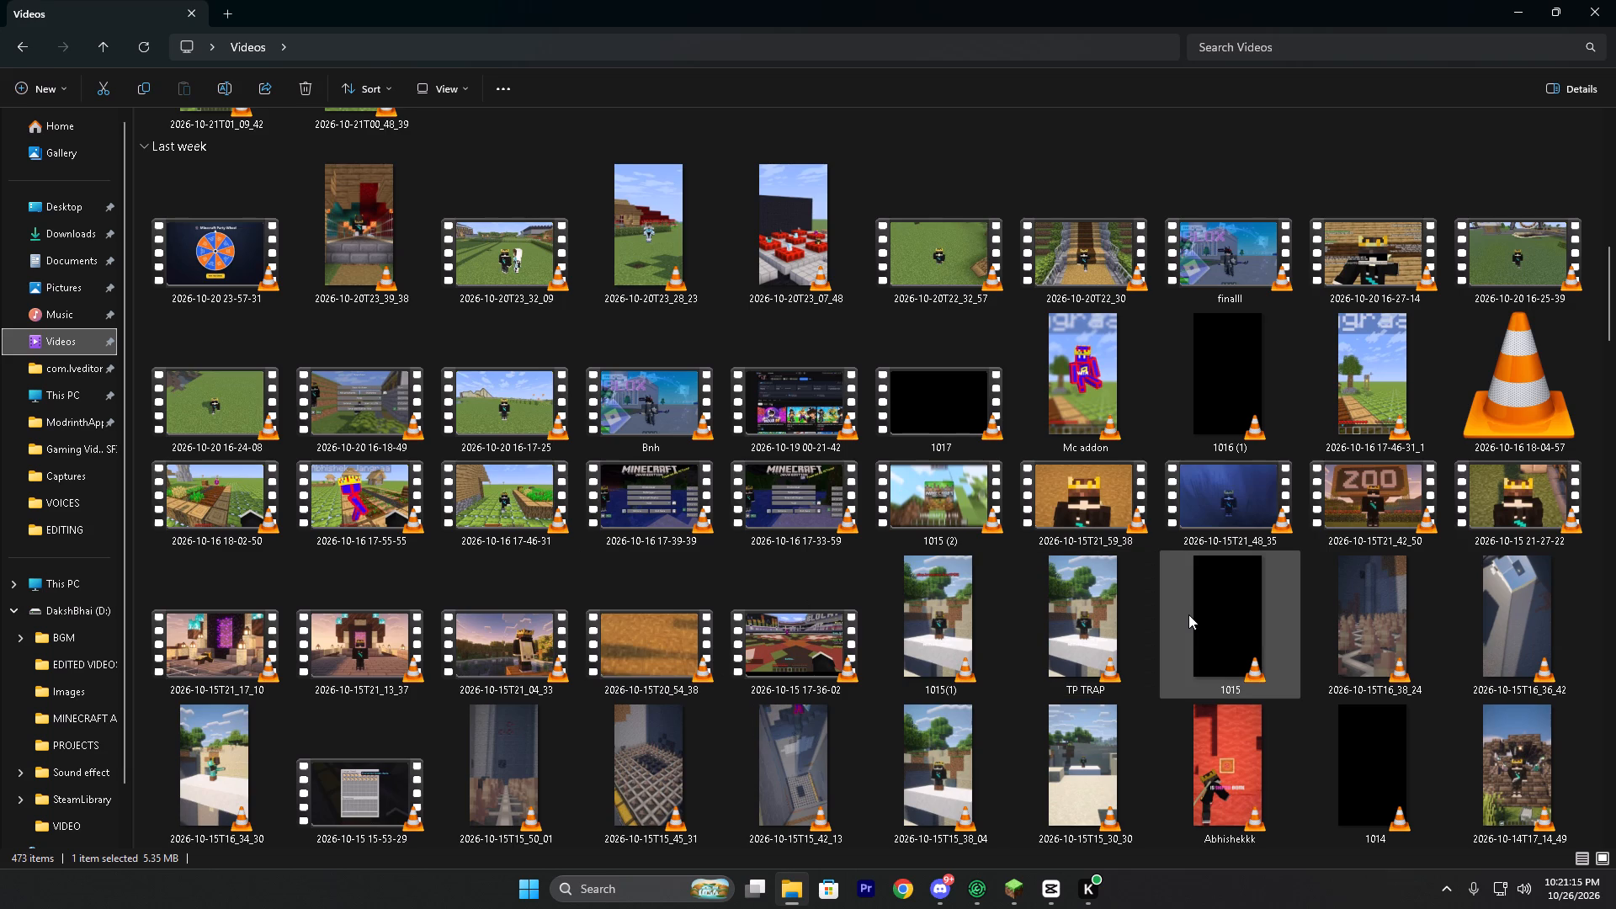
scroll(803, 565, down, 2)
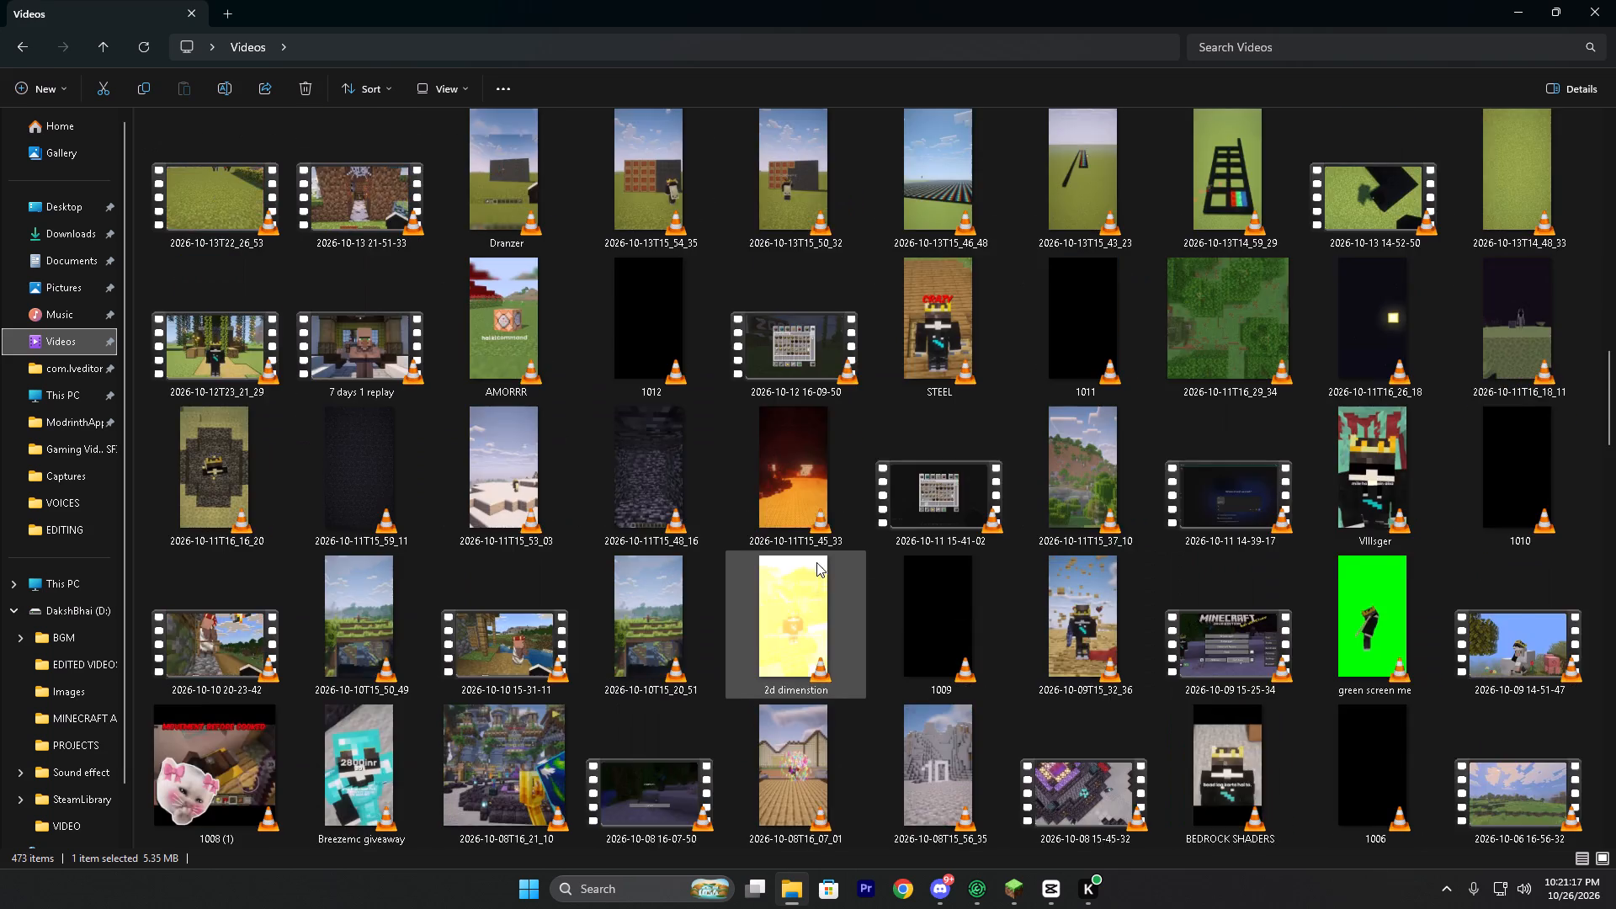
scroll(813, 559, down, 1)
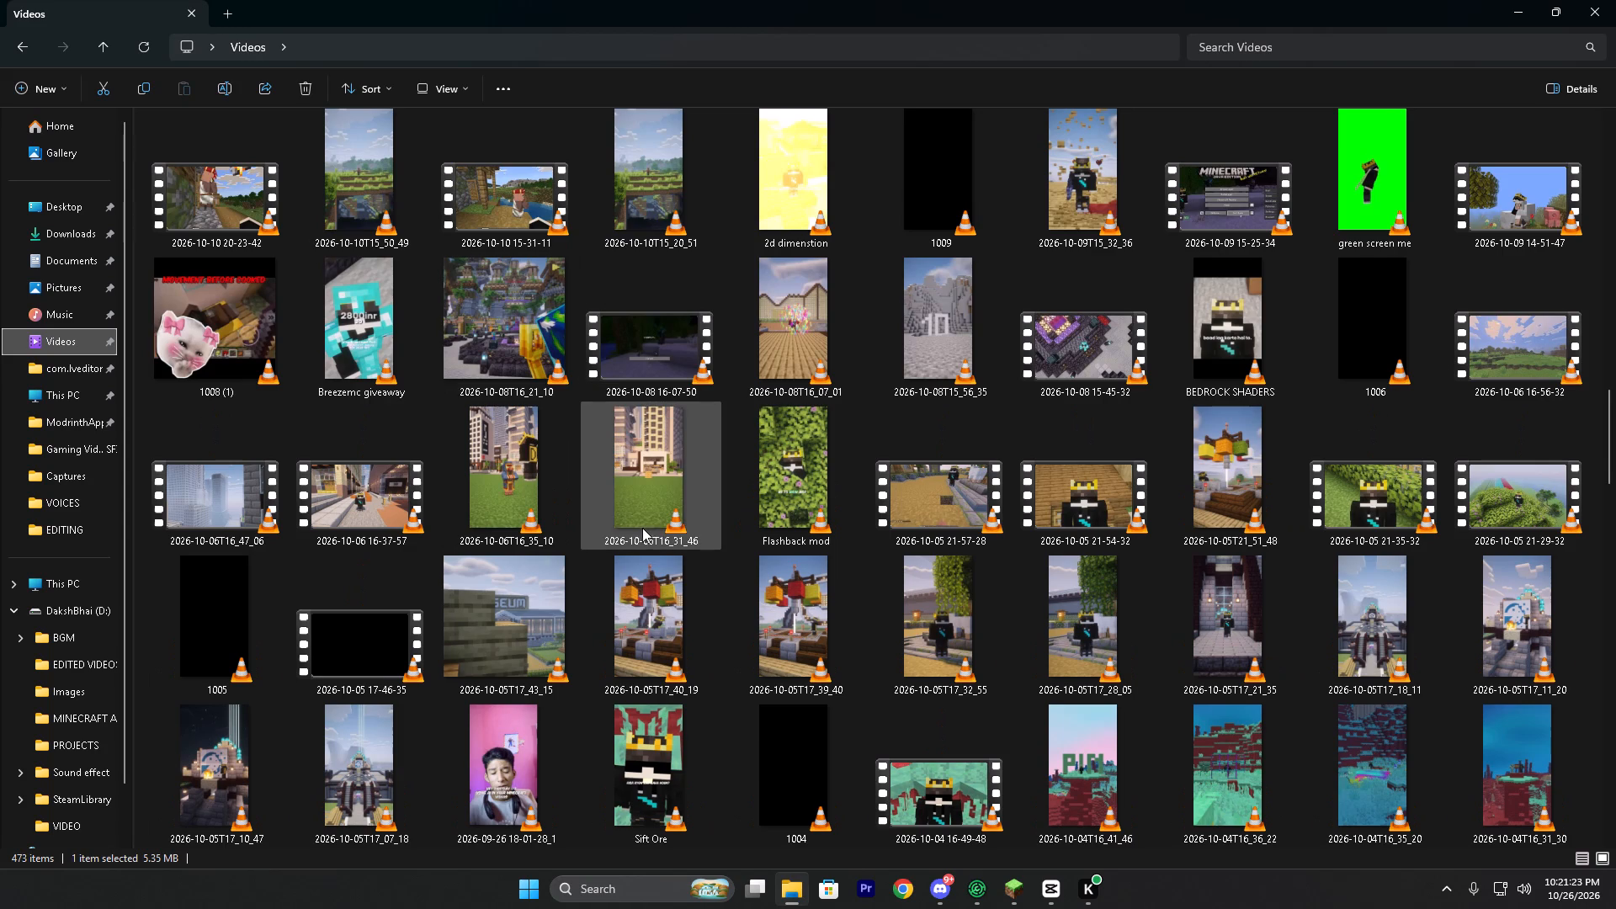
scroll(644, 525, up, 3)
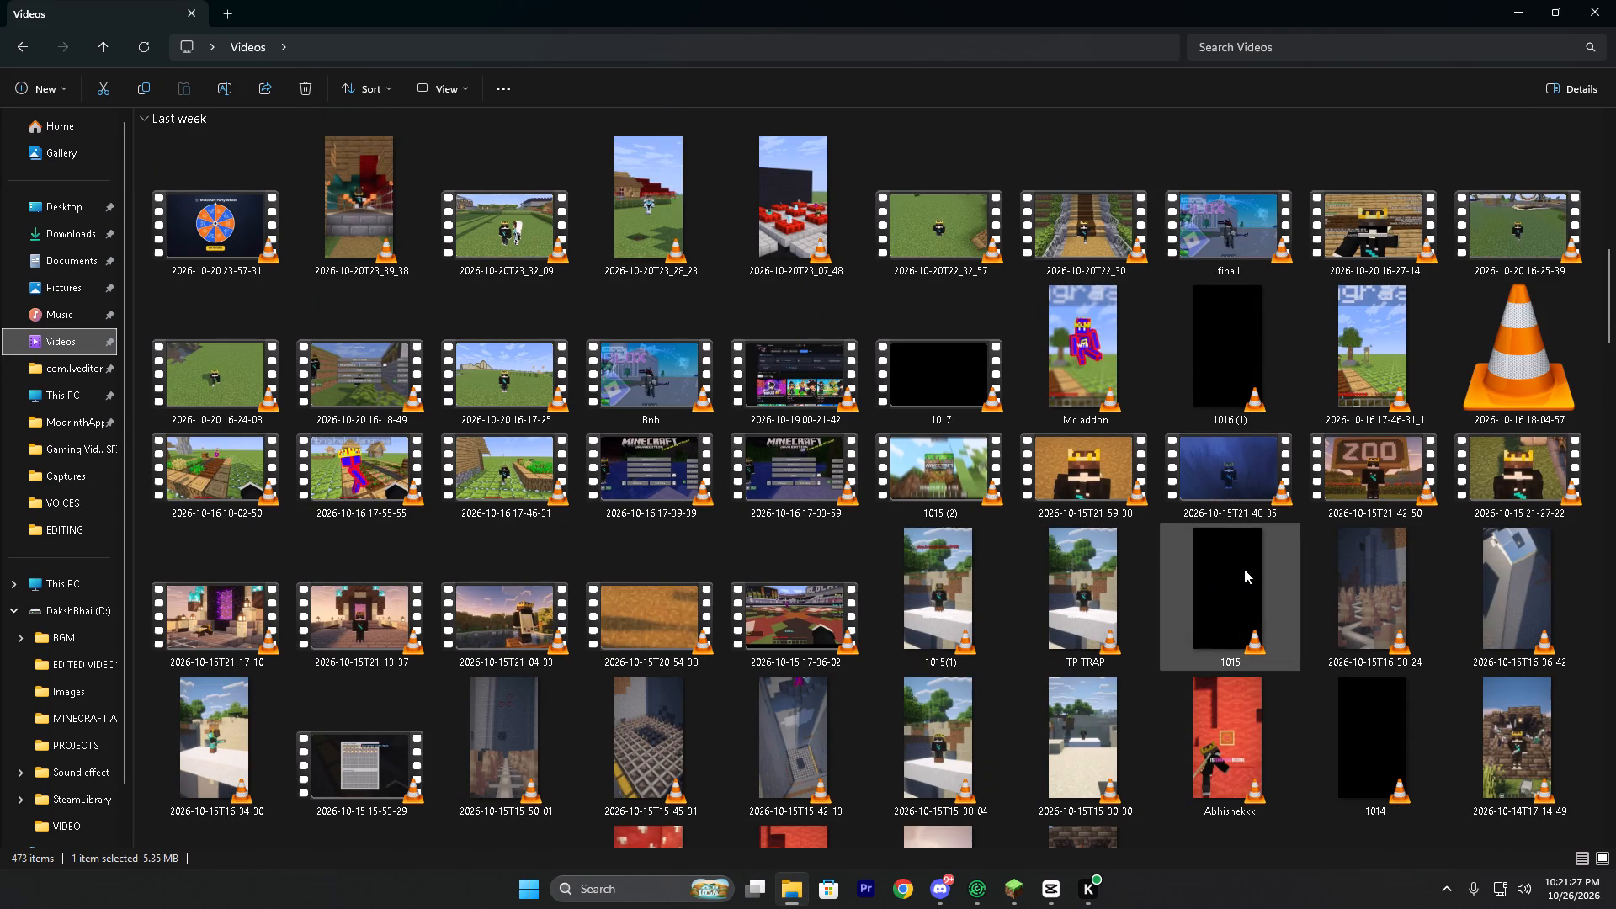
scroll(1247, 577, down, 1)
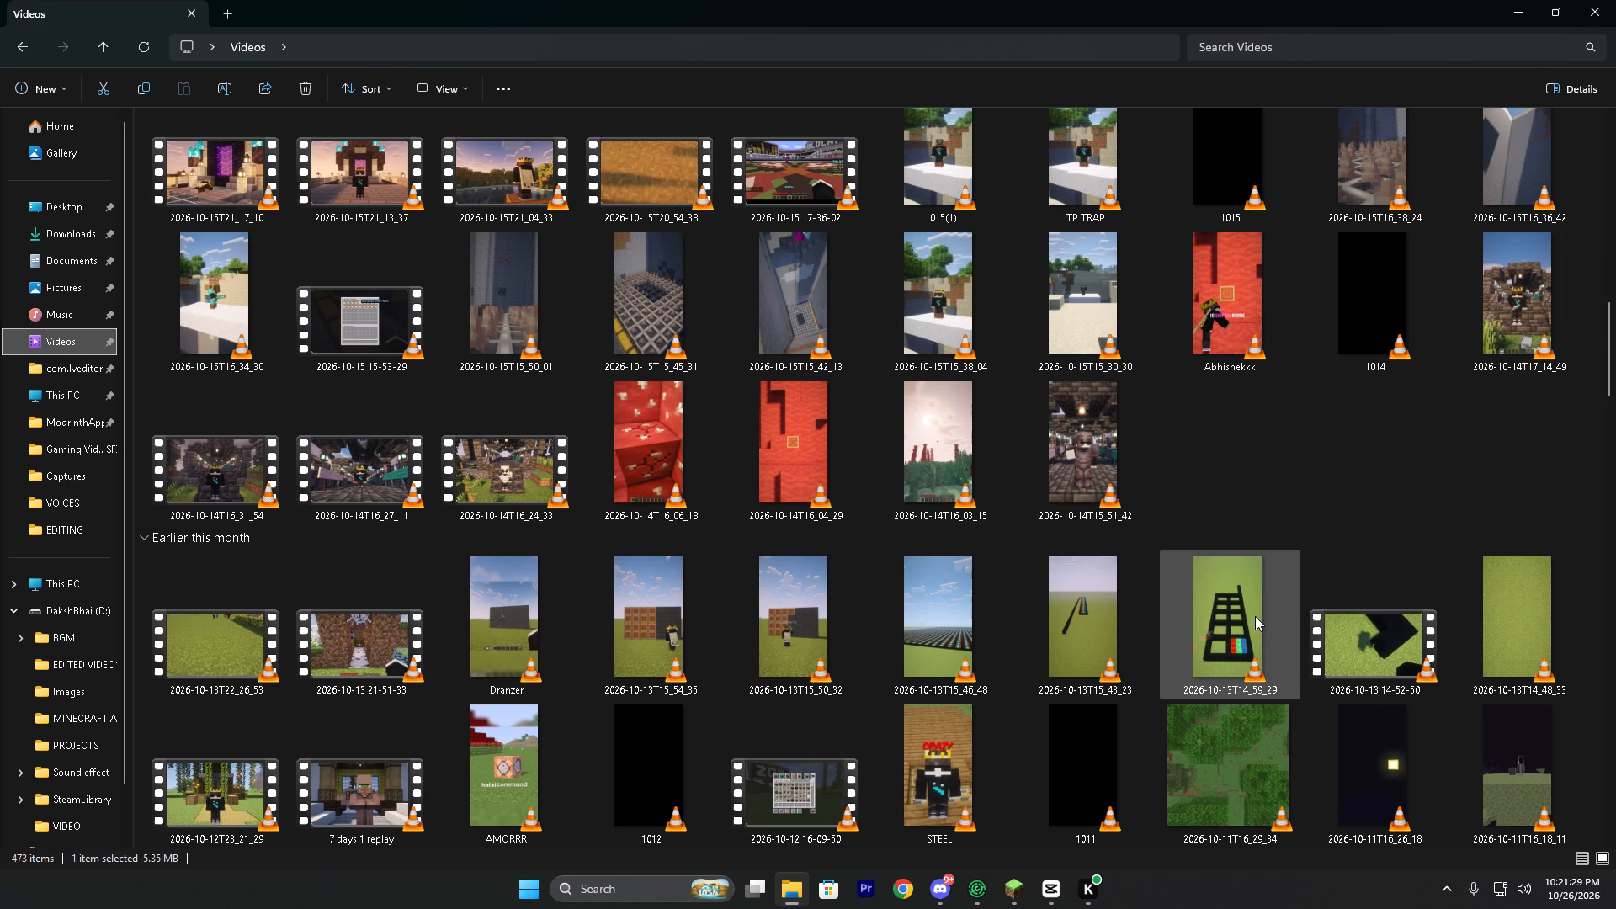
right_drag(1385, 650, 1107, 808)
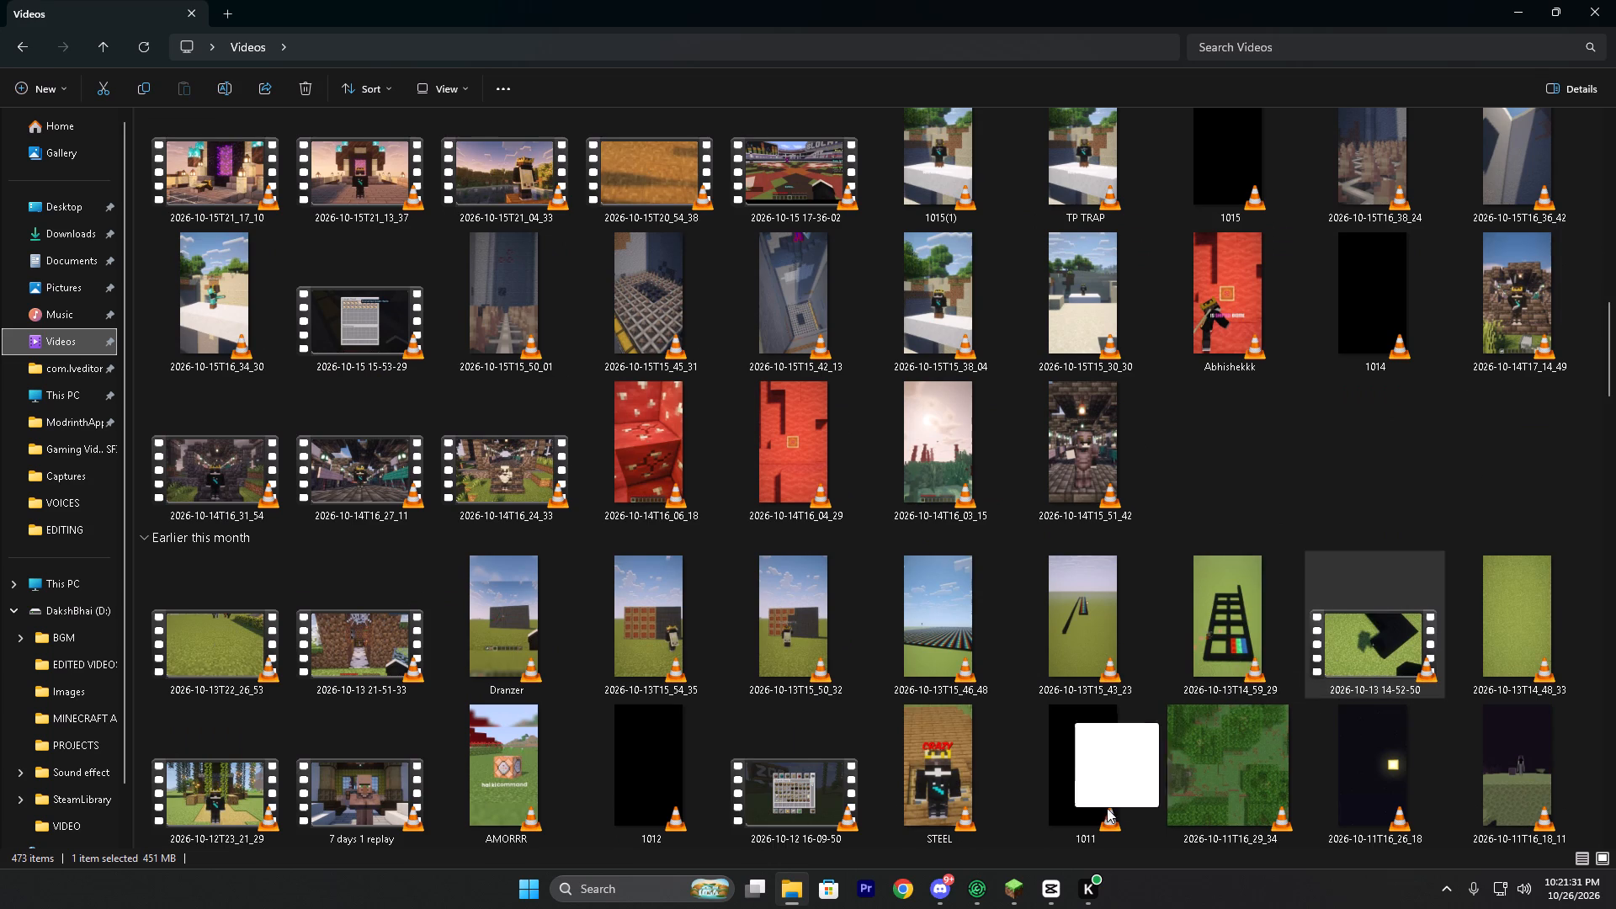
right_drag(1107, 808, 995, 786)
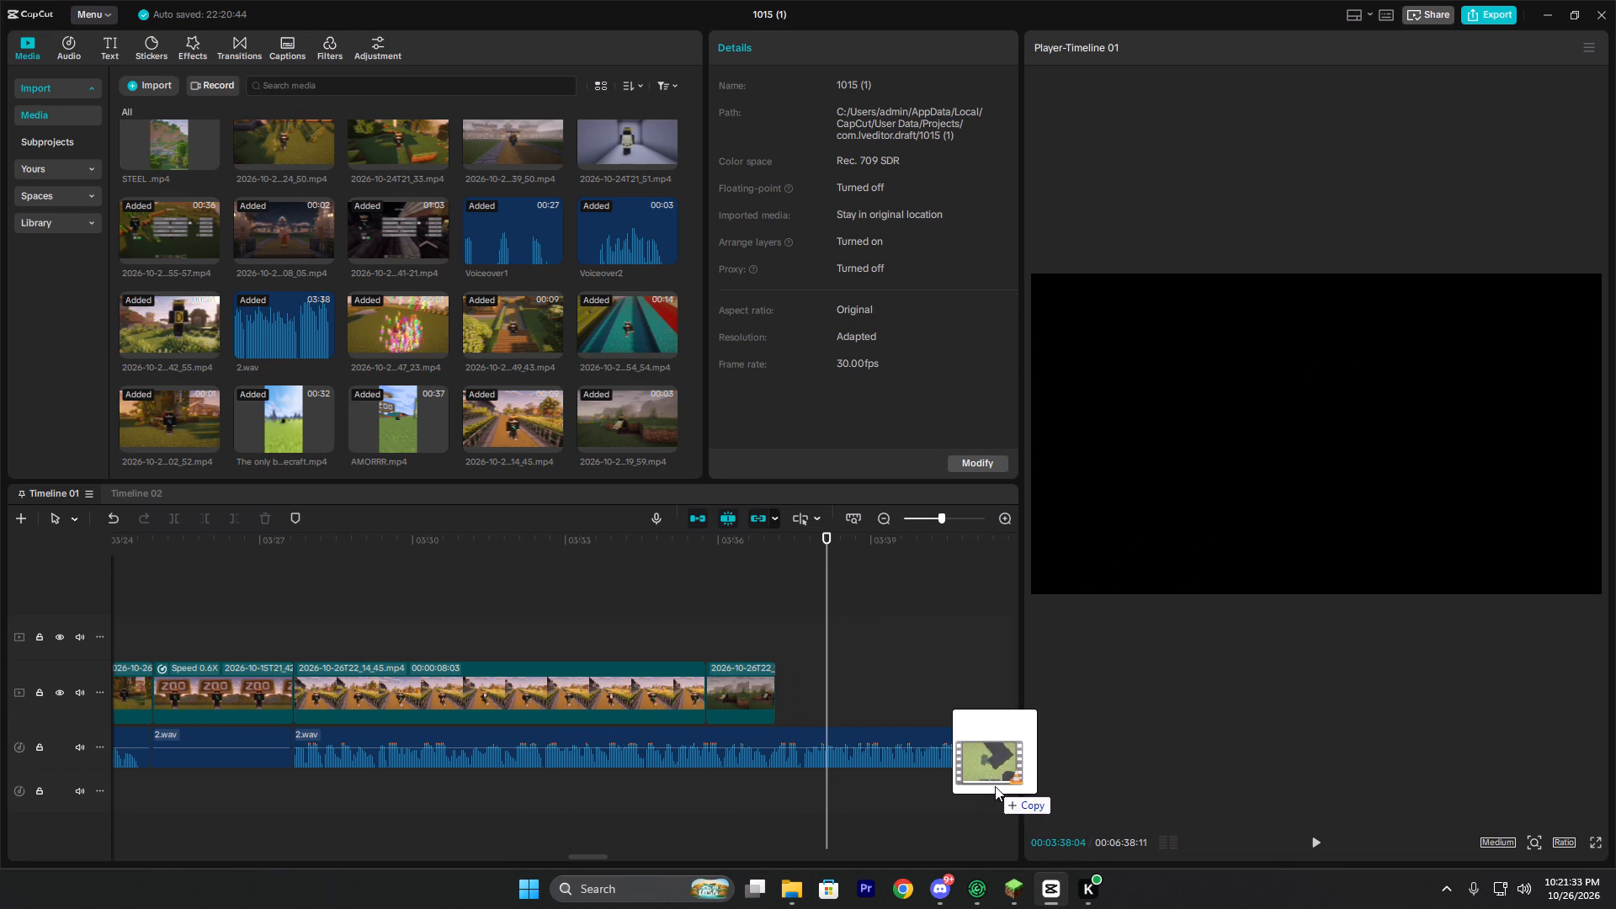
right_drag(995, 786, 922, 783)
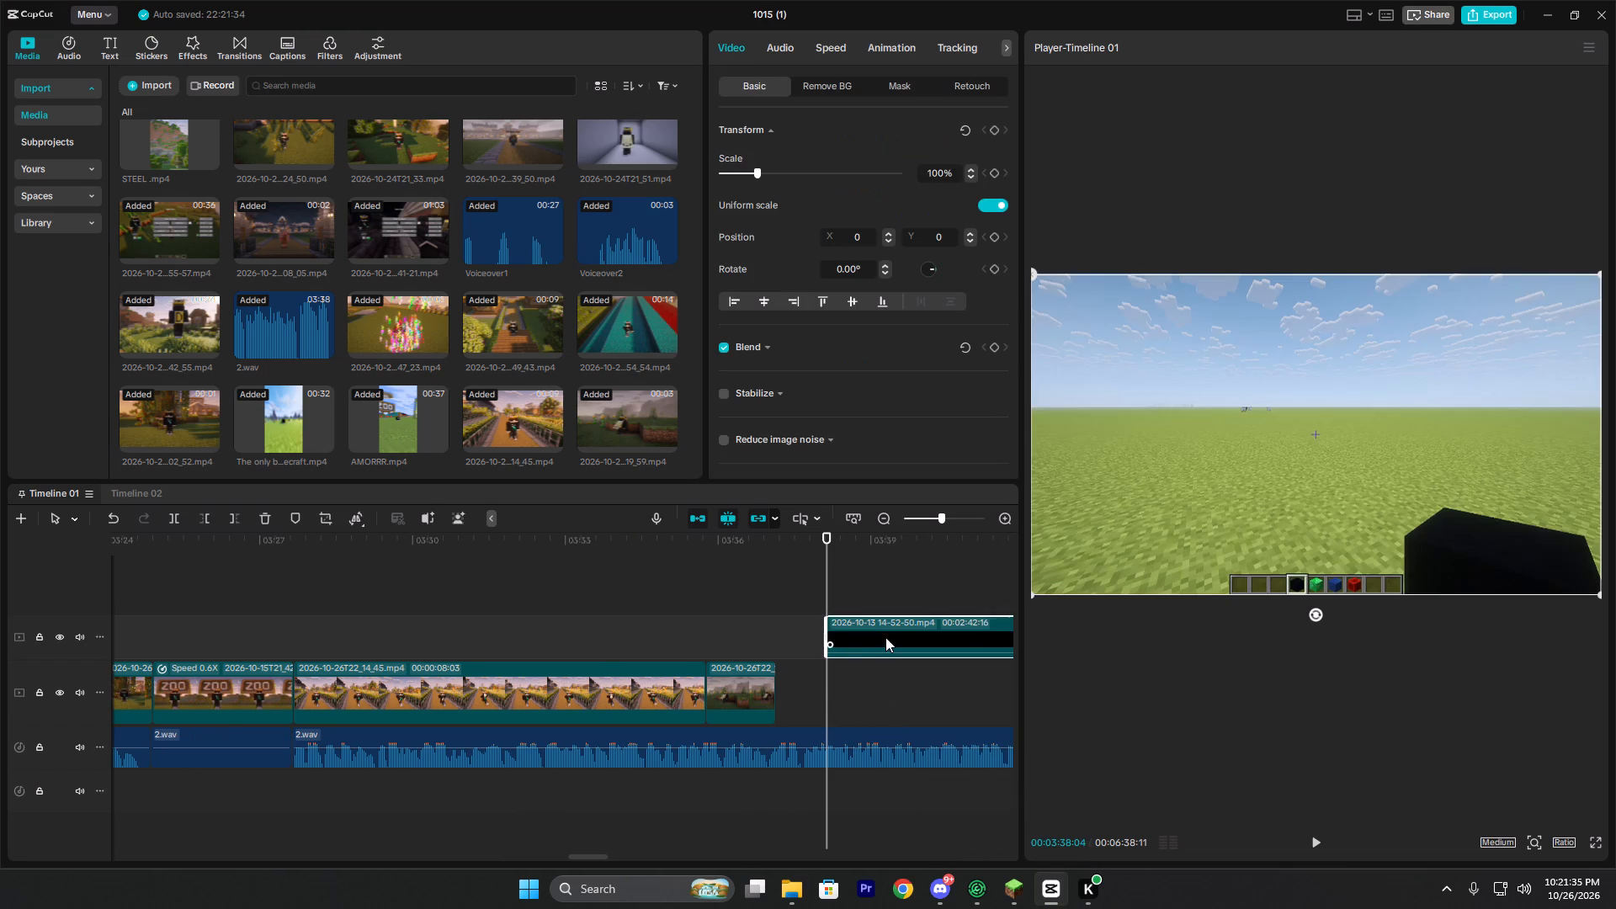
drag(885, 637, 856, 656)
drag(855, 656, 843, 706)
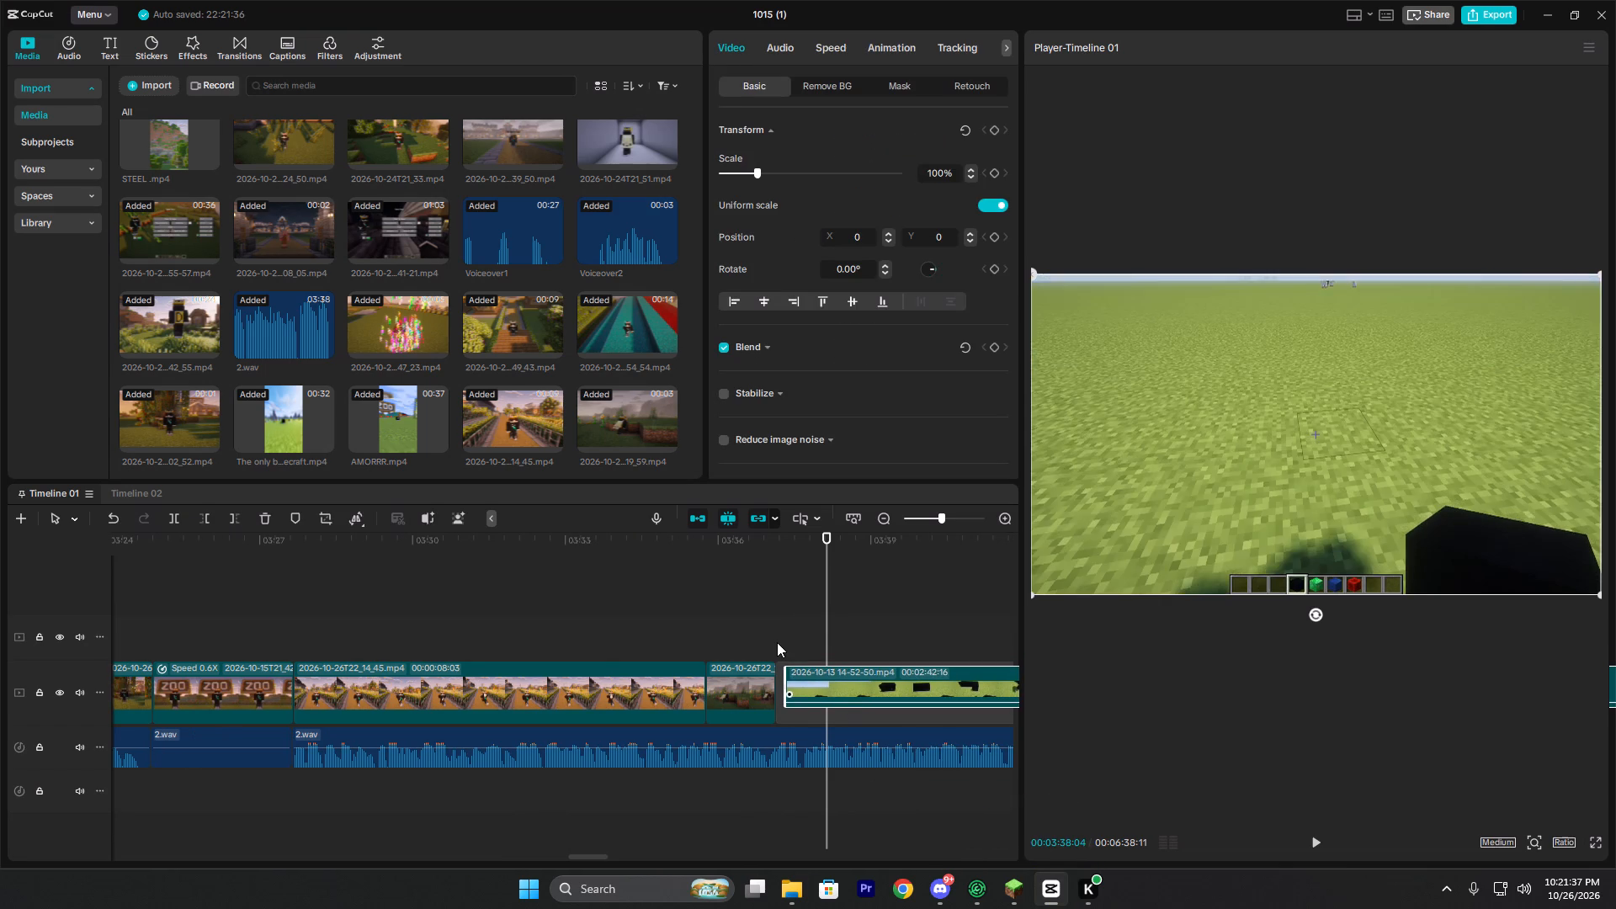
click(777, 642)
drag(780, 639, 848, 643)
drag(849, 644, 871, 648)
drag(872, 648, 884, 651)
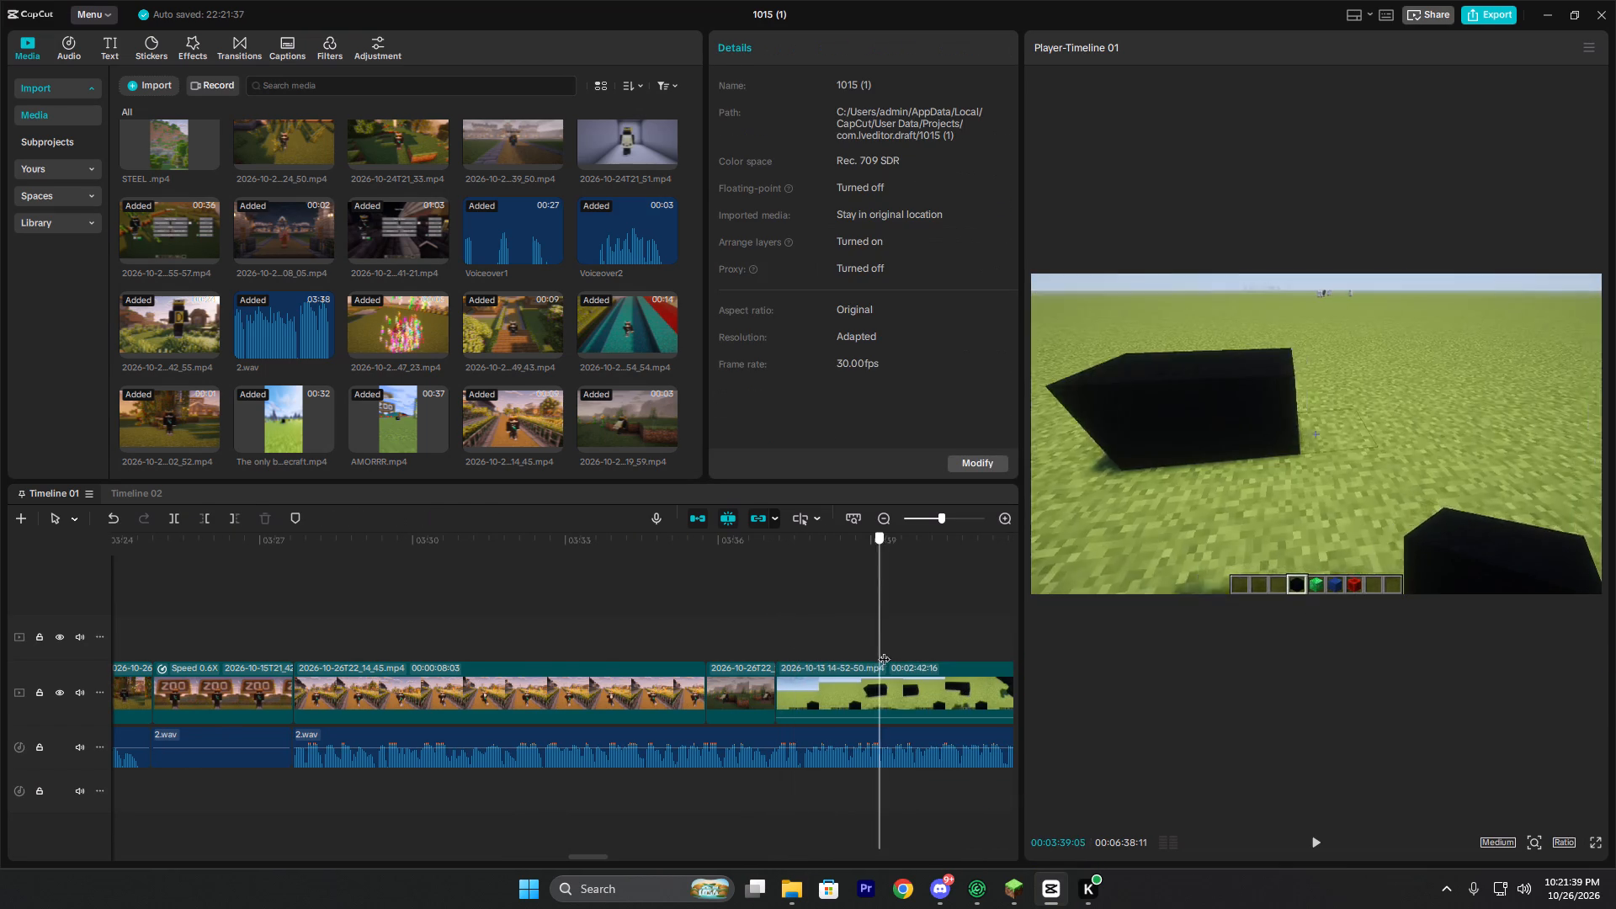
drag(884, 651, 1076, 647)
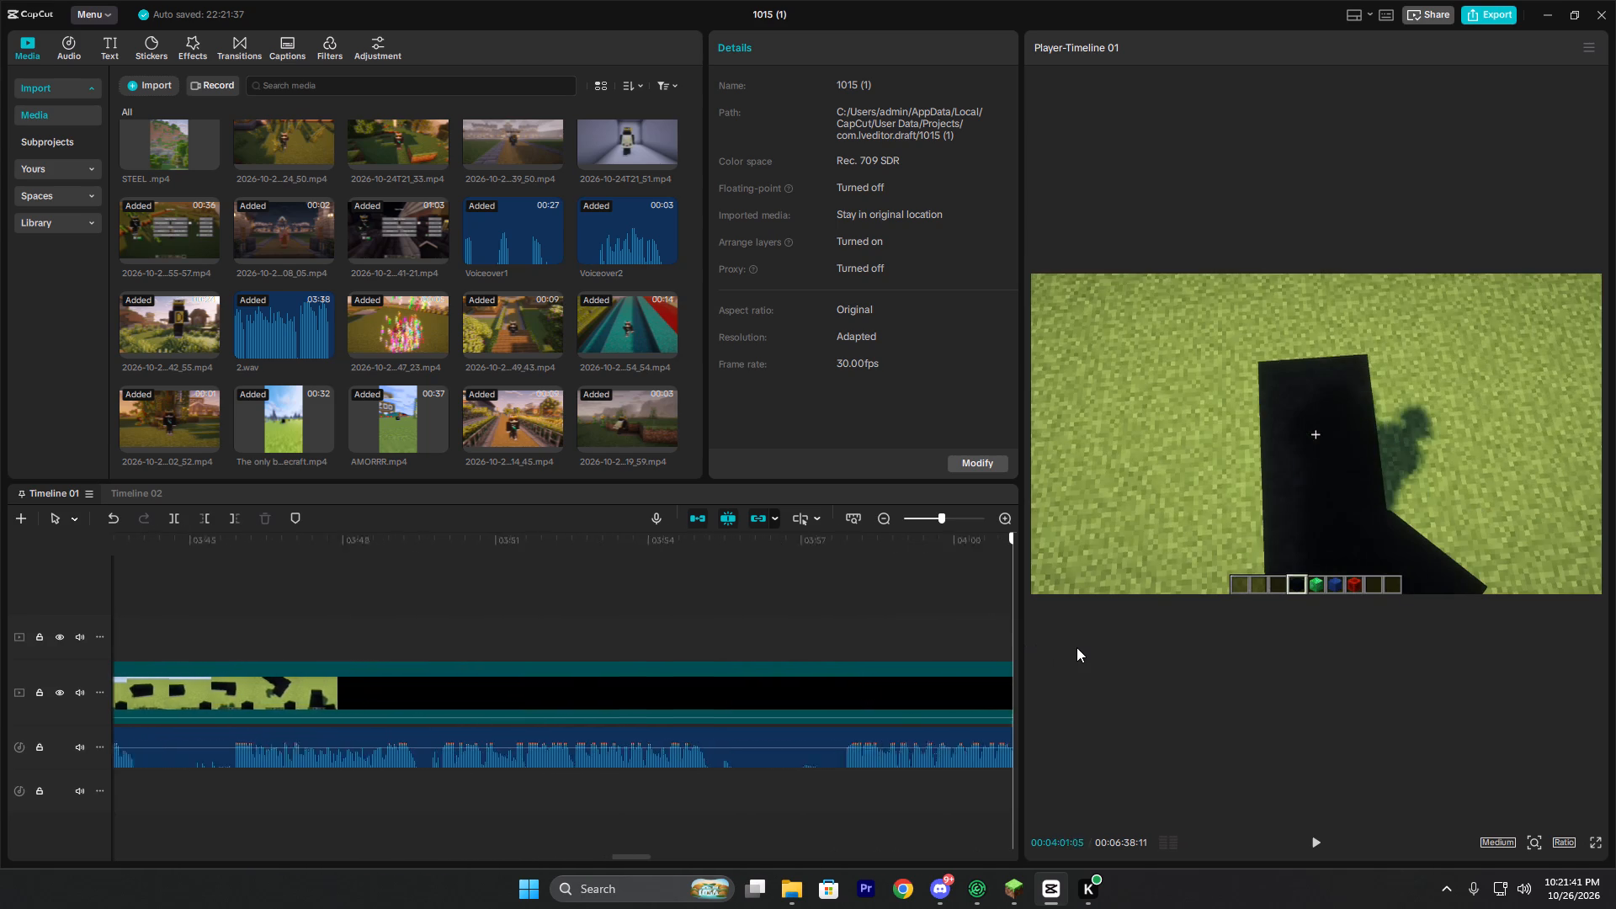
drag(1076, 647, 904, 635)
drag(874, 630, 638, 628)
click(638, 628)
ctrl+scroll(688, 644, down, 5)
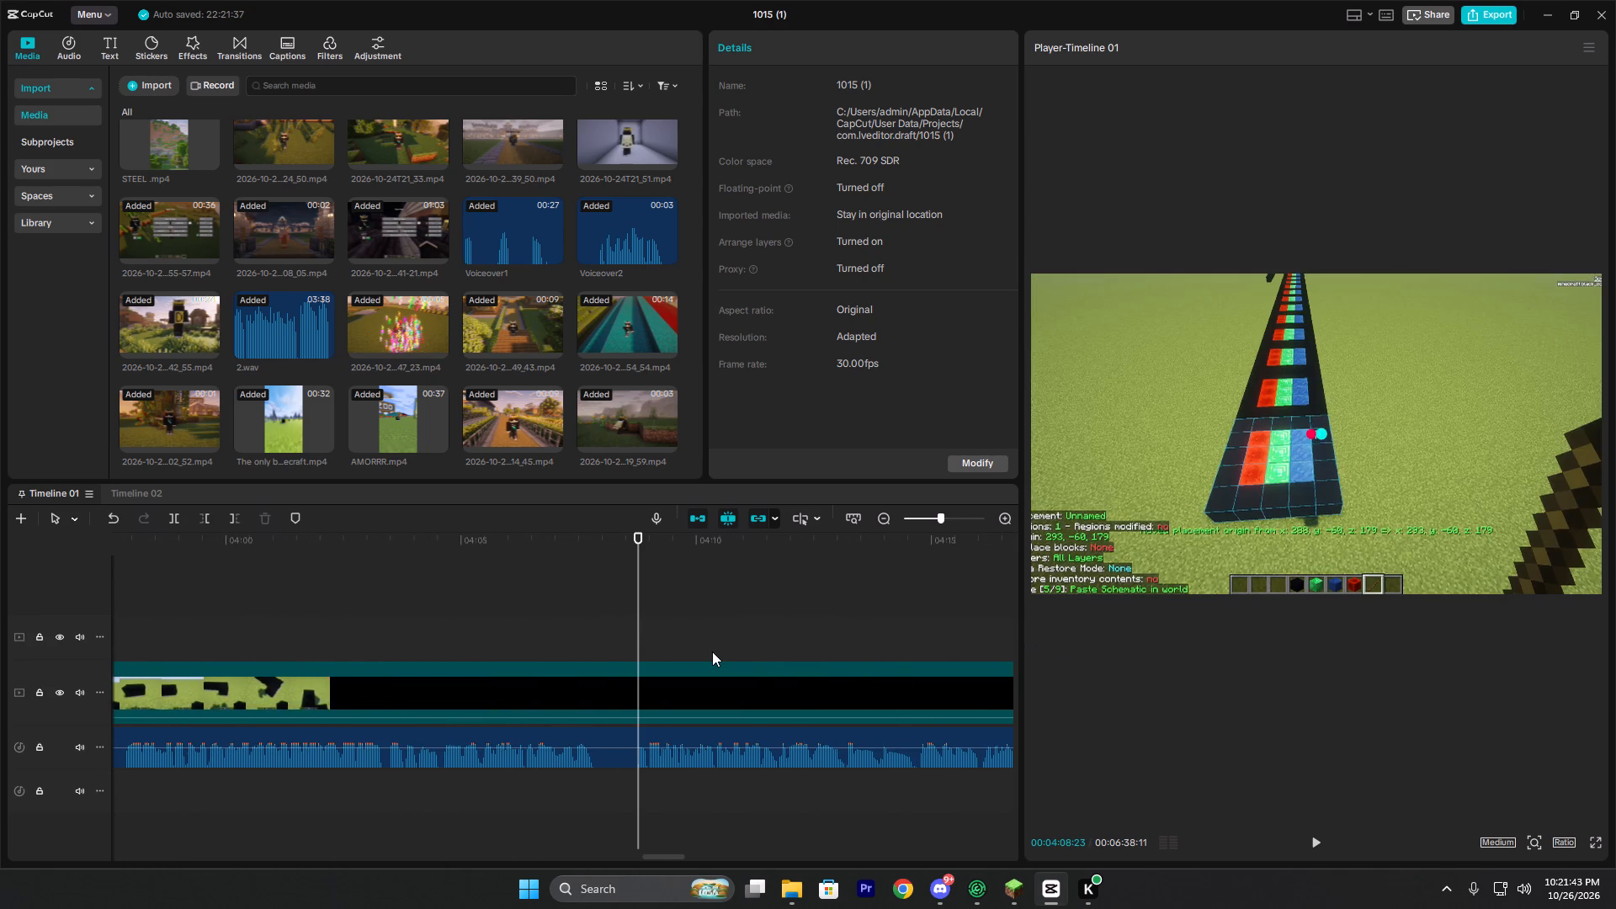
scroll(787, 677, down, 4)
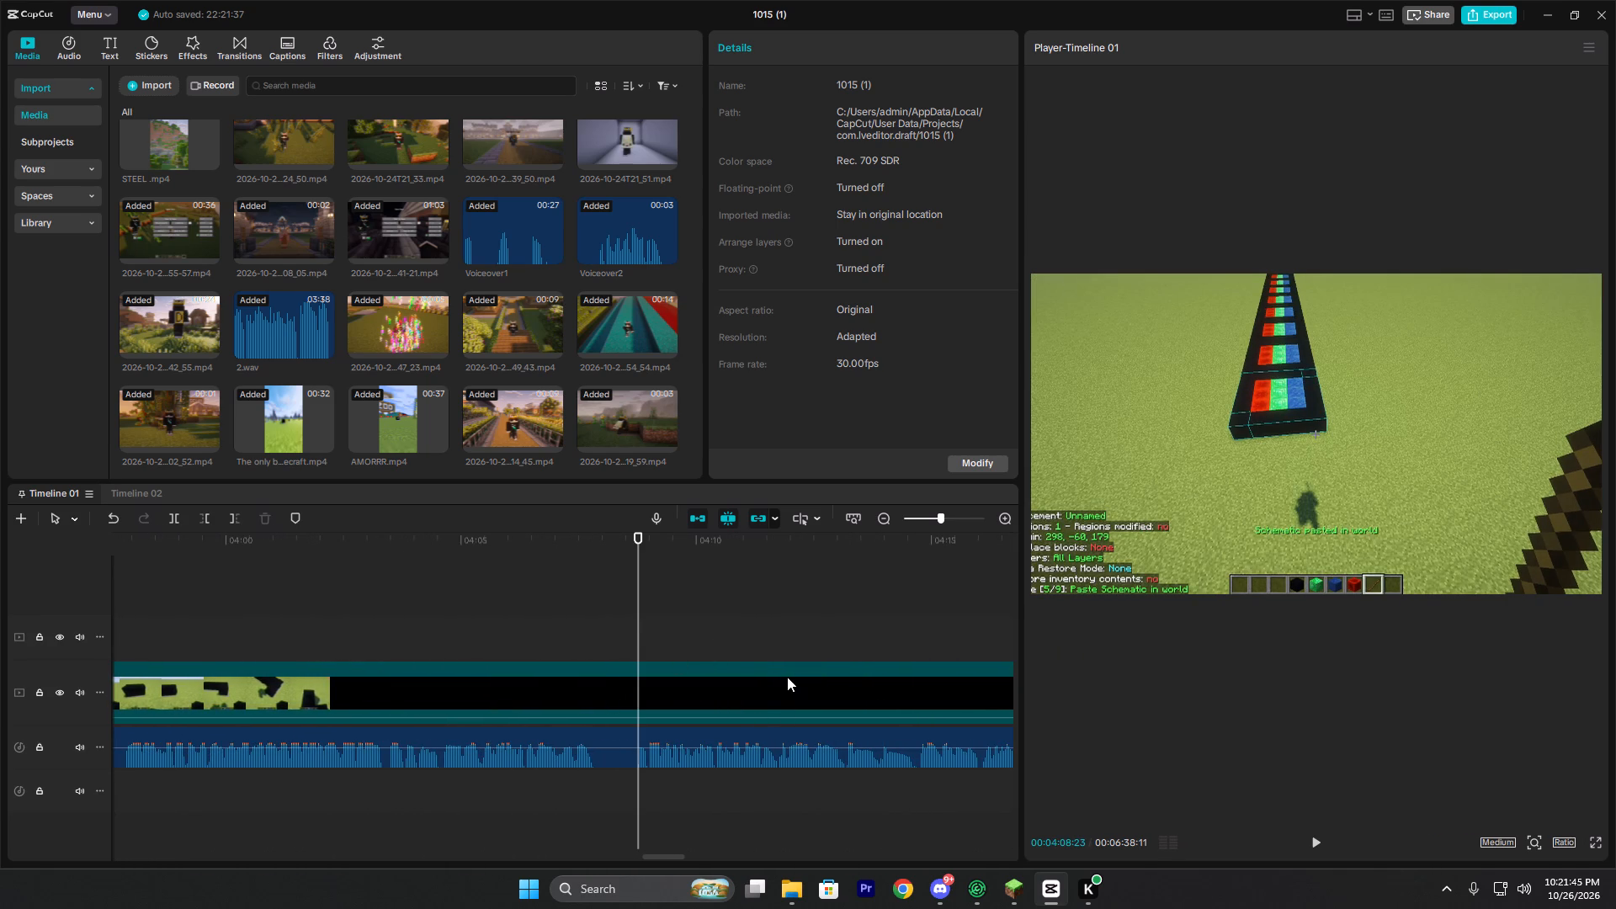
scroll(787, 676, down, 4)
ctrl+scroll(766, 680, down, 12)
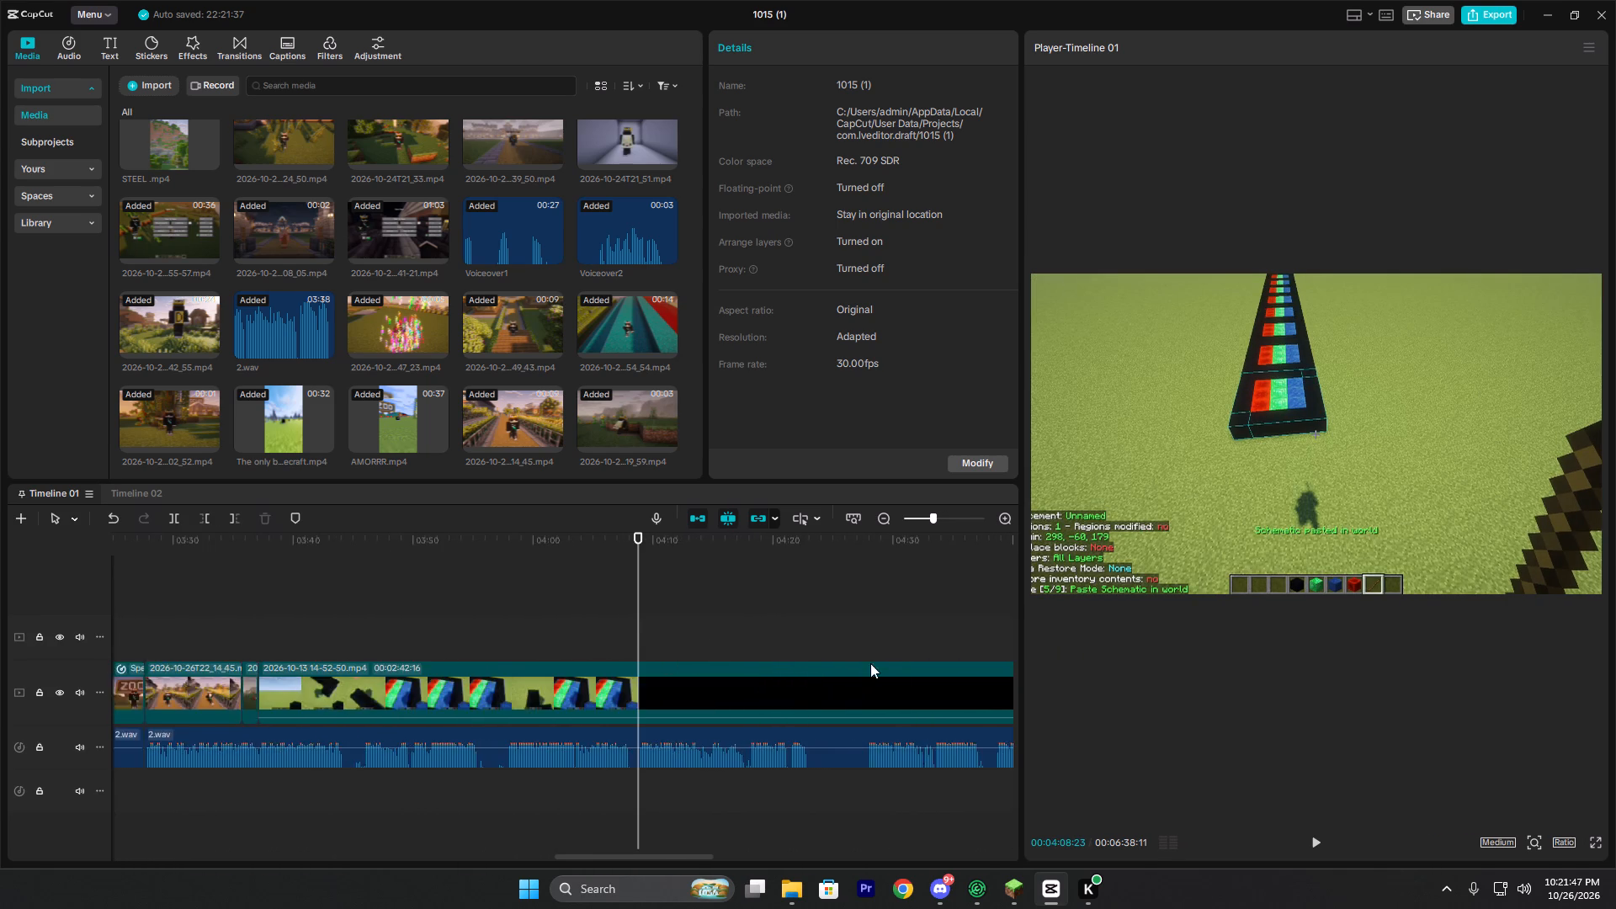
ctrl+scroll(827, 655, down, 9)
click(514, 632)
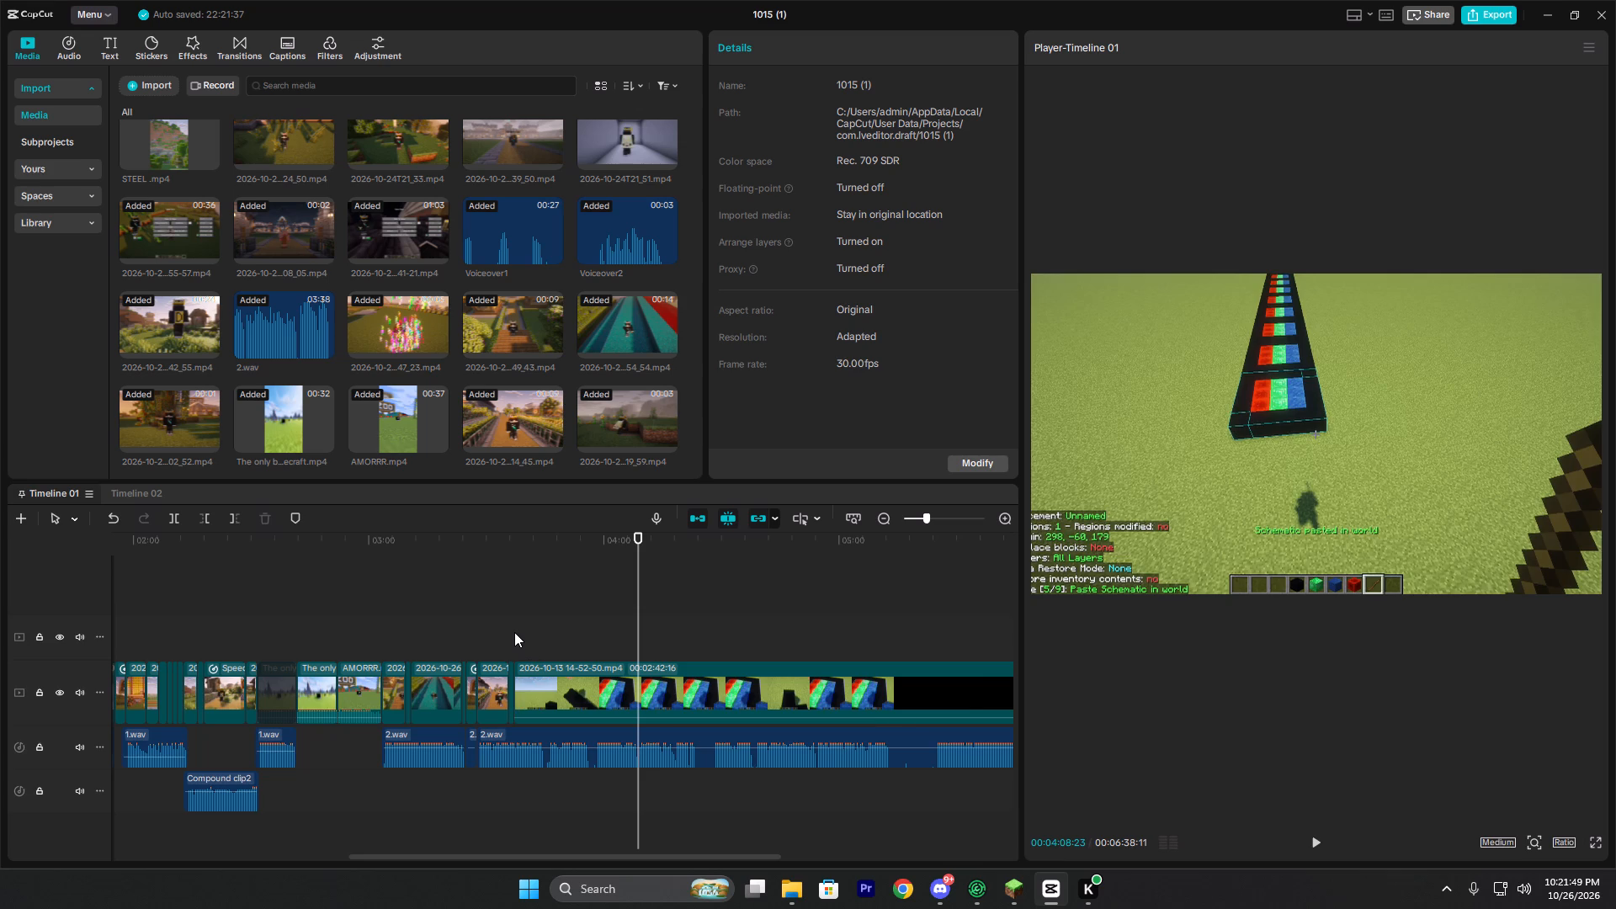
ctrl+scroll(582, 656, up, 3)
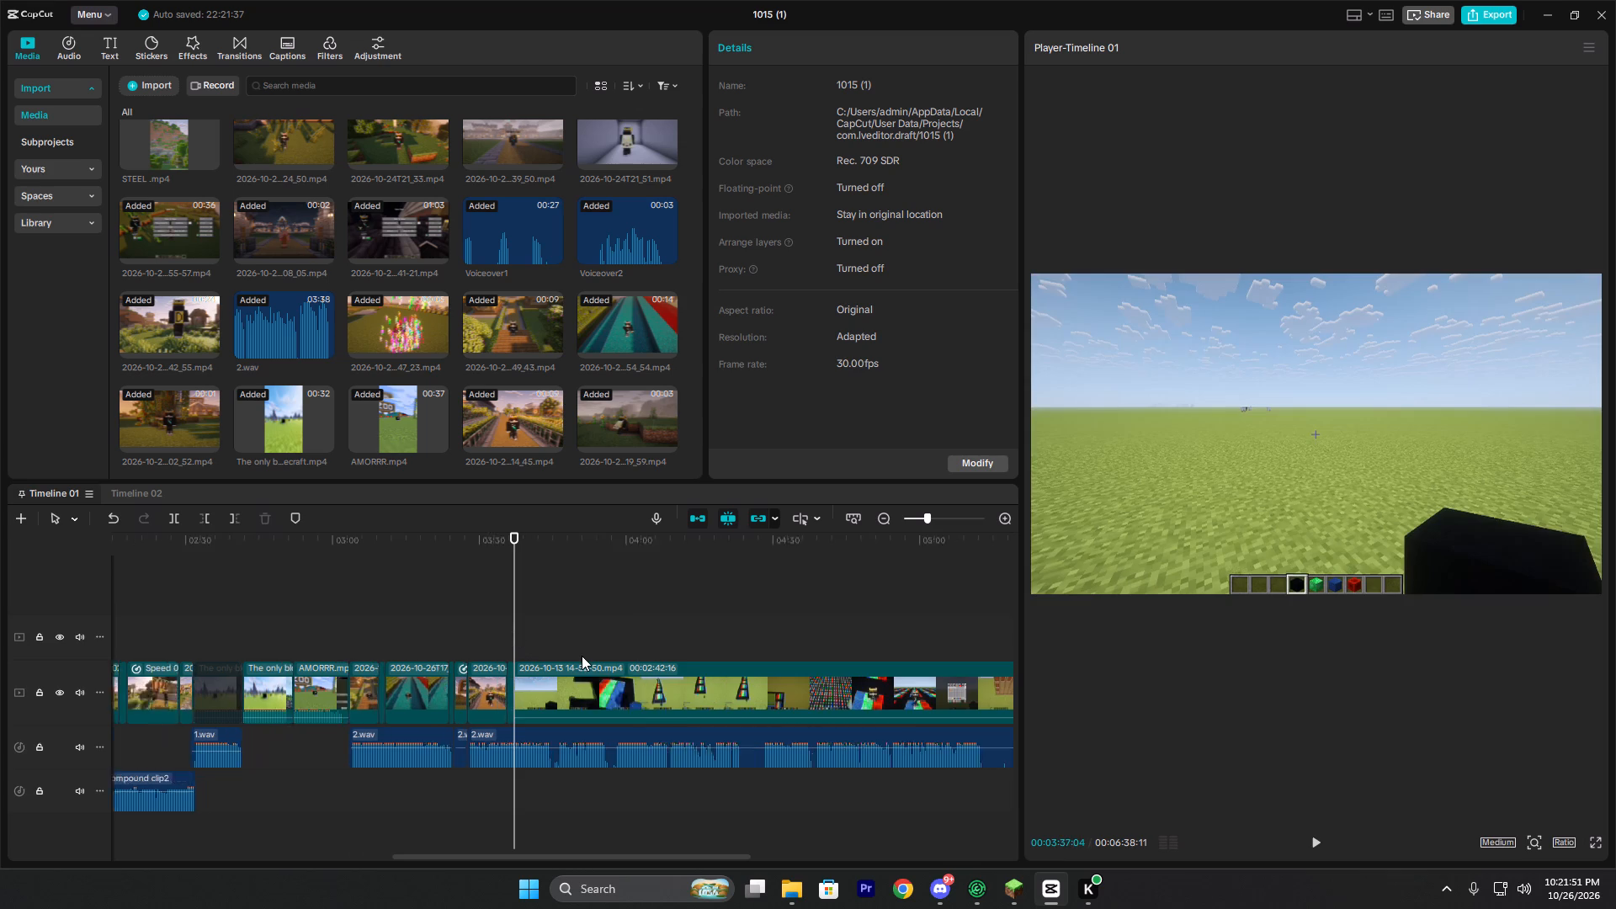
ctrl+scroll(582, 656, up, 7)
key(space)
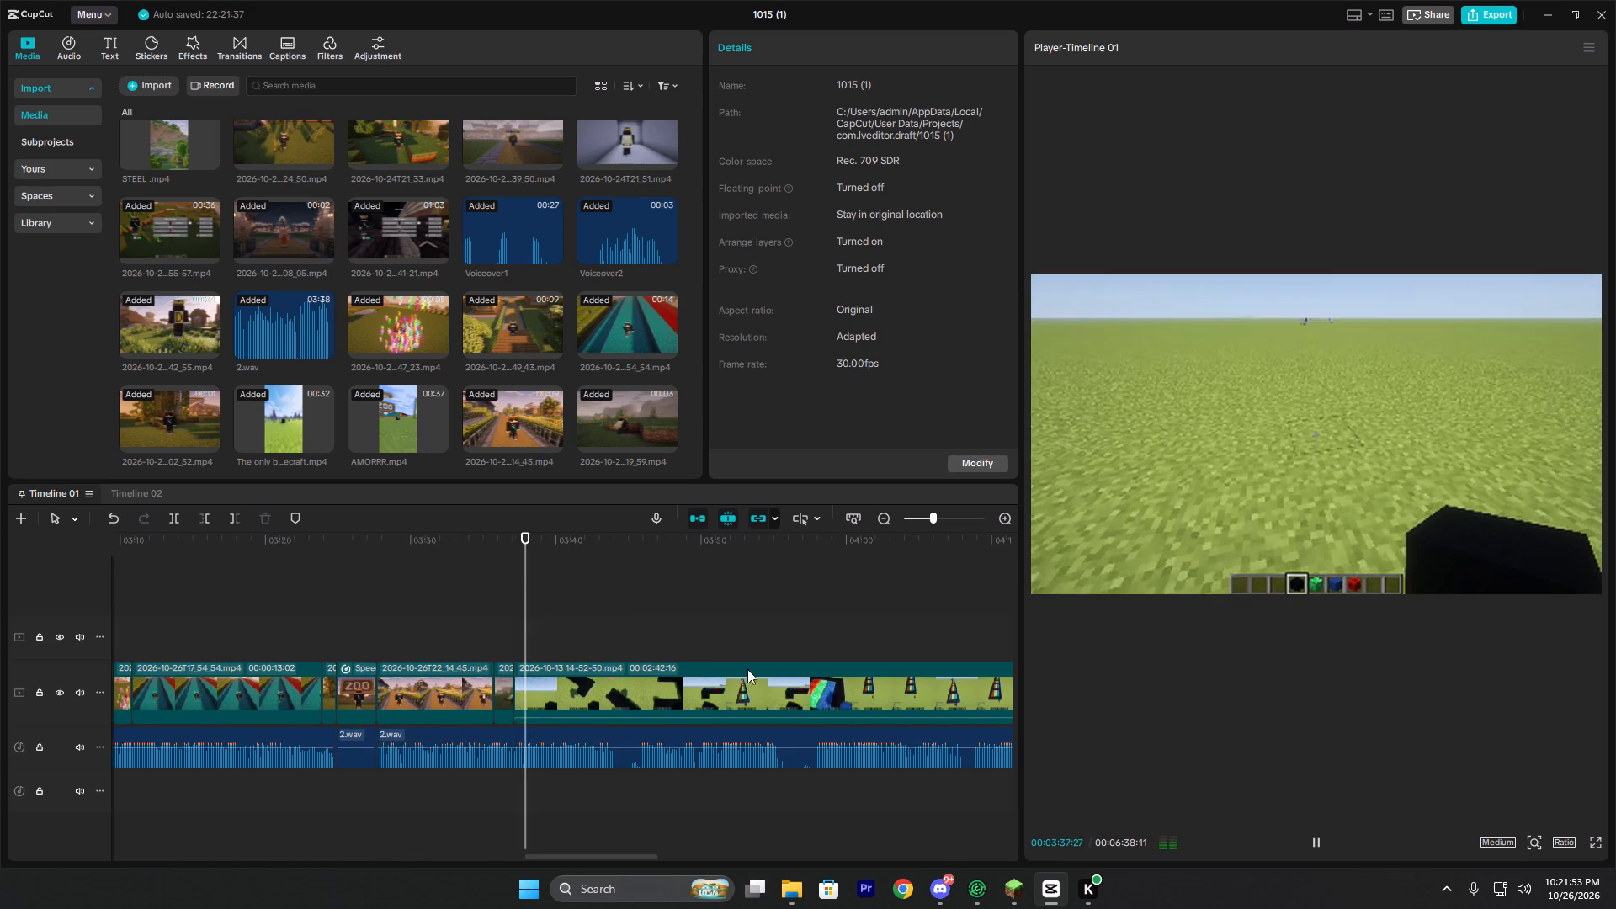
ctrl+scroll(773, 670, up, 5)
ctrl+scroll(771, 668, down, 13)
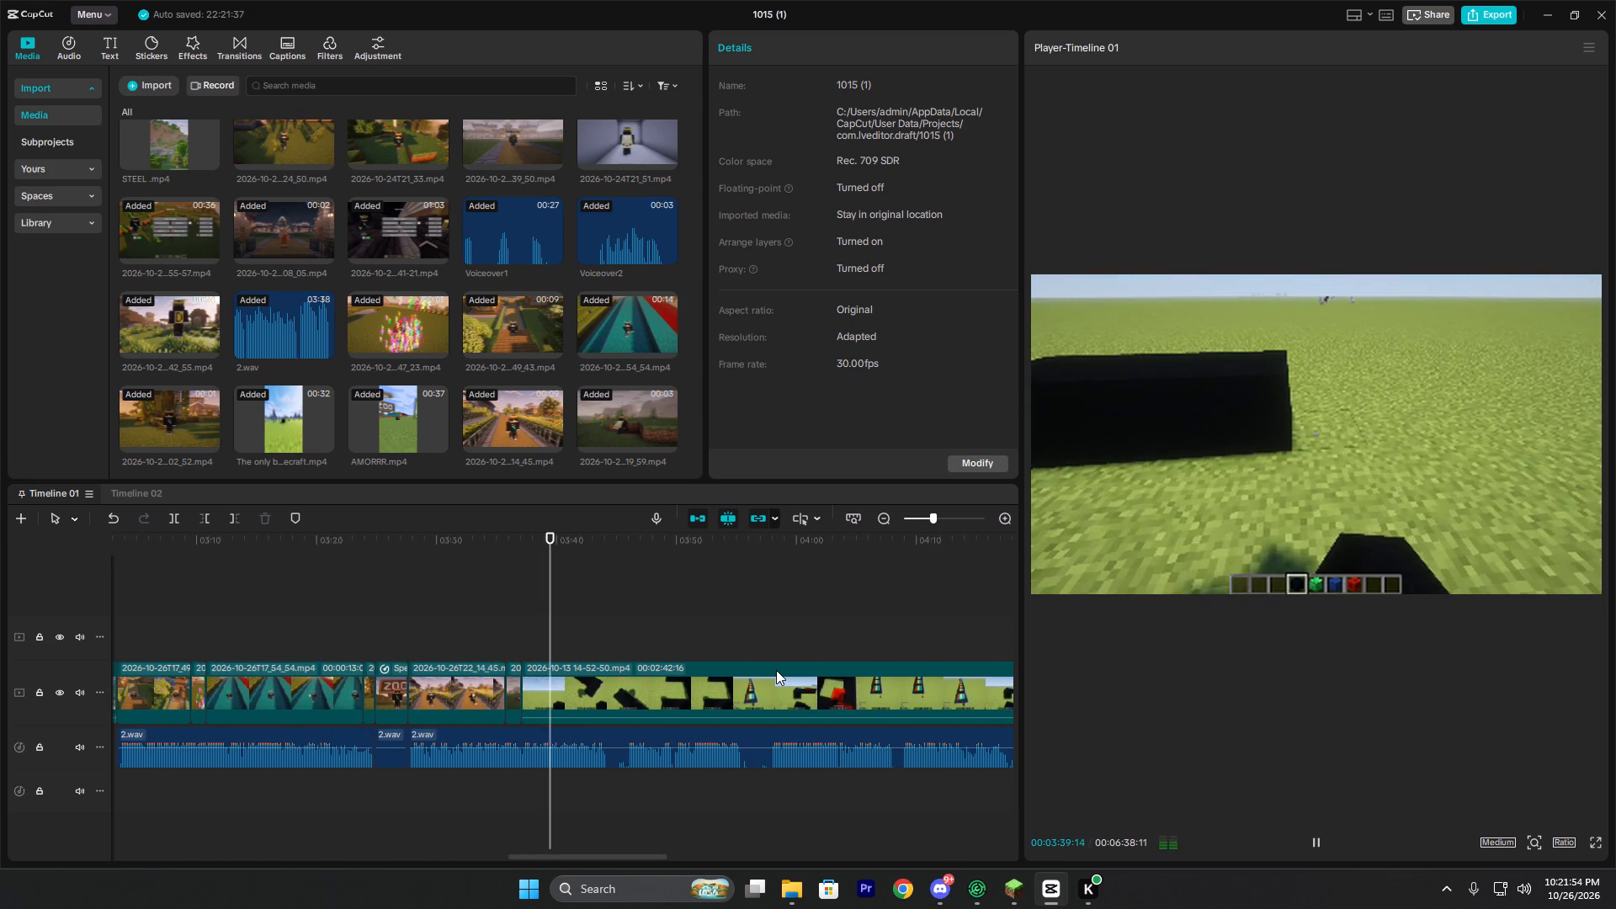
Find the shot of the coloured wall standing on the grass near 06:04:16 and trim away all earlier footage of that recording.
double_click(930, 647)
drag(941, 644, 981, 645)
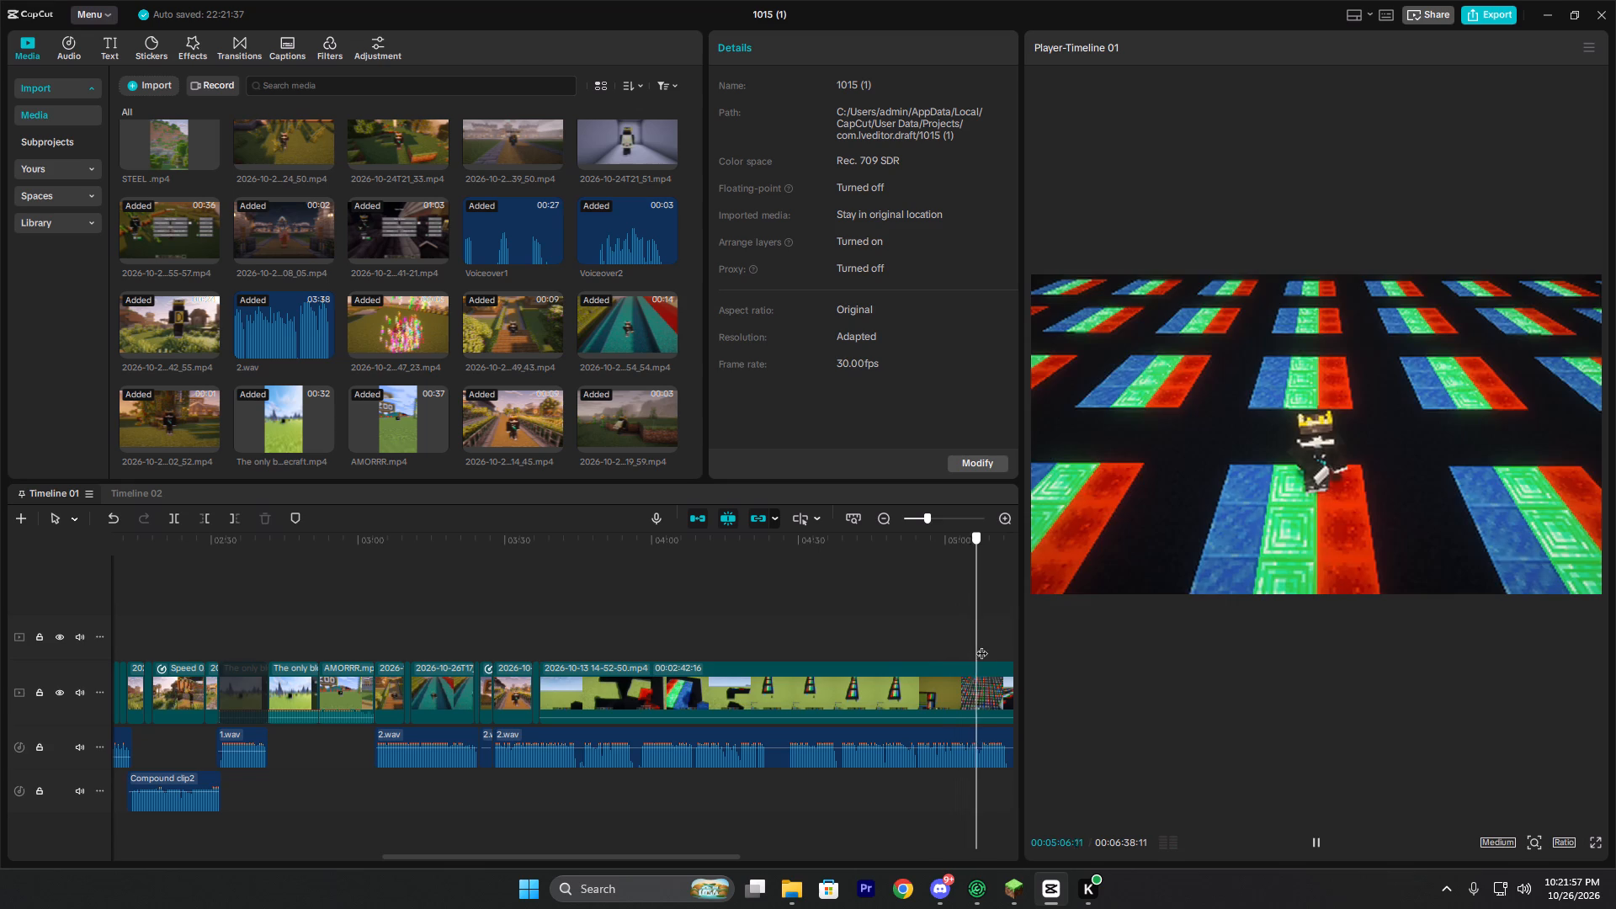
drag(981, 645, 487, 612)
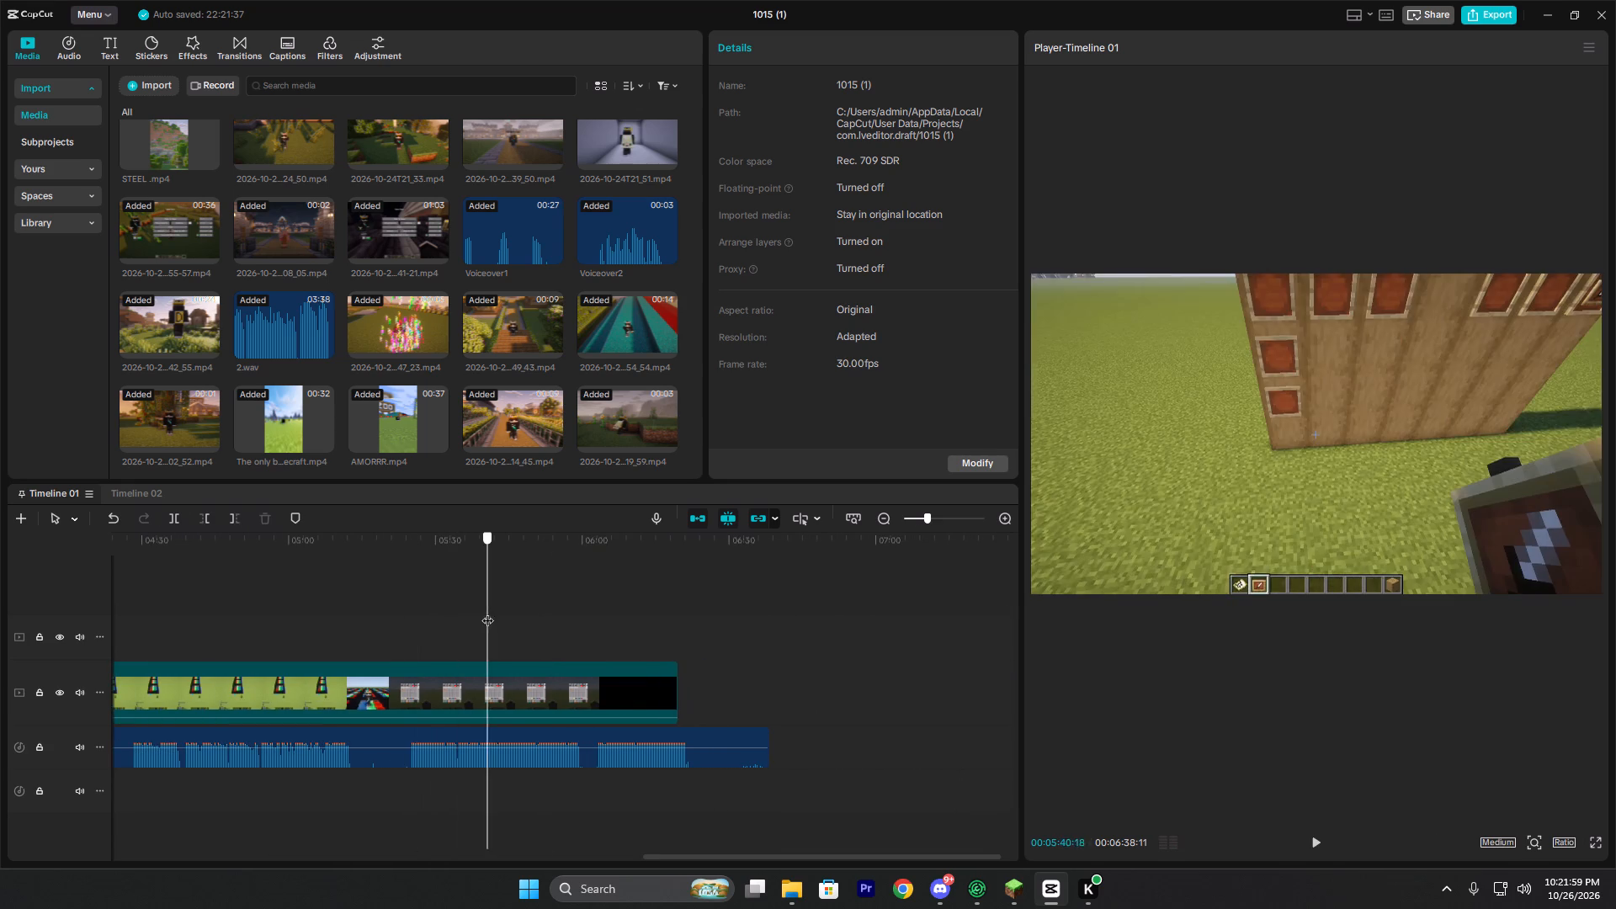
drag(487, 612, 541, 611)
double_click(565, 611)
click(575, 611)
drag(577, 611, 639, 611)
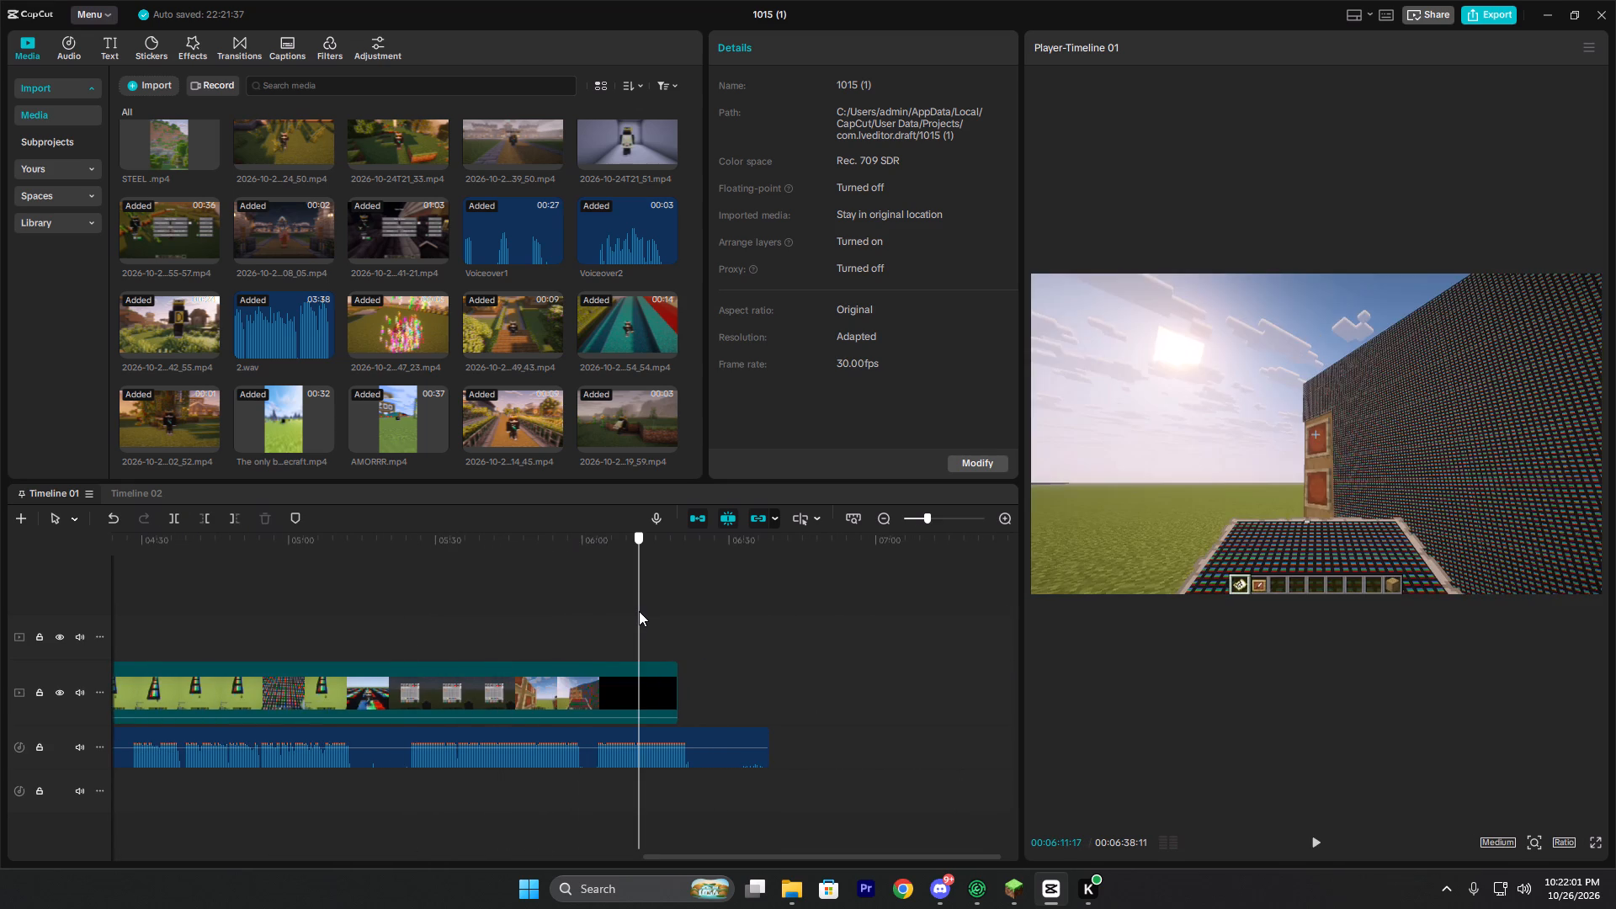
drag(639, 611, 652, 616)
drag(652, 616, 621, 626)
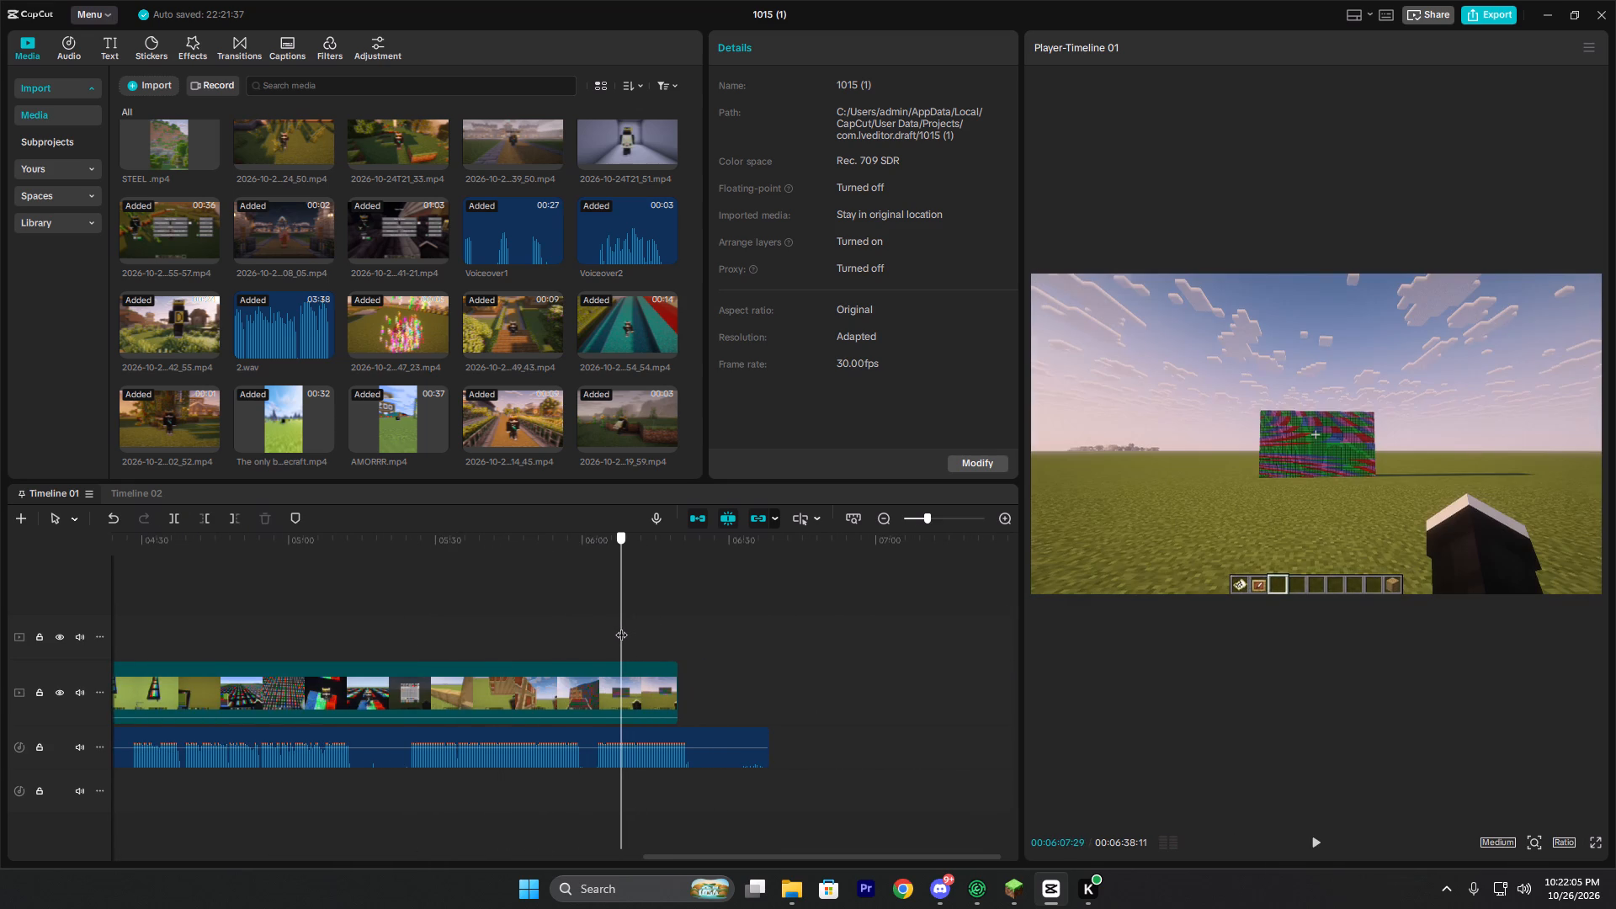
drag(621, 626, 604, 630)
key(q)
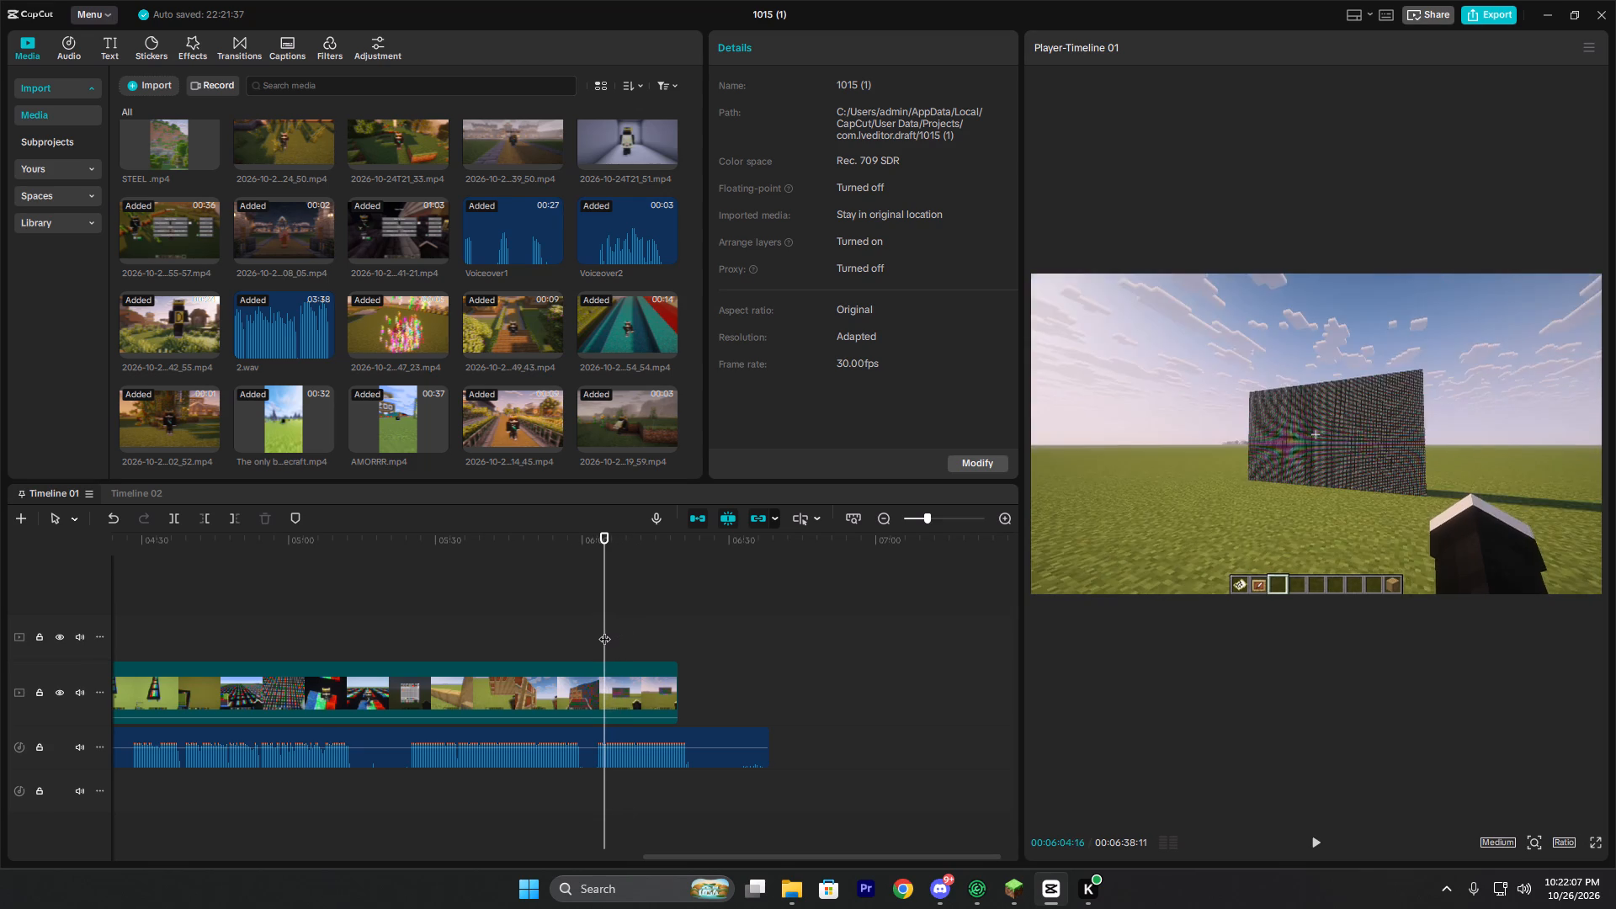
Play the wall shot against the narration and trim off its remainder at 03:38:21.
key(space)
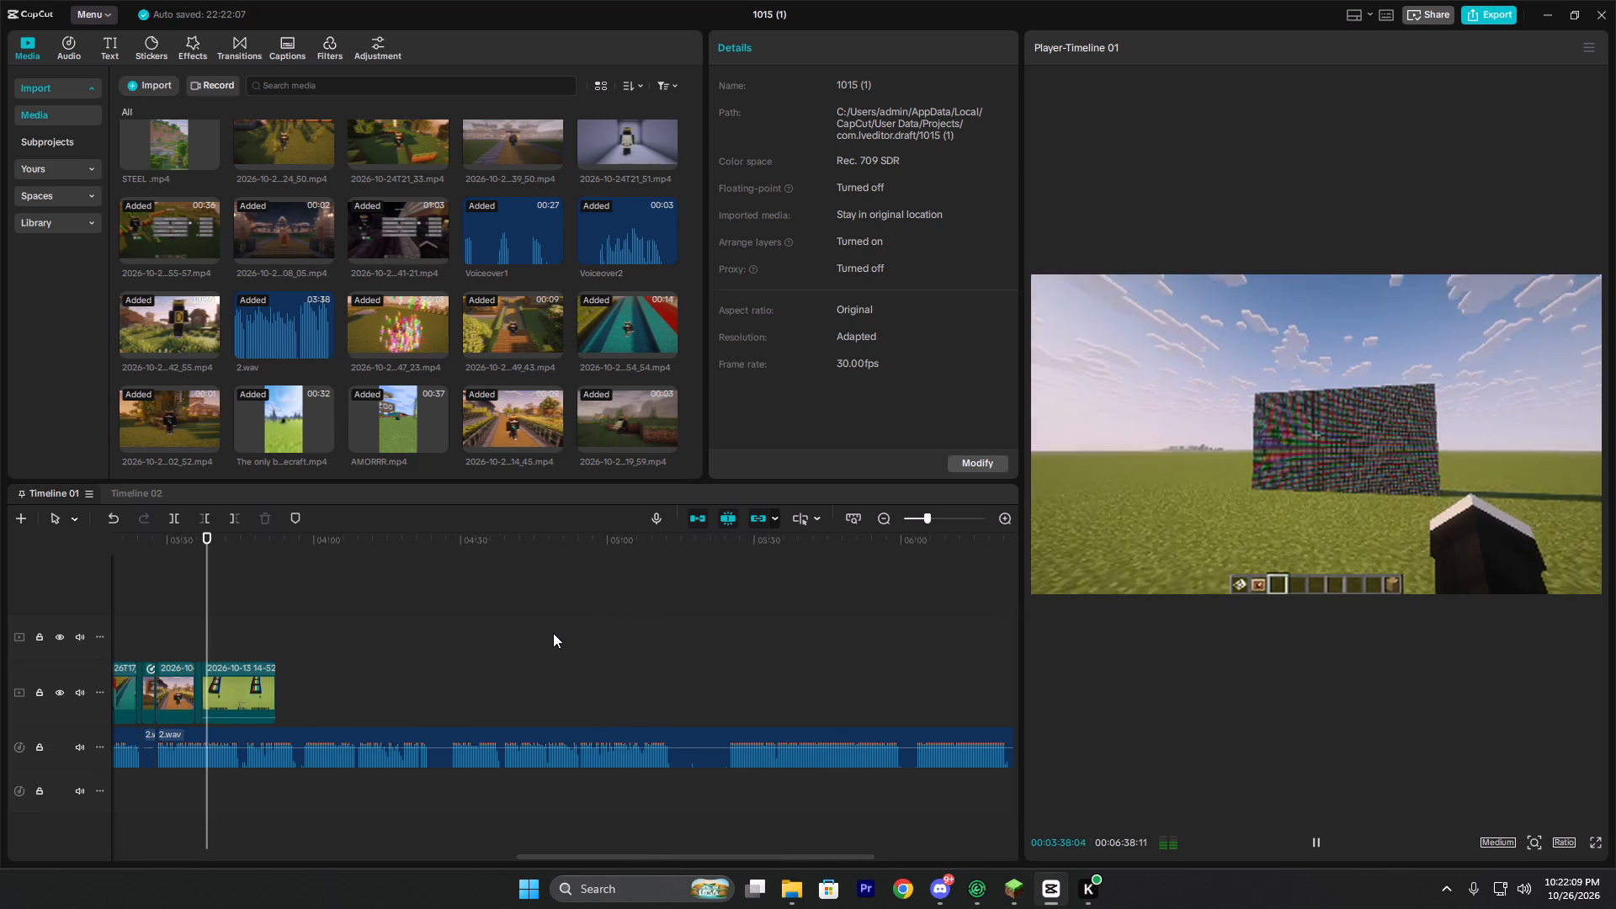
key(space)
ctrl+scroll(220, 646, up, 7)
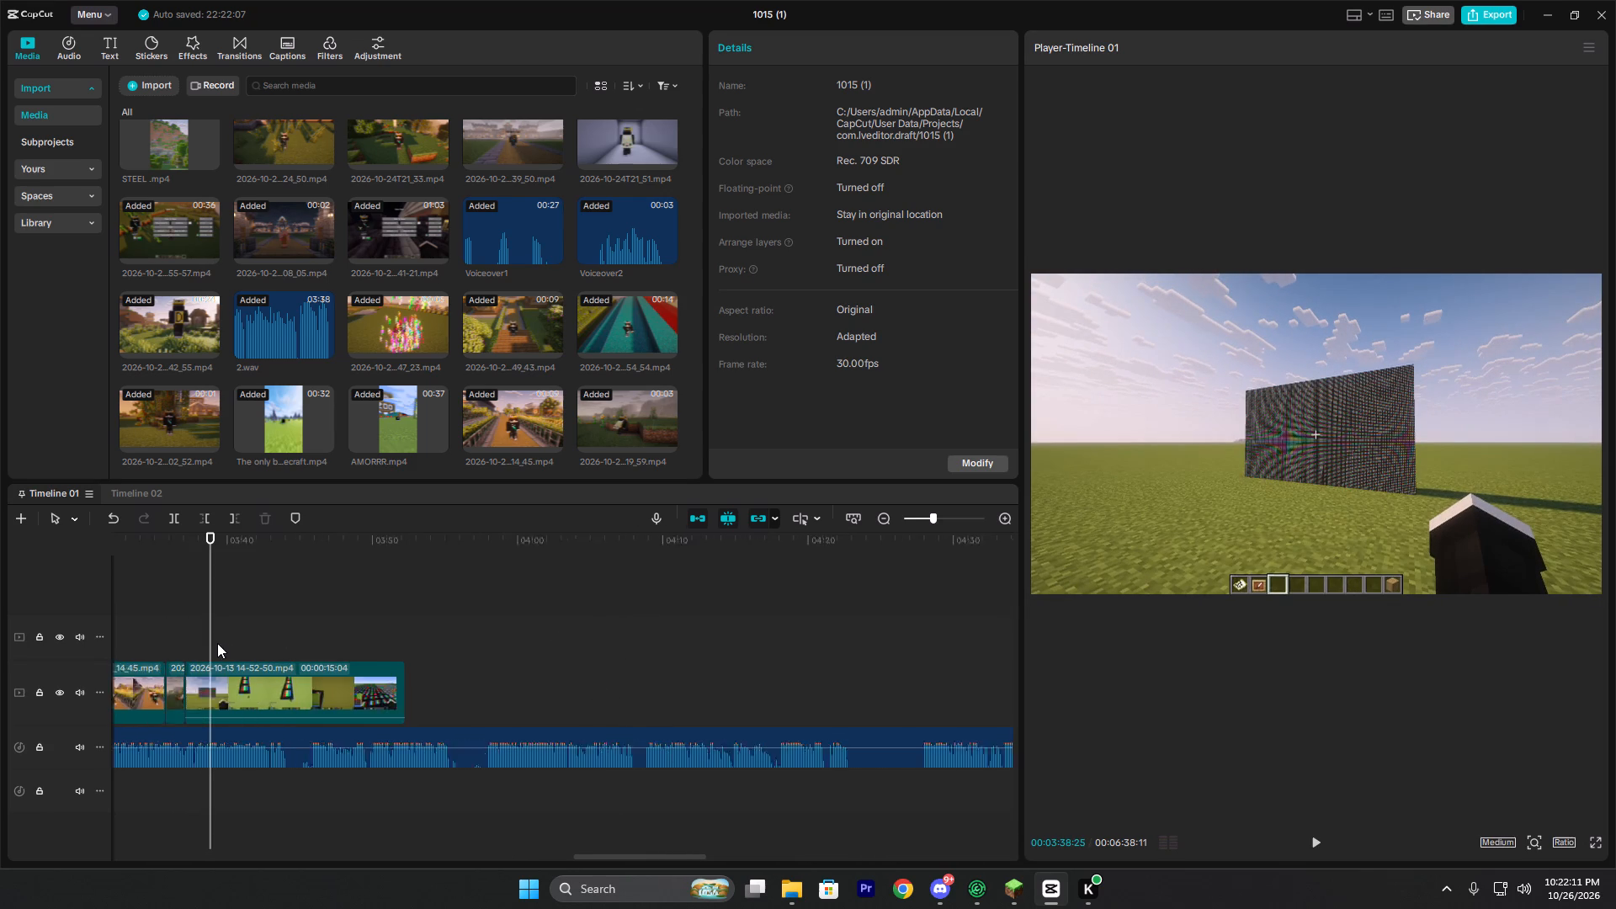
ctrl+scroll(217, 643, up, 6)
double_click(170, 636)
key(space)
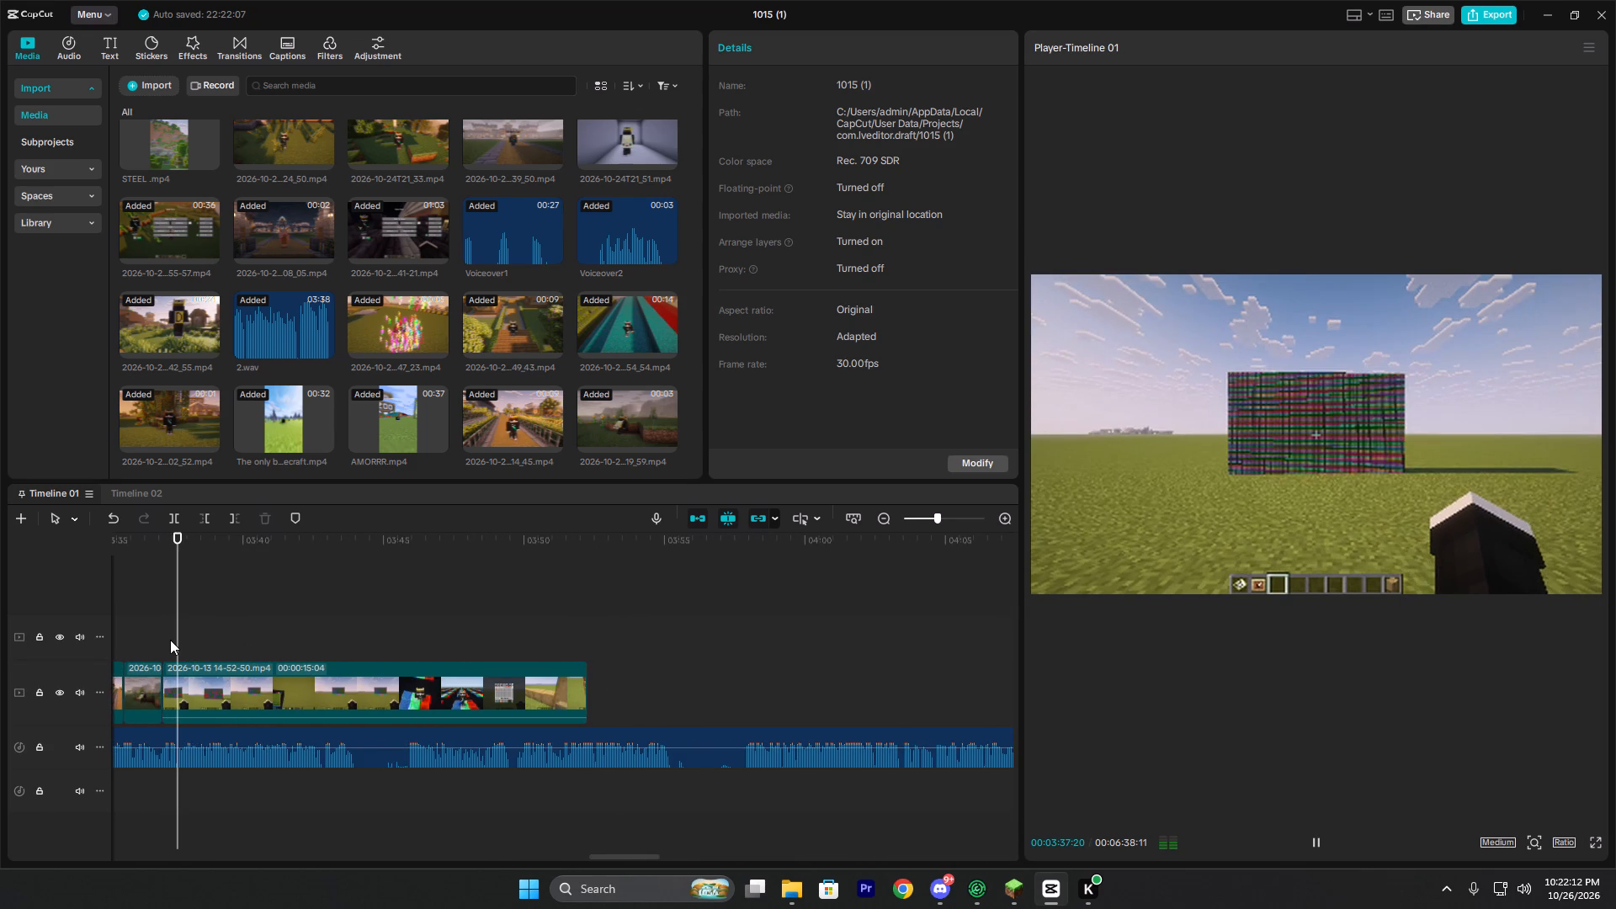
key(space)
click(175, 631)
key(space)
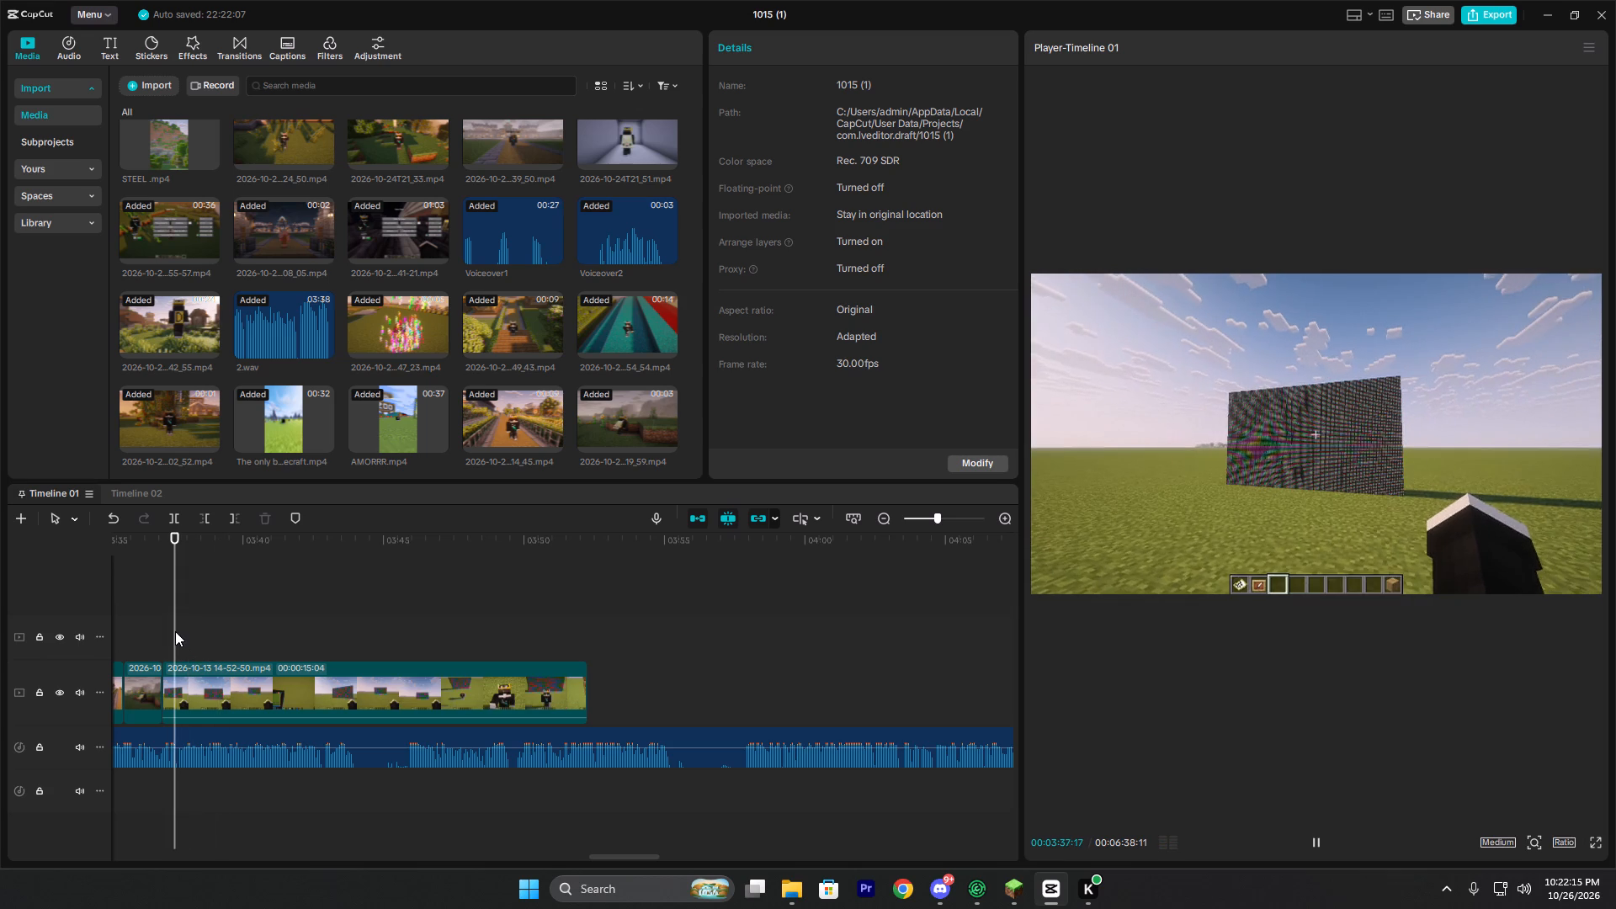
key(space)
text(w)
key(space)
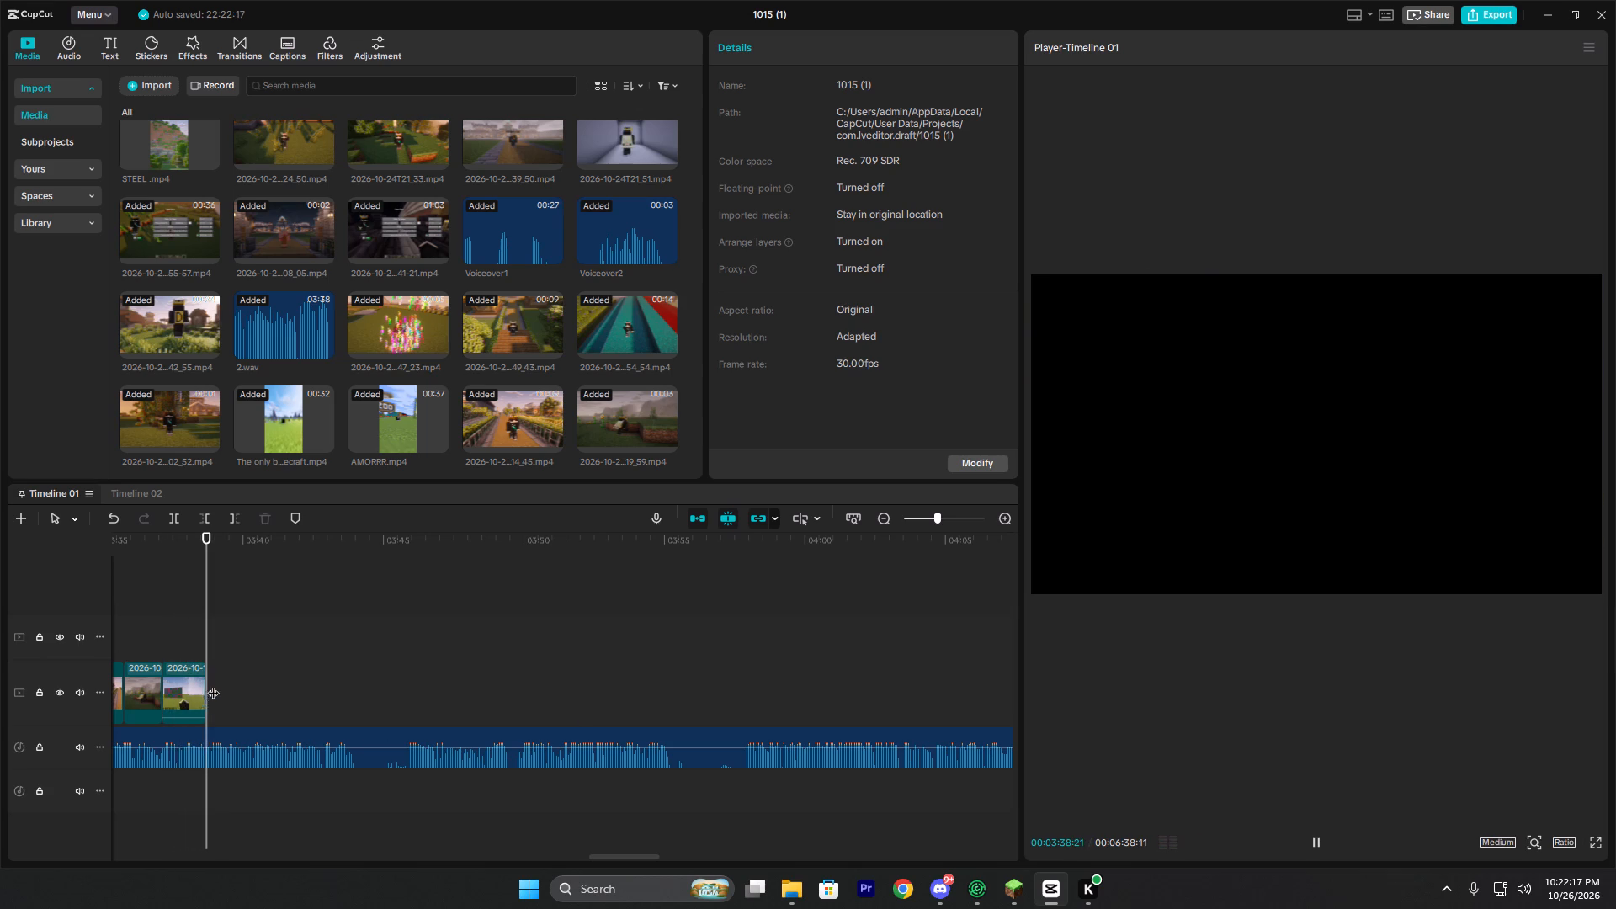
key(space)
Add one copy of the 2026-10-24T21_24_50 clip to the main track directly after the wall shot, deleting the duplicate.
double_click(210, 644)
double_click(210, 644)
scroll(577, 353, up, 2)
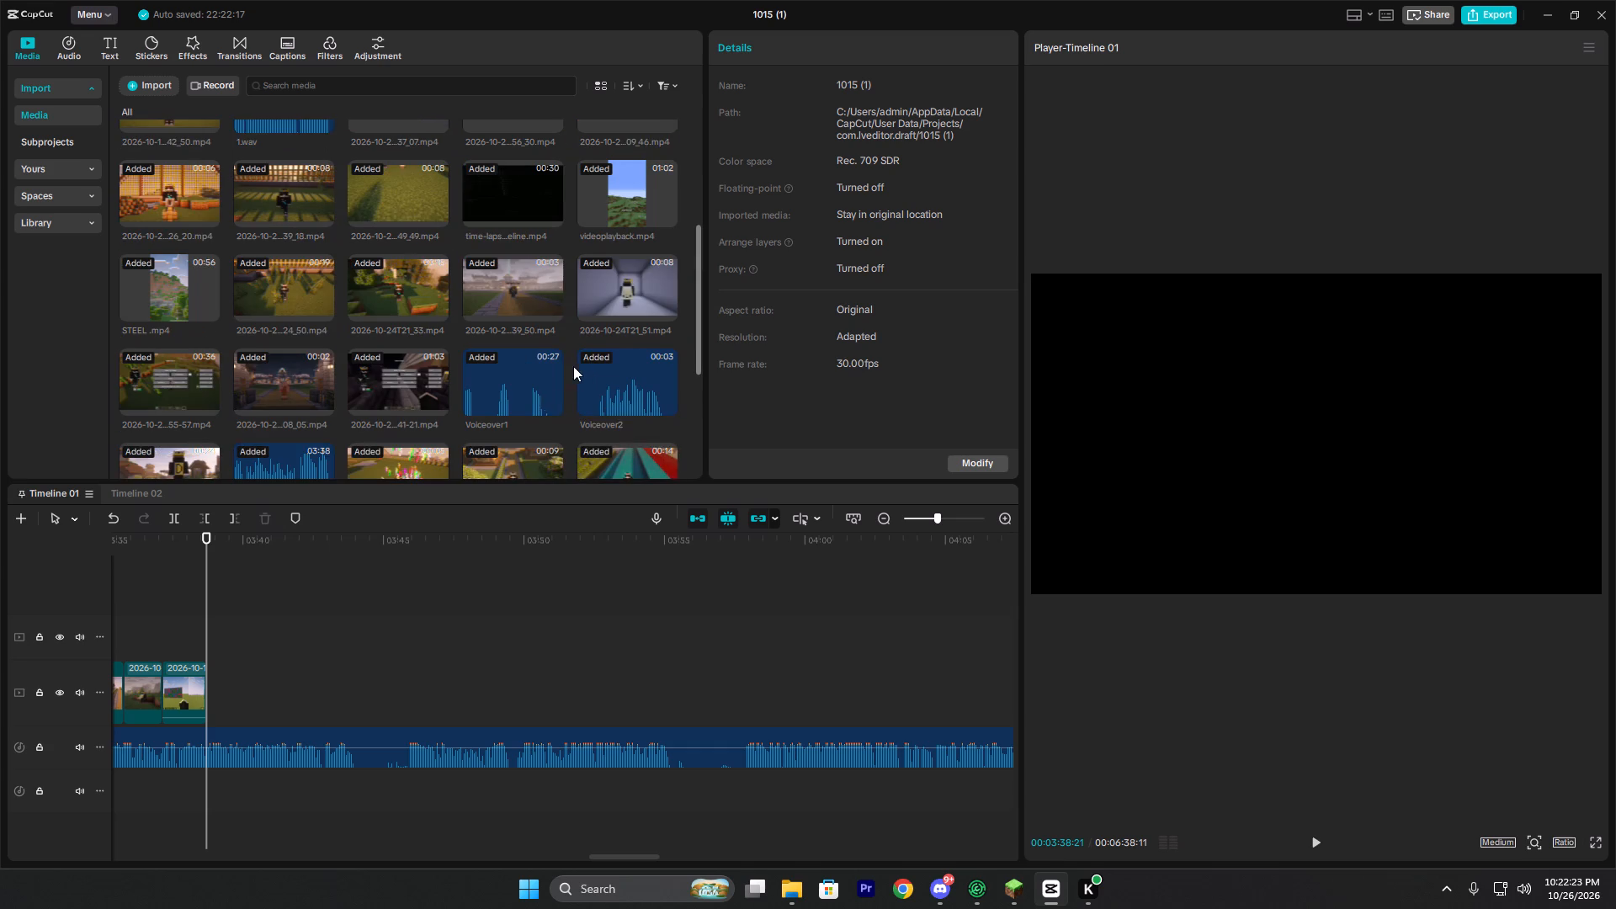
click(282, 283)
double_click(325, 314)
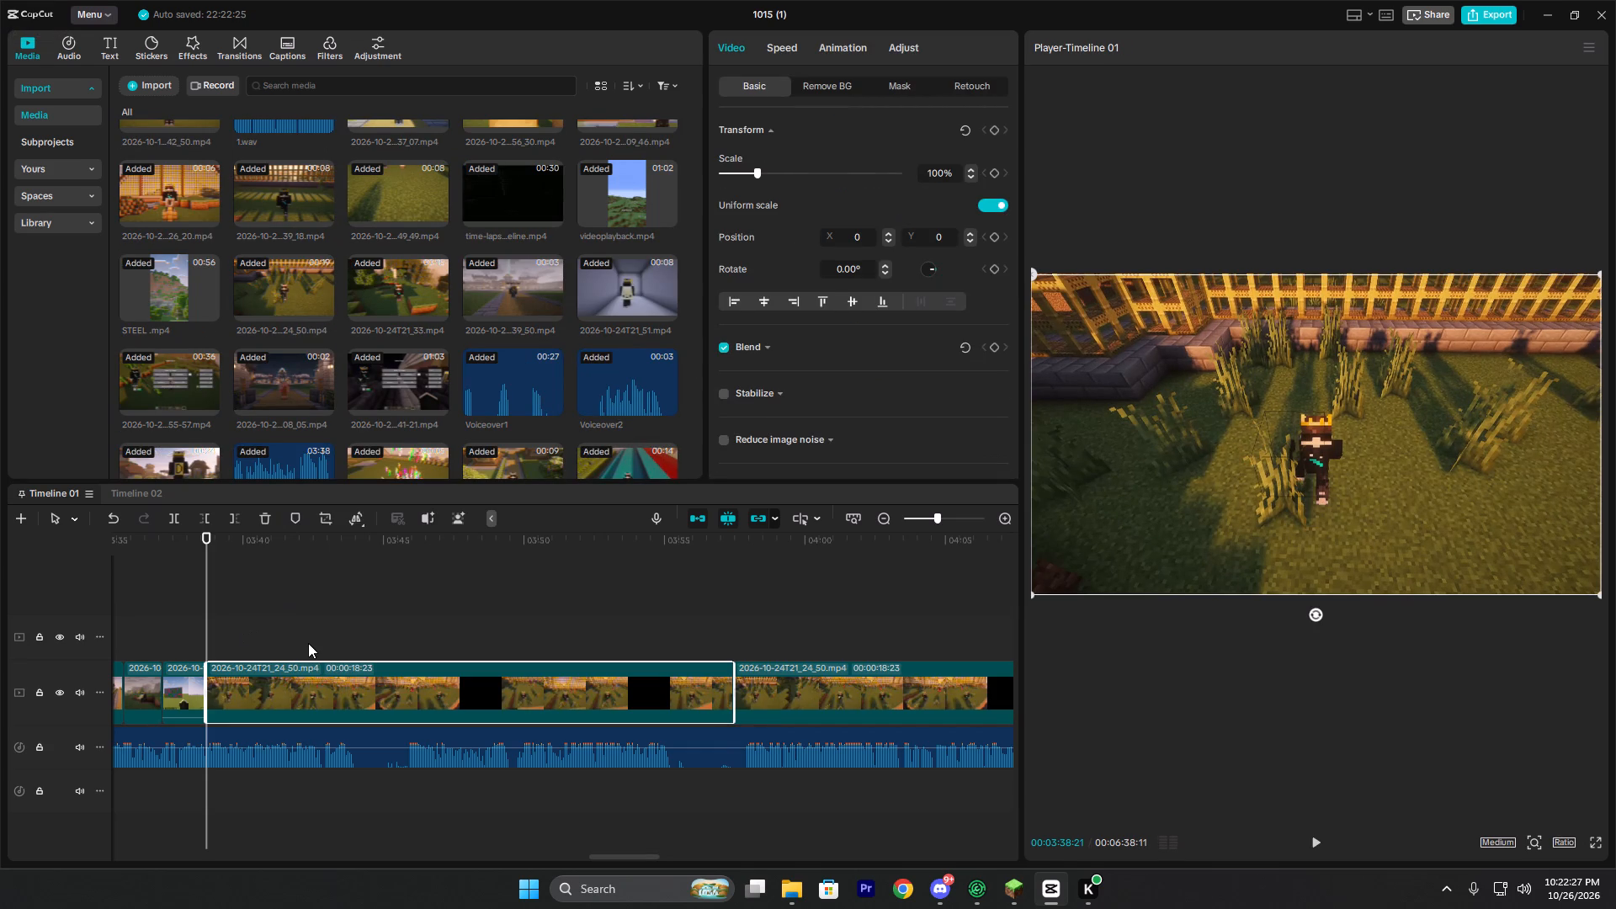
key(BackSpace)
Play the 2026-10-24T21_24_50 clip with the narration and trim off its remainder at 03:43:23.
key(space)
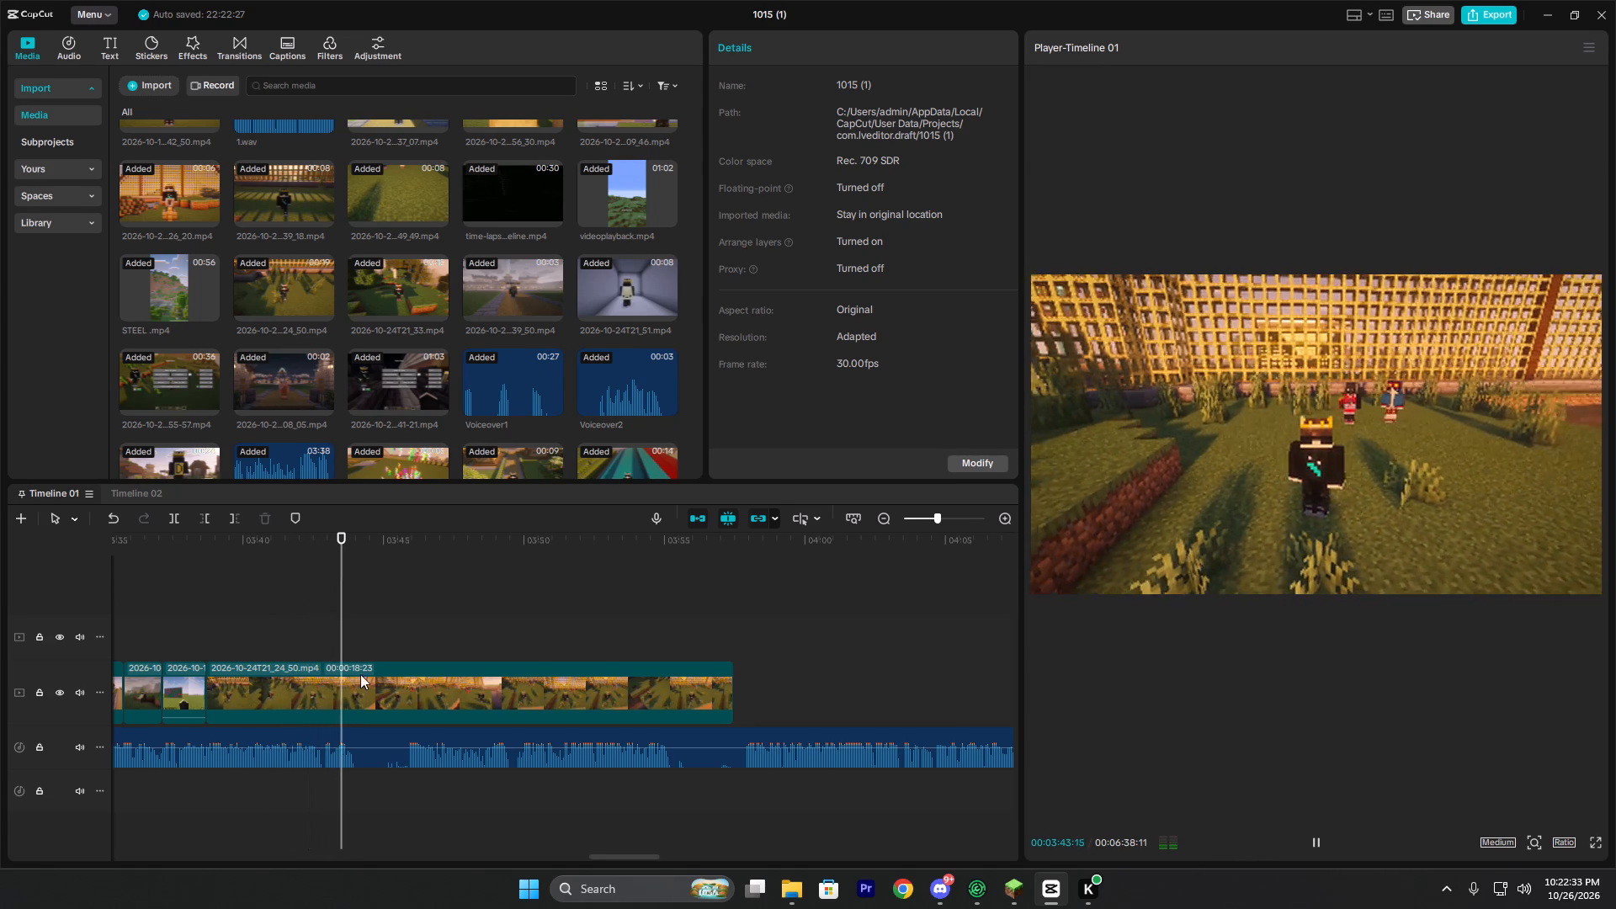
key(space)
drag(339, 643, 348, 642)
key(w)
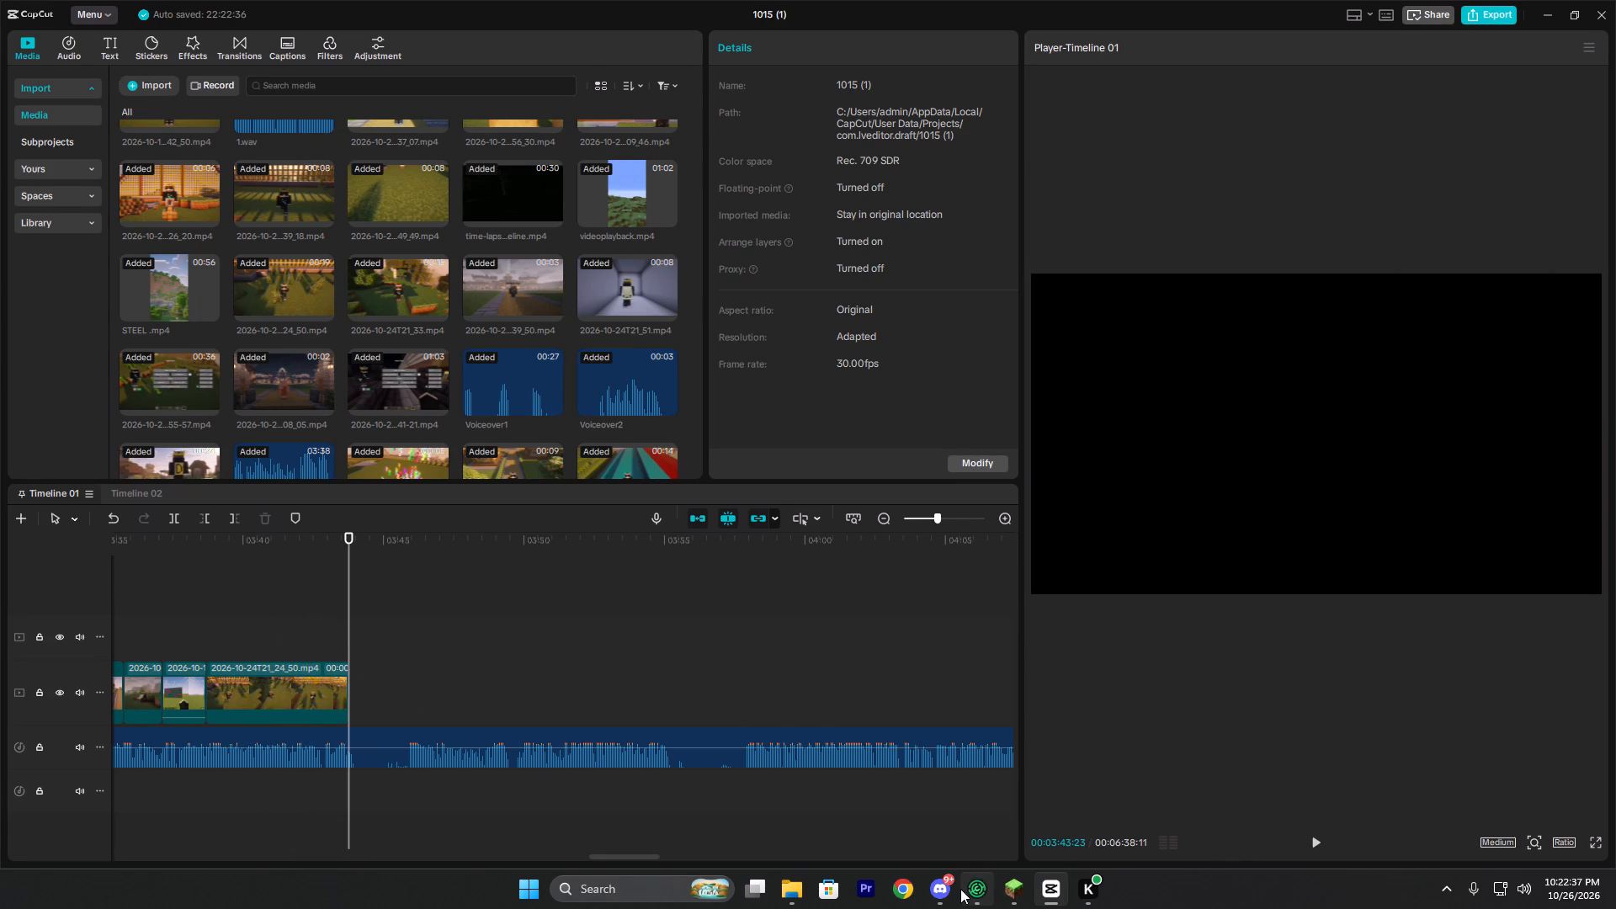
Switch to Chrome, open the YouTube home page and dismiss the offer to restore pages.
click(904, 885)
double_click(795, 487)
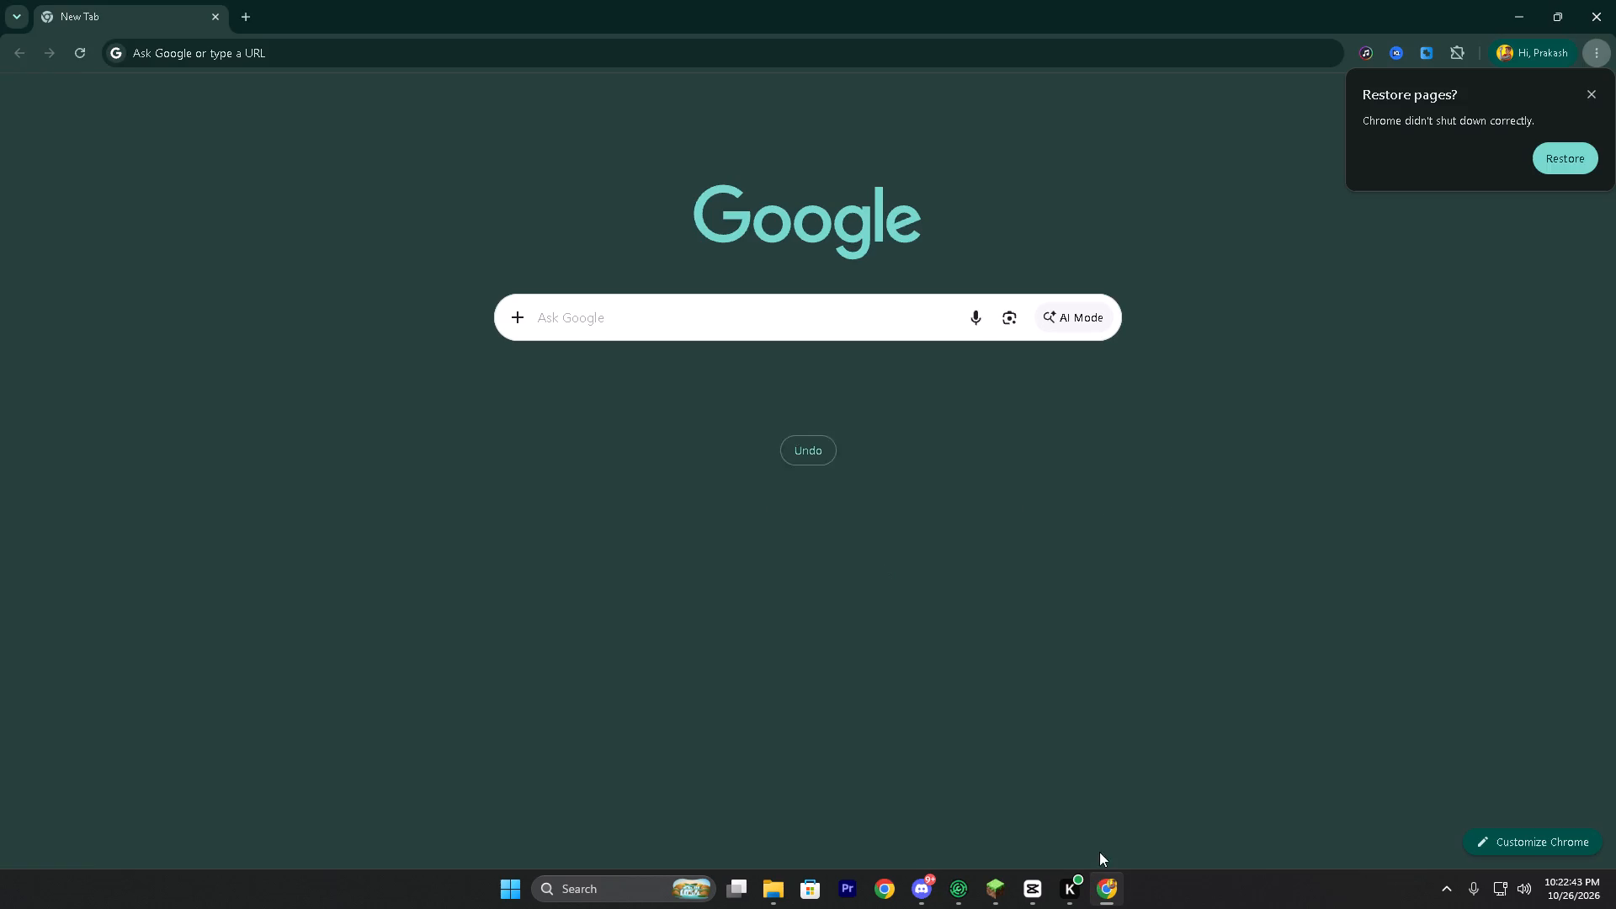
click(767, 332)
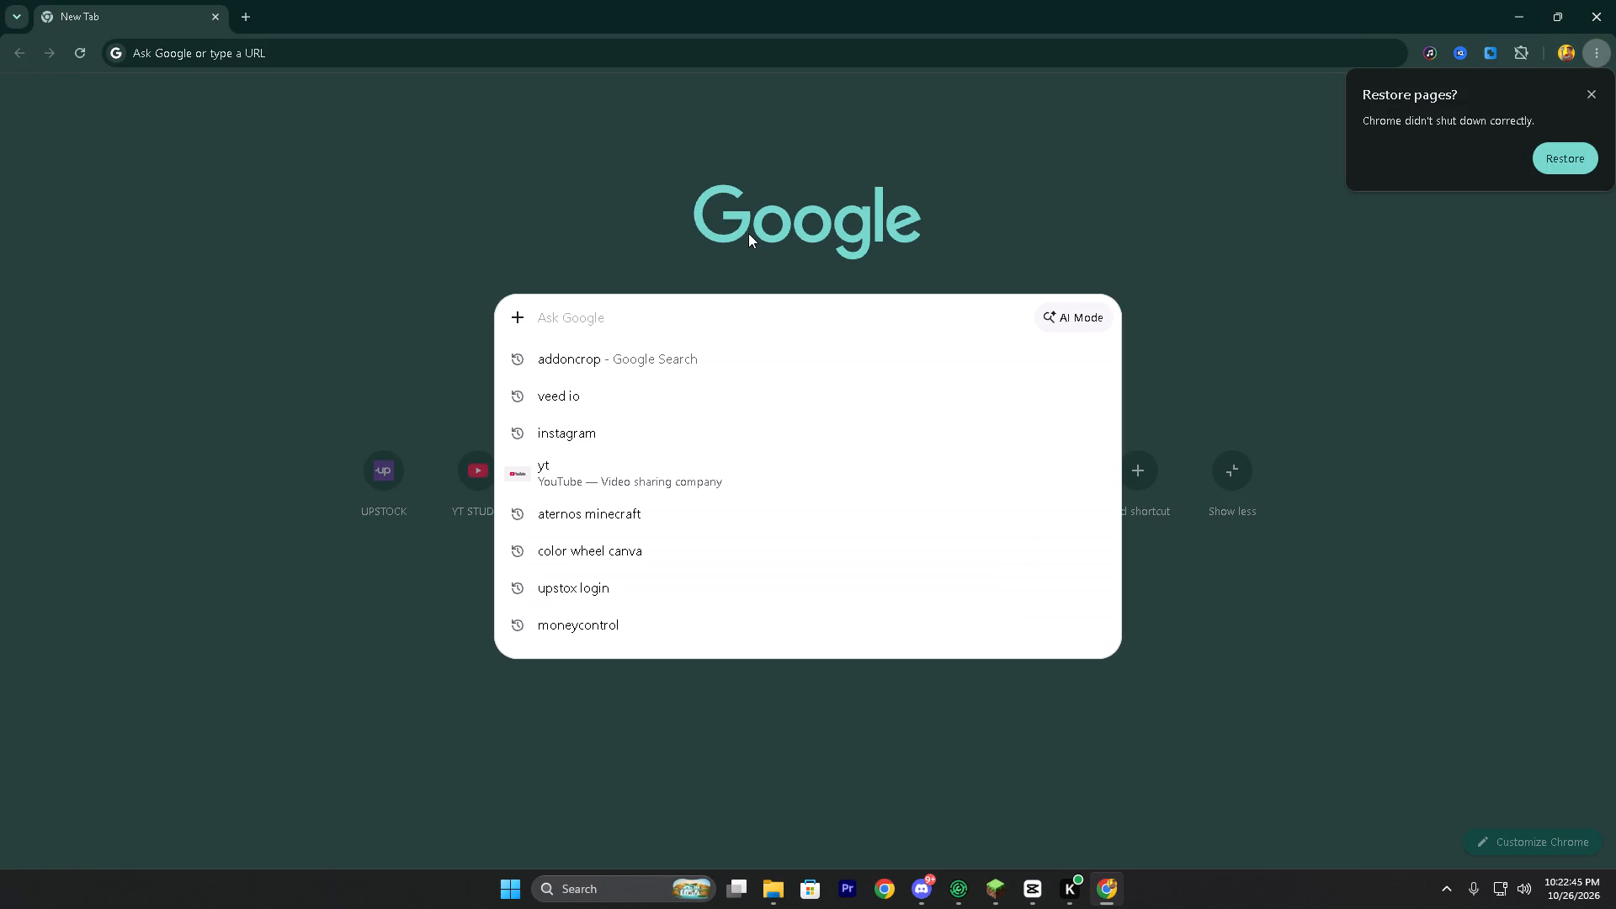
click(775, 219)
click(739, 464)
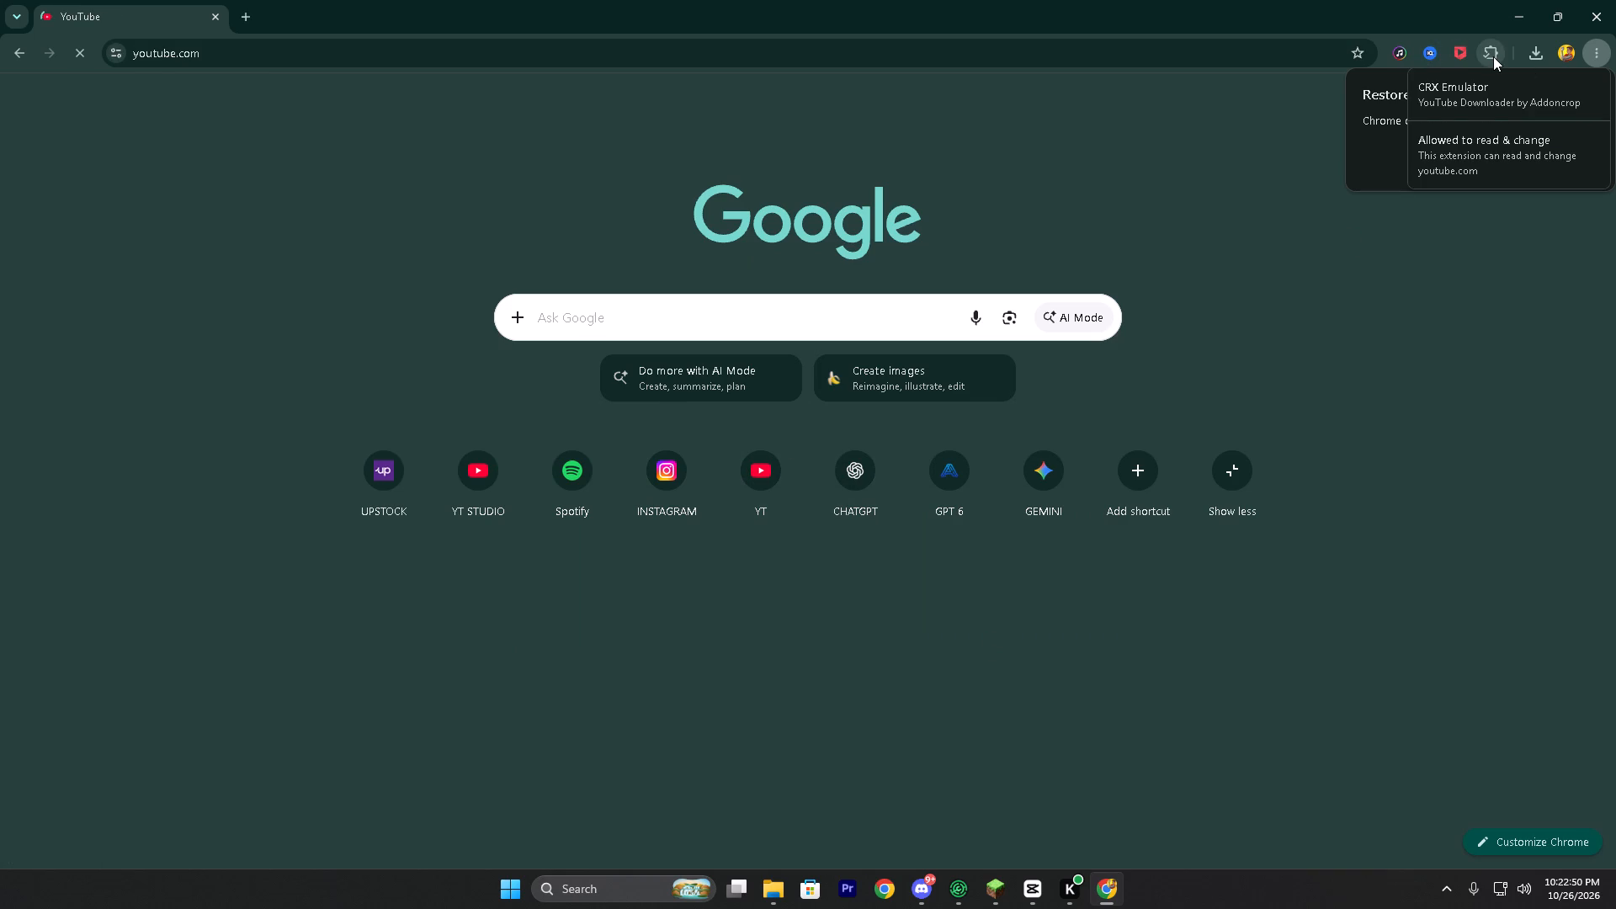
double_click(1596, 91)
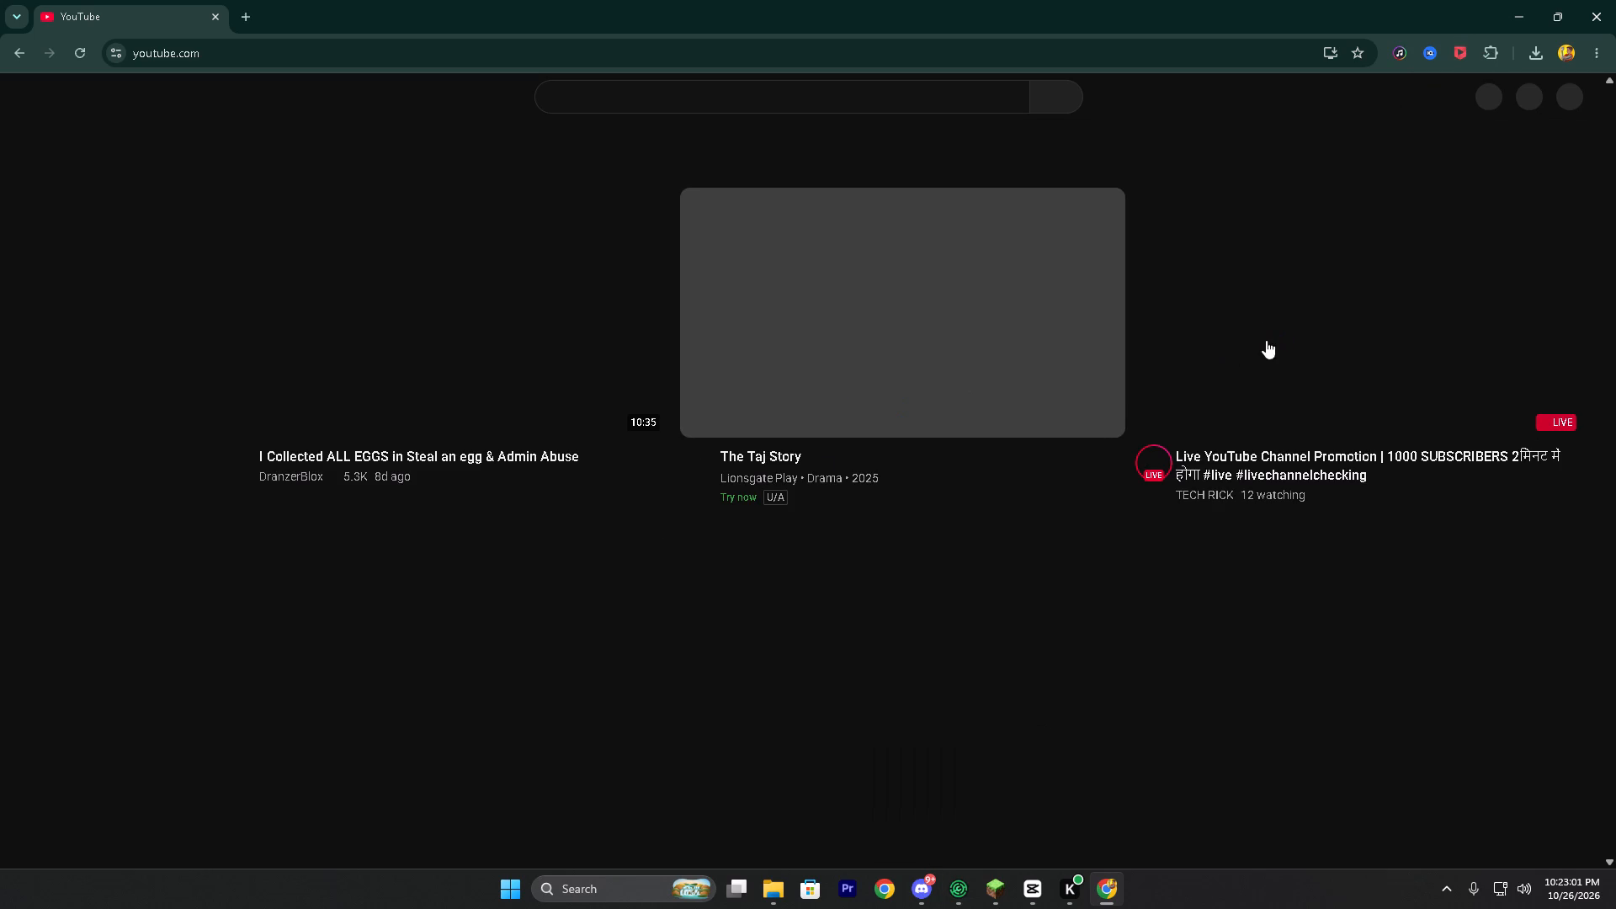
Remove the CRX Emulator extension from Chrome and return to the YouTube page.
double_click(1496, 50)
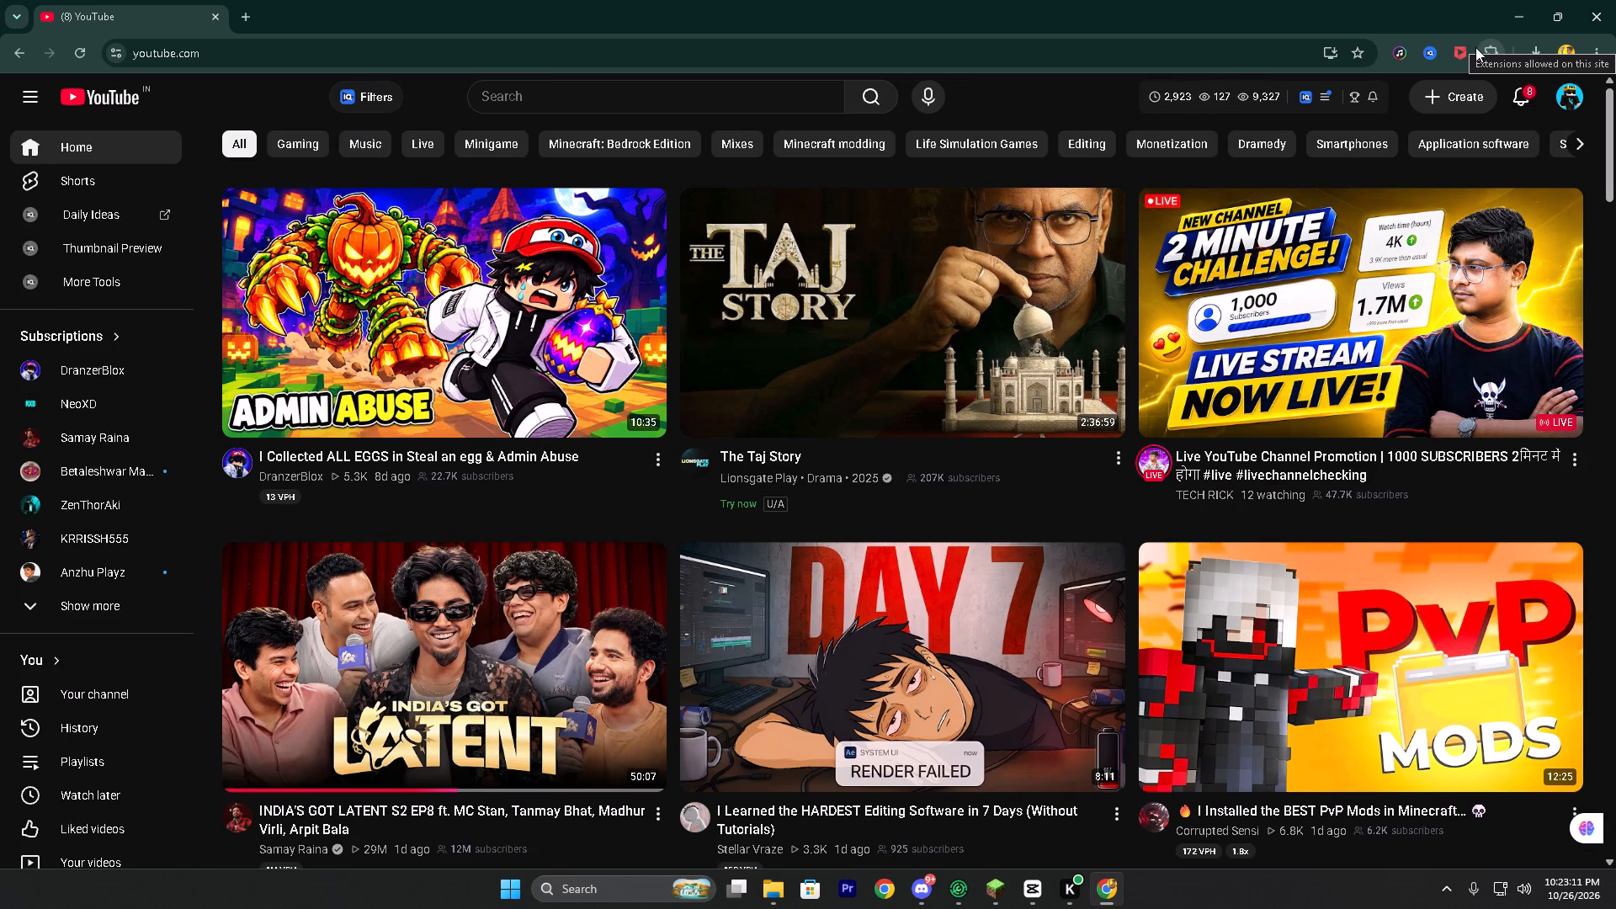
click(1479, 53)
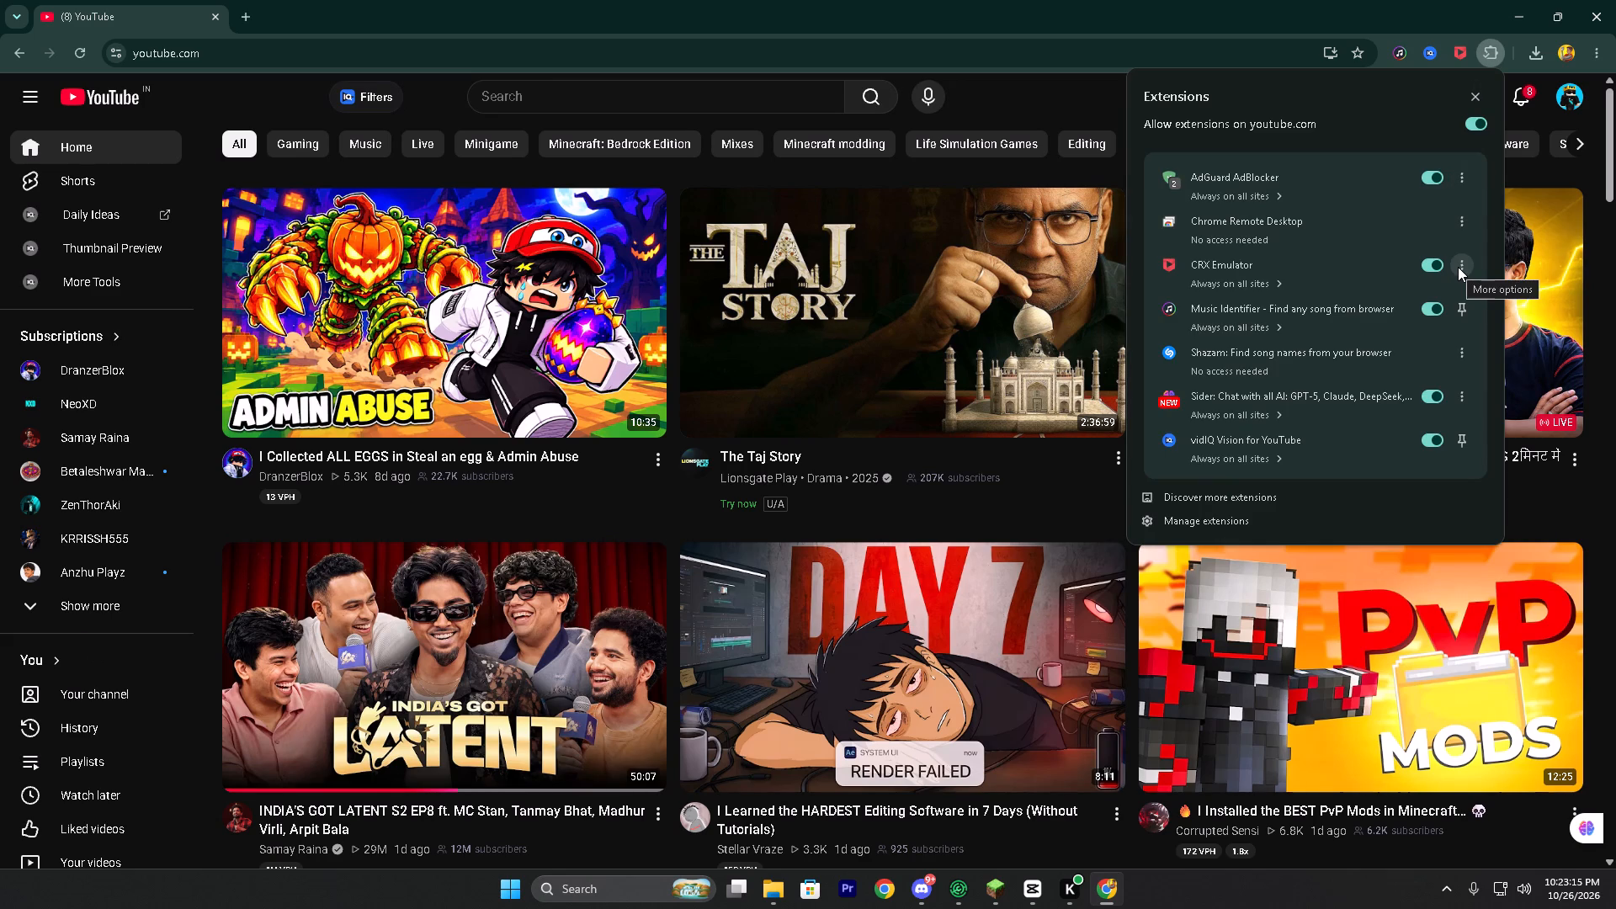
click(1458, 267)
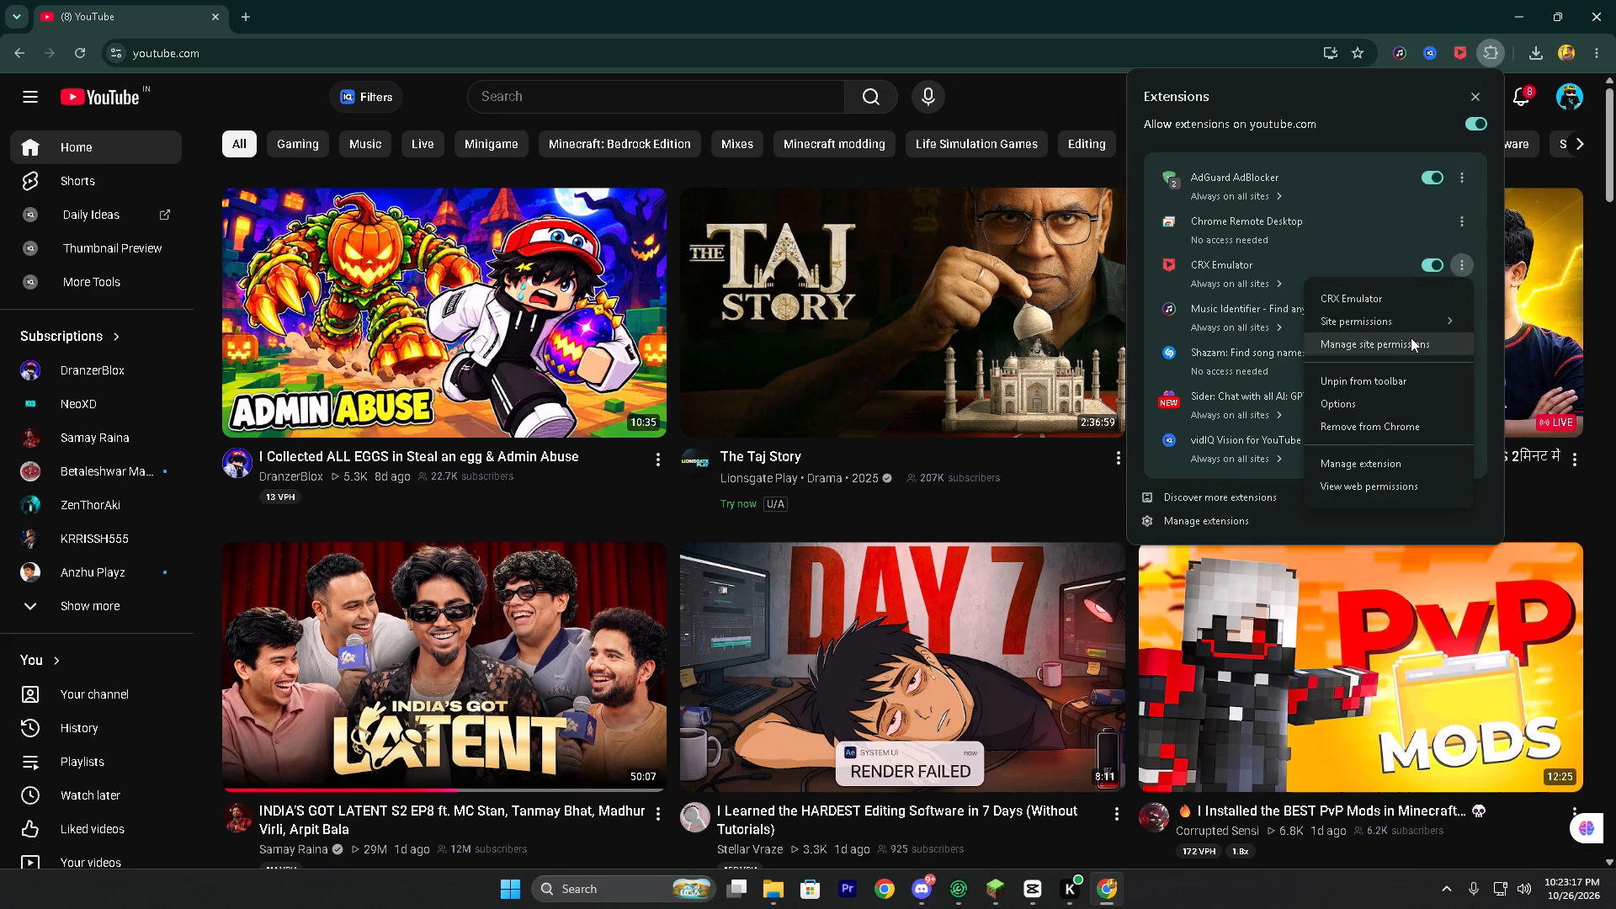
click(1354, 434)
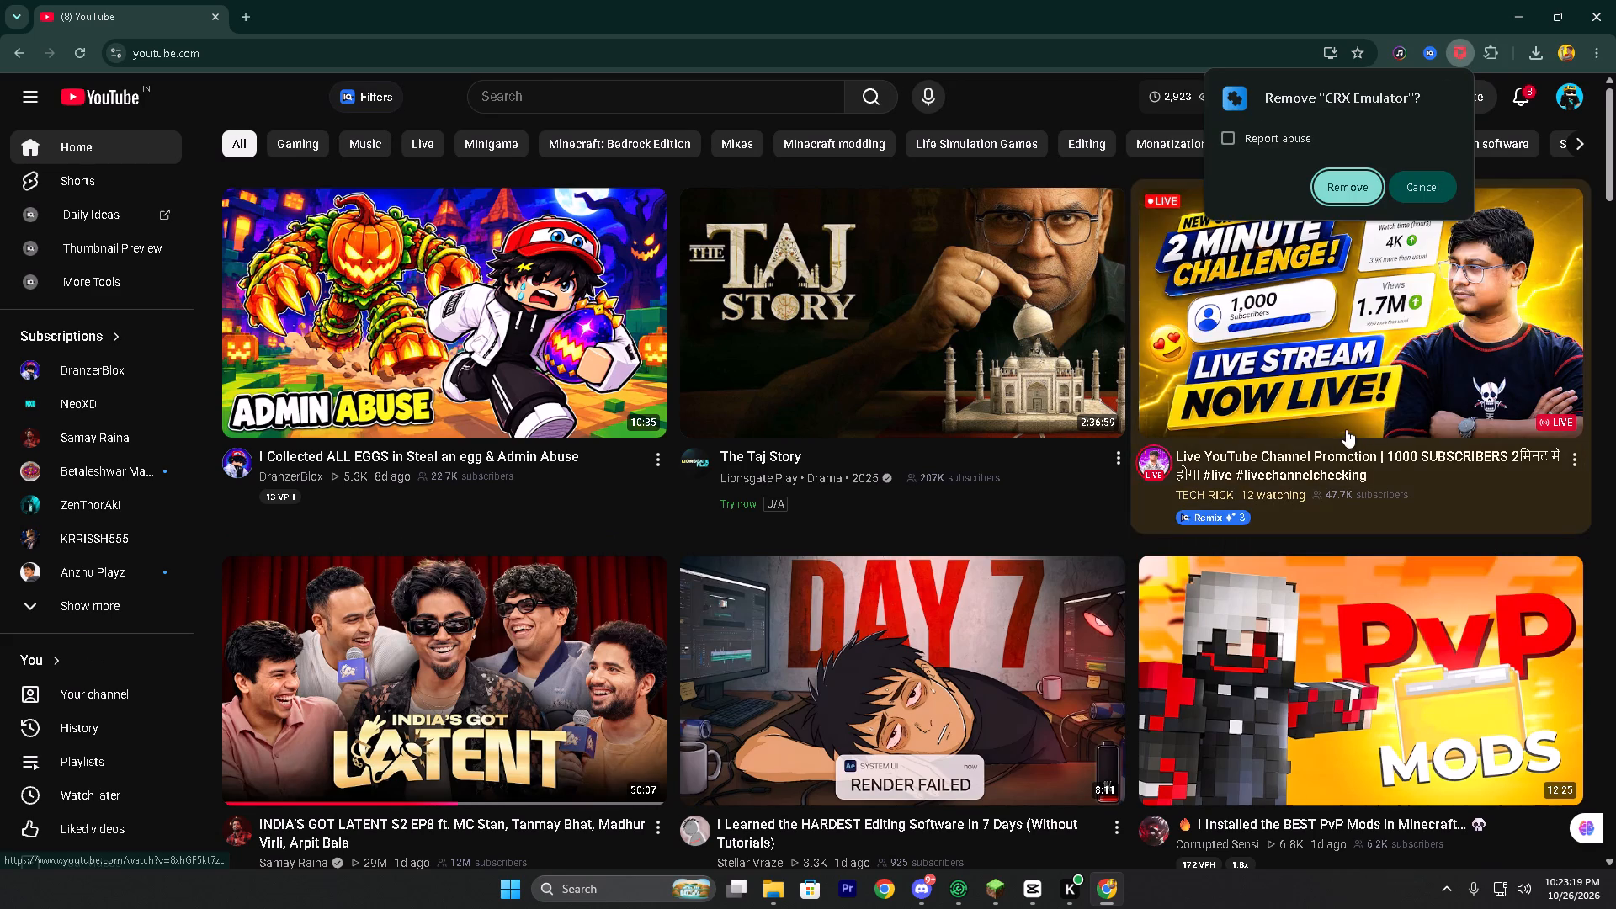
triple_click(1341, 189)
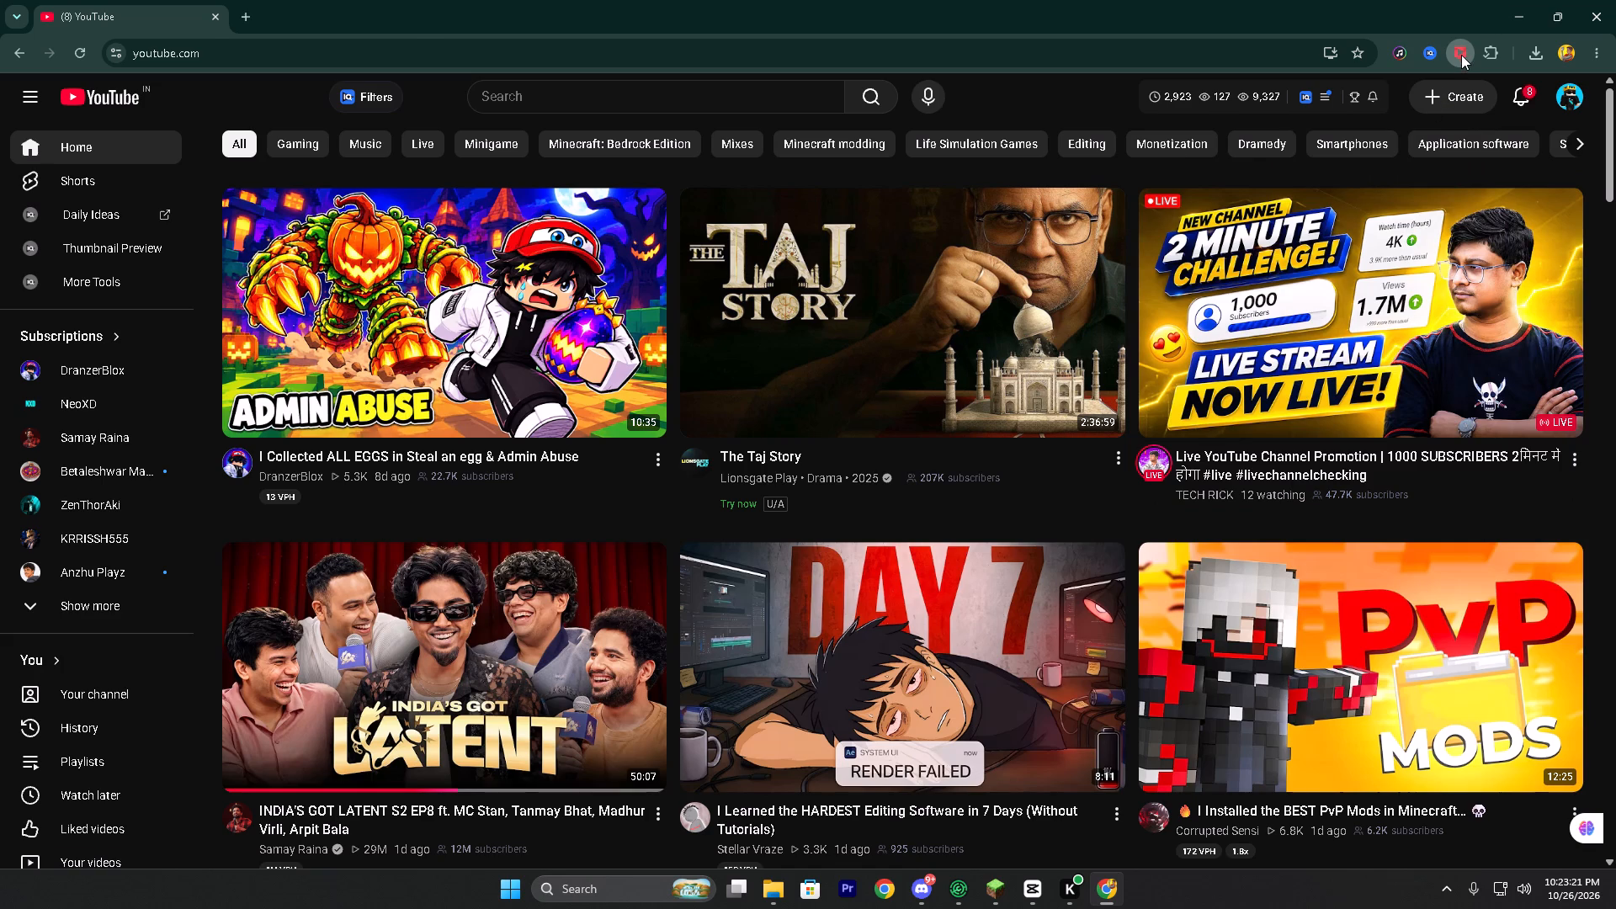
click(134, 0)
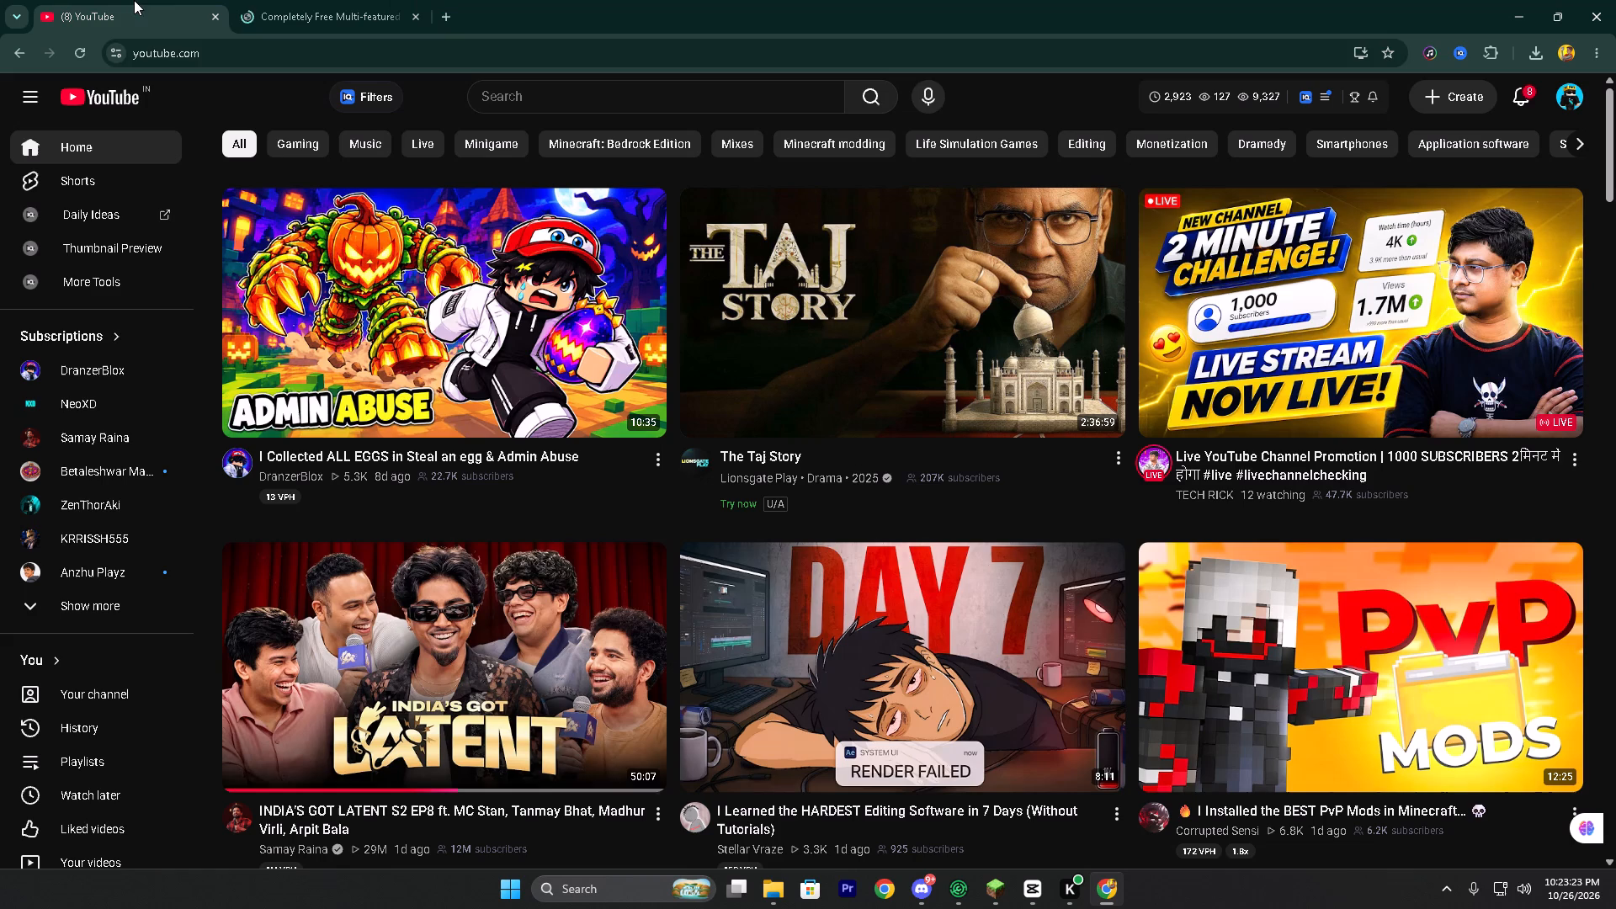
Review the list of extensions installed in Chrome.
double_click(1489, 56)
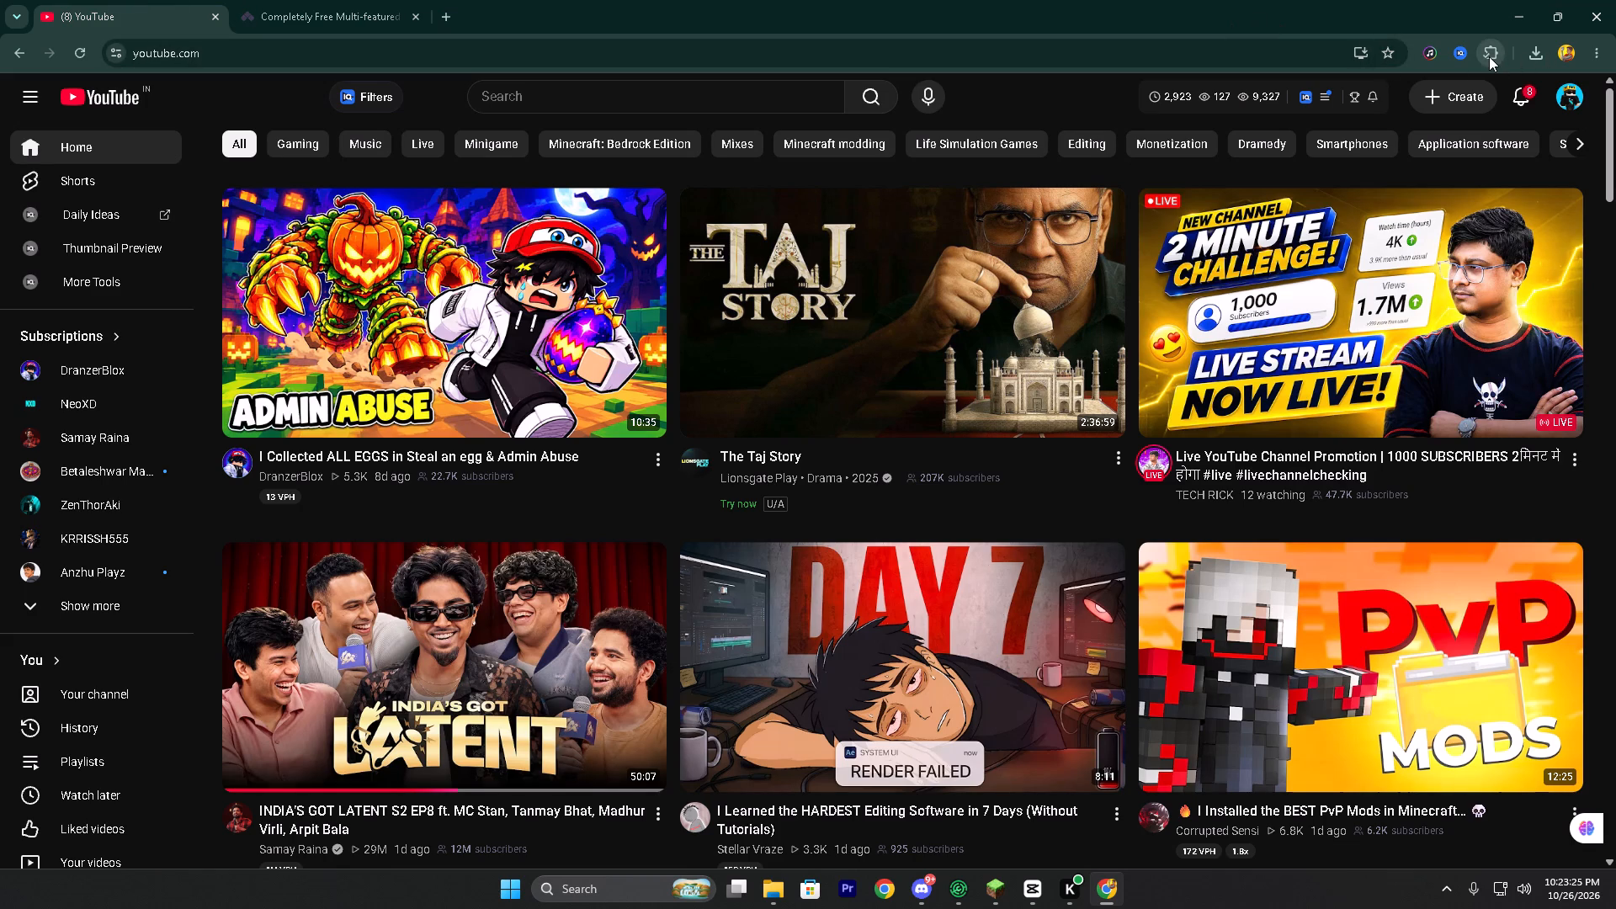
click(1489, 56)
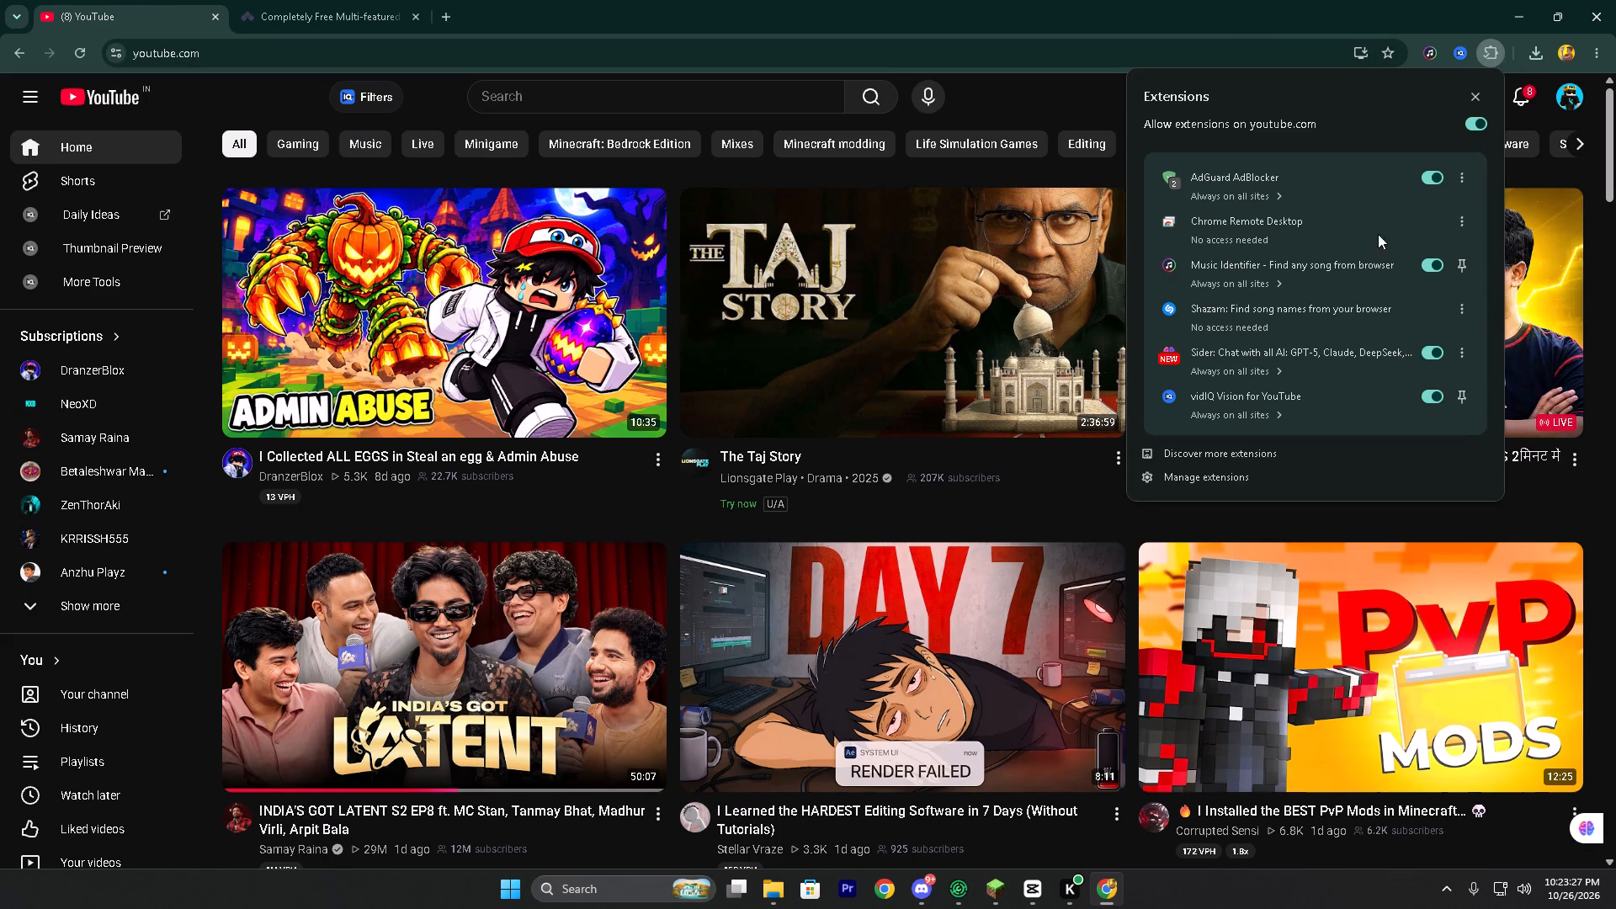
click(1464, 94)
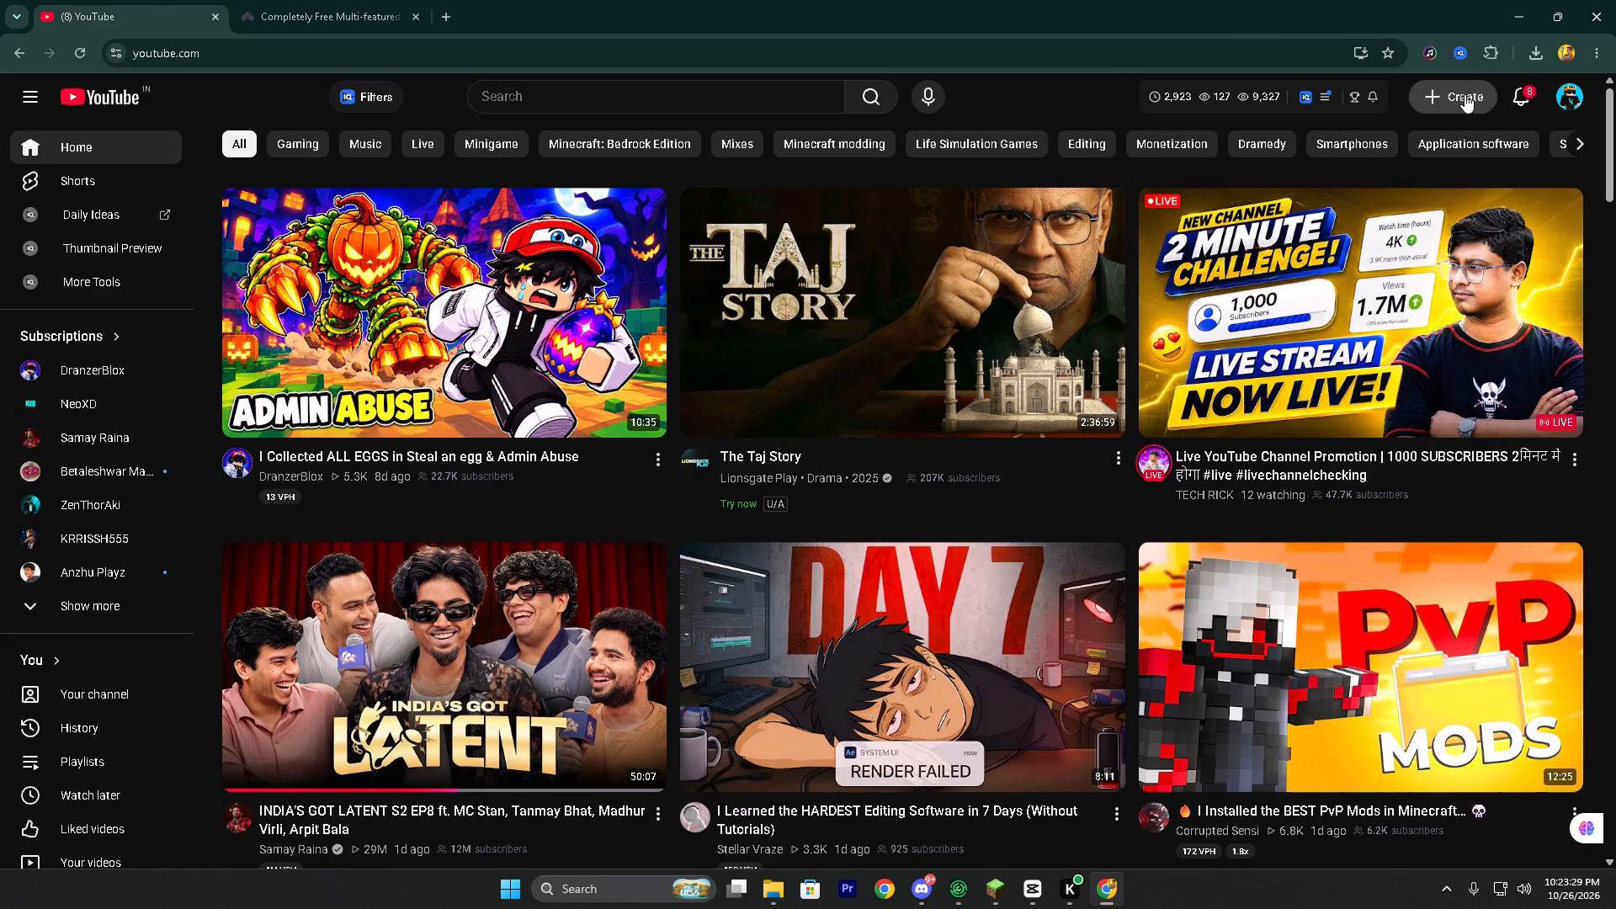
Close the leftover extension page tab and maximize the Chrome window.
double_click(417, 23)
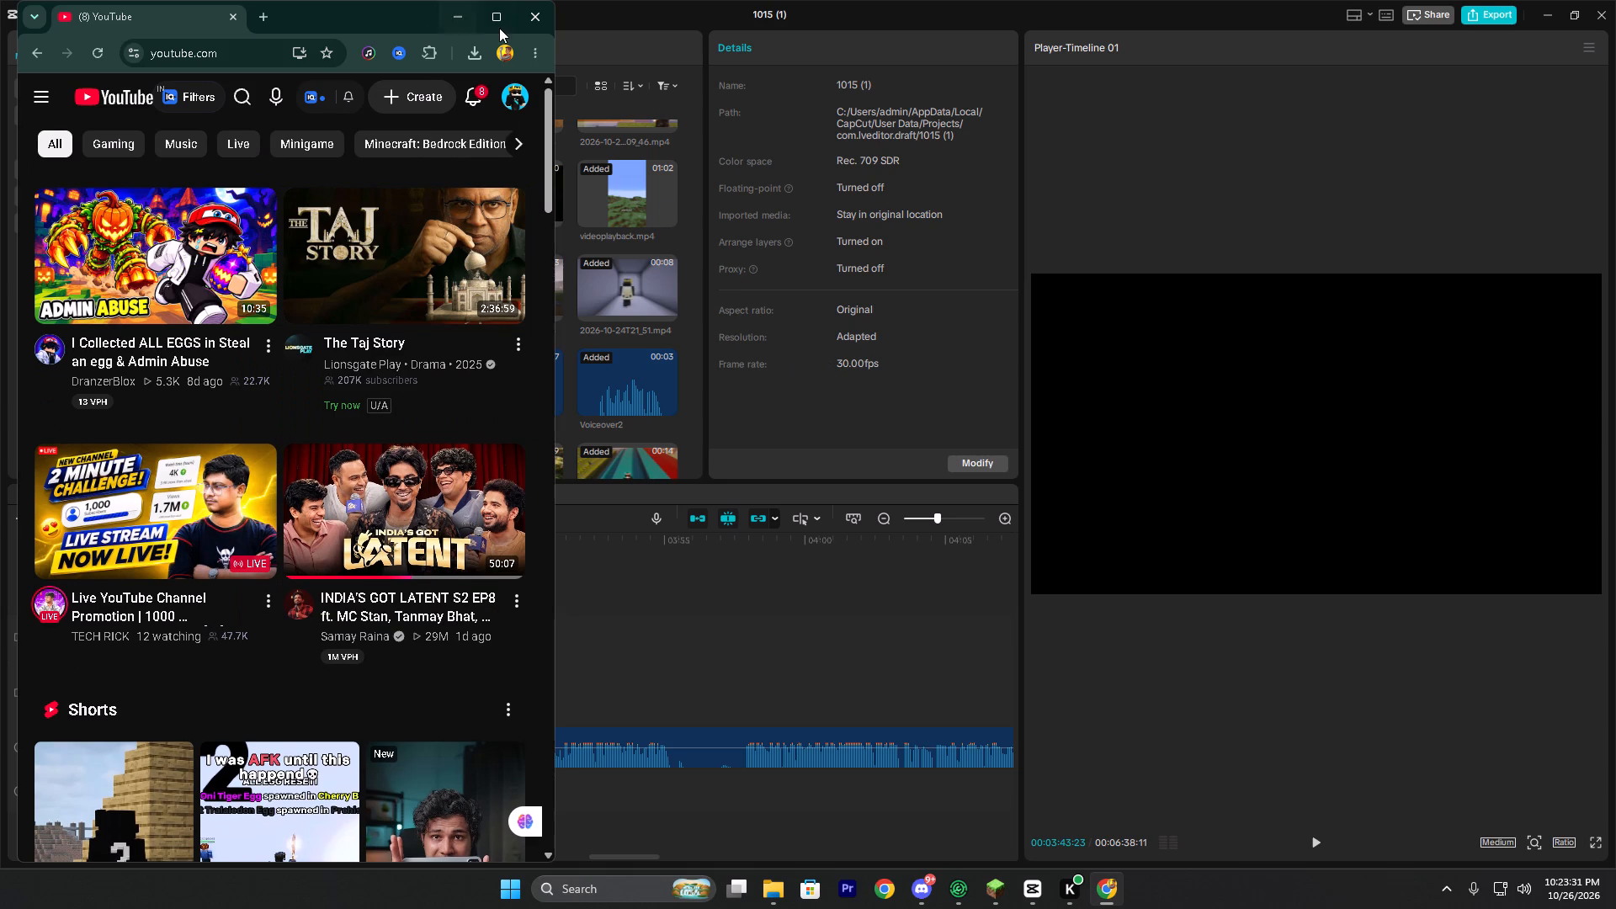
click(501, 28)
Look through the recommended videos and Shorts on the YouTube home page.
scroll(752, 470, down, 4)
scroll(846, 457, up, 5)
scroll(652, 460, up, 1)
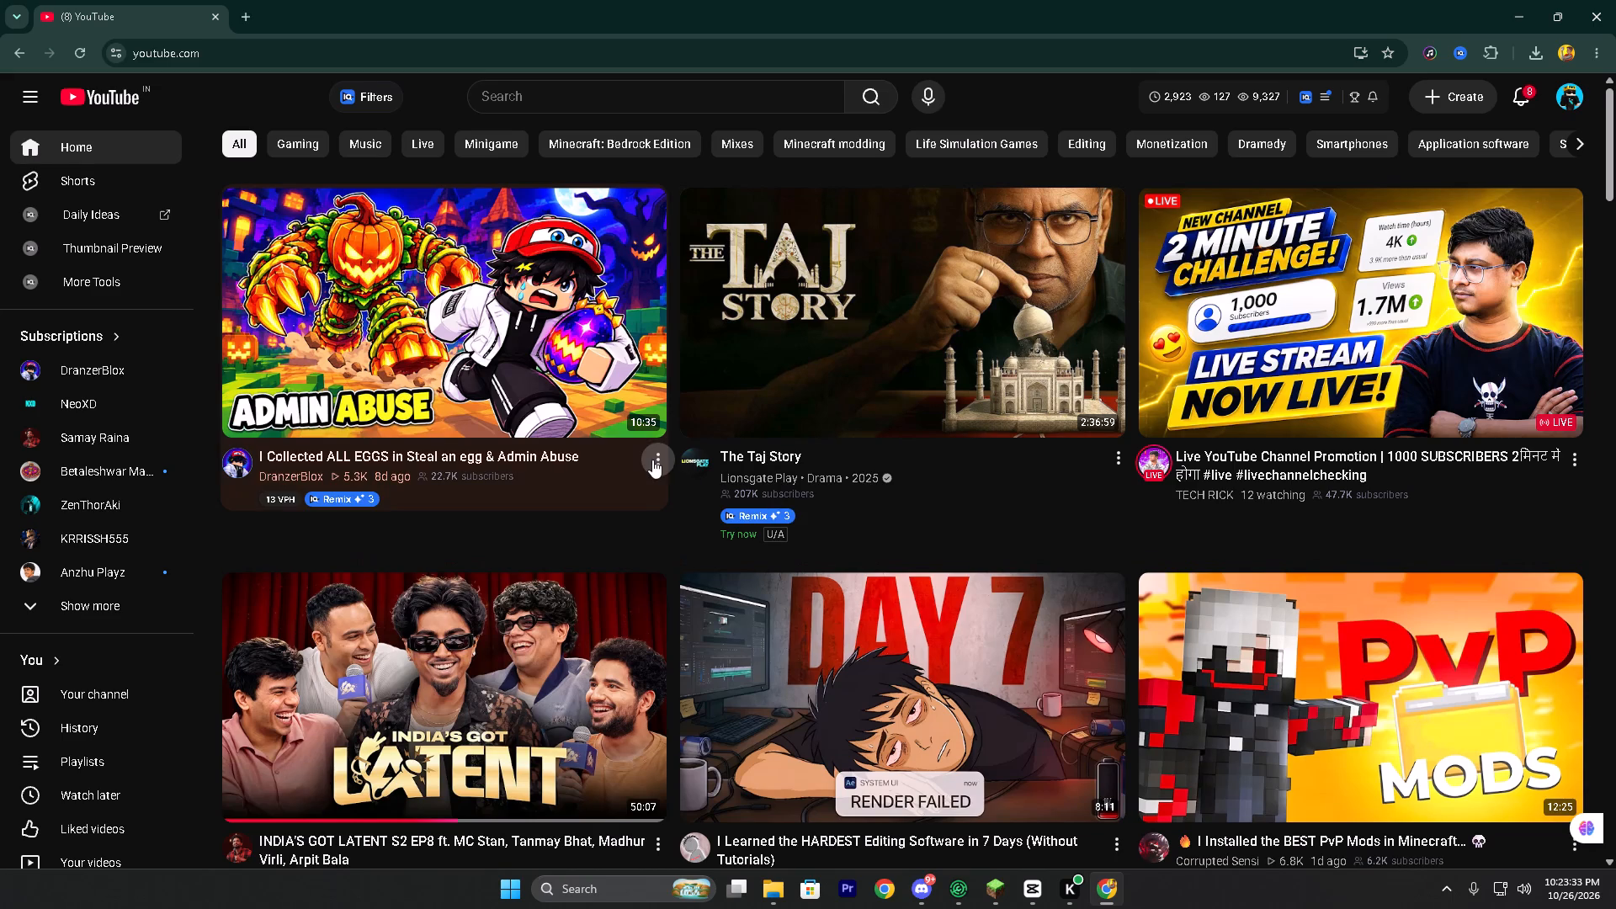
scroll(652, 460, down, 2)
scroll(711, 508, up, 1)
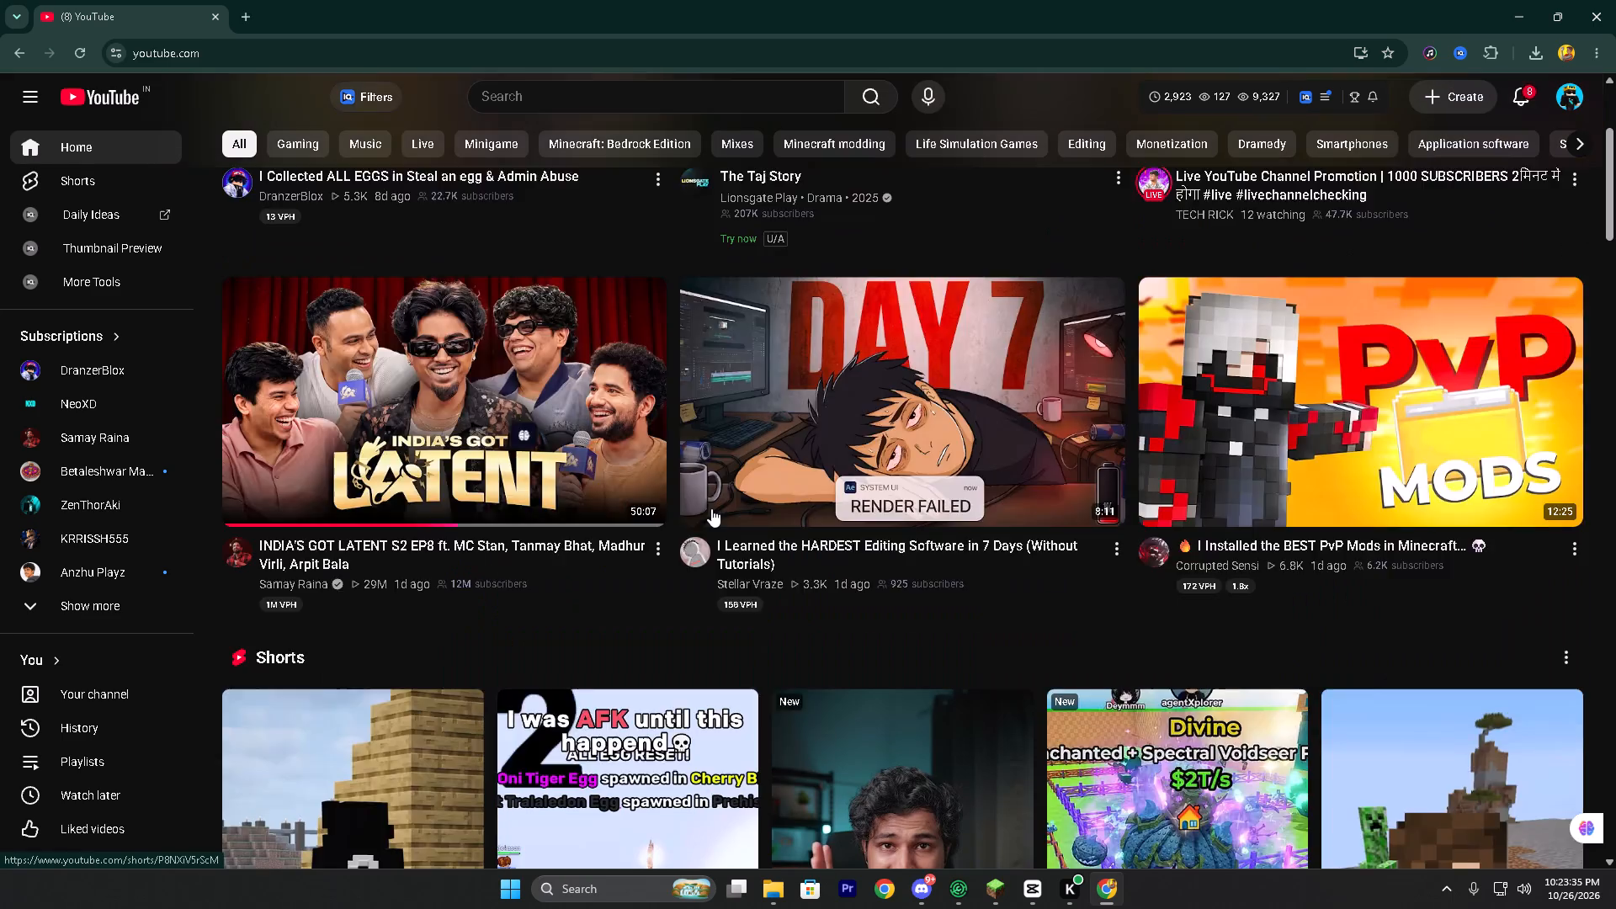
scroll(711, 508, up, 2)
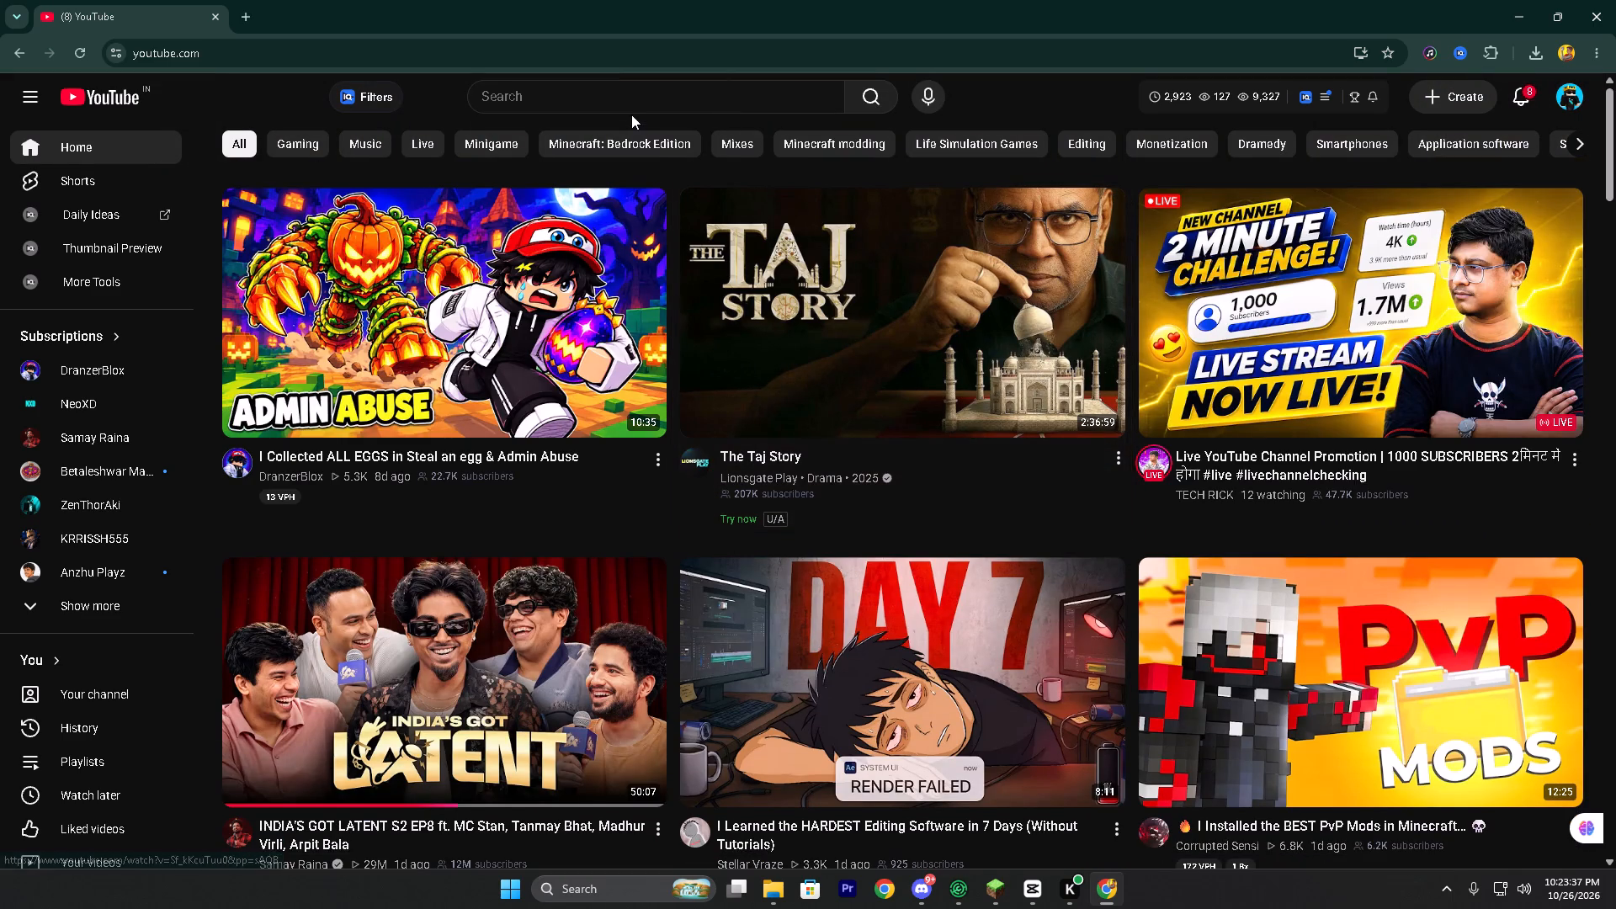
scroll(797, 533, down, 3)
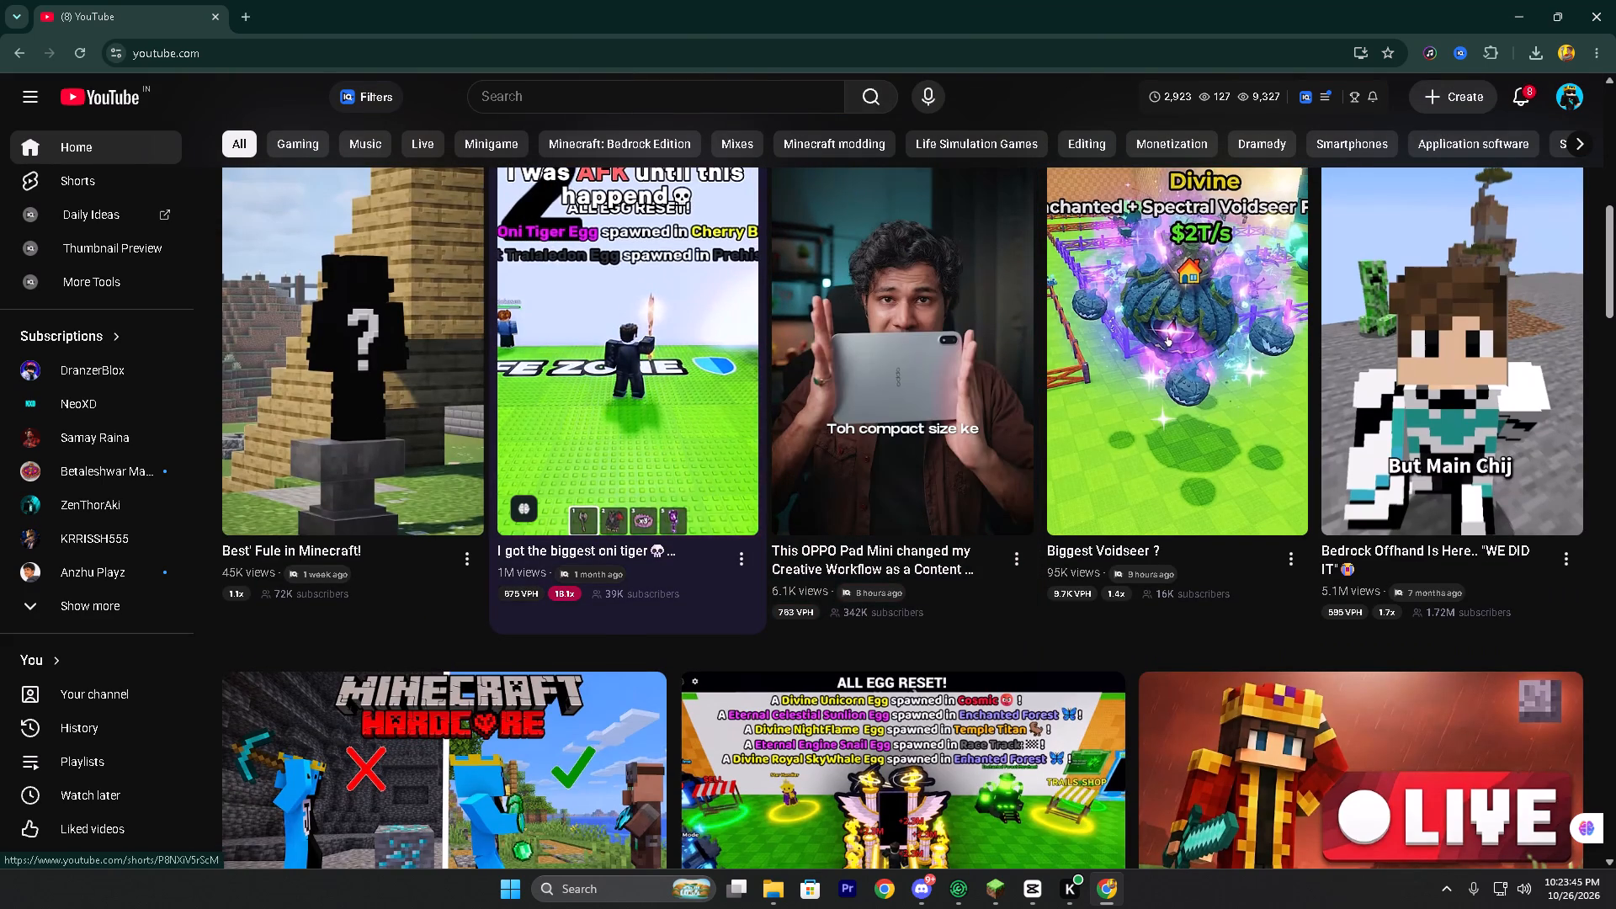
scroll(704, 458, up, 3)
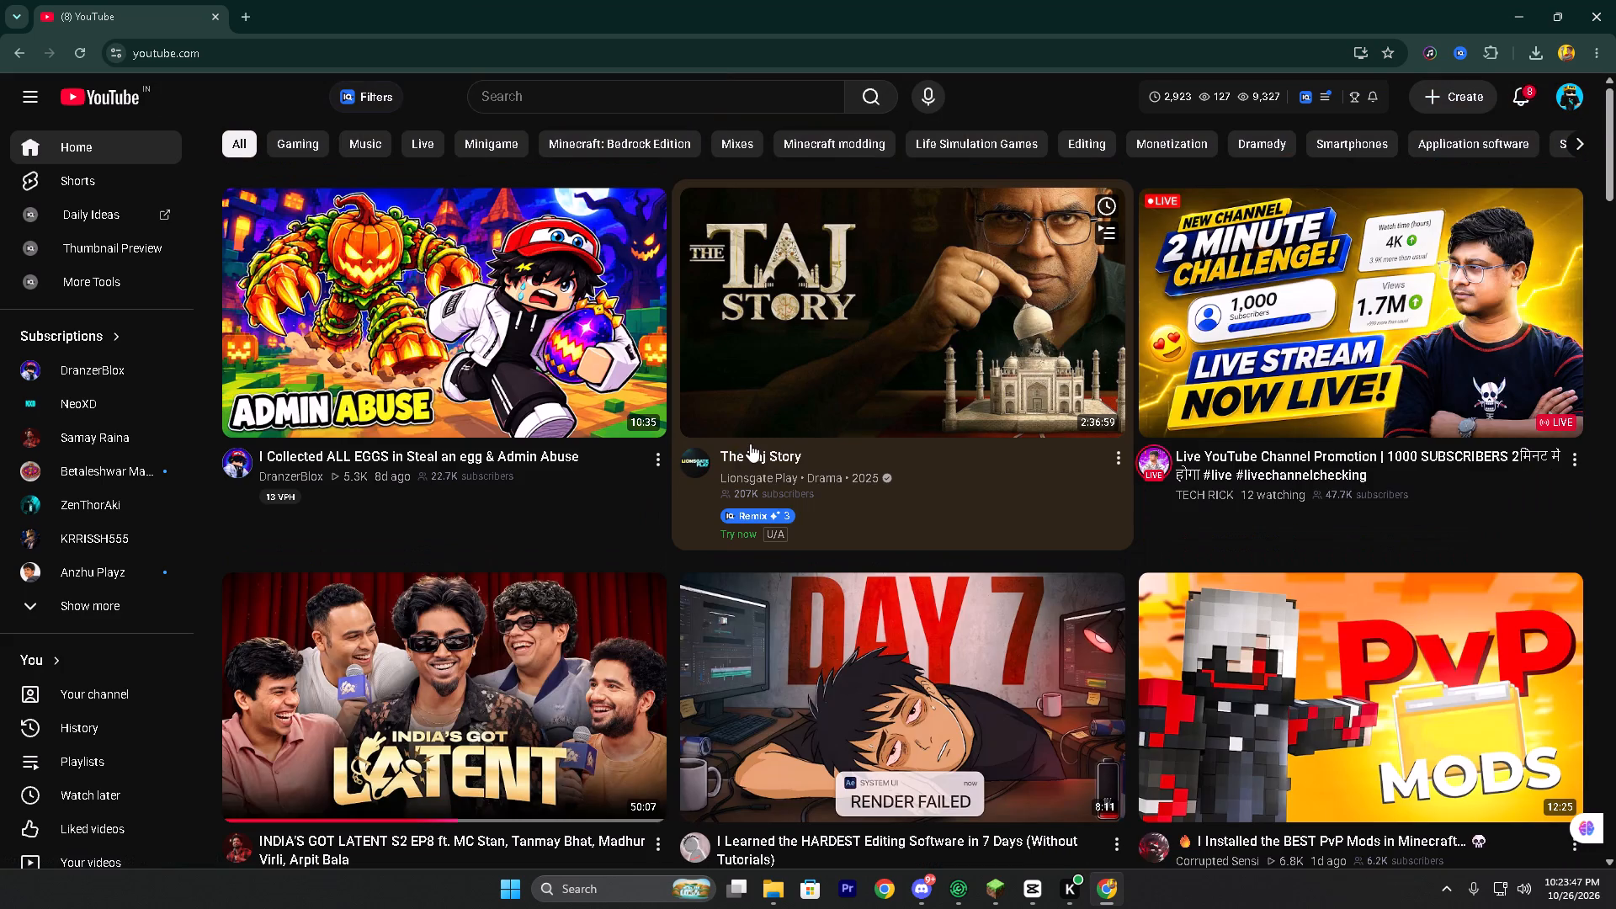
Search YouTube for "dranzer blox" and open the DranzerBlox channel.
click(548, 102)
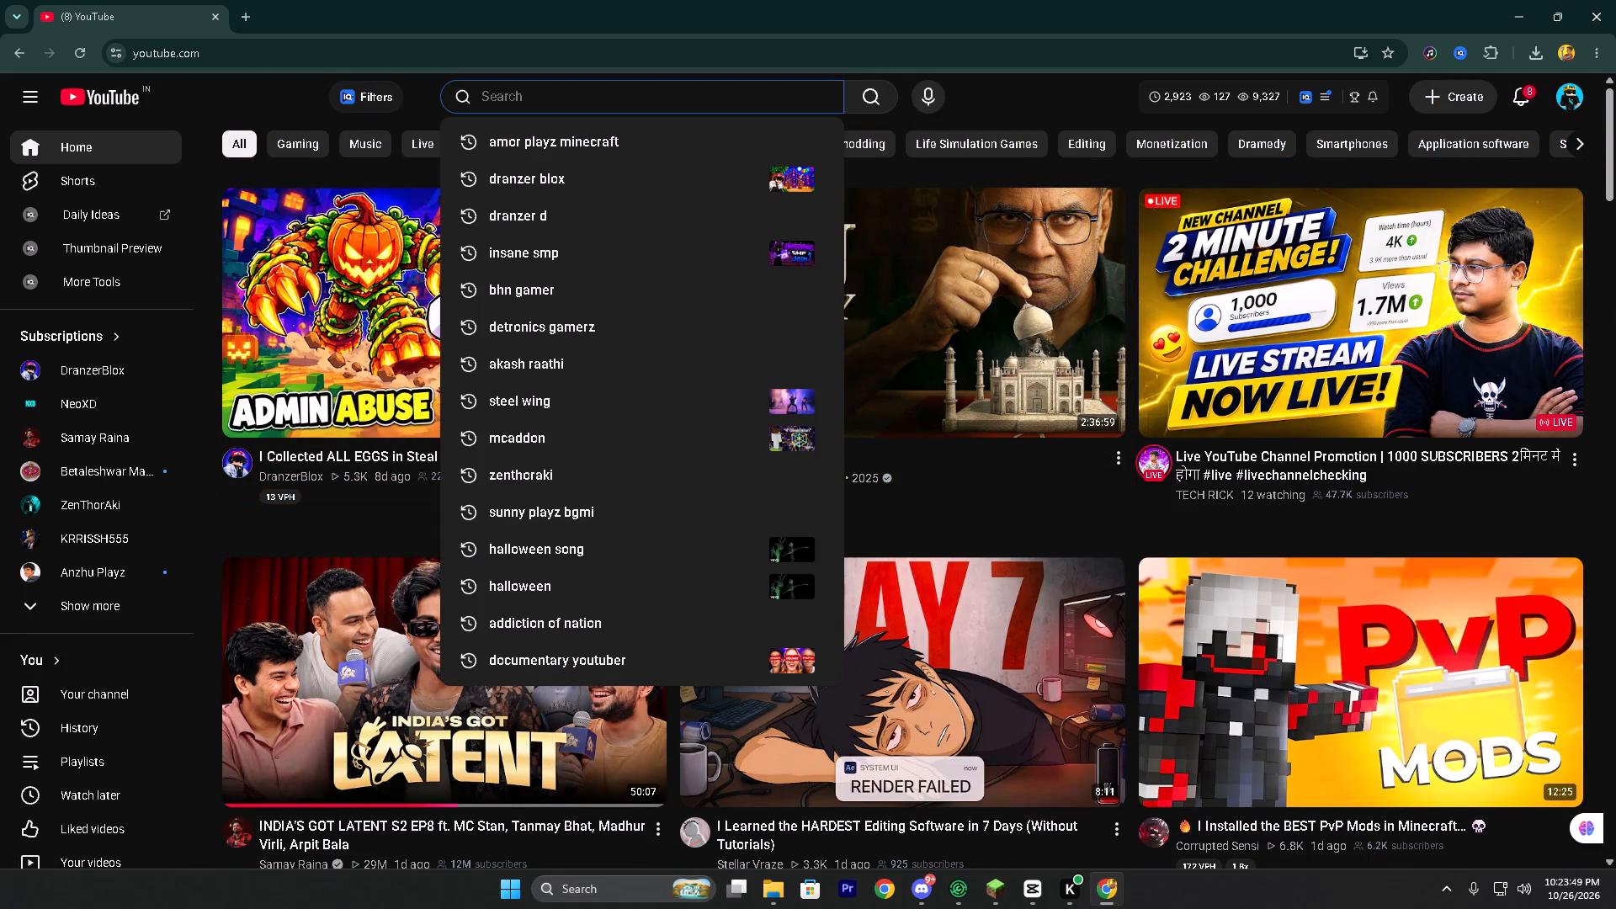
click(602, 180)
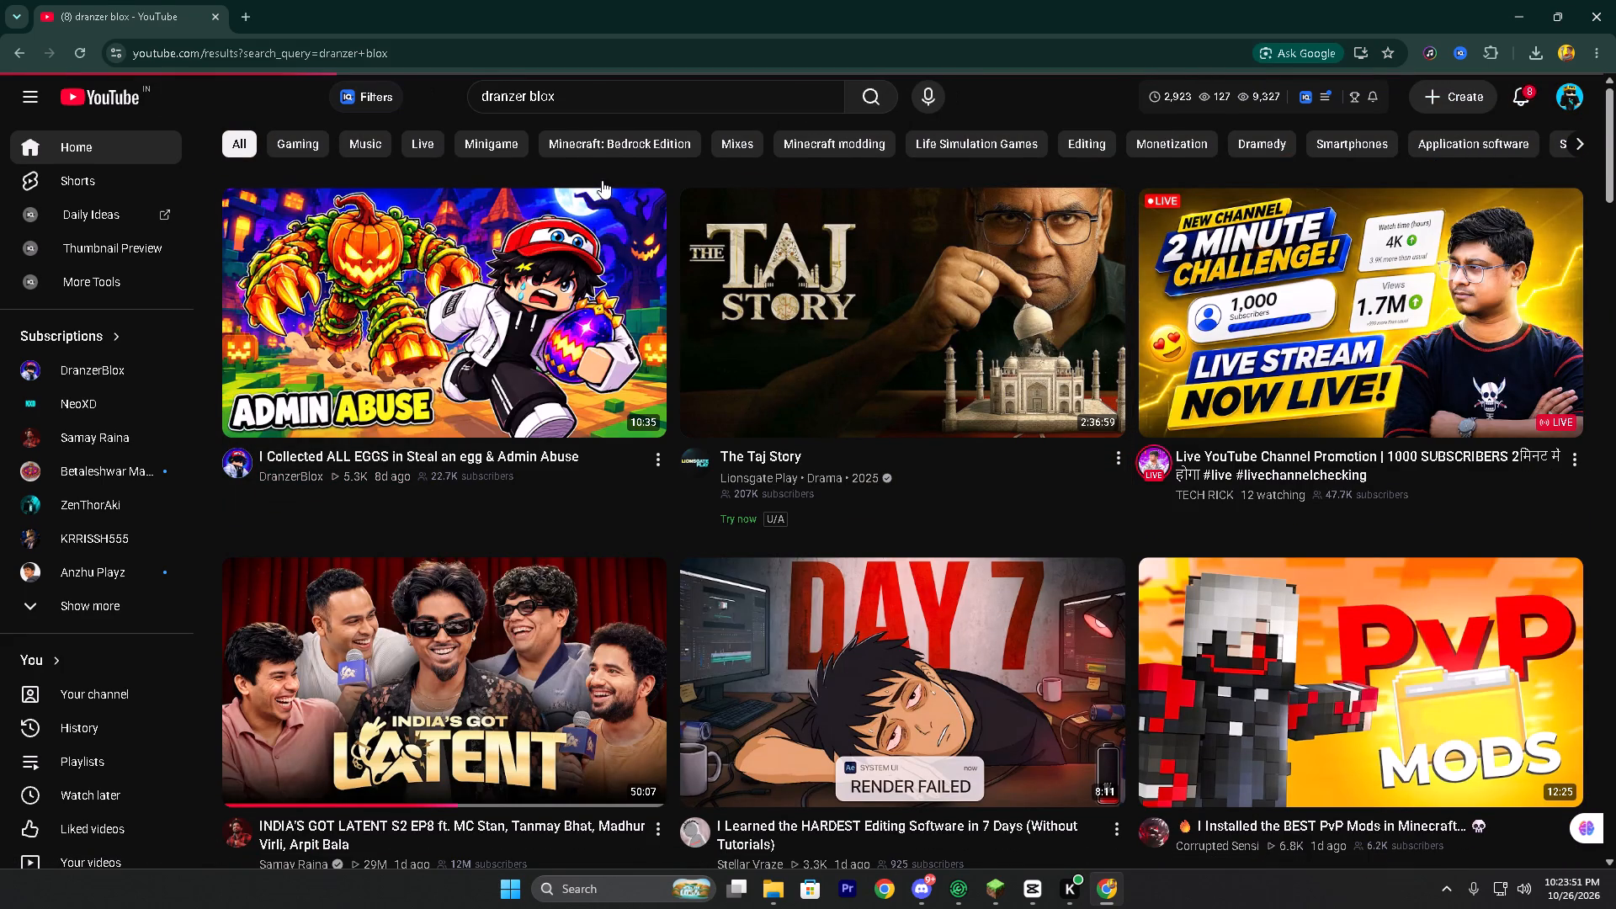
scroll(557, 470, down, 2)
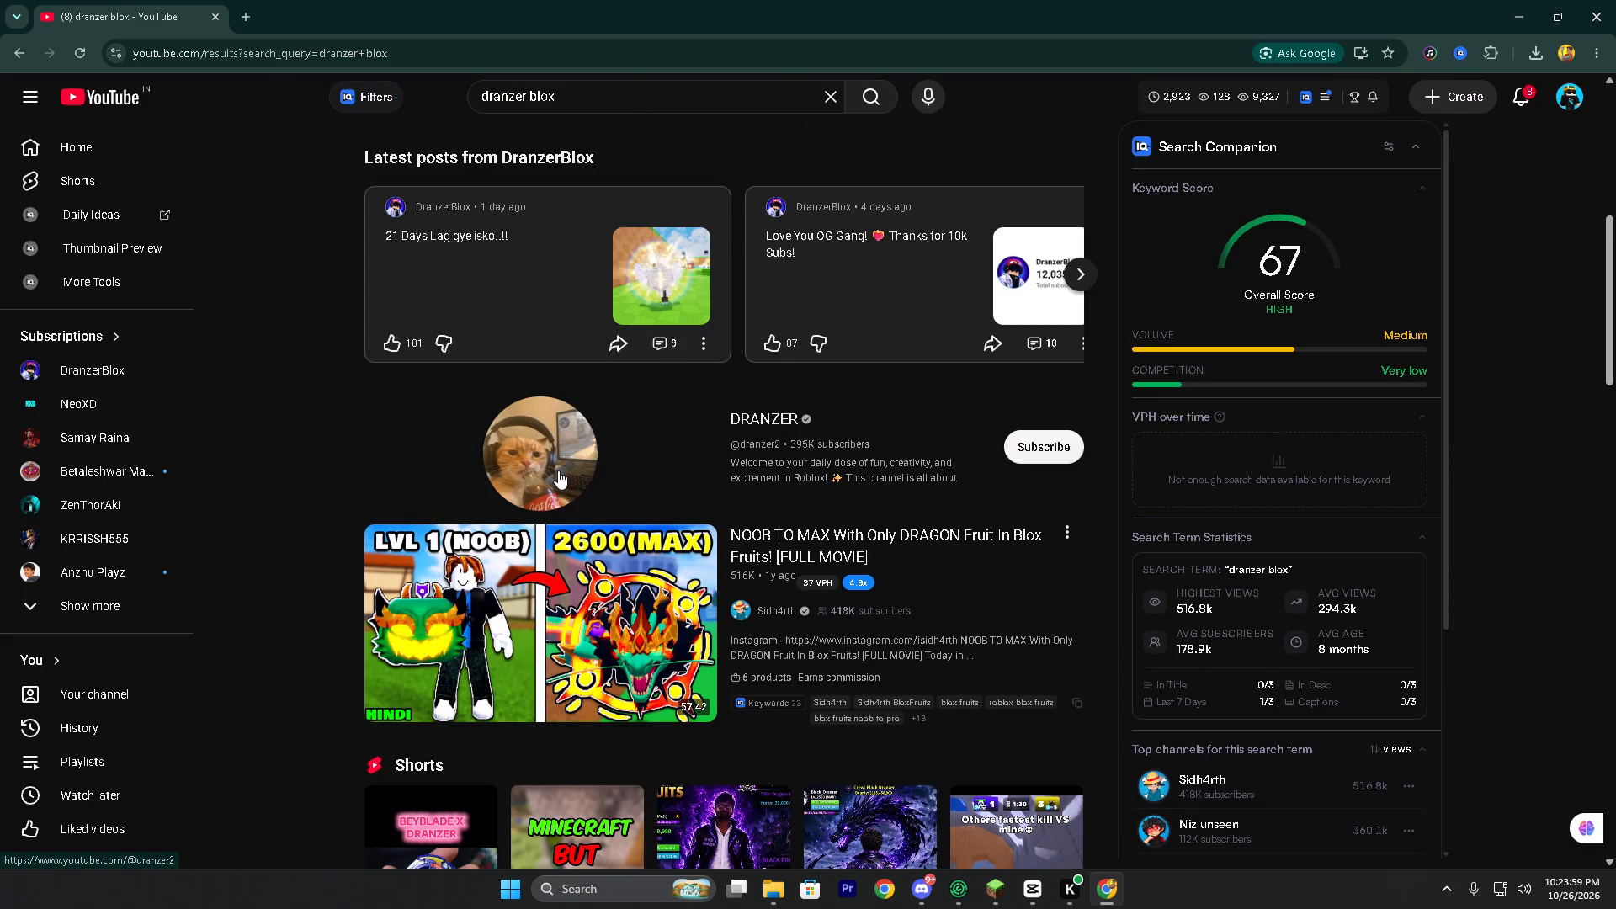
scroll(571, 493, up, 2)
scroll(577, 517, down, 3)
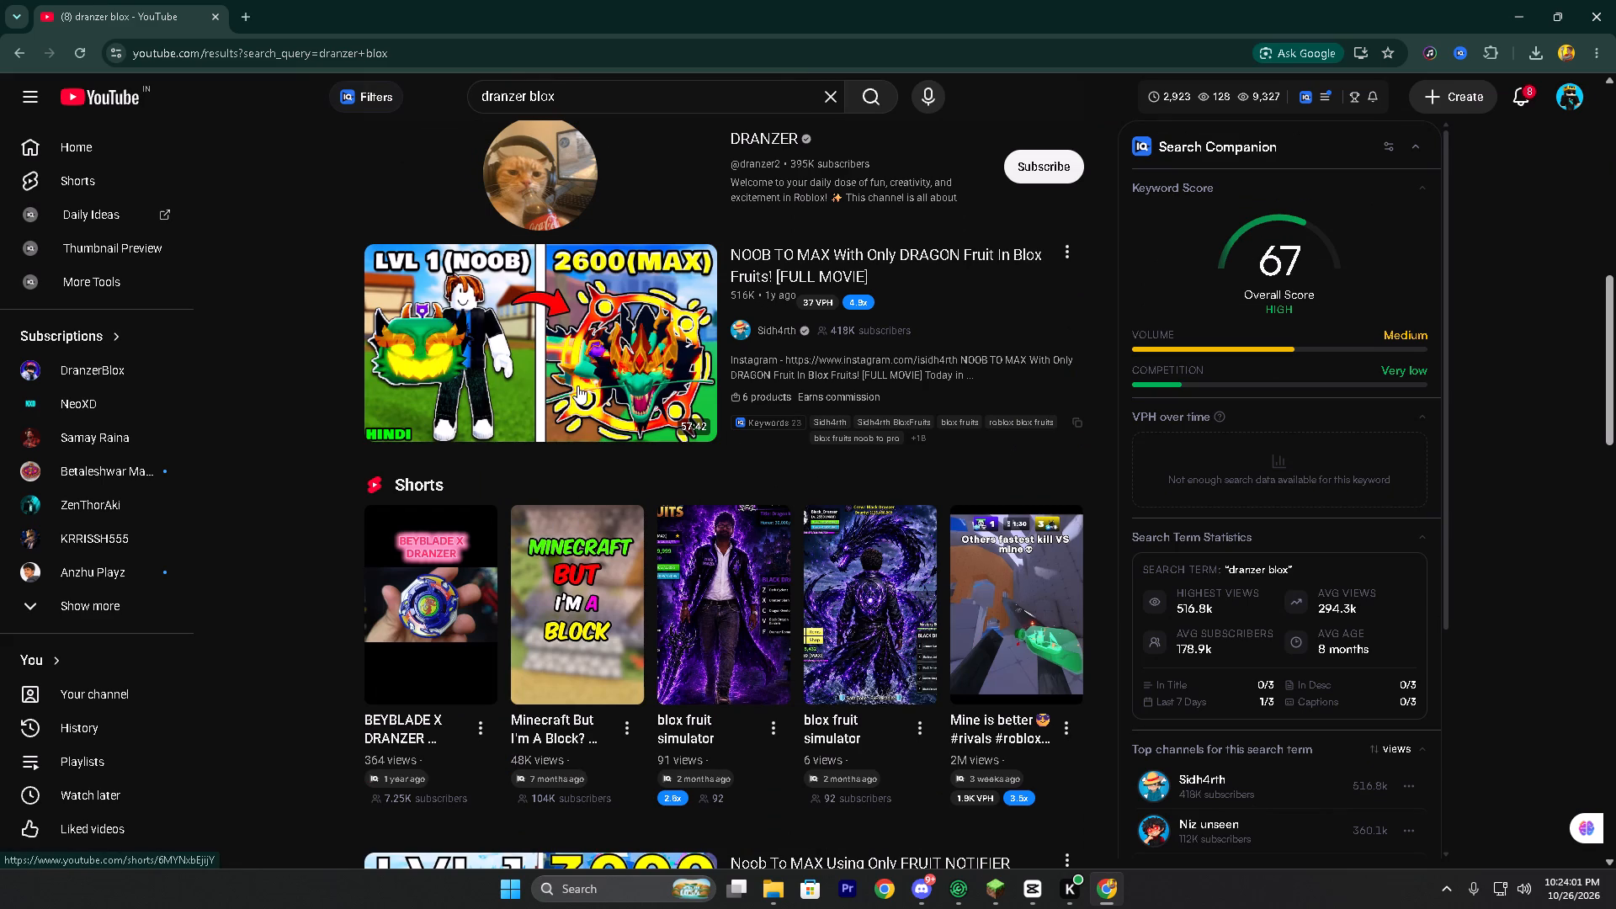
scroll(577, 385, up, 6)
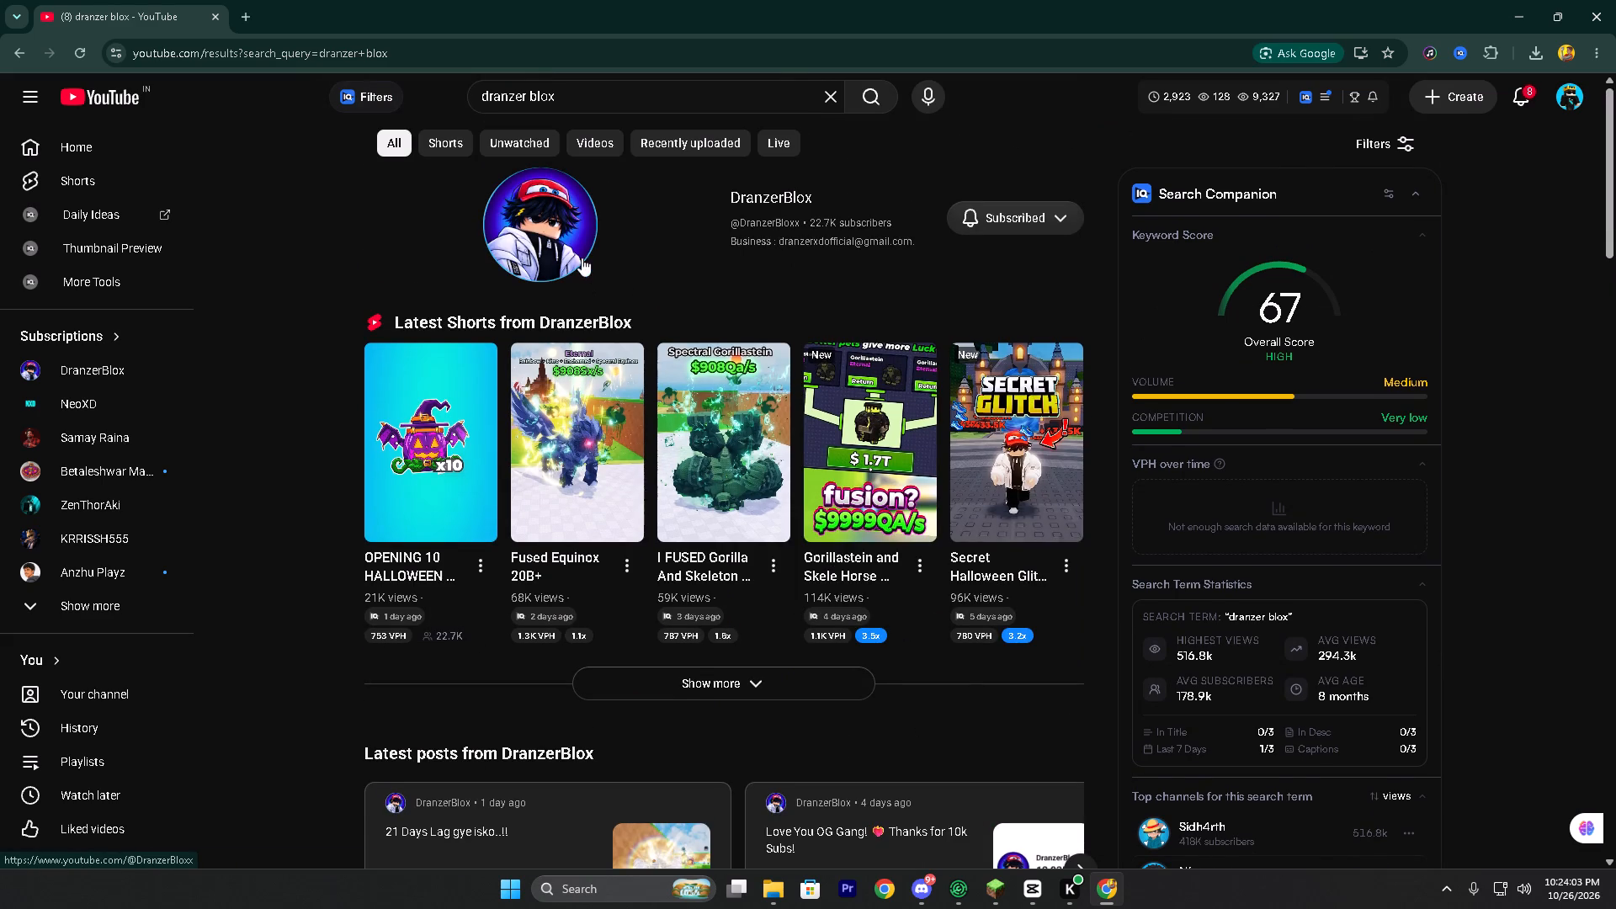
click(575, 235)
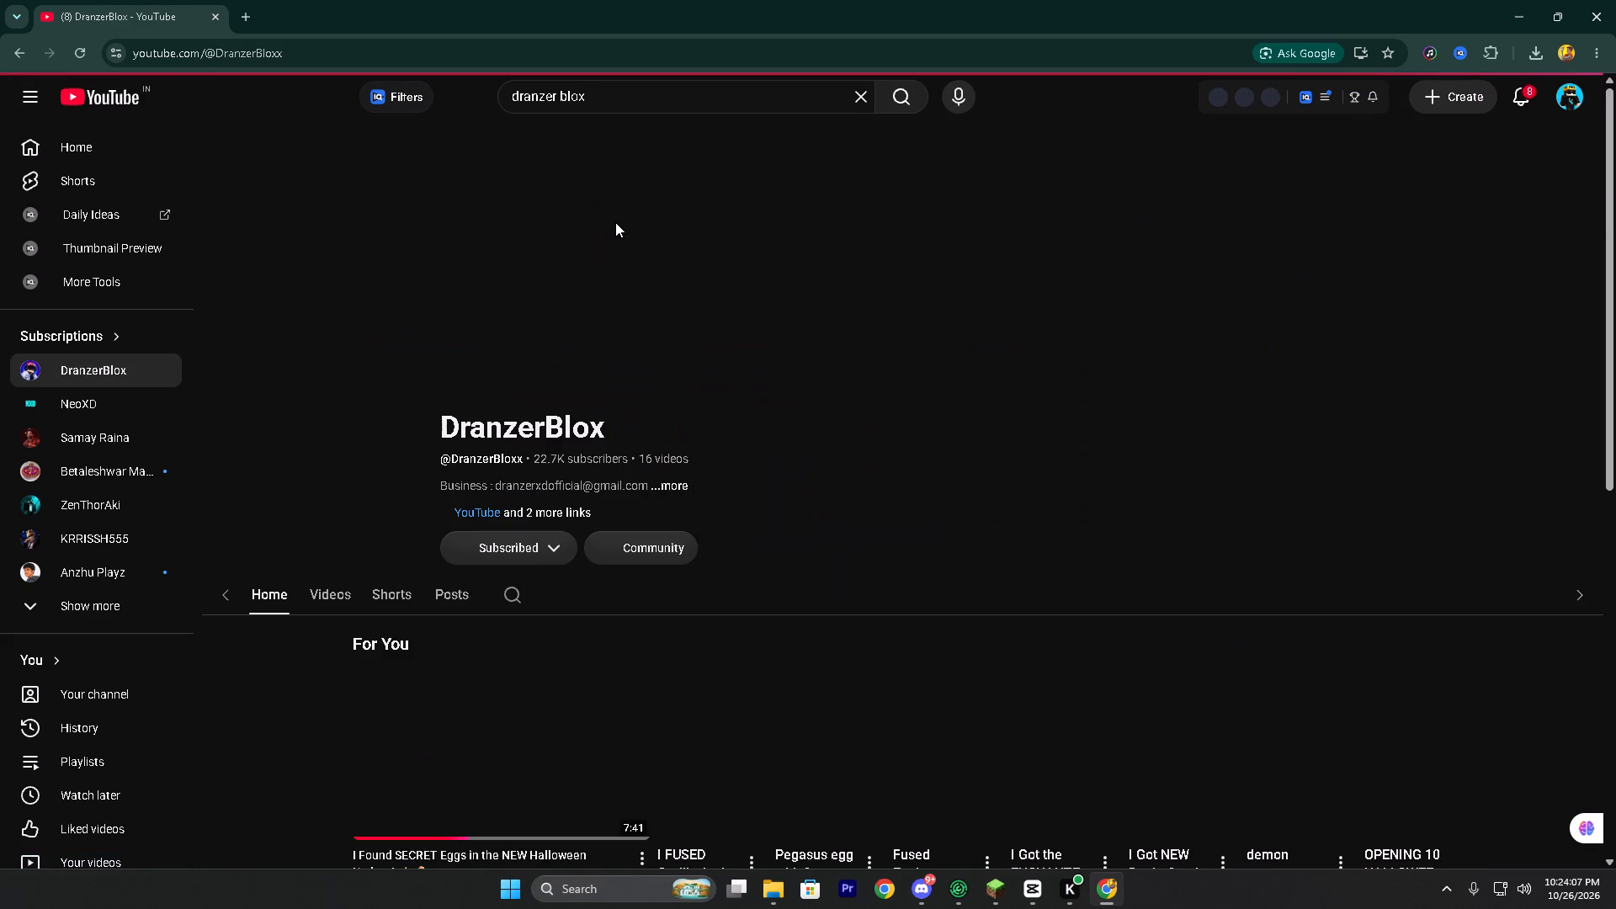
Open the DranzerXD channel featured as the main channel on the DranzerBlox page.
scroll(548, 454, down, 4)
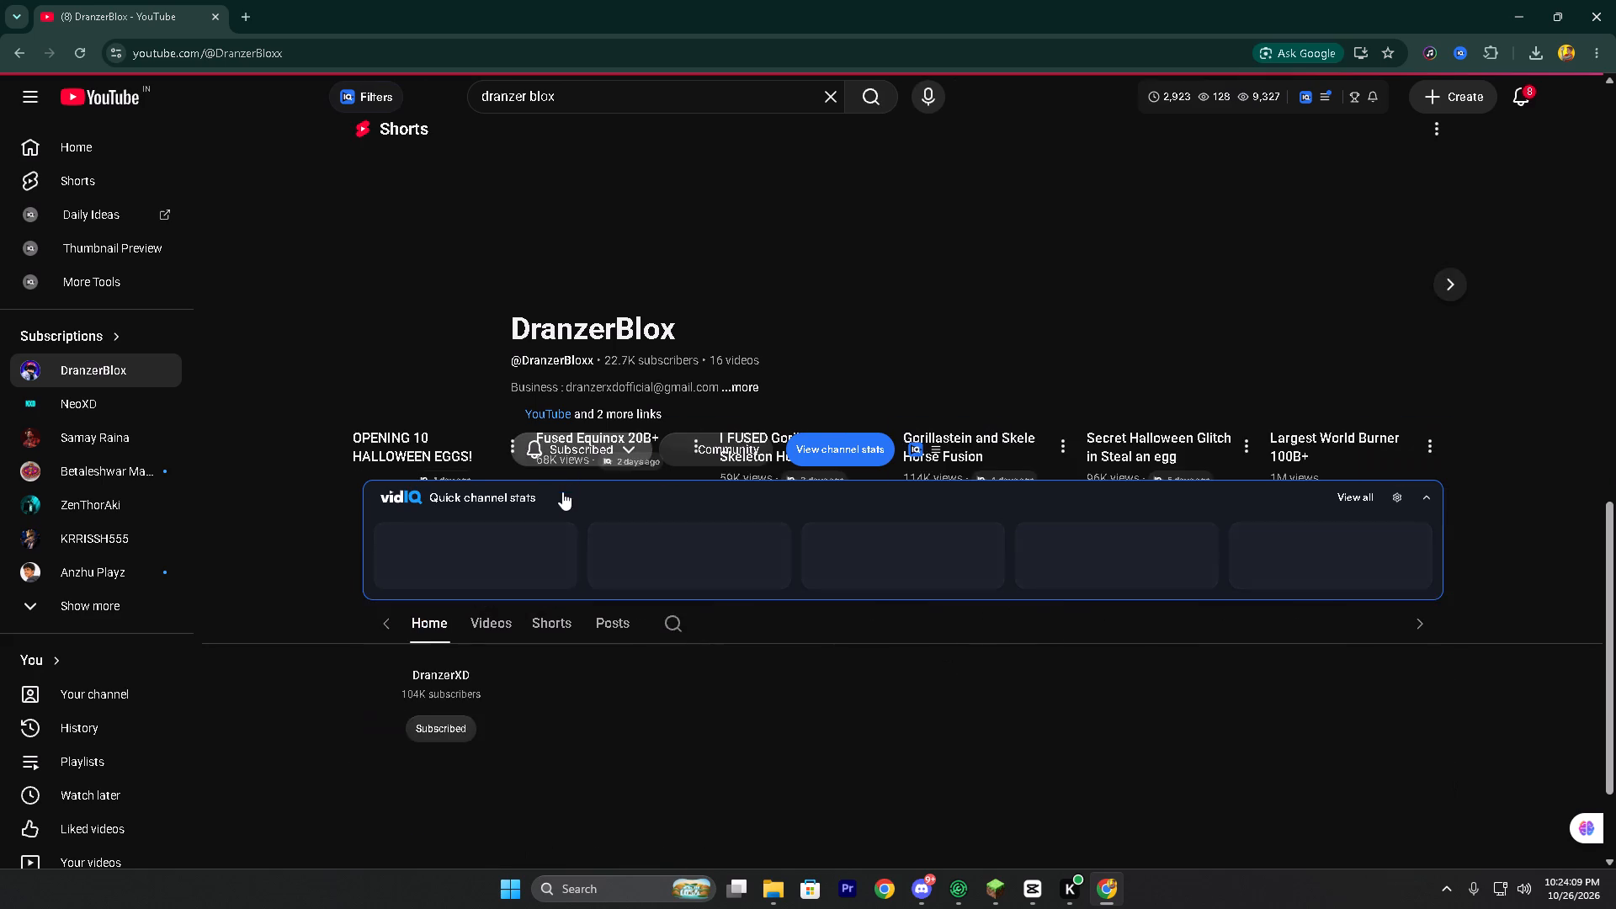
scroll(562, 492, down, 2)
double_click(447, 457)
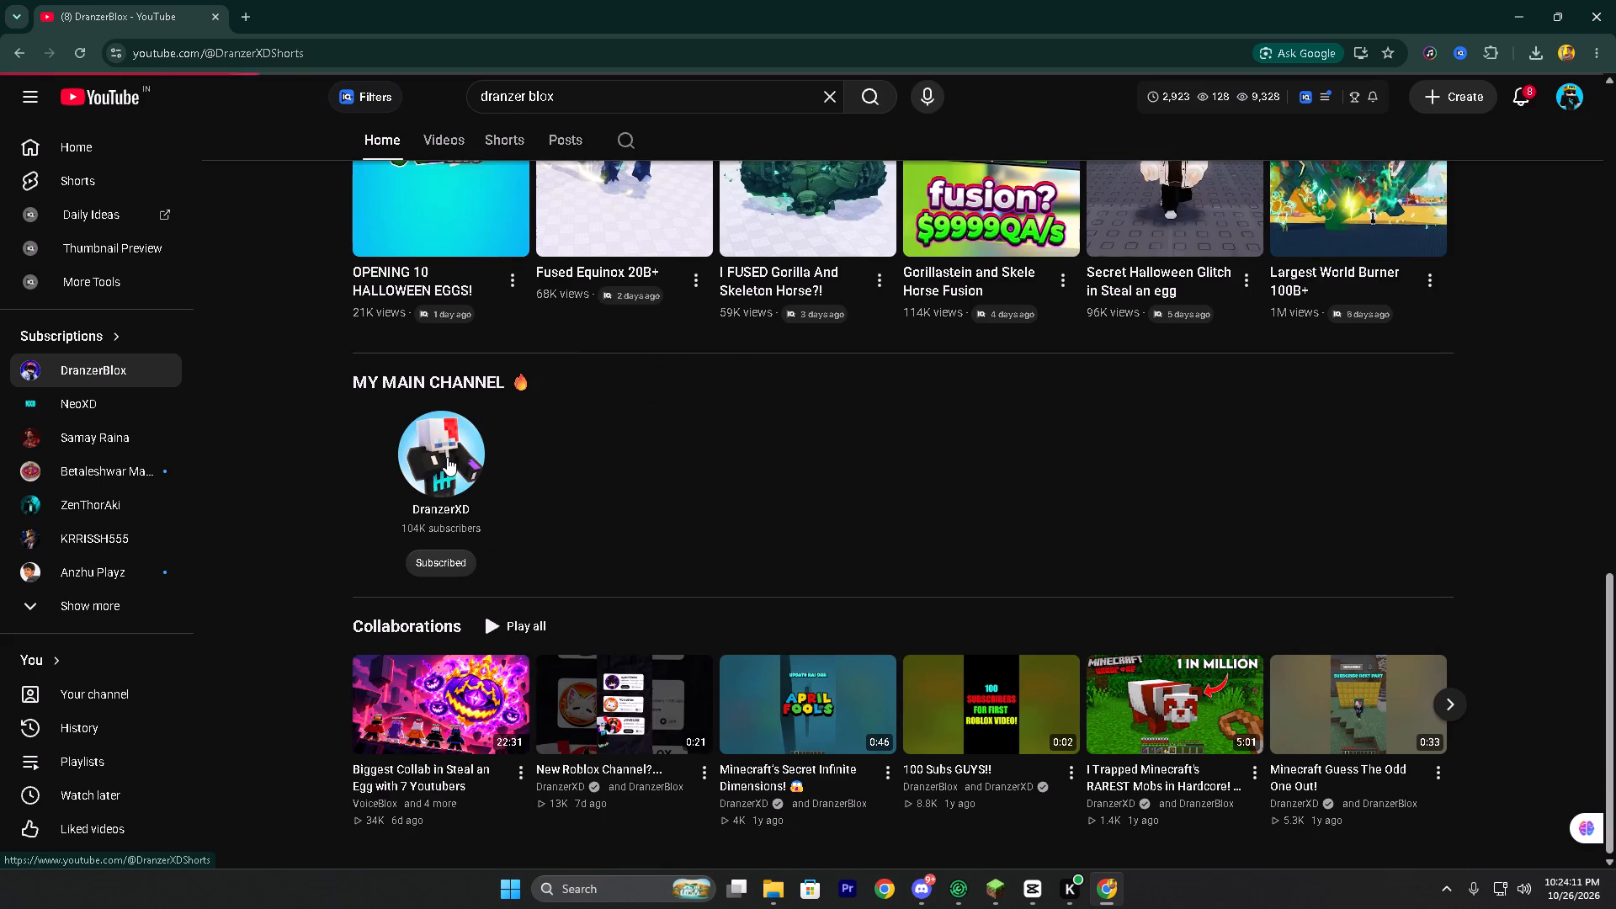
Show the DranzerXD channel's Shorts sorted by Popular.
scroll(447, 457, down, 1)
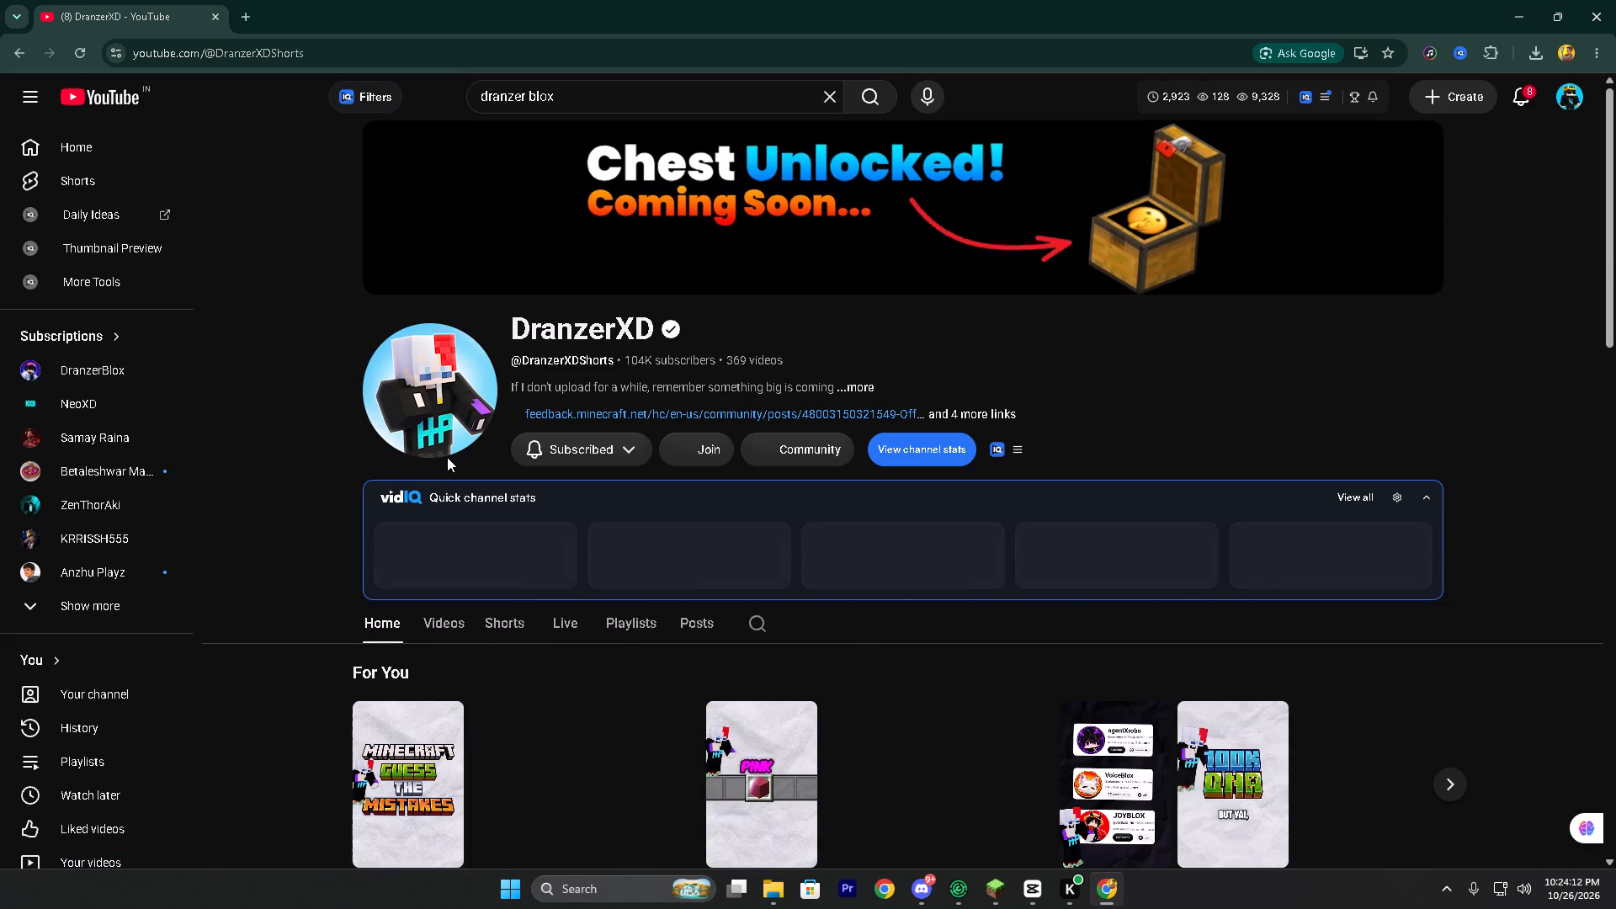
scroll(447, 457, down, 1)
scroll(466, 404, up, 2)
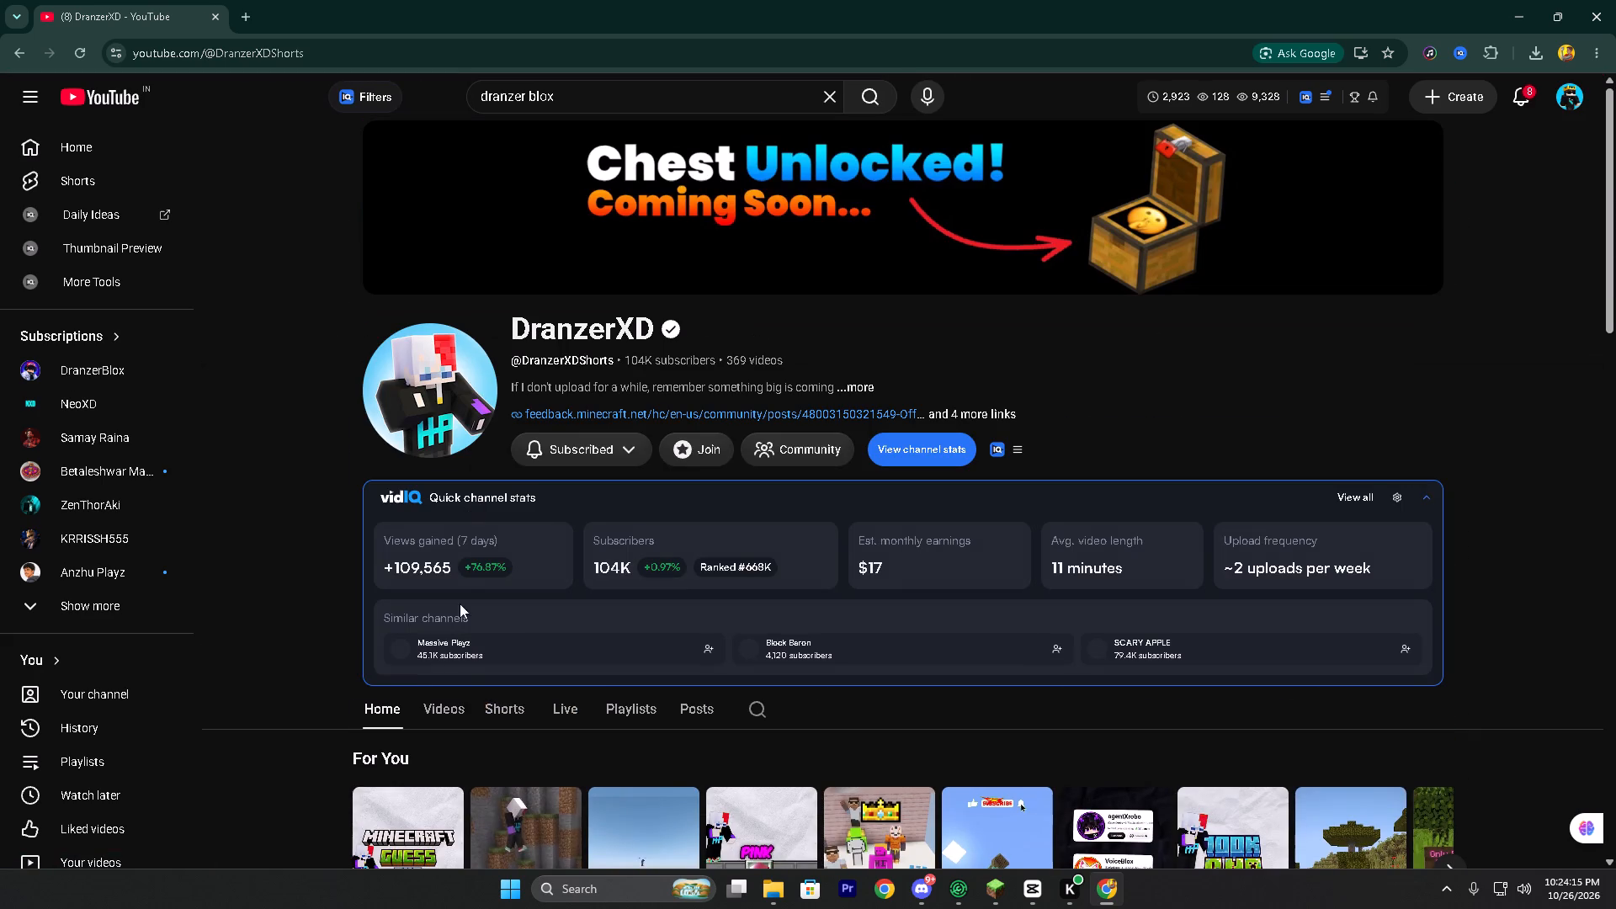
double_click(527, 699)
click(500, 718)
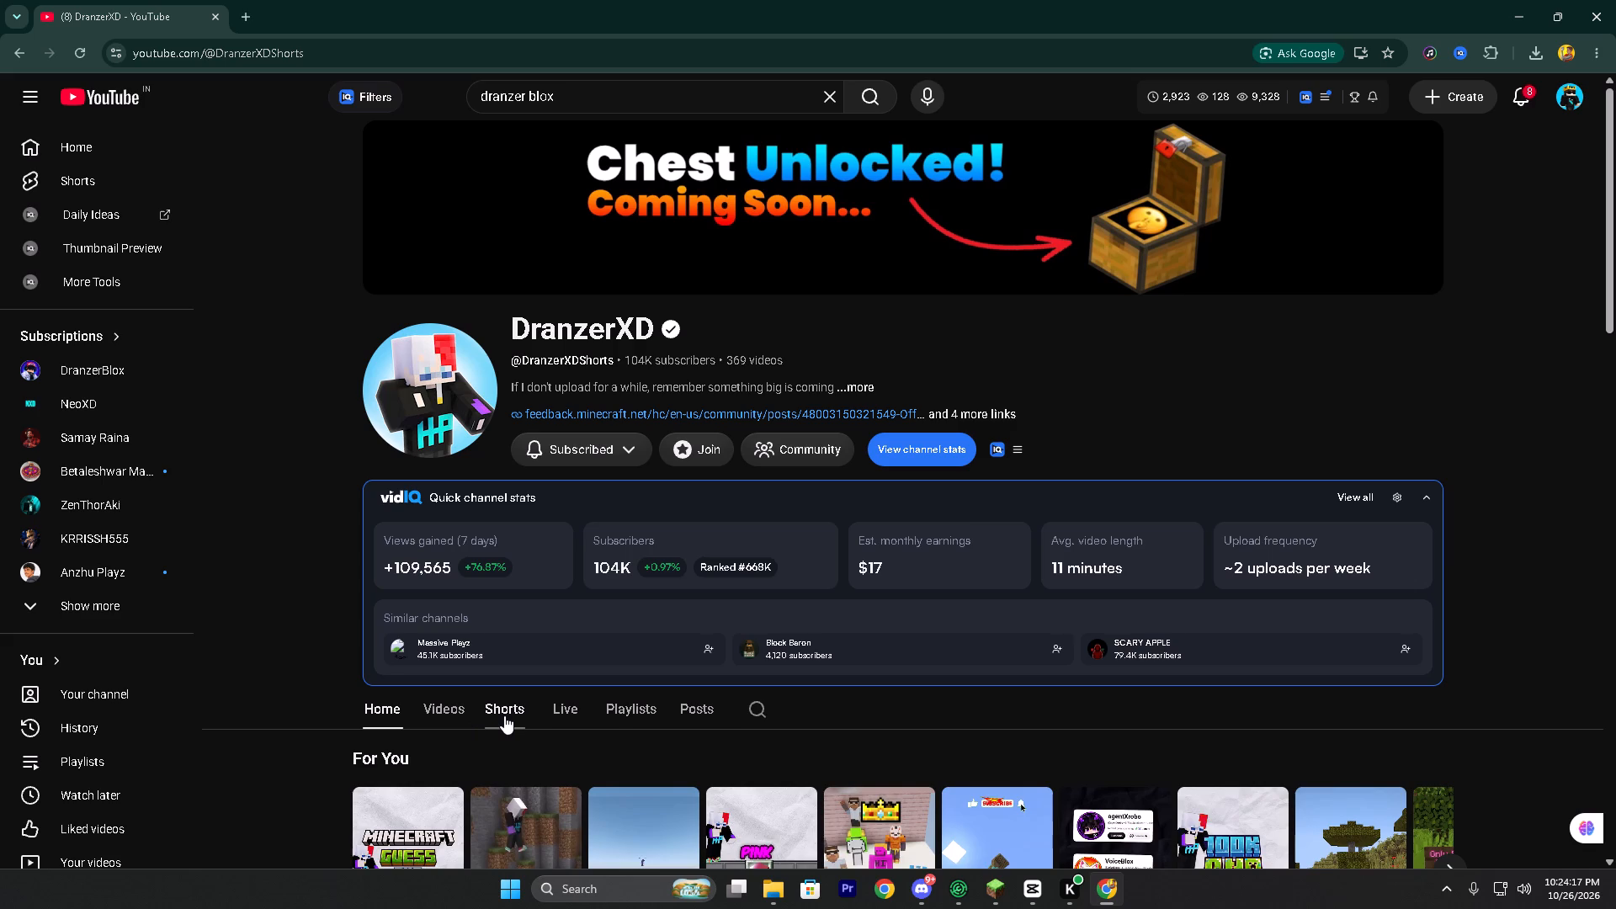
scroll(492, 685, down, 1)
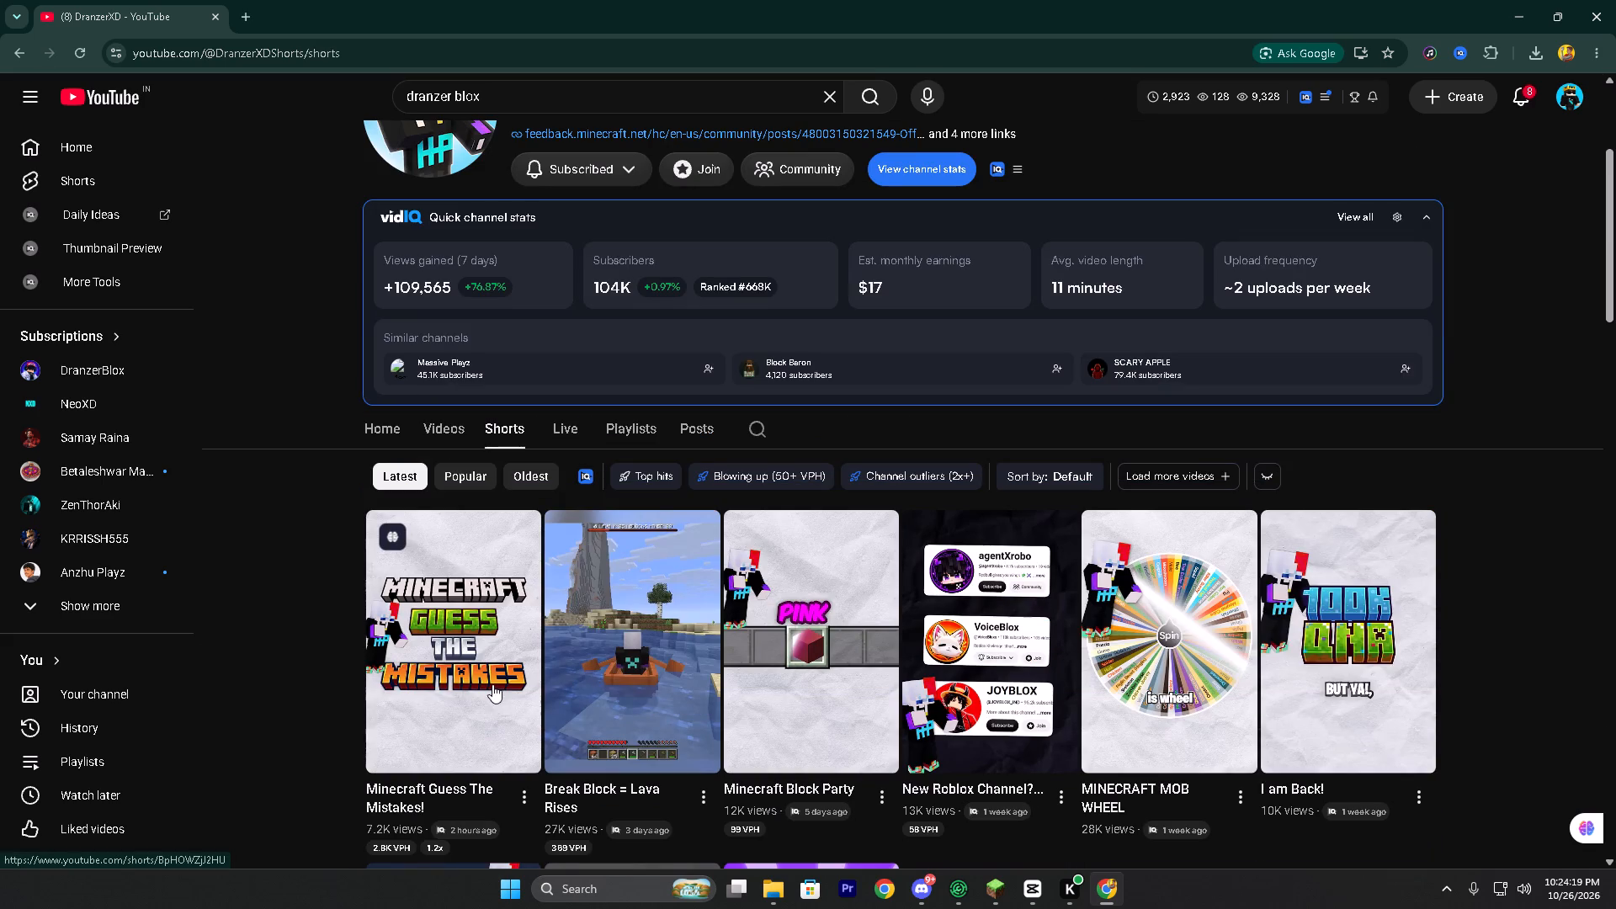
double_click(483, 479)
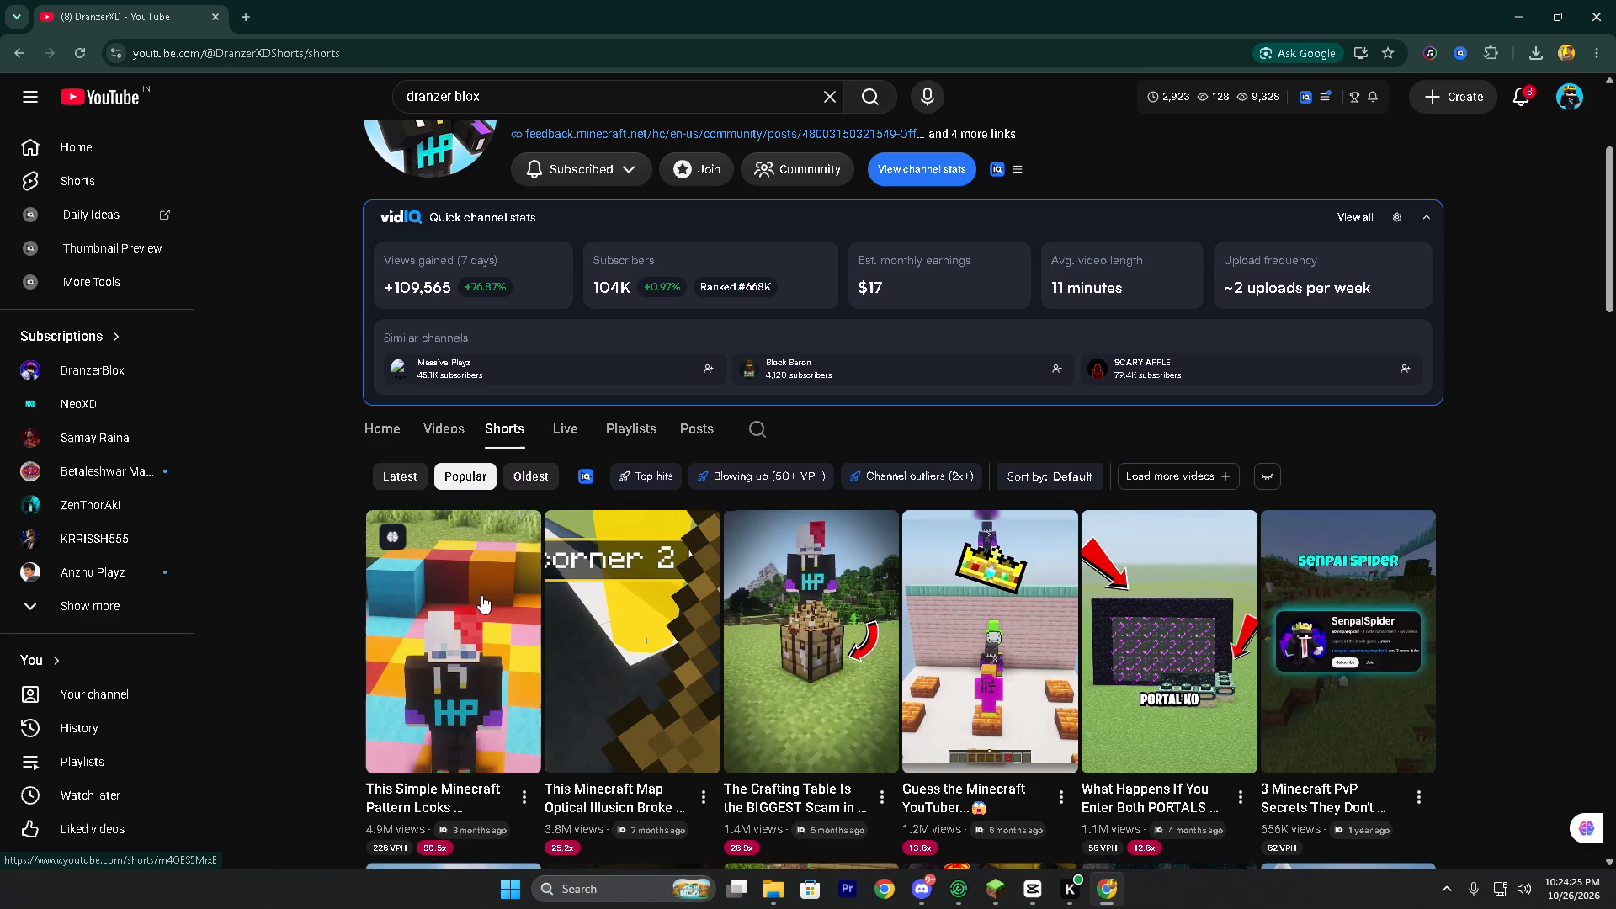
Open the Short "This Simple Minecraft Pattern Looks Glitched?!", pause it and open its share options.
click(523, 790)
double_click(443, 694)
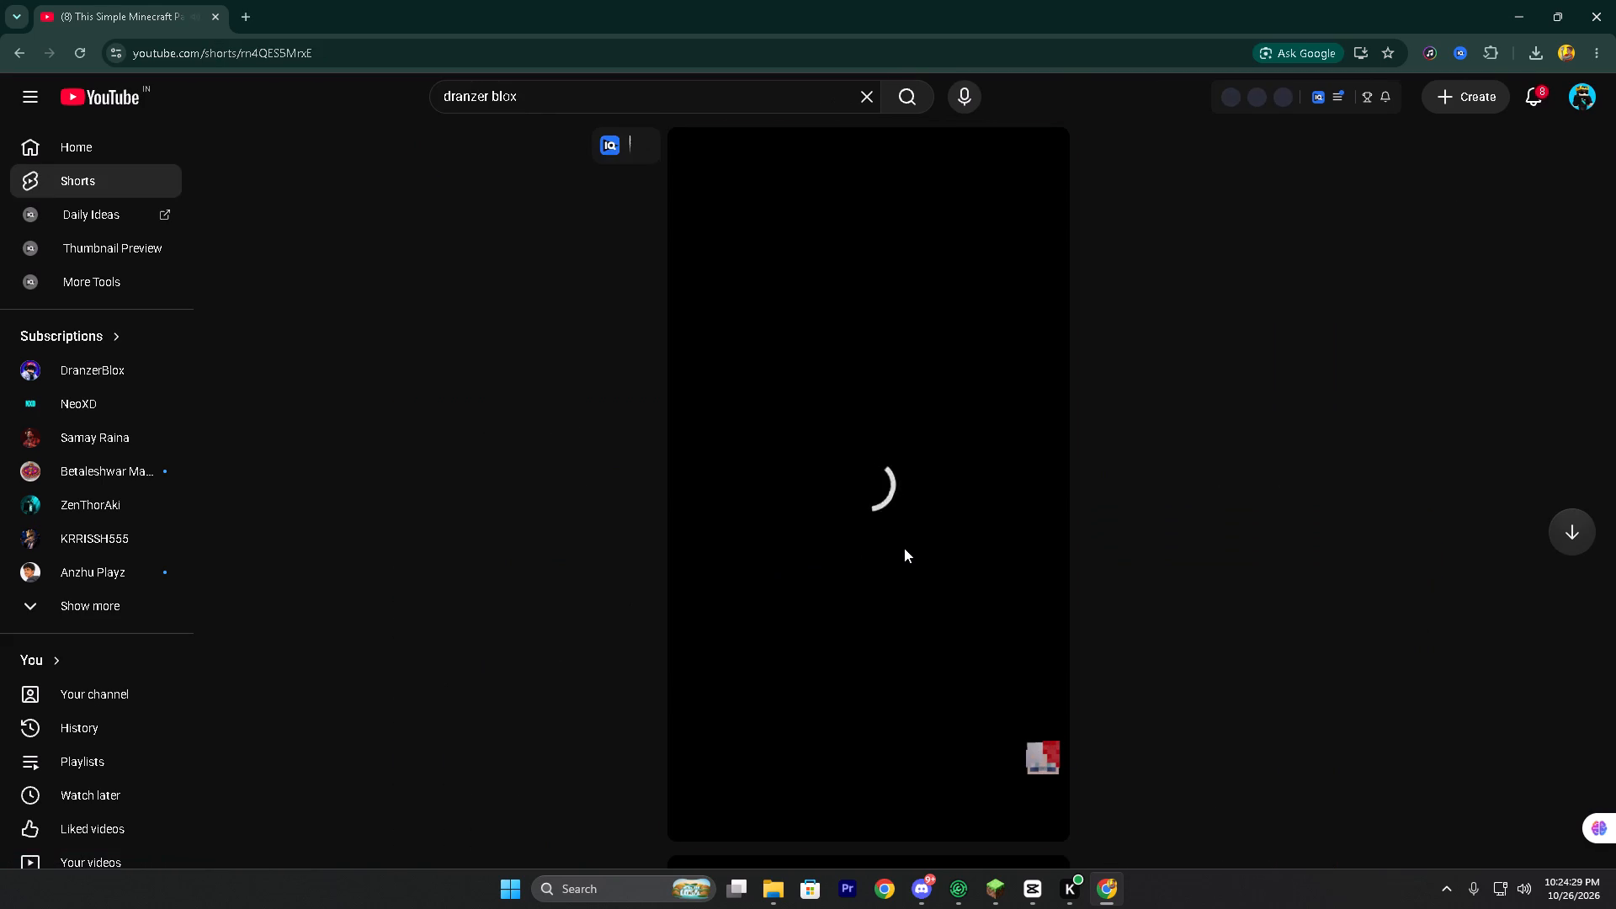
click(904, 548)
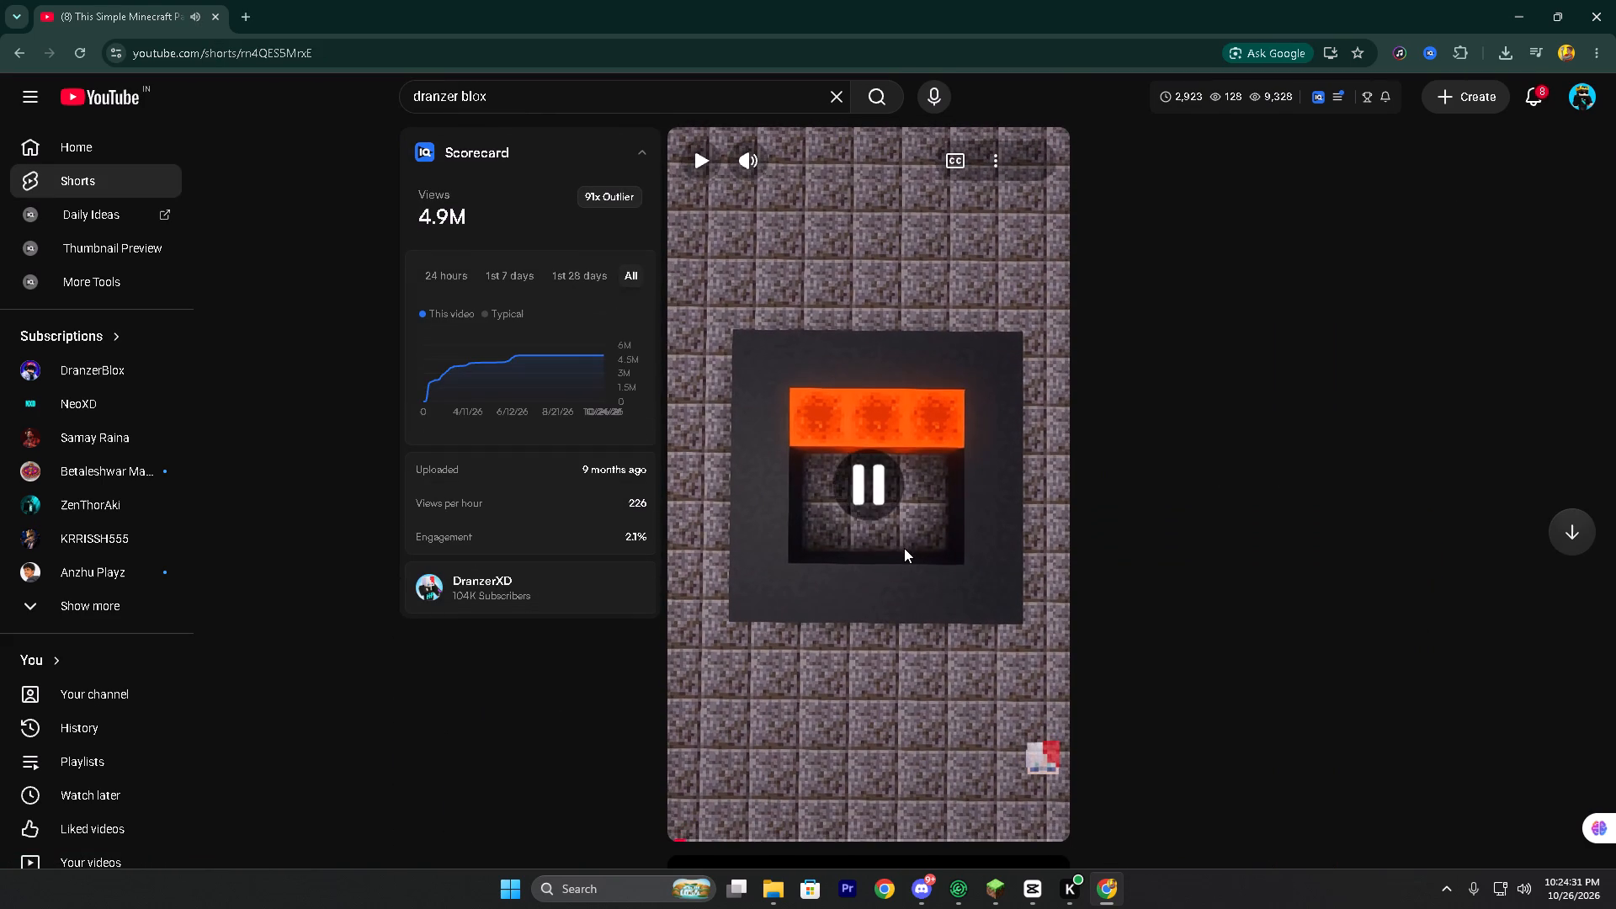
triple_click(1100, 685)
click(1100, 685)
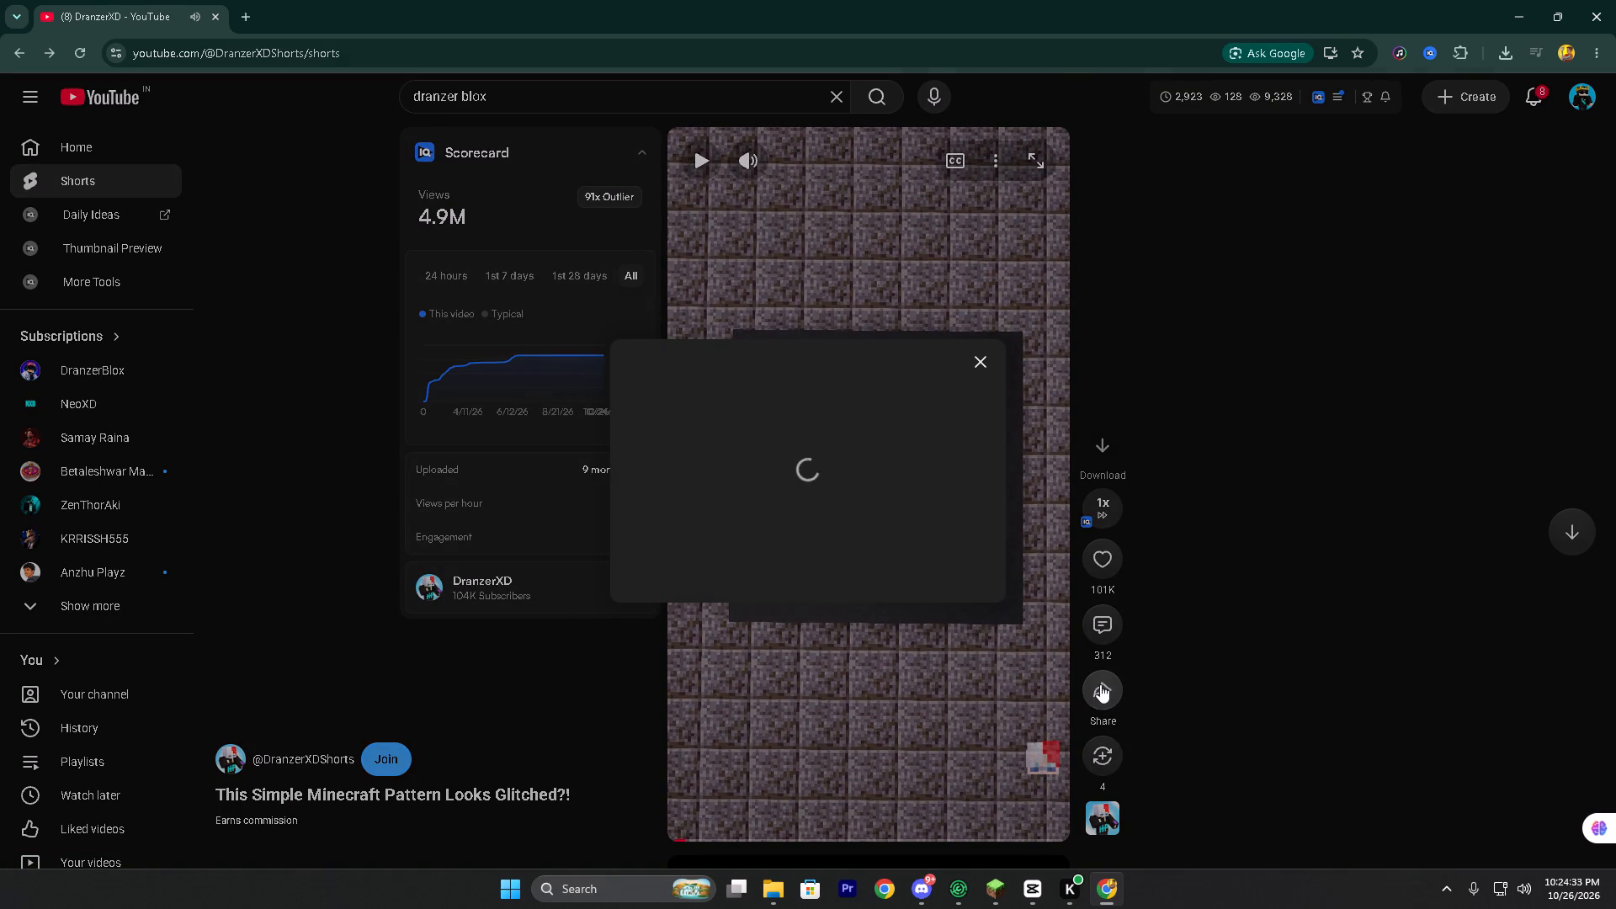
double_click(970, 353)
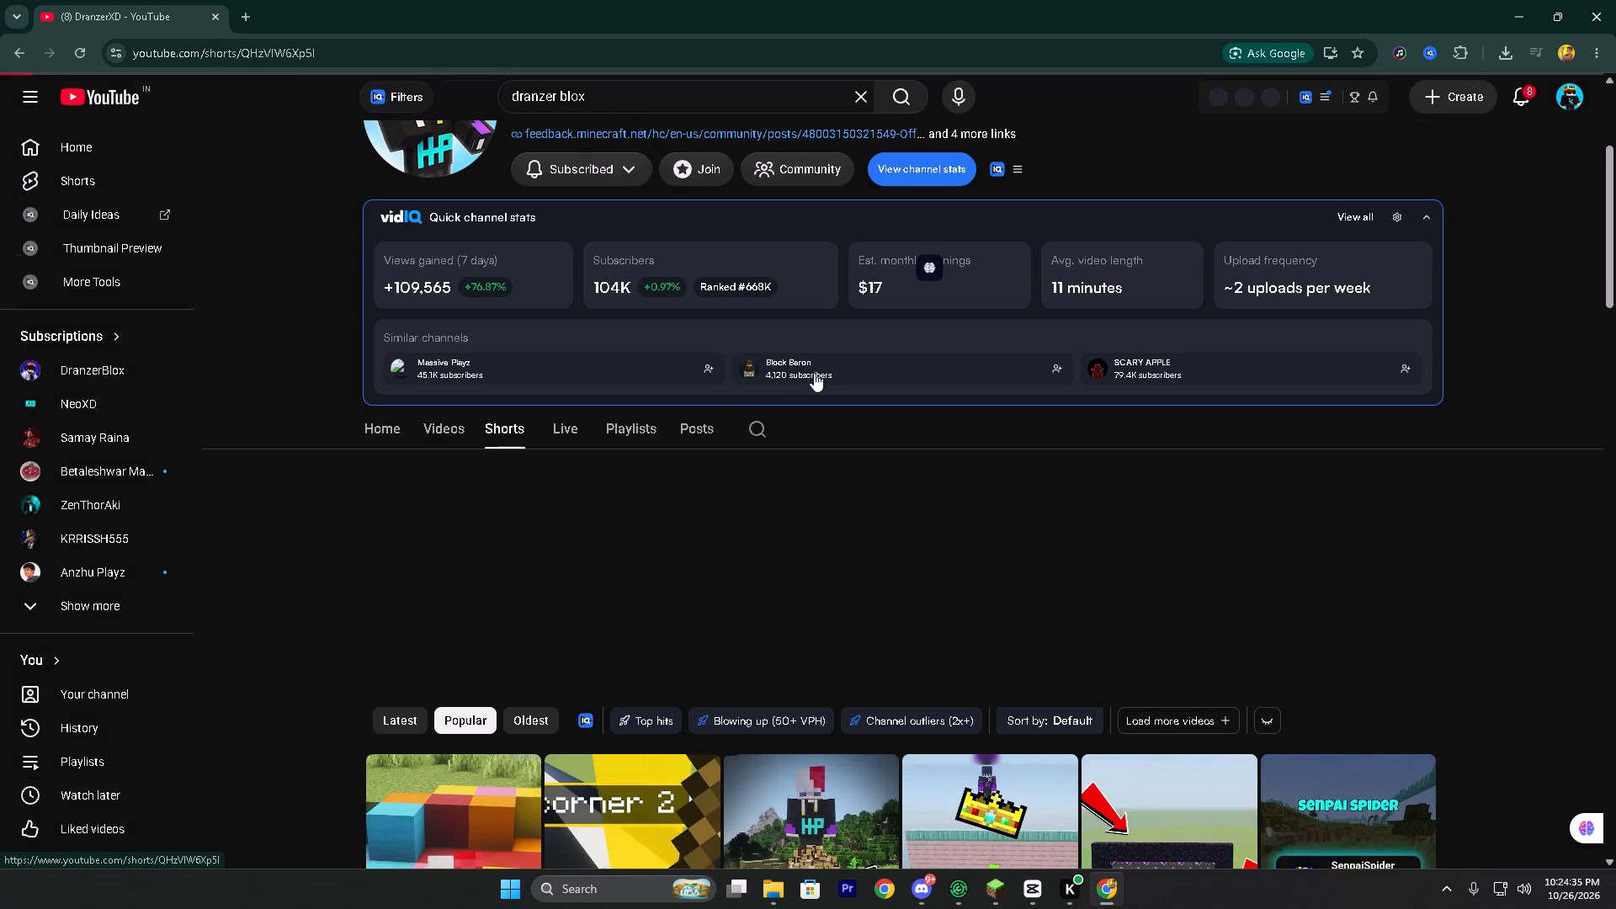
Reopen the Short "This Simple Minecraft Pattern Looks Glitched?!" from the popular Shorts and pause its playback.
click(472, 625)
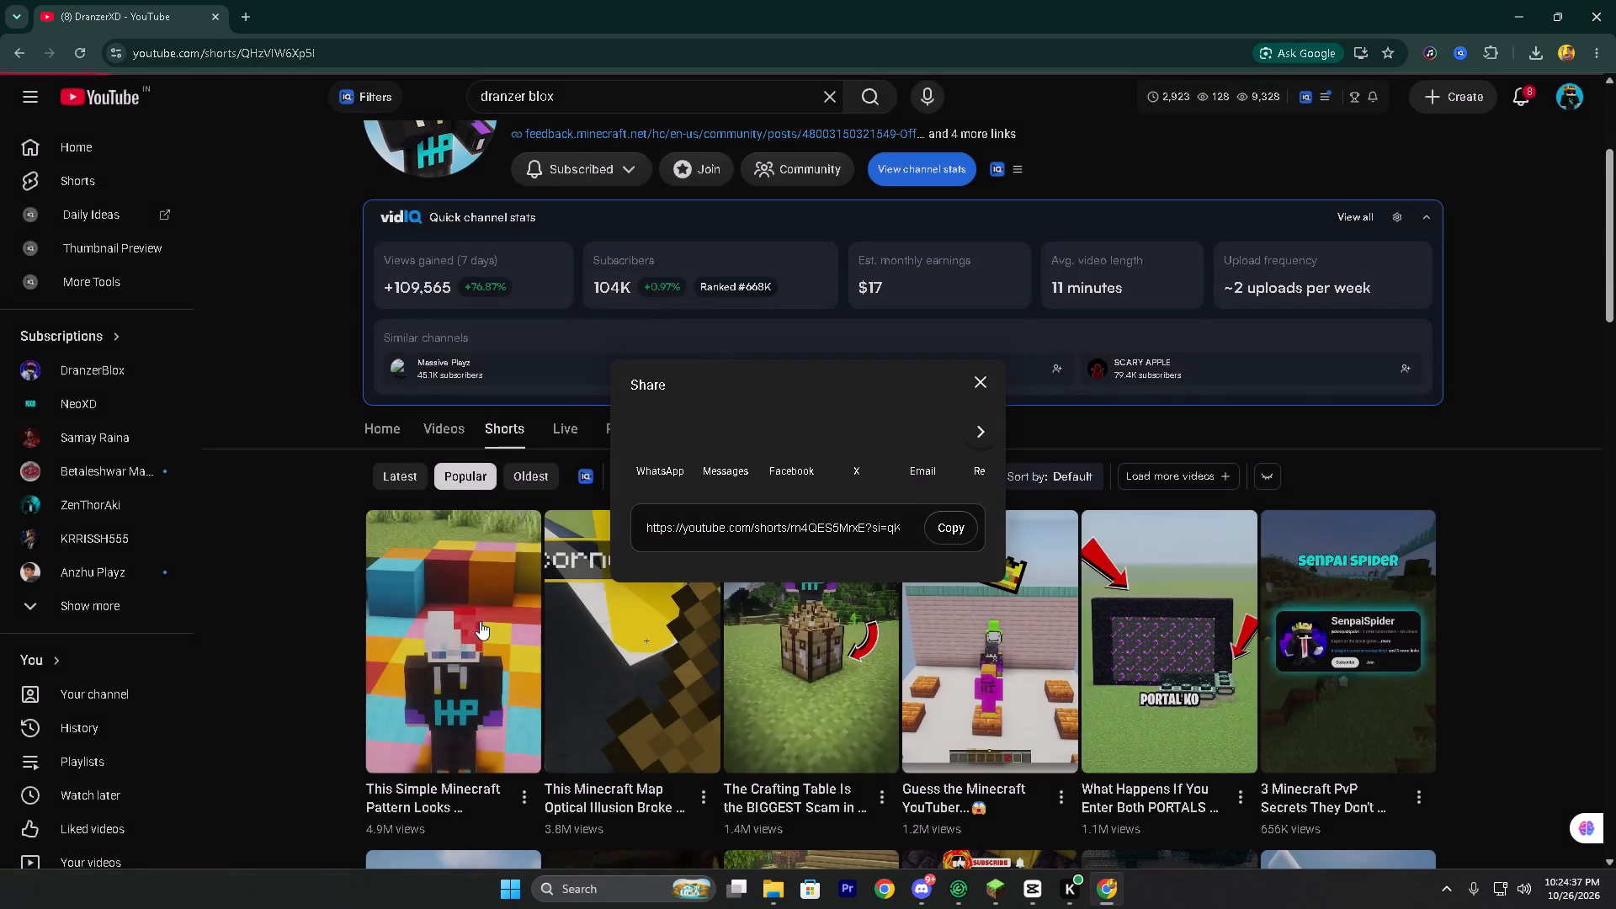
click(480, 621)
click(480, 621)
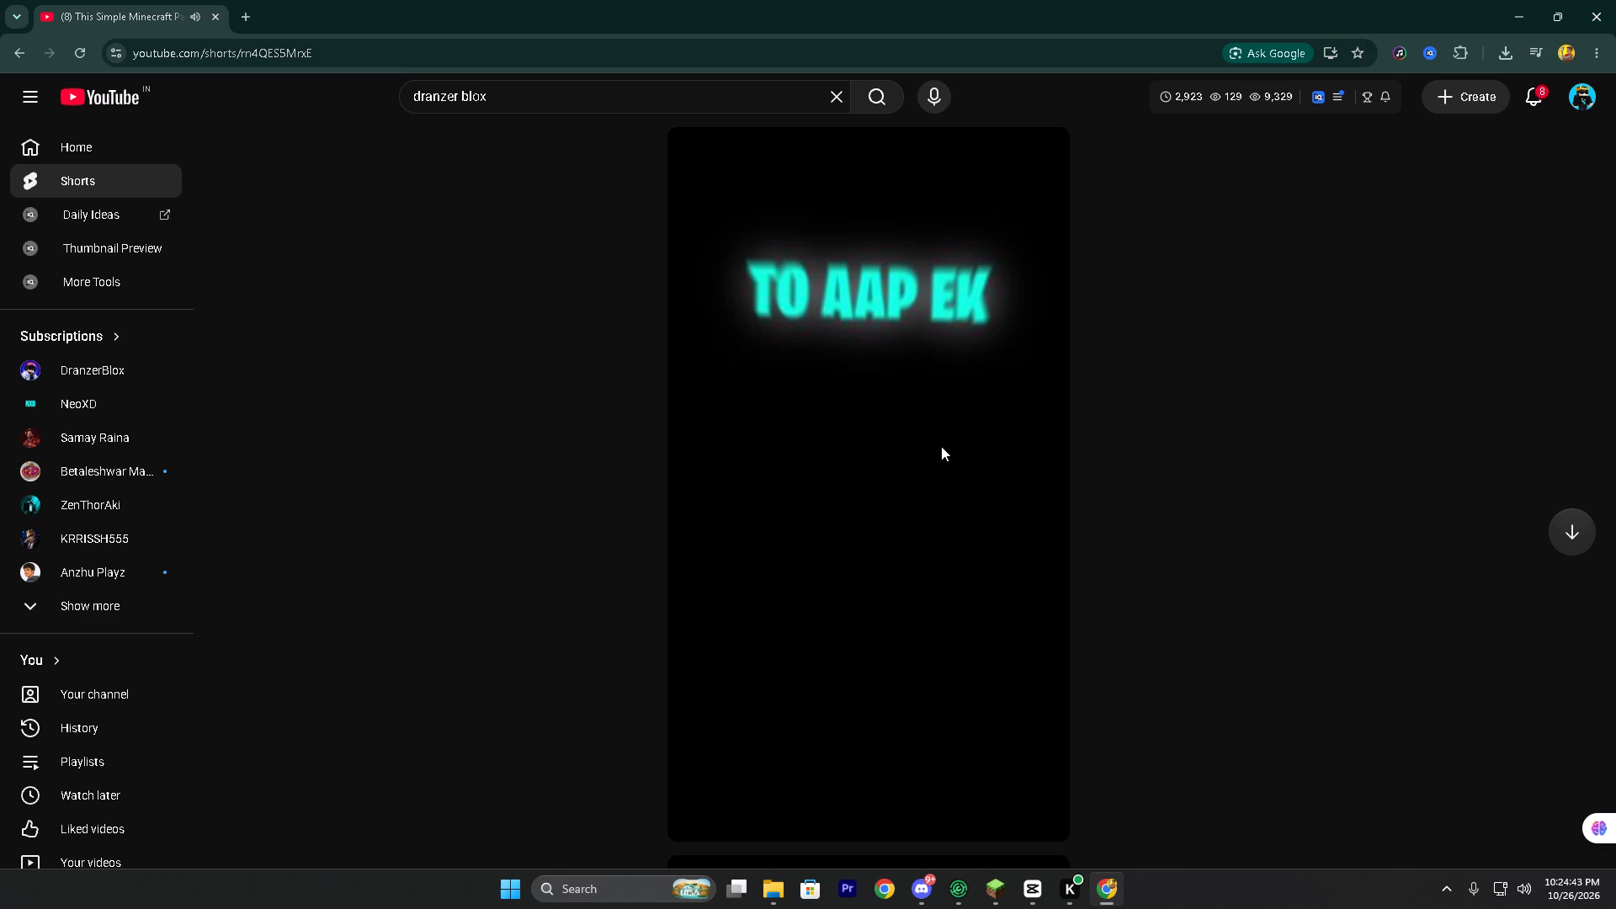
key(space)
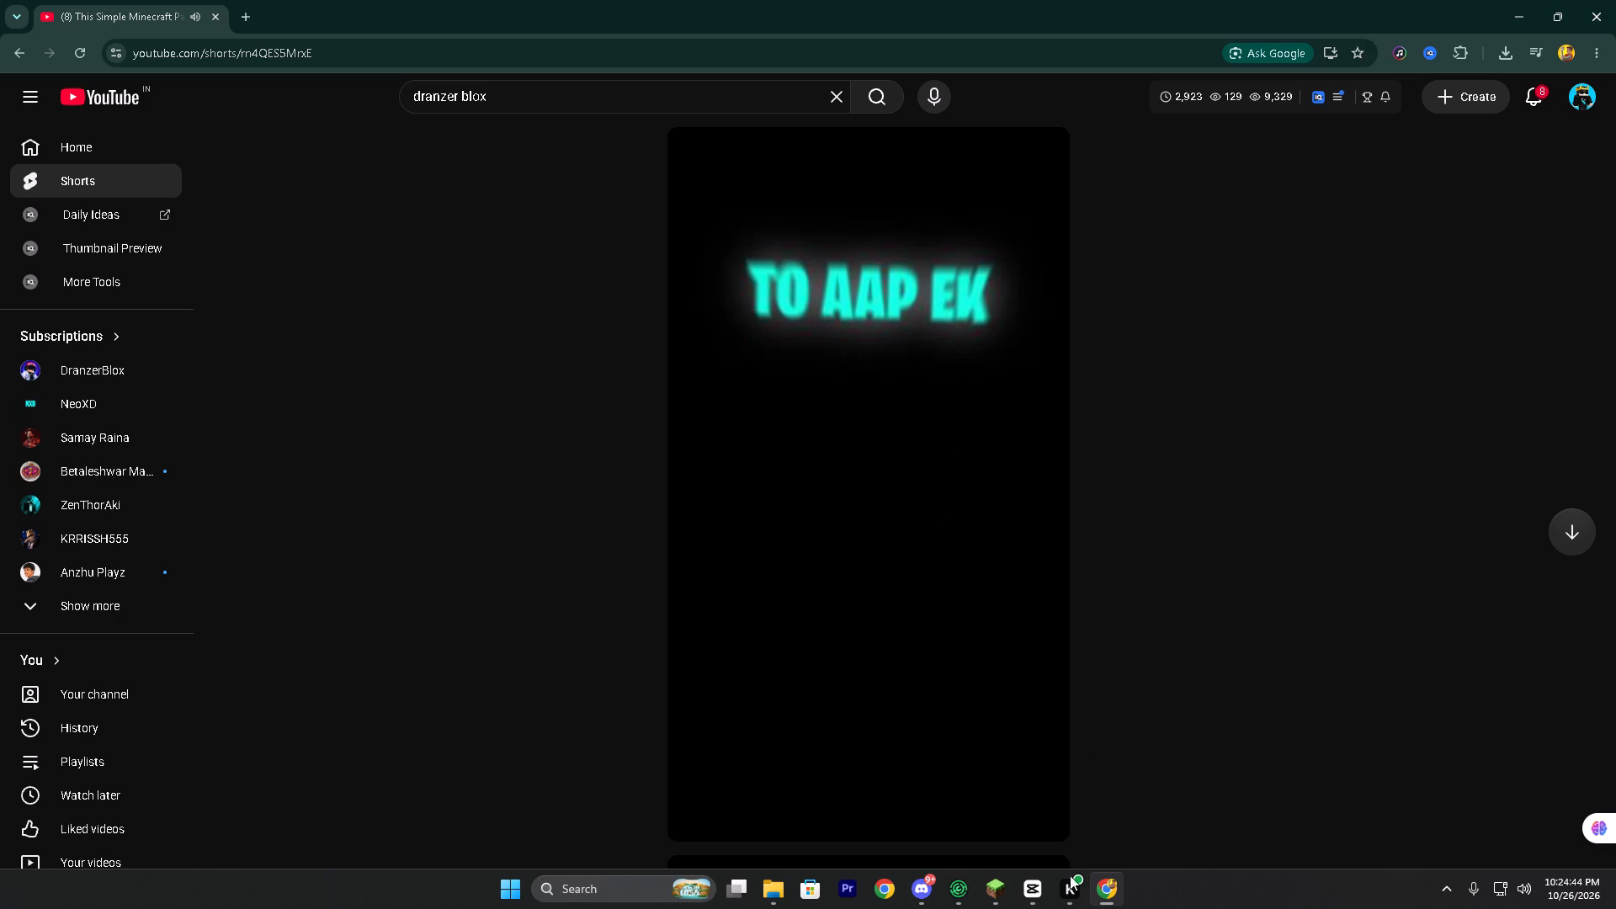
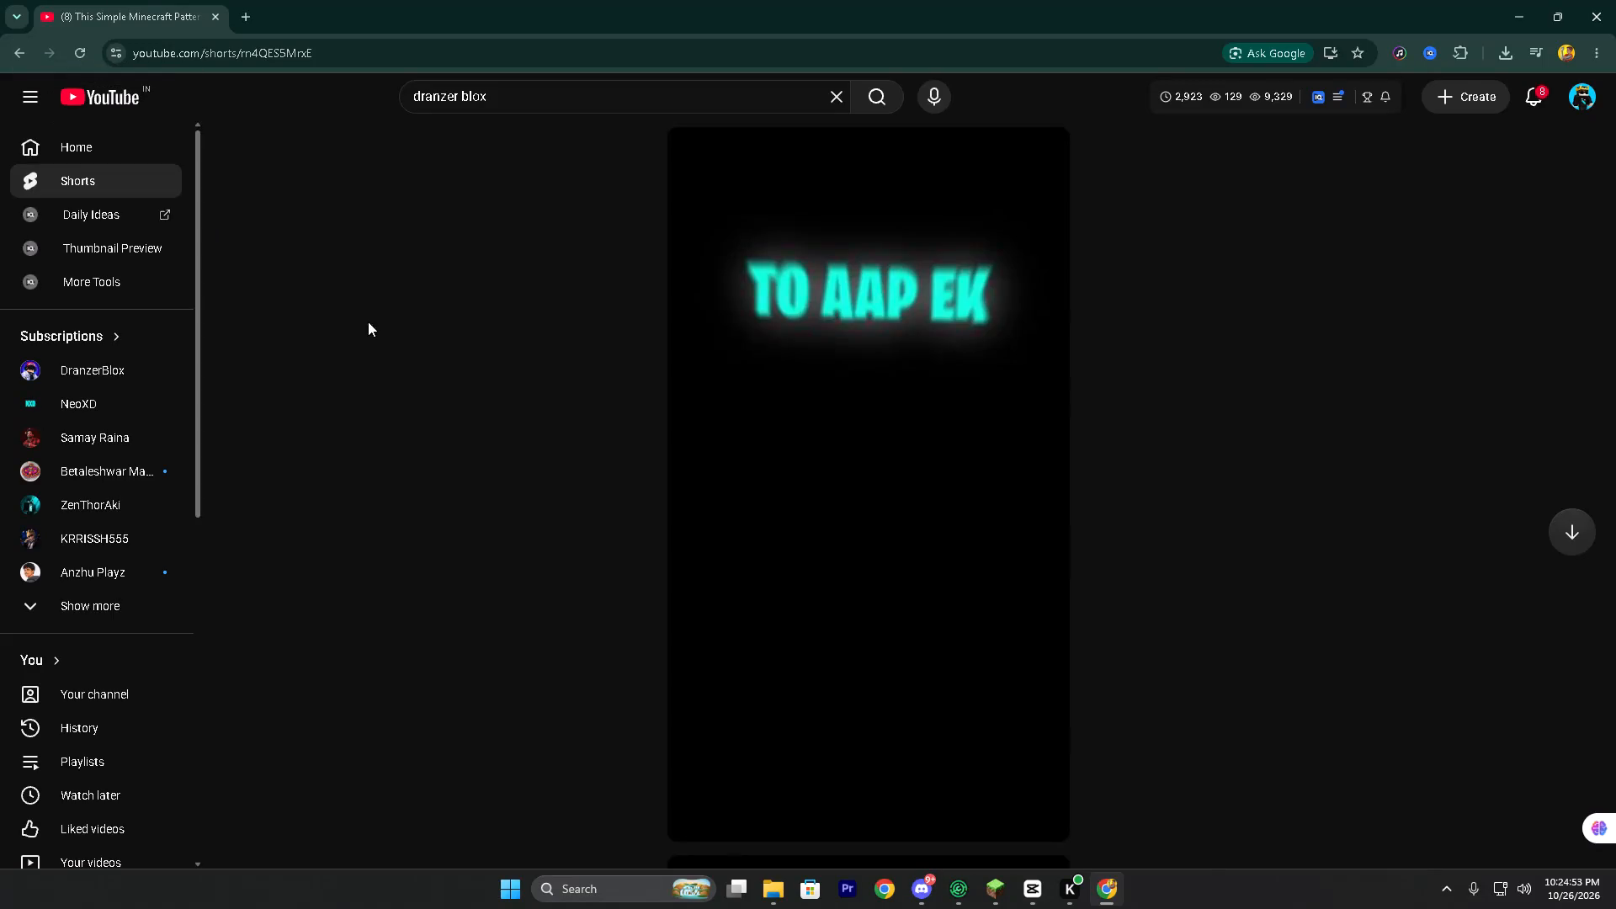
Browse through the DranzerXD Shorts that neighbour the opened pattern Short.
scroll(817, 908, down, 5)
scroll(837, 897, up, 3)
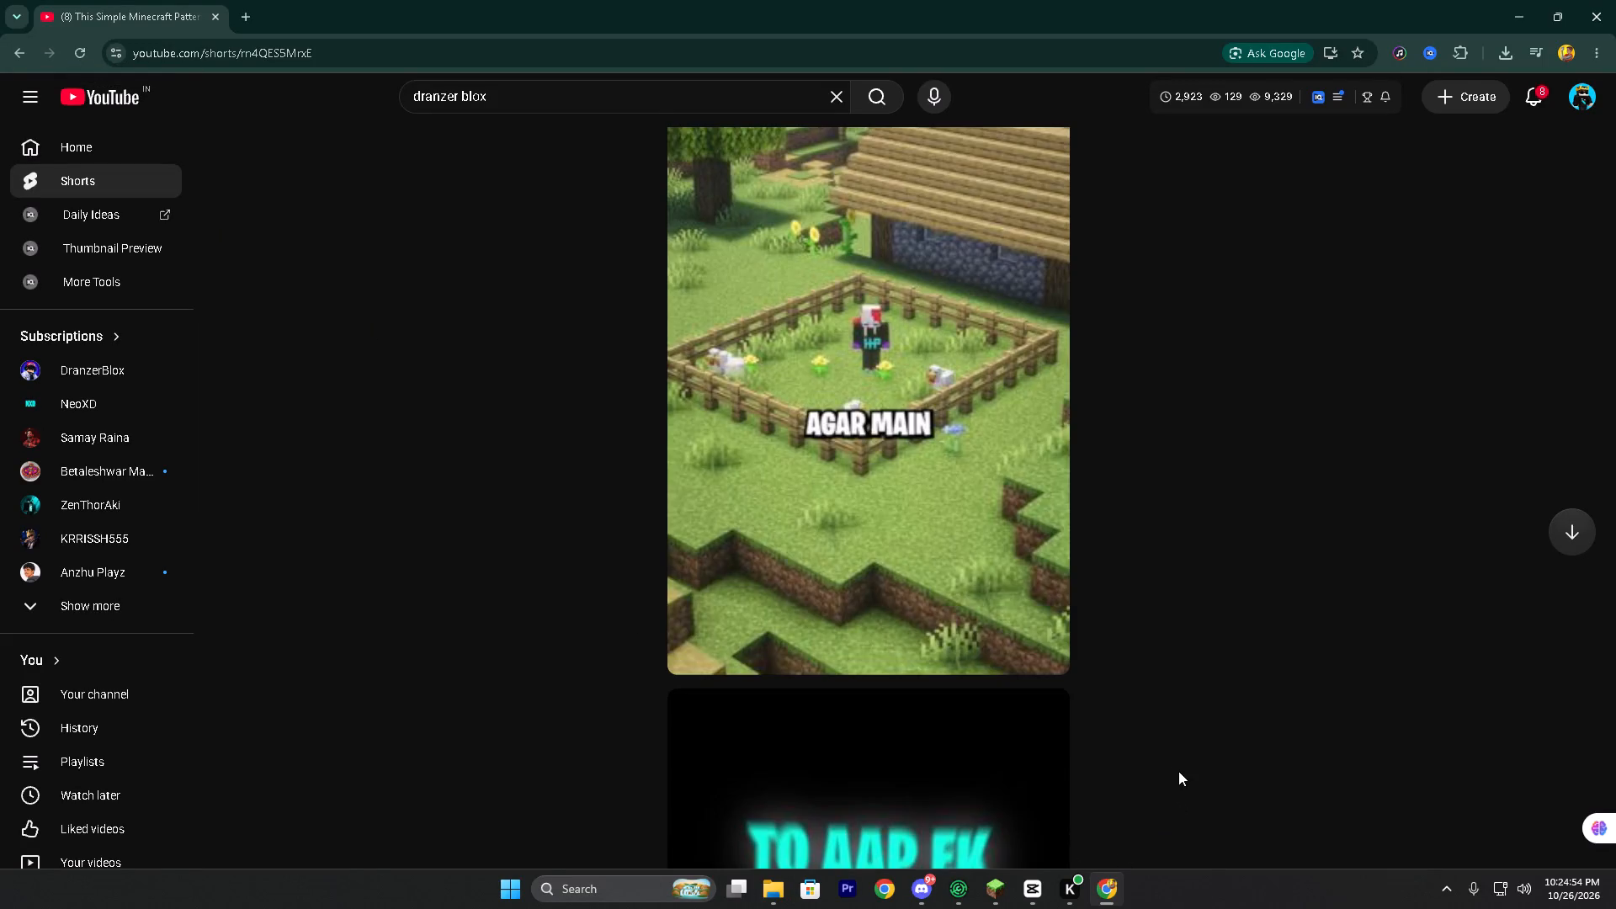
scroll(959, 677, down, 1)
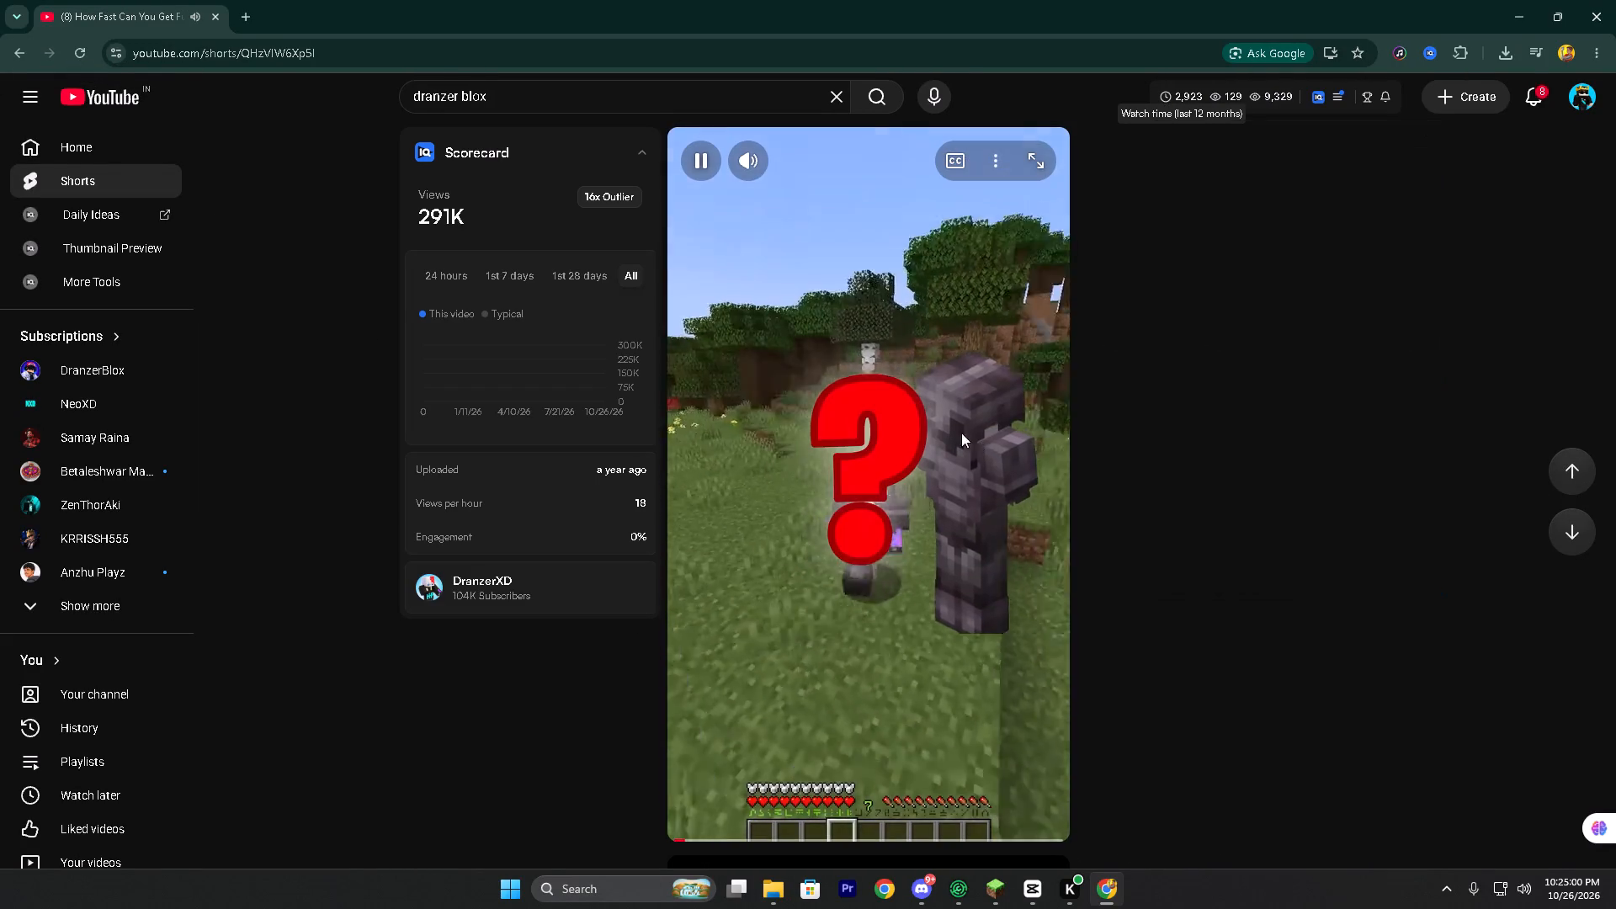
scroll(878, 406, up, 1)
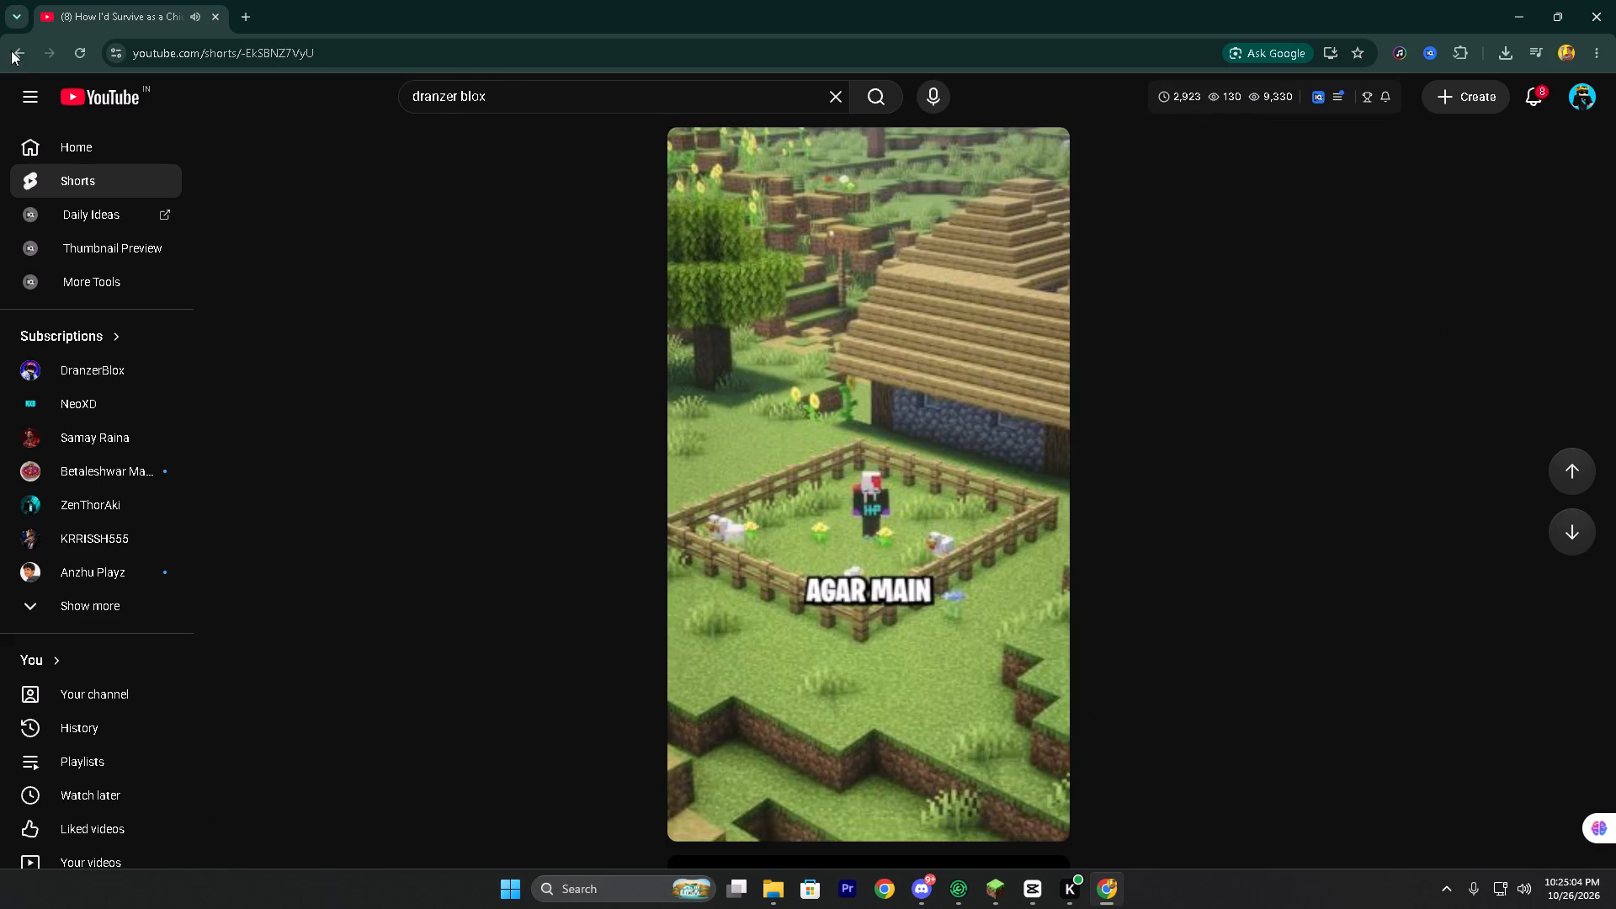
scroll(893, 472, up, 6)
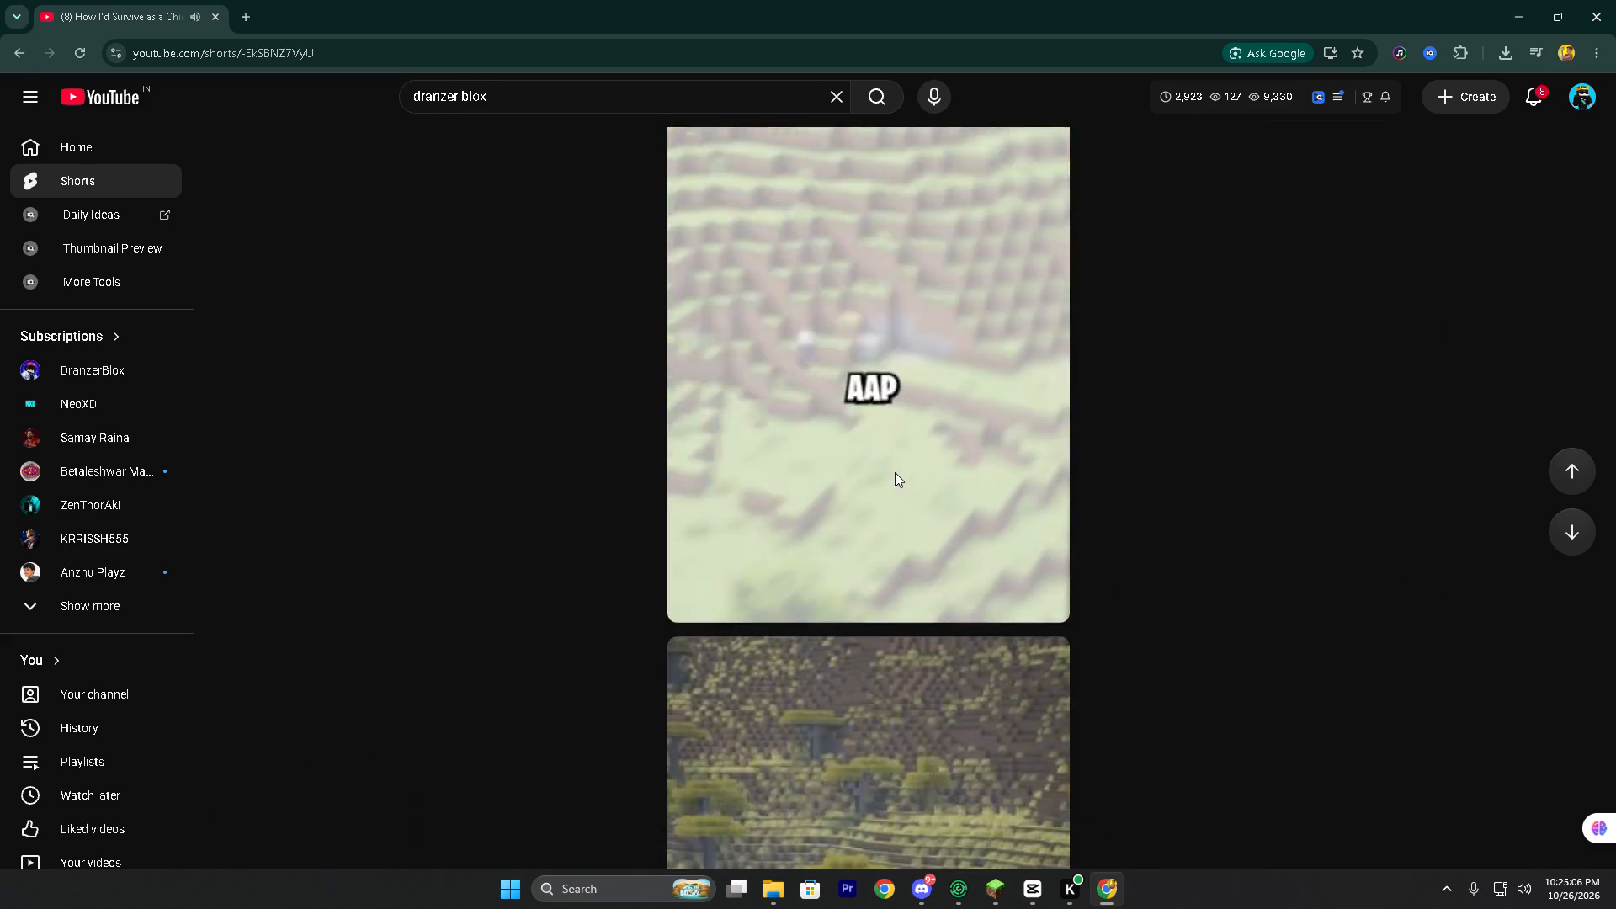
scroll(895, 472, up, 4)
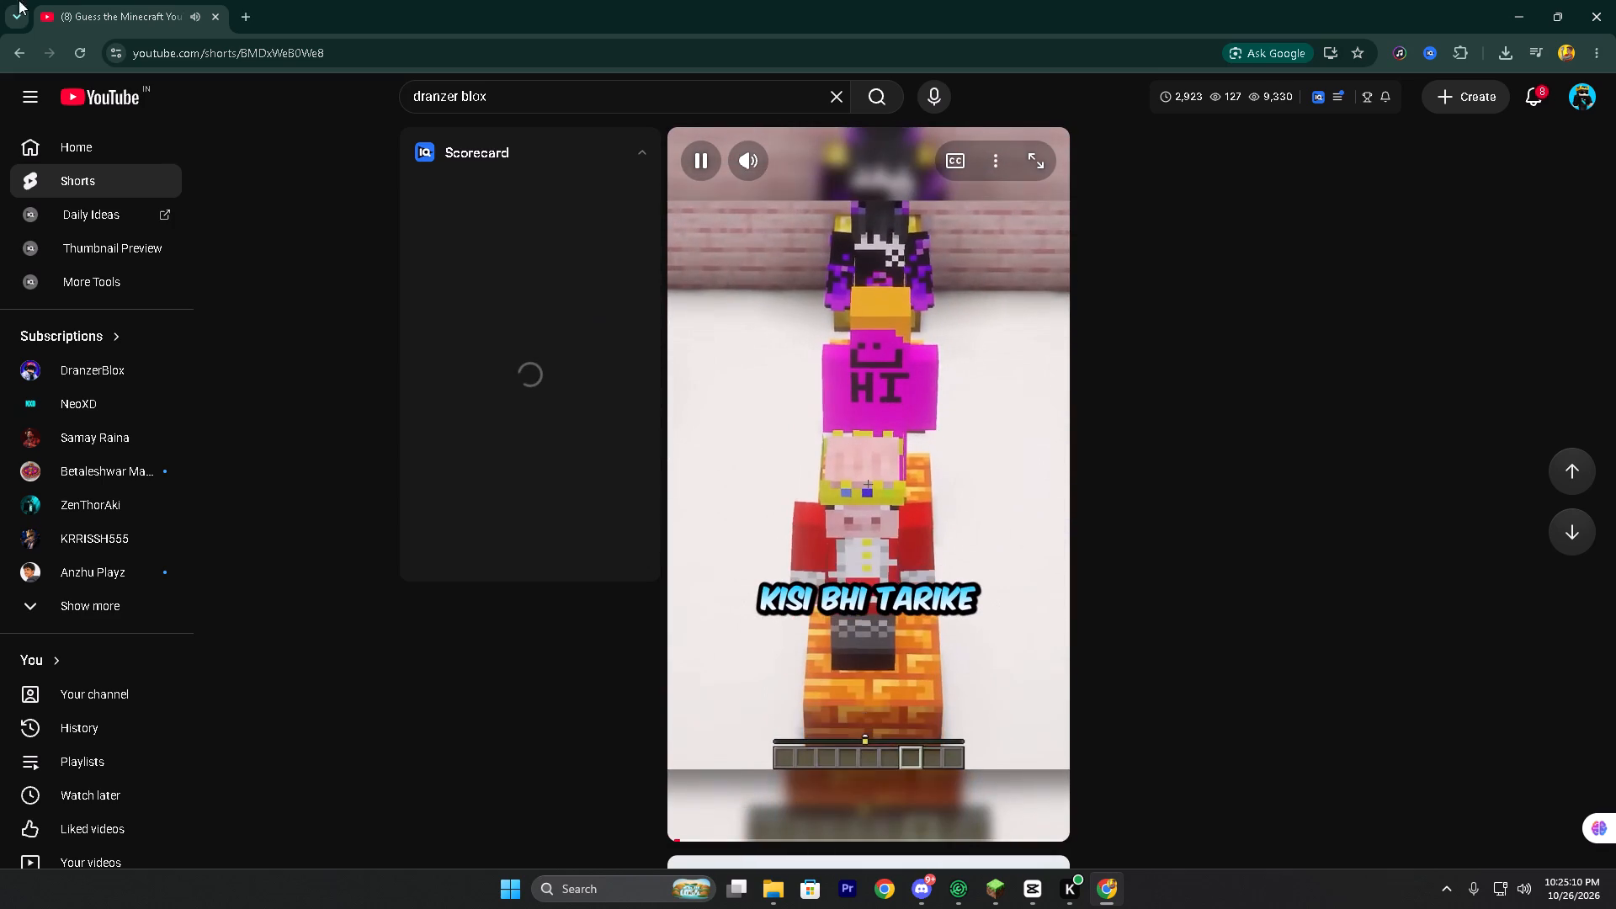
Return to DranzerXD's popular Shorts and reopen "This Simple Minecraft Pattern Looks Glitched?!".
click(21, 62)
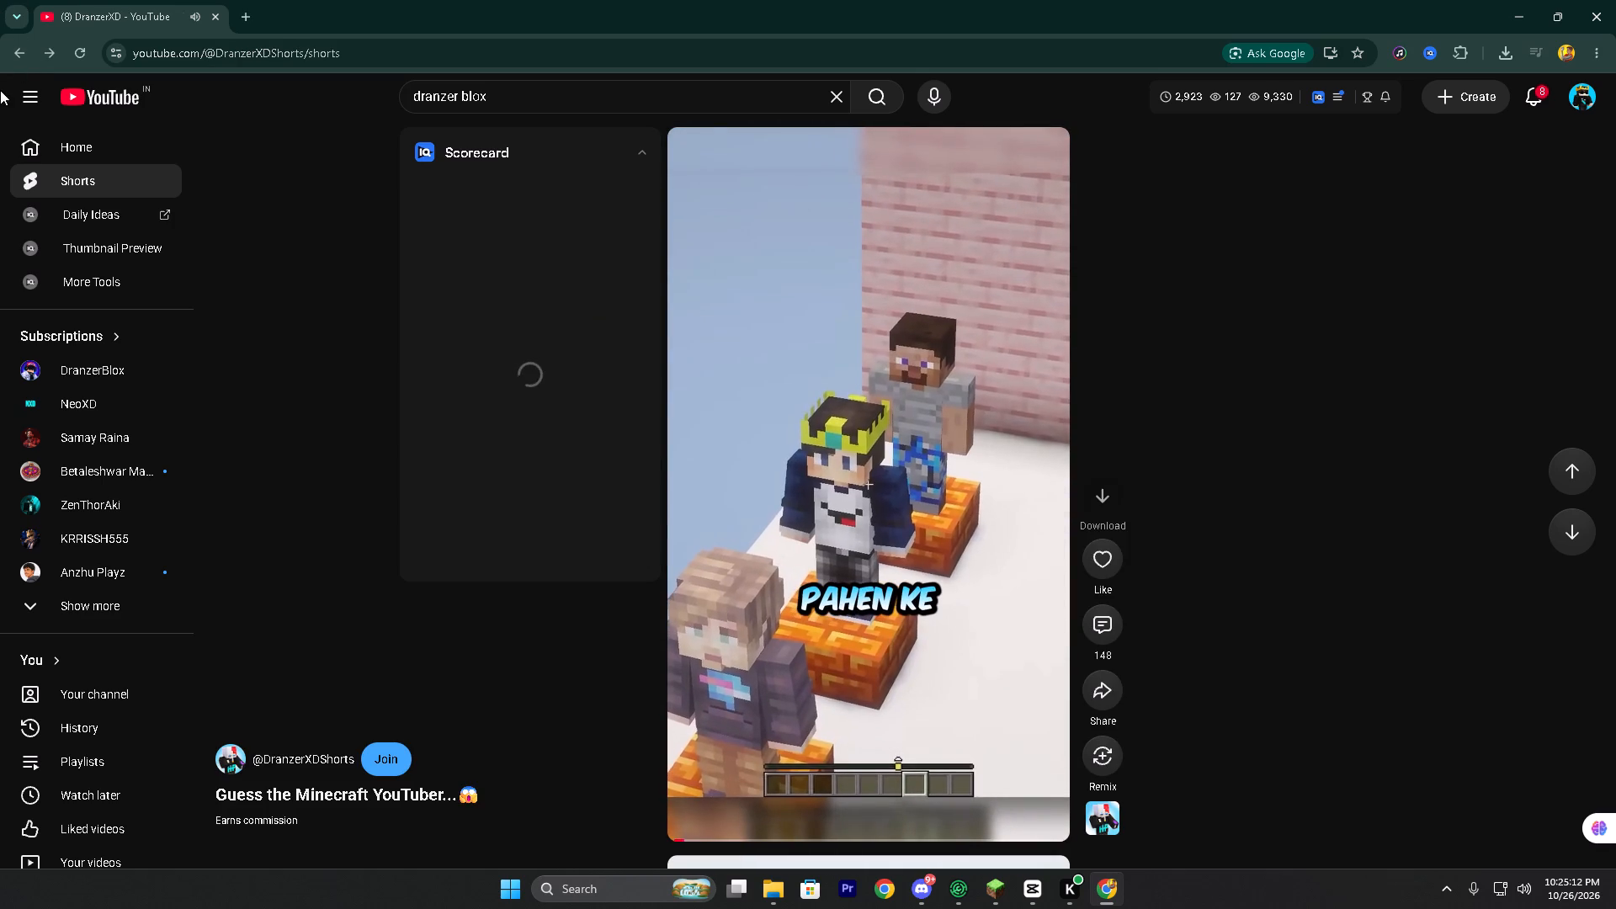
scroll(437, 525, down, 1)
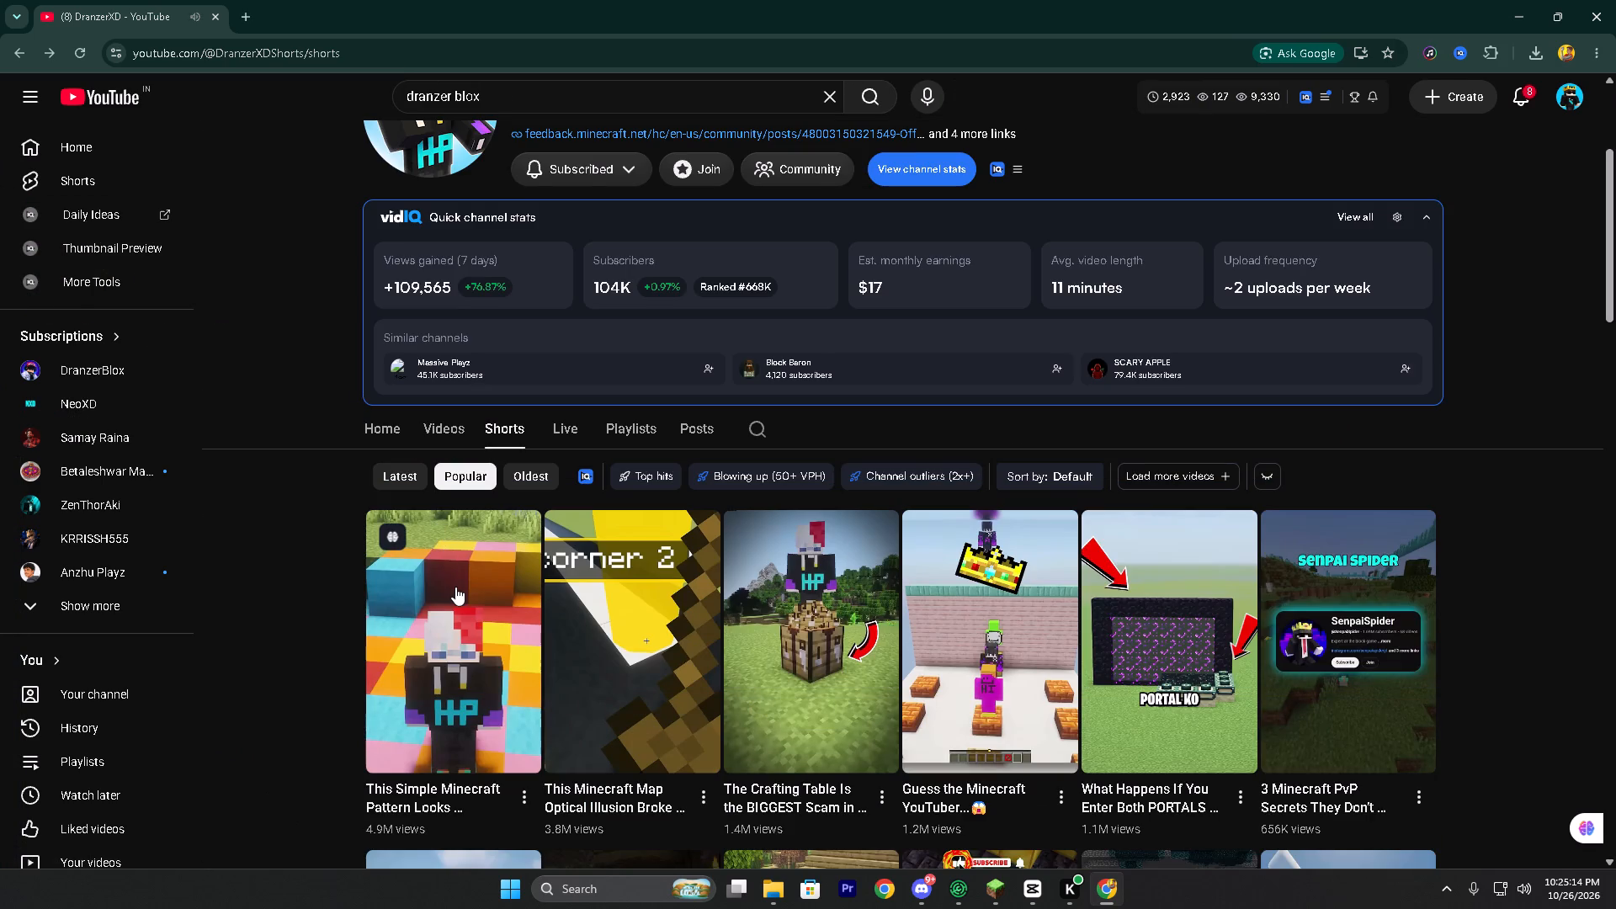
click(455, 587)
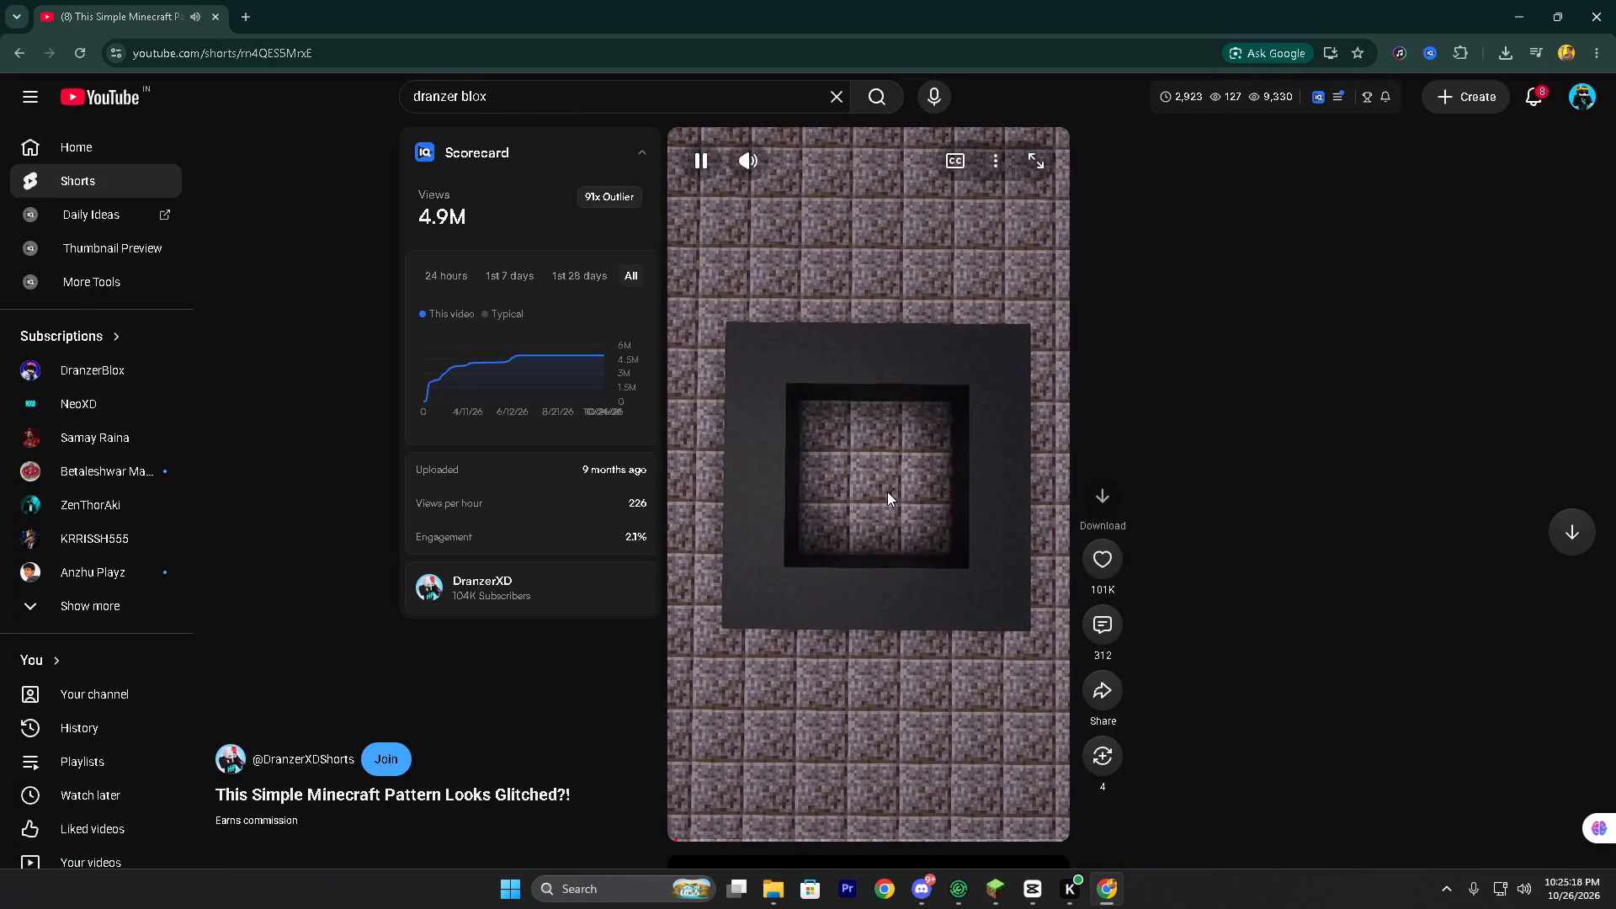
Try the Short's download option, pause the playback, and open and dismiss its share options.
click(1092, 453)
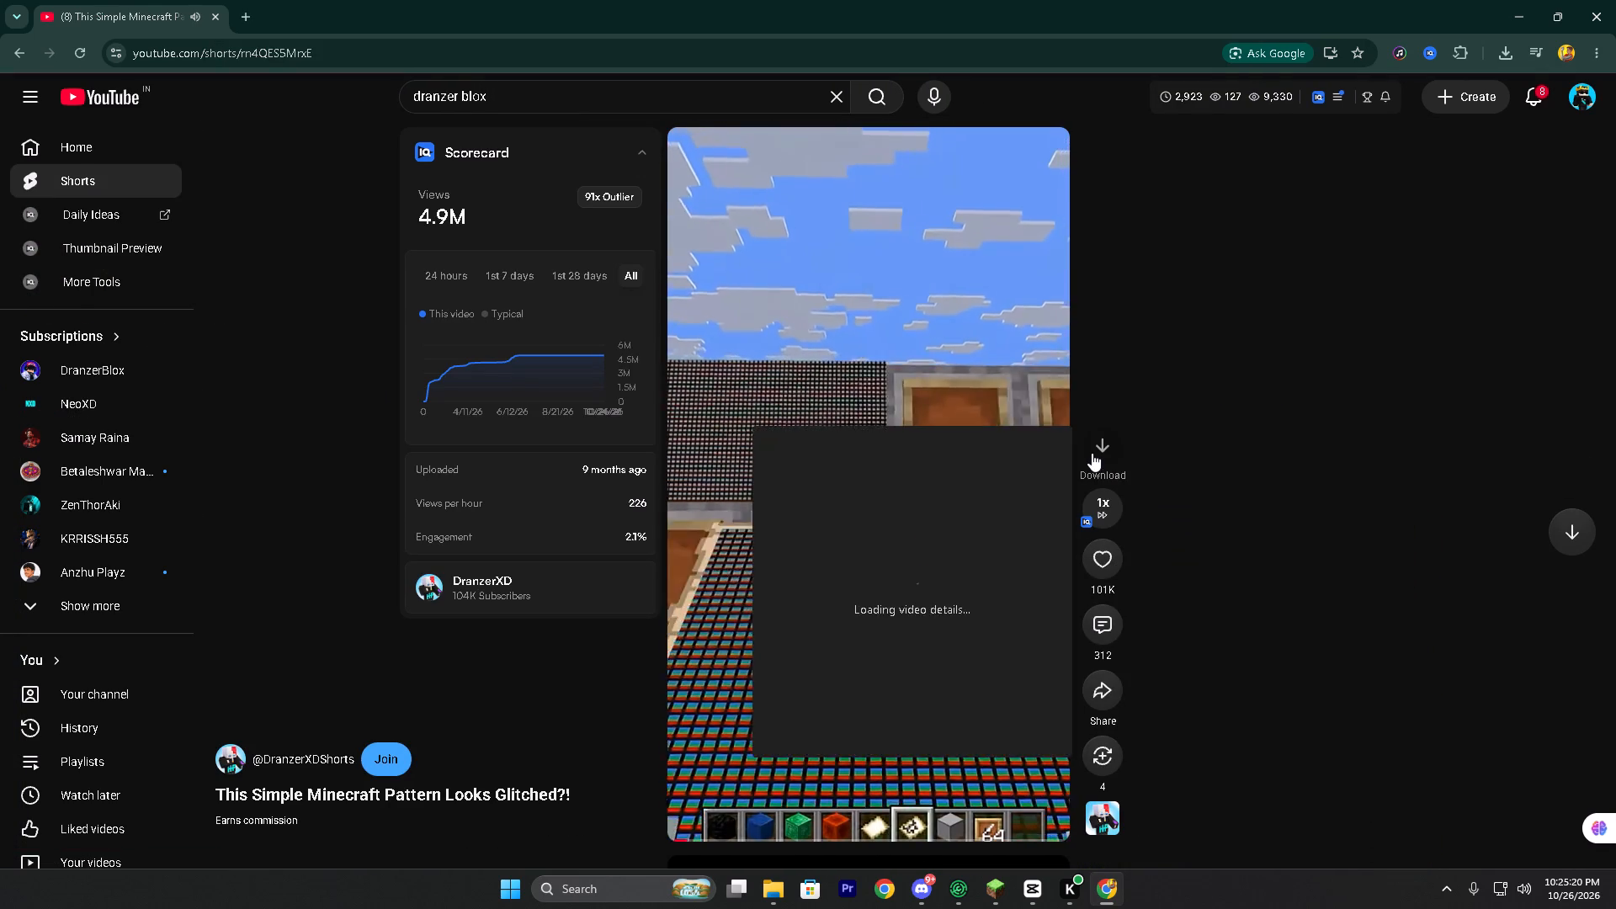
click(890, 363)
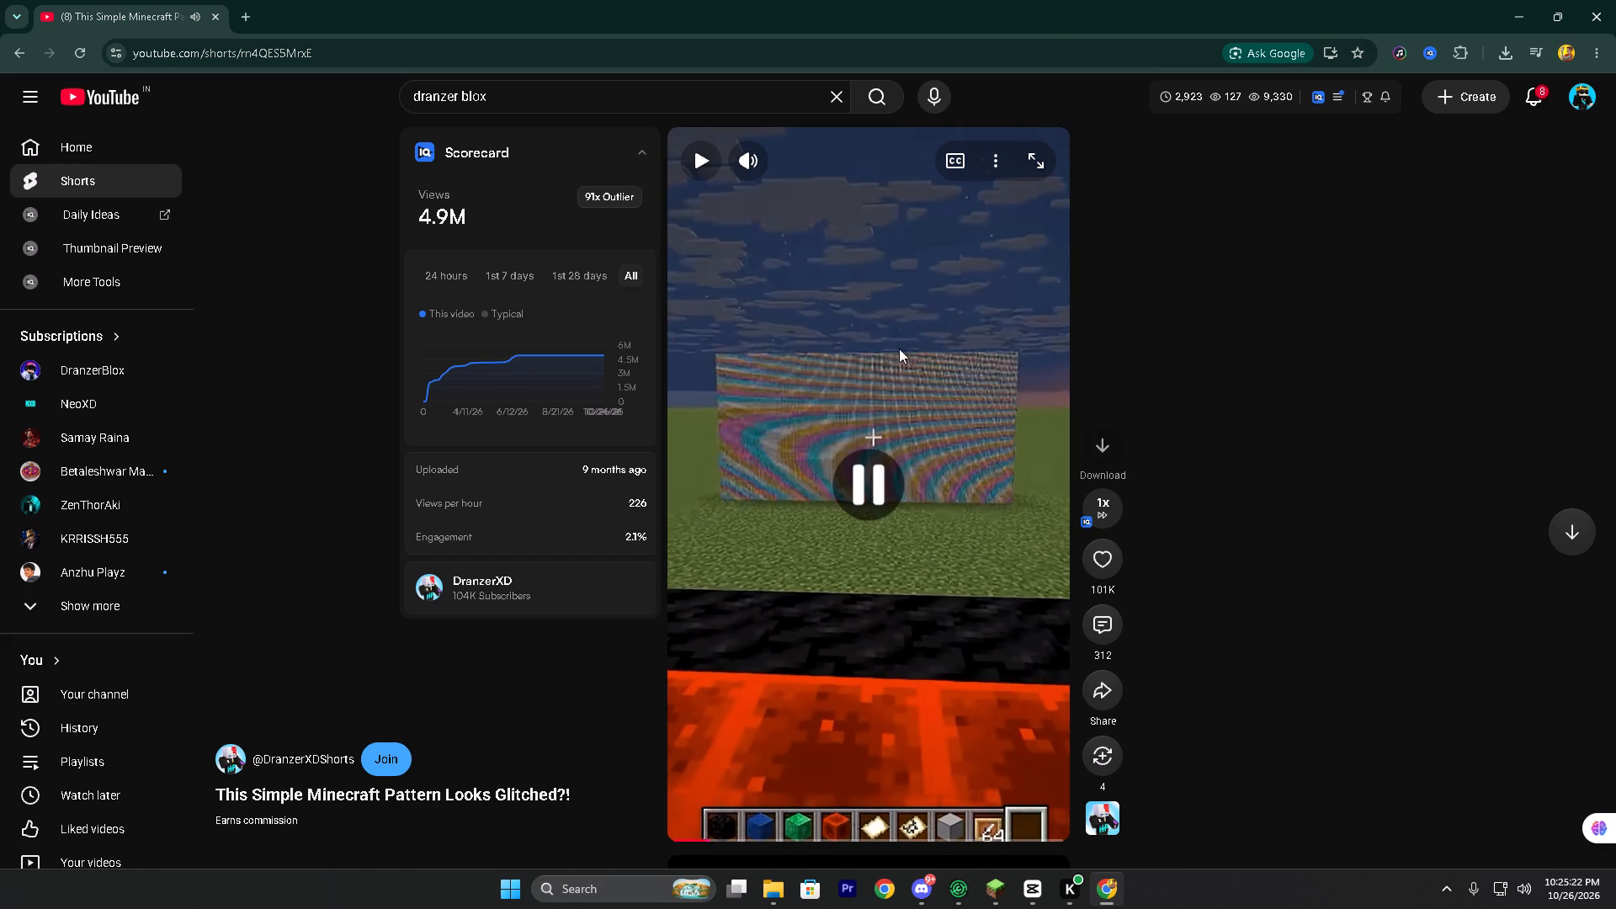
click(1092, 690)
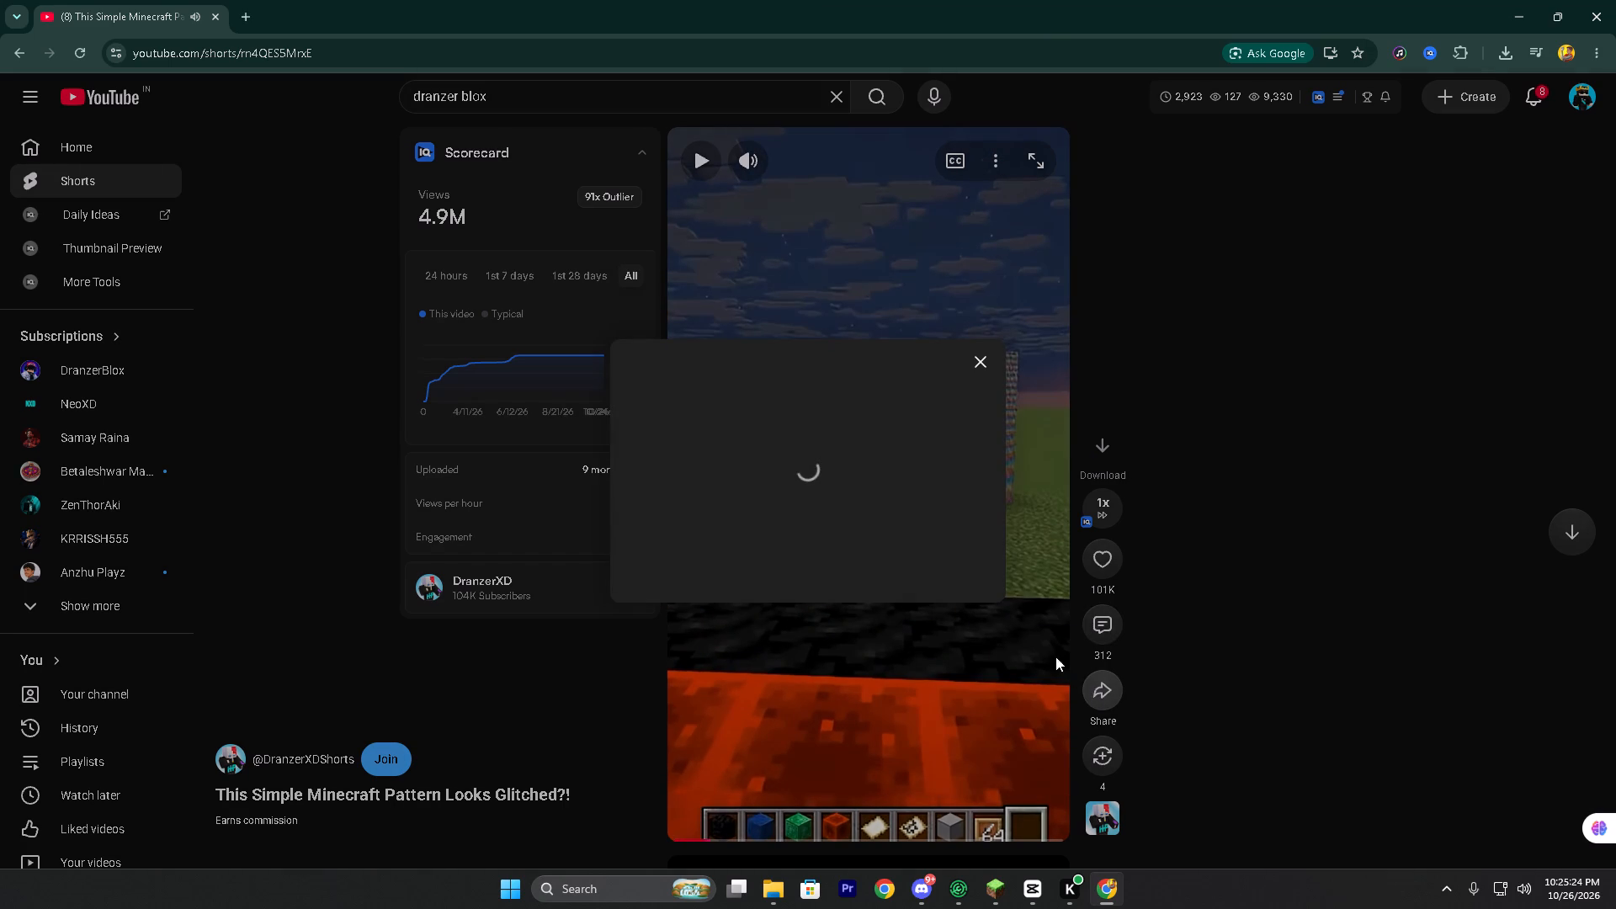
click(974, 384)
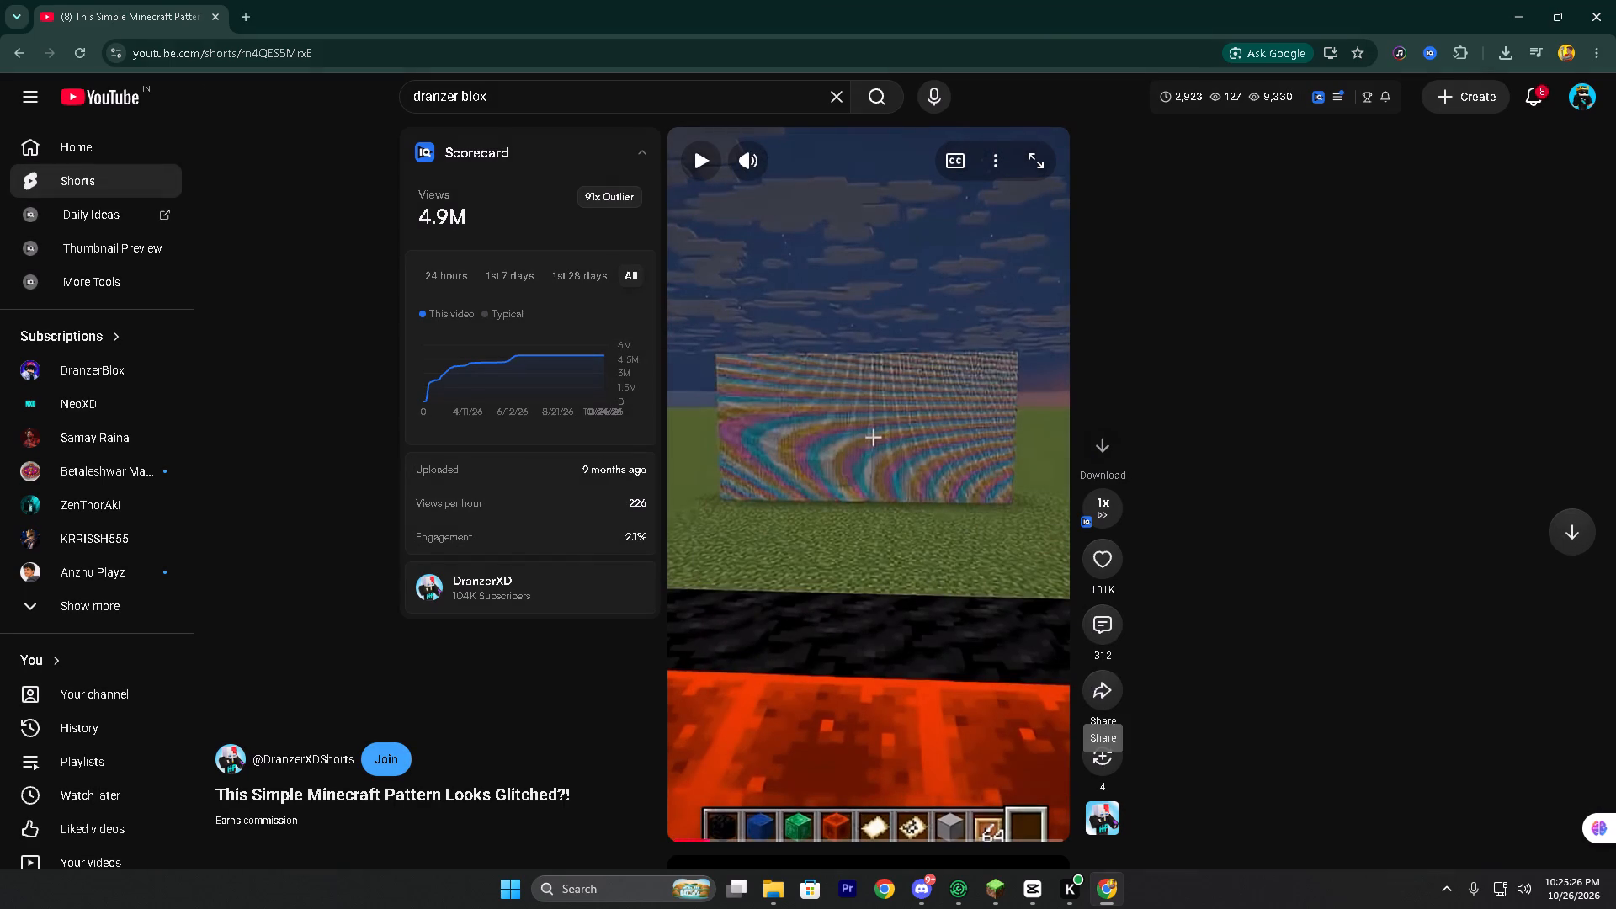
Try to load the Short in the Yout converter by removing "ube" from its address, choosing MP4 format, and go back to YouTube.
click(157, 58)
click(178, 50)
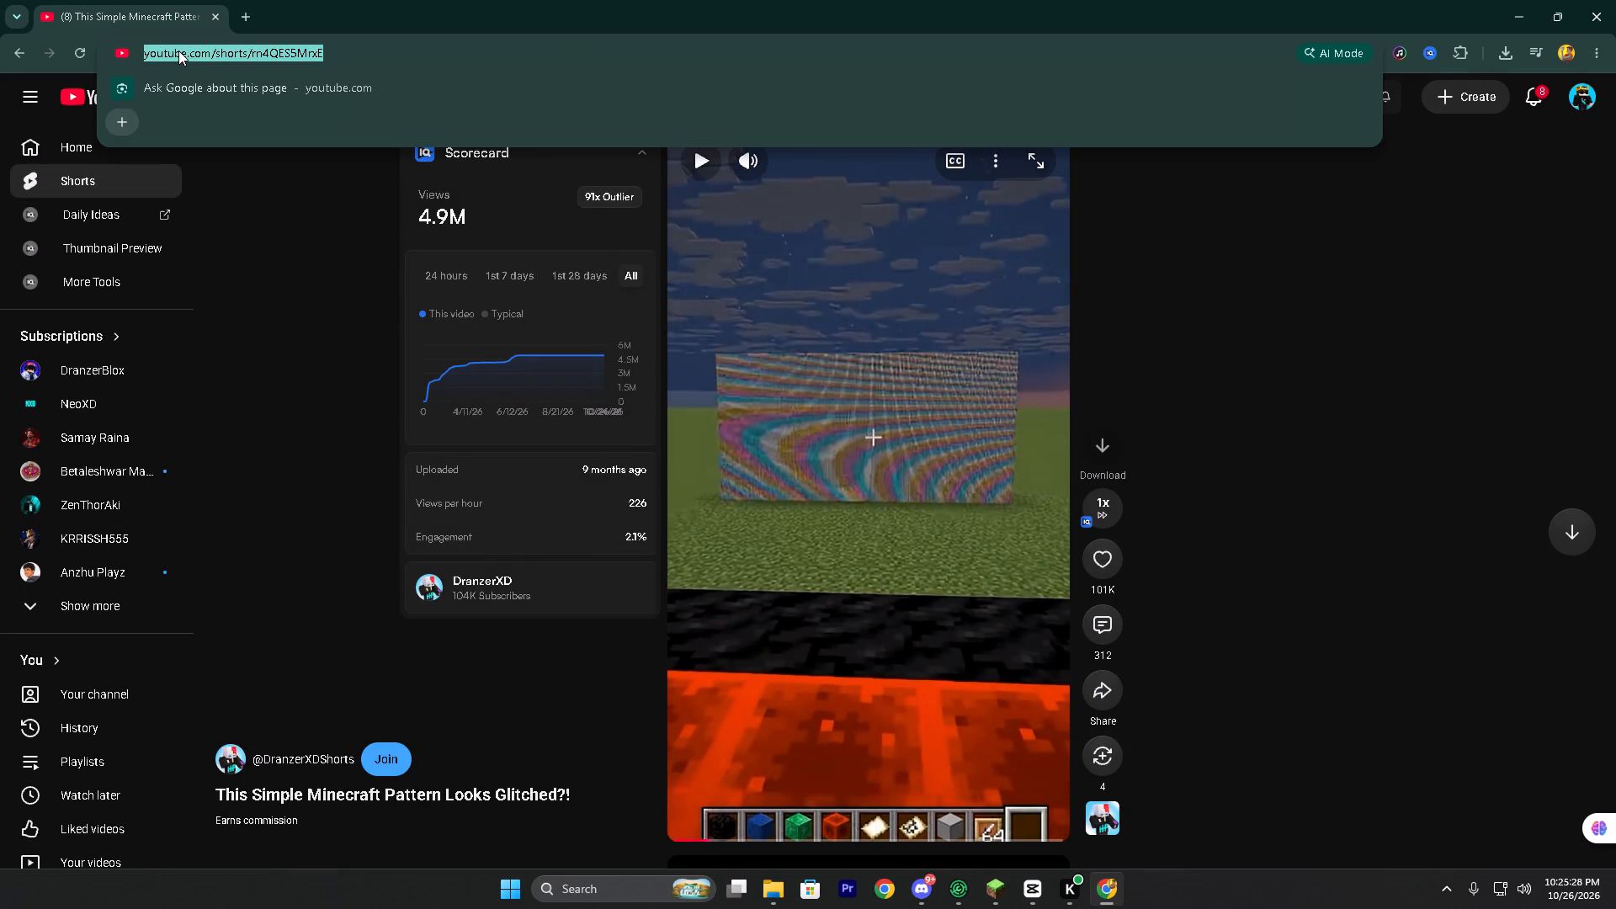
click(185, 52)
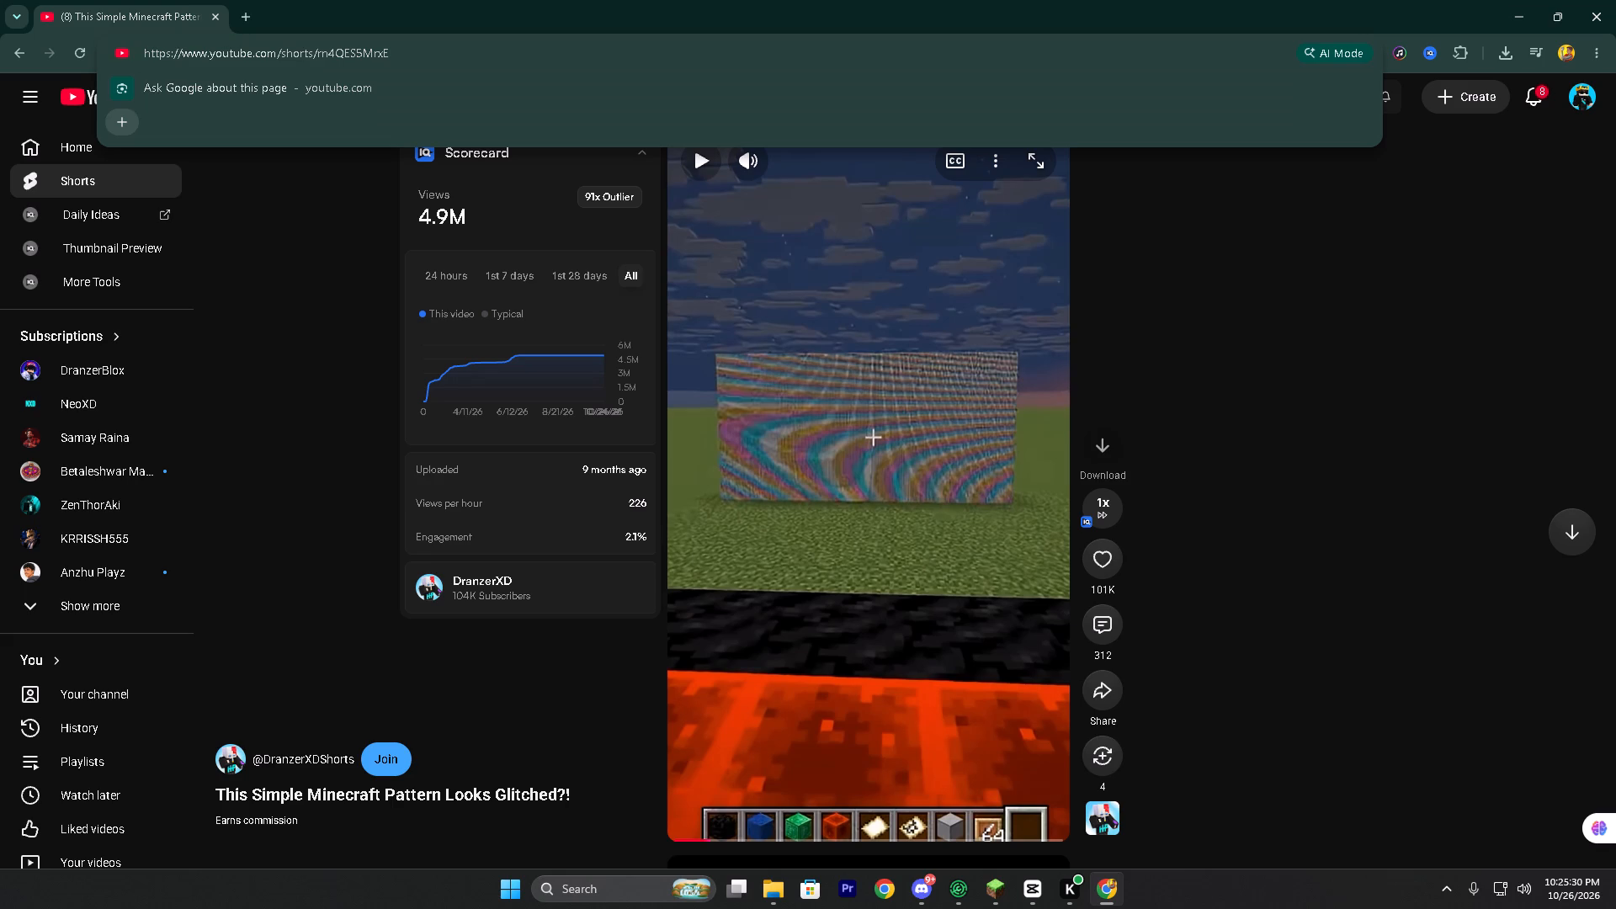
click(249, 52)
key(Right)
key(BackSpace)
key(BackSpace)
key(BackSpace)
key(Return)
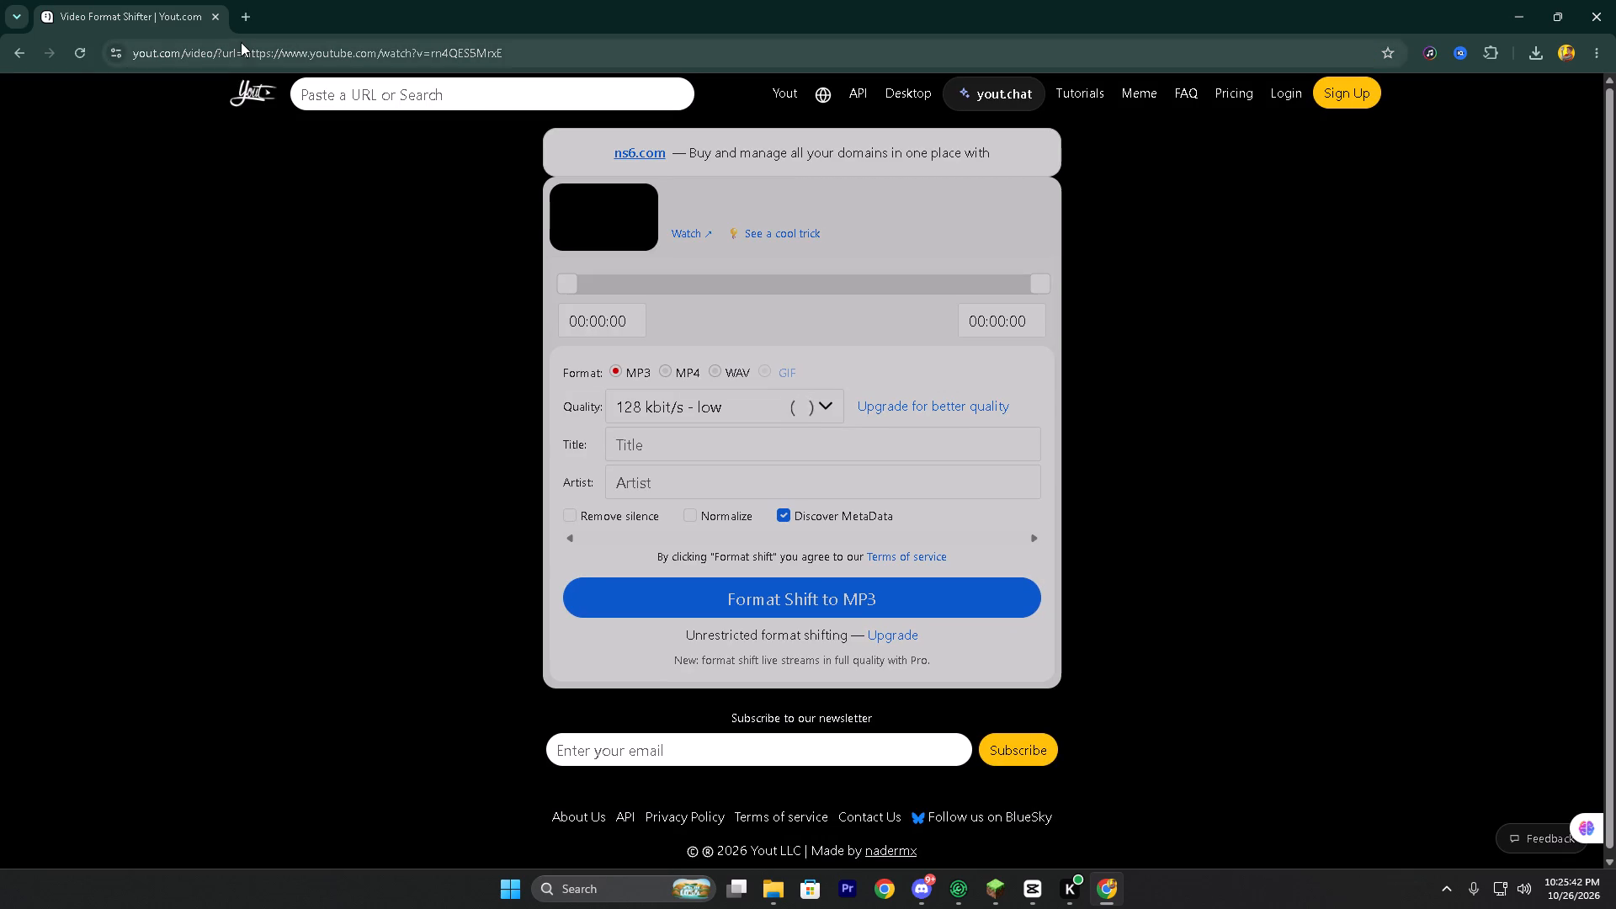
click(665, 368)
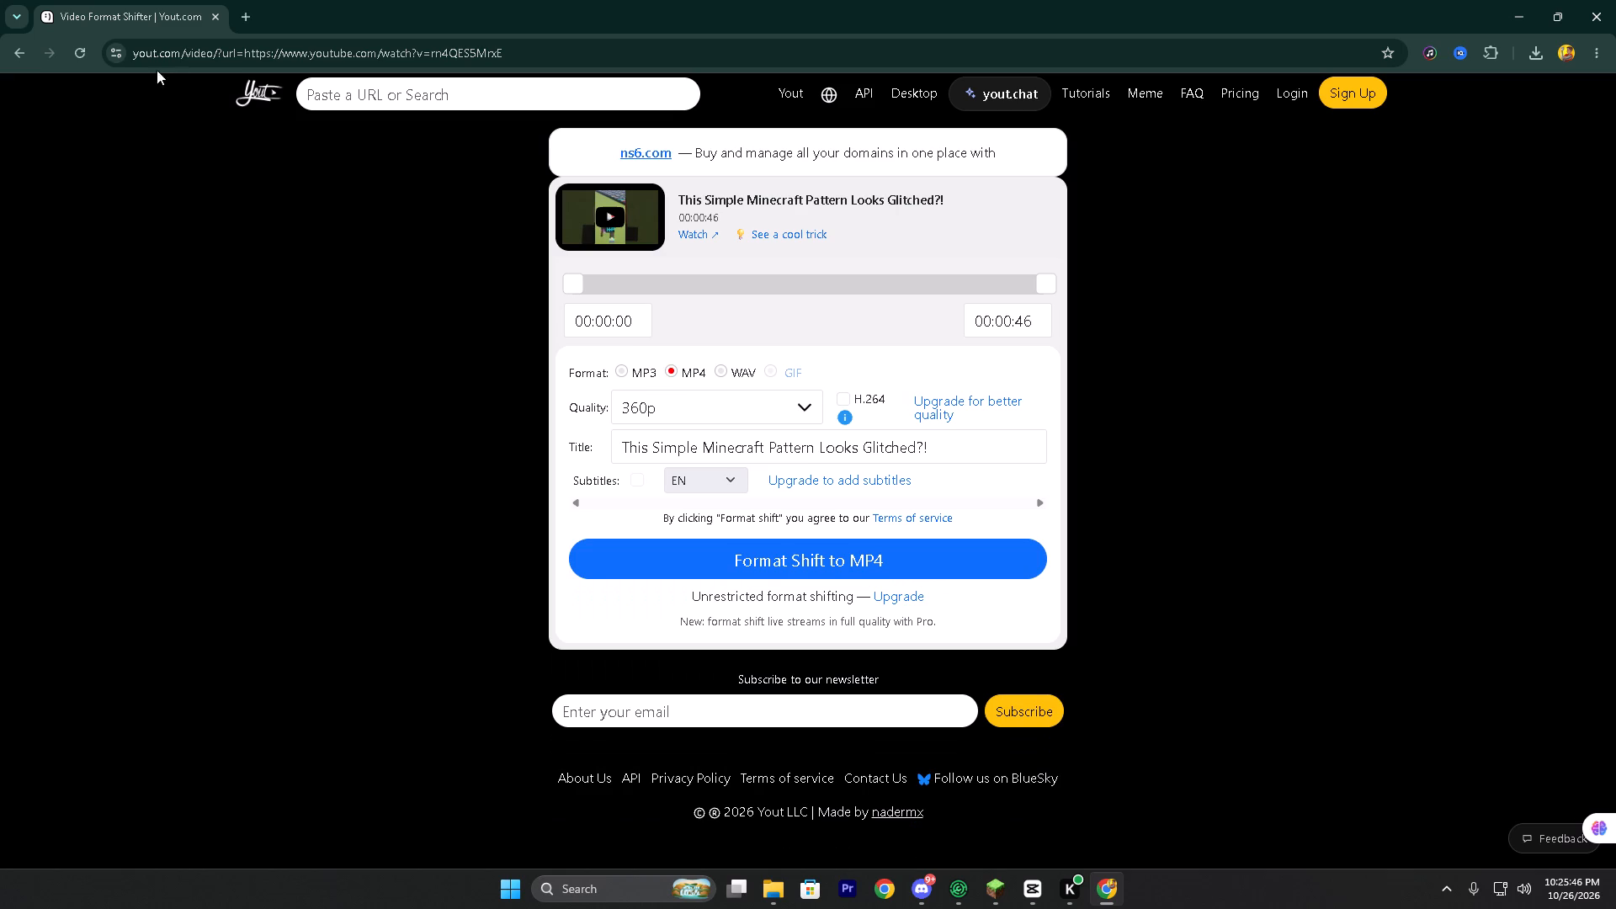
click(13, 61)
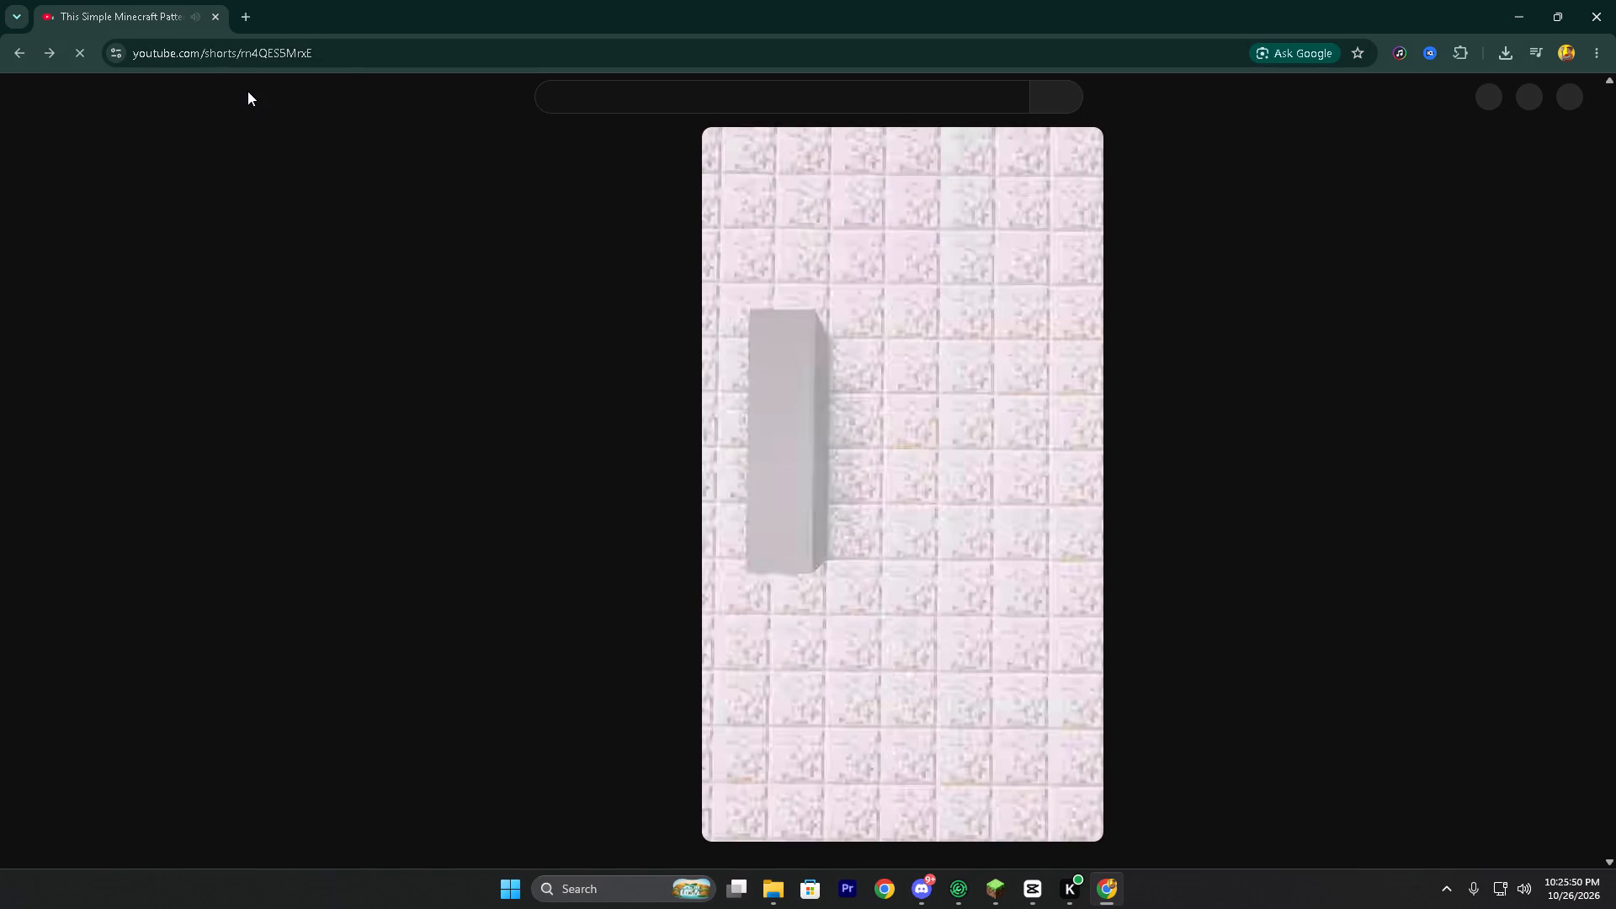
Copy the web address of the Short "This Simple Minecraft Pattern Looks Glitched?!".
drag(352, 56, 96, 36)
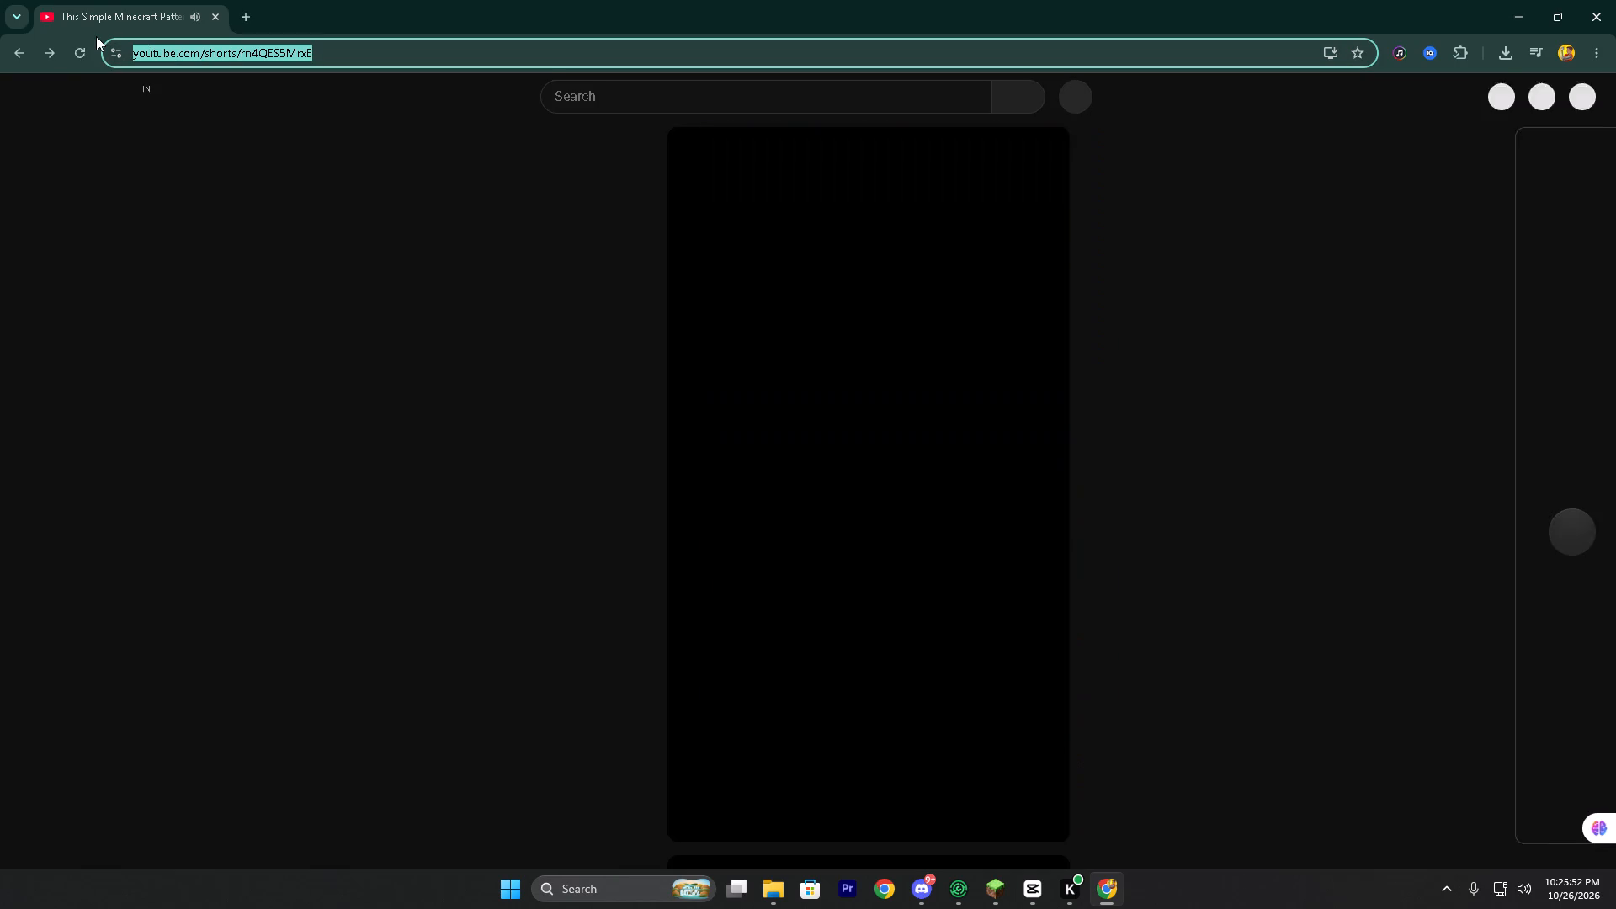
key(ctrl+c)
key(ctrl+c)
key(ctrl+c)
Replace the YouTube tab with a new one and open ytmp4.store from a Google search for "yt mp4".
click(252, 24)
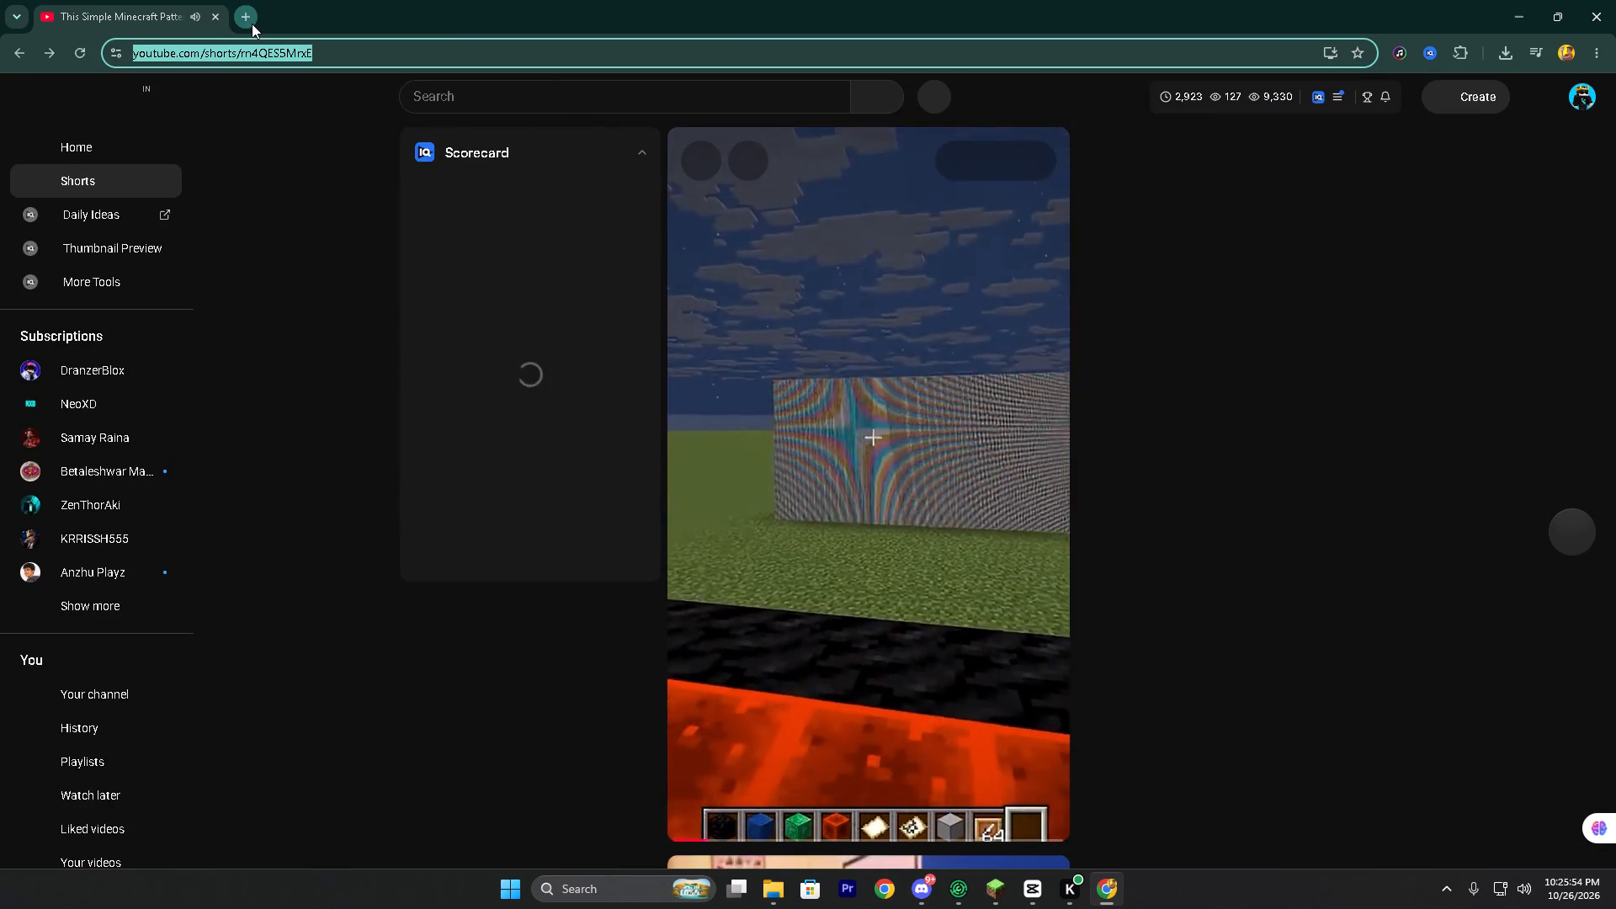
click(222, 19)
double_click(215, 16)
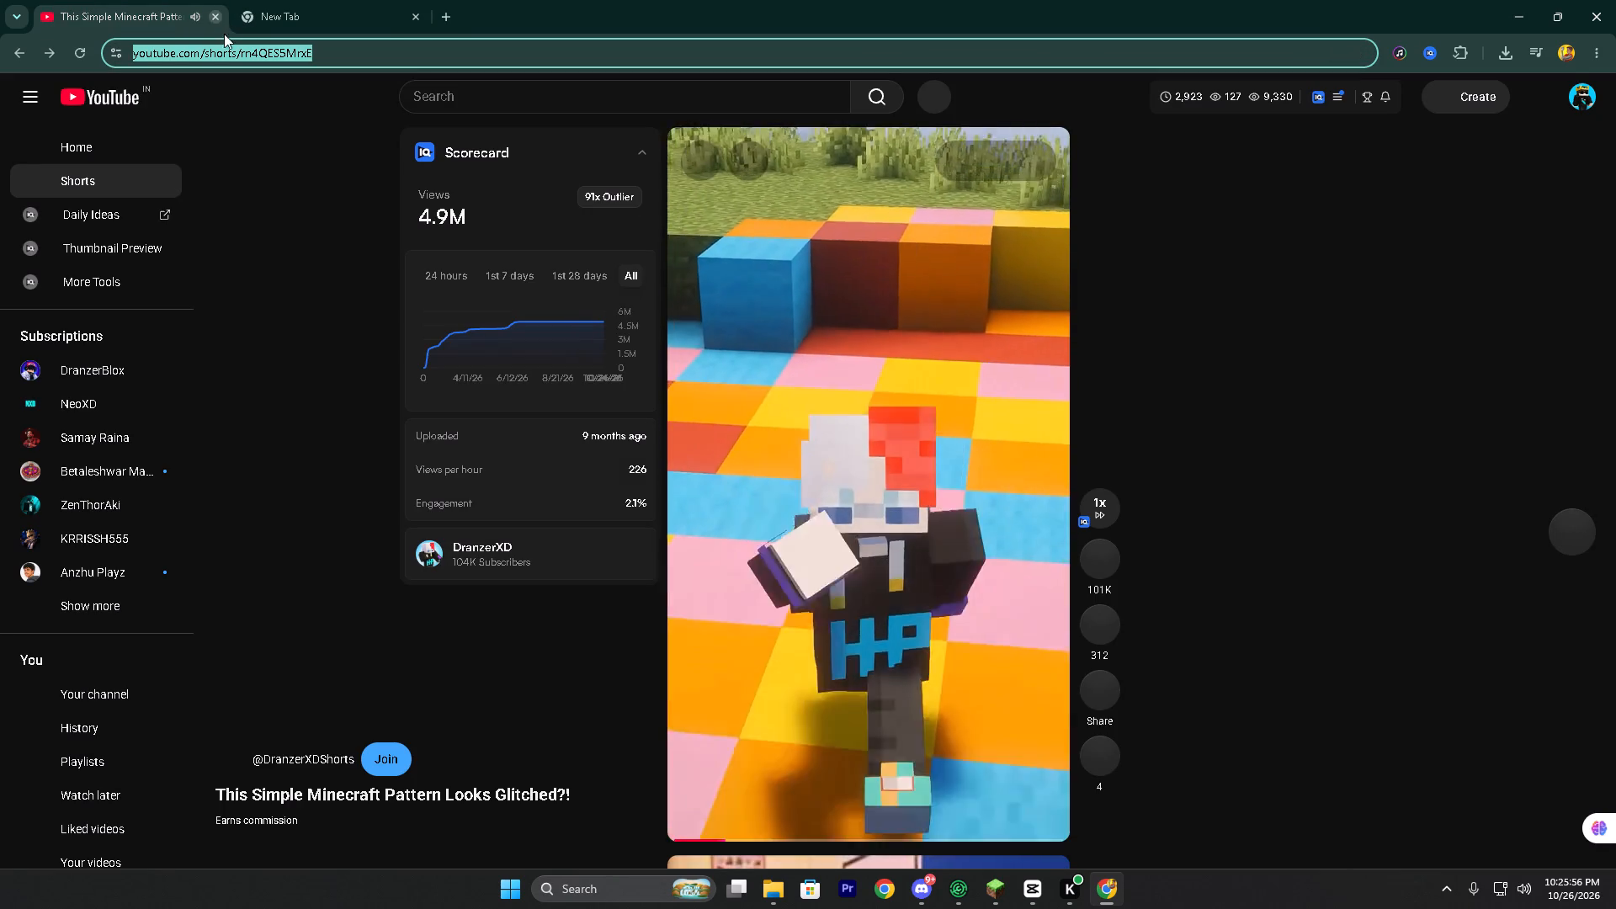
click(626, 309)
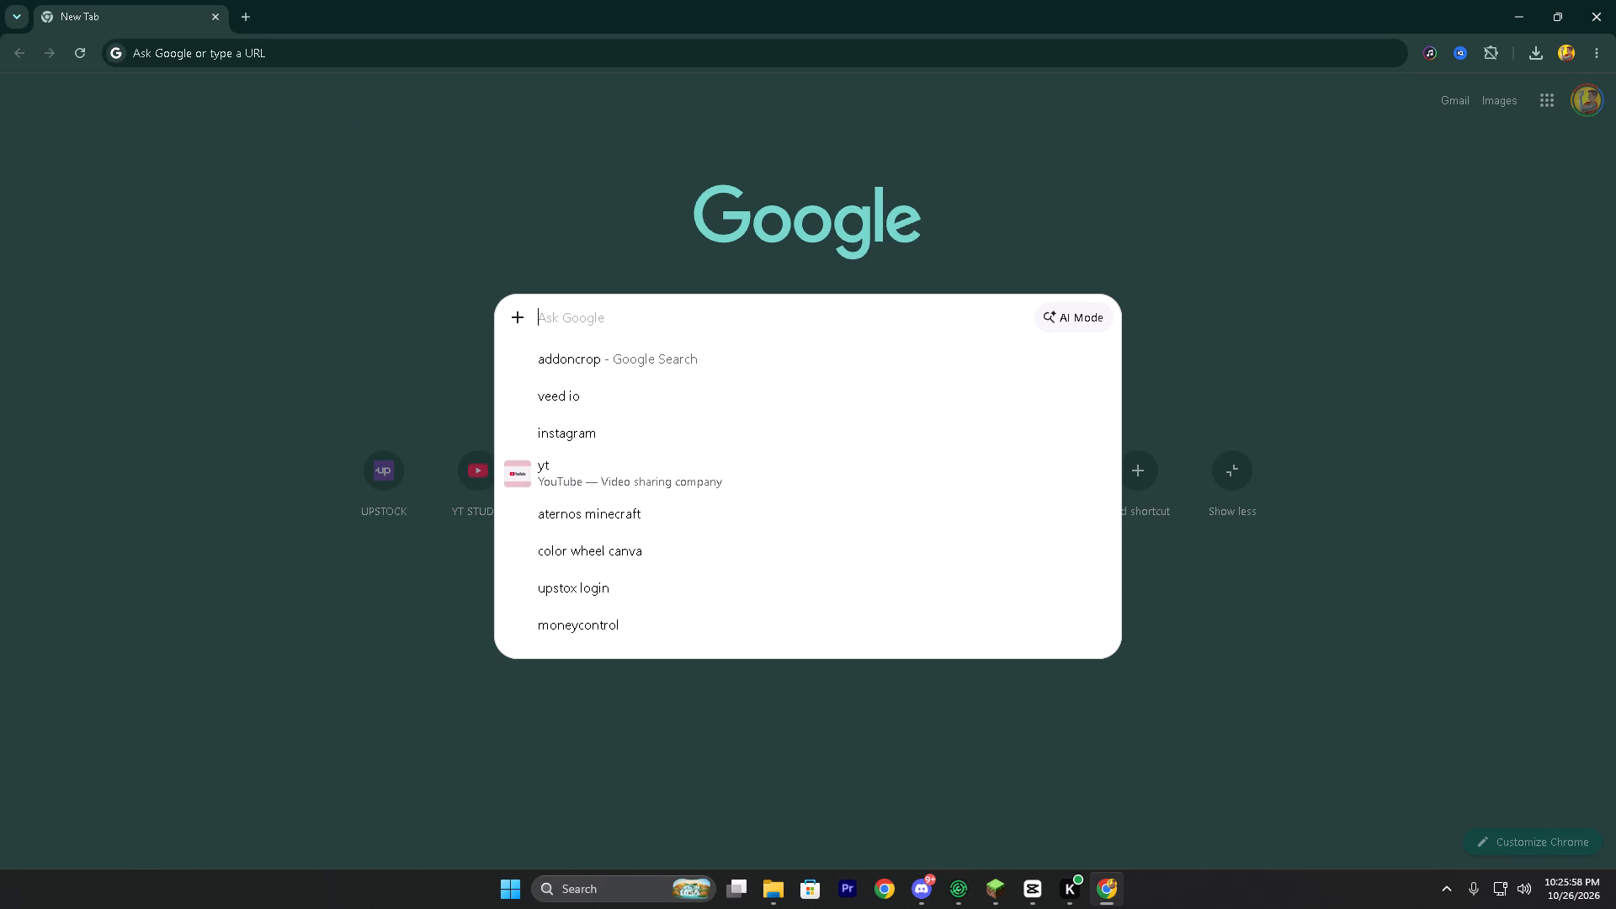
text(yt)
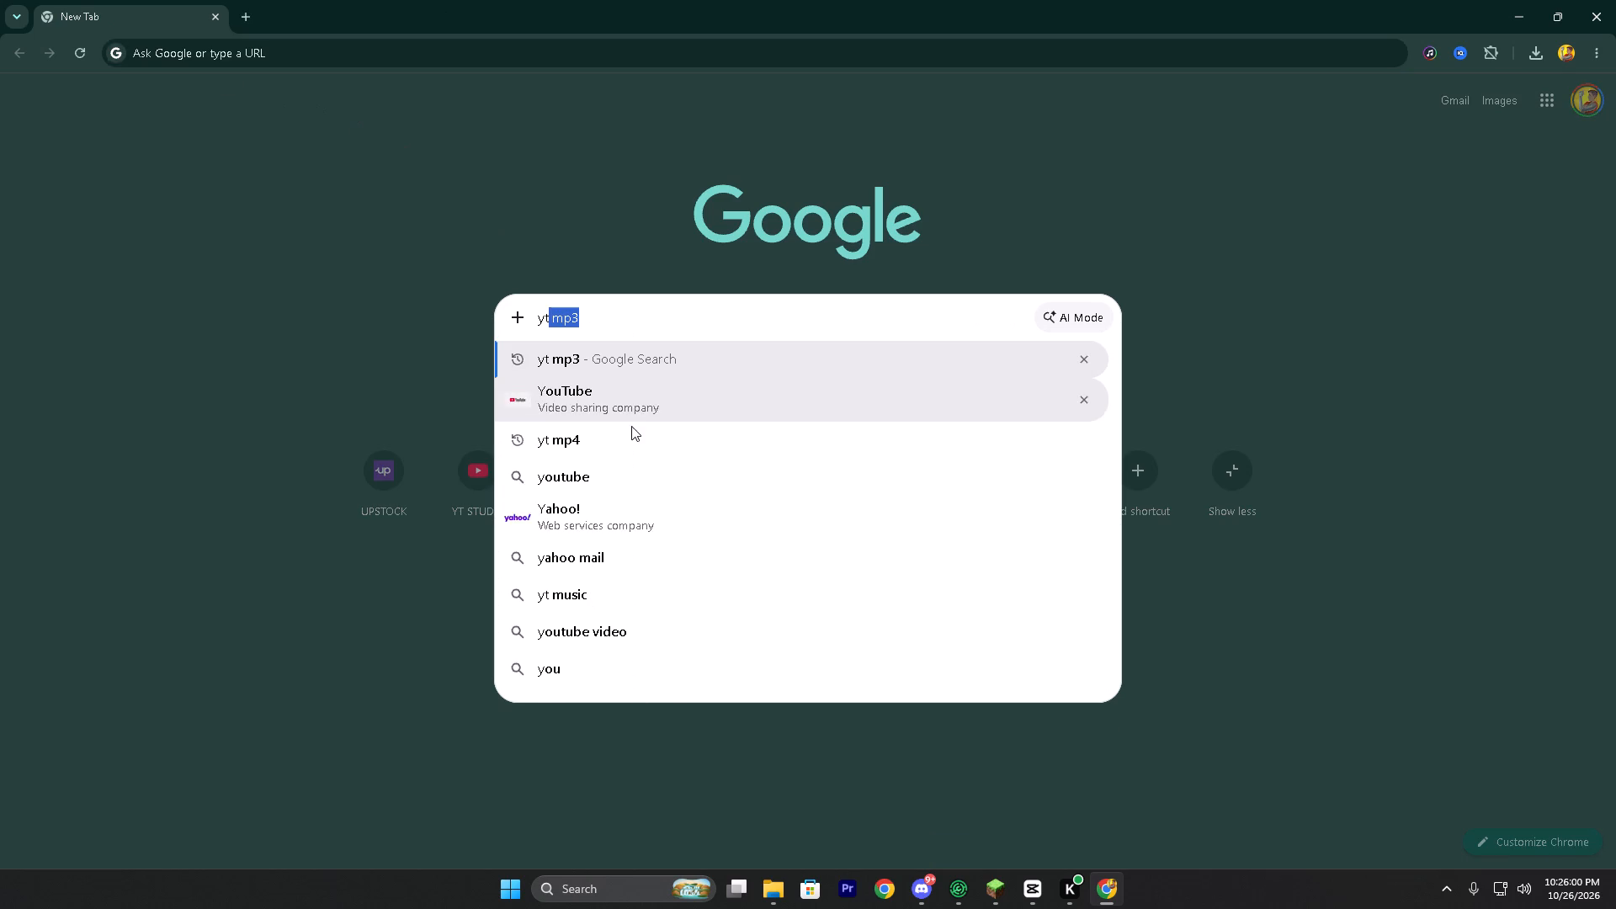
click(631, 426)
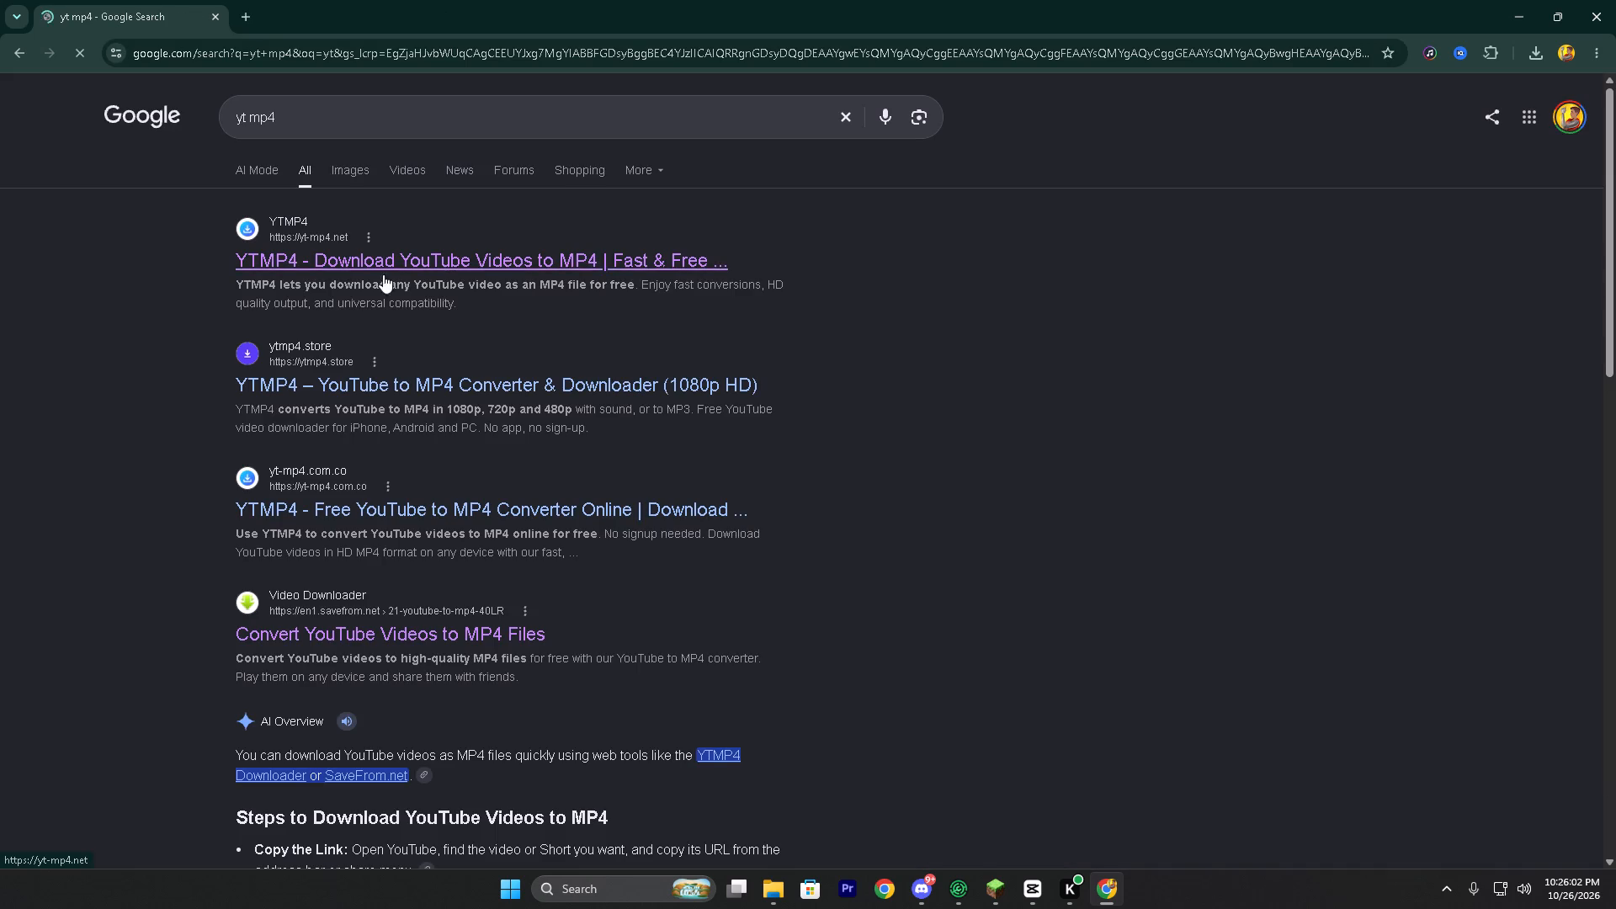
click(398, 389)
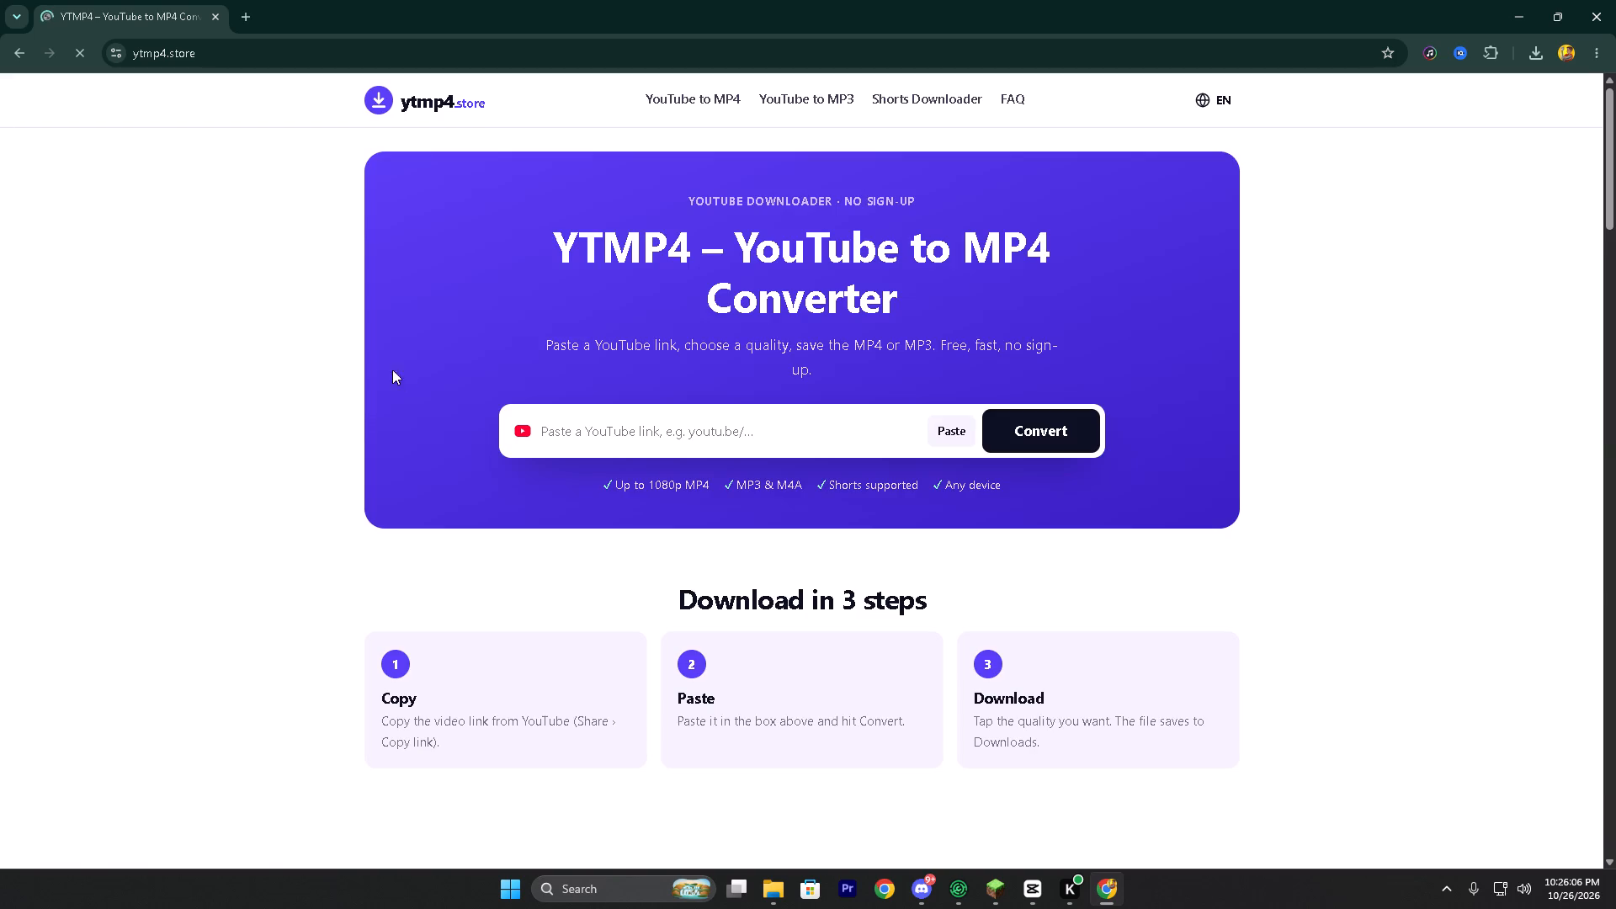
Paste the copied Short link into the YTMP4 converter and start the conversion.
click(625, 441)
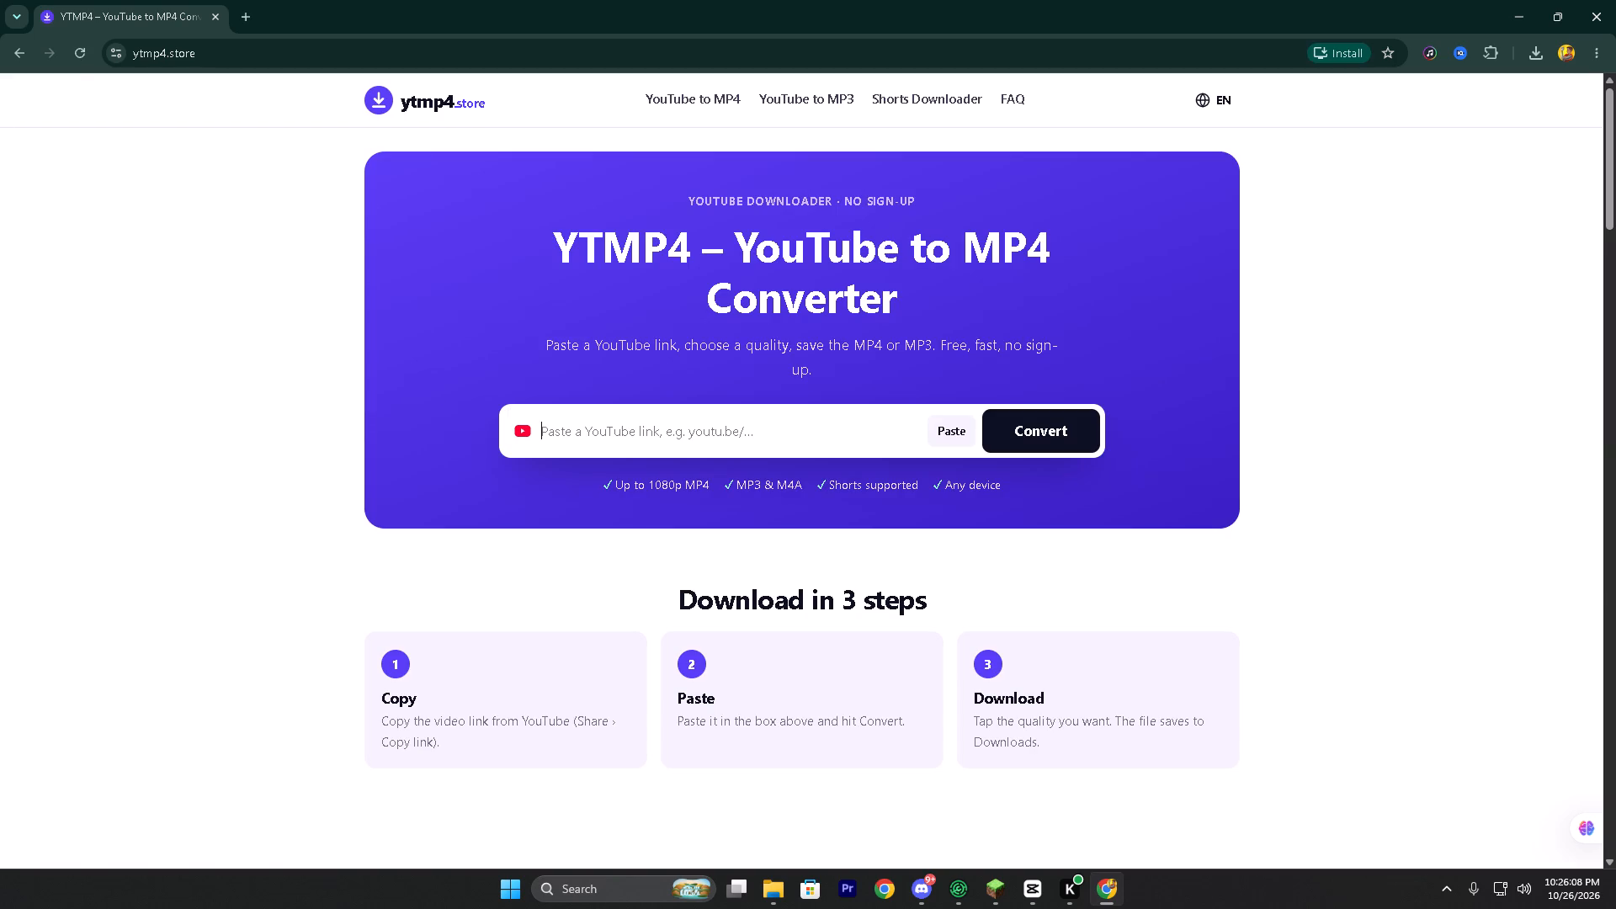
key(ctrl+v)
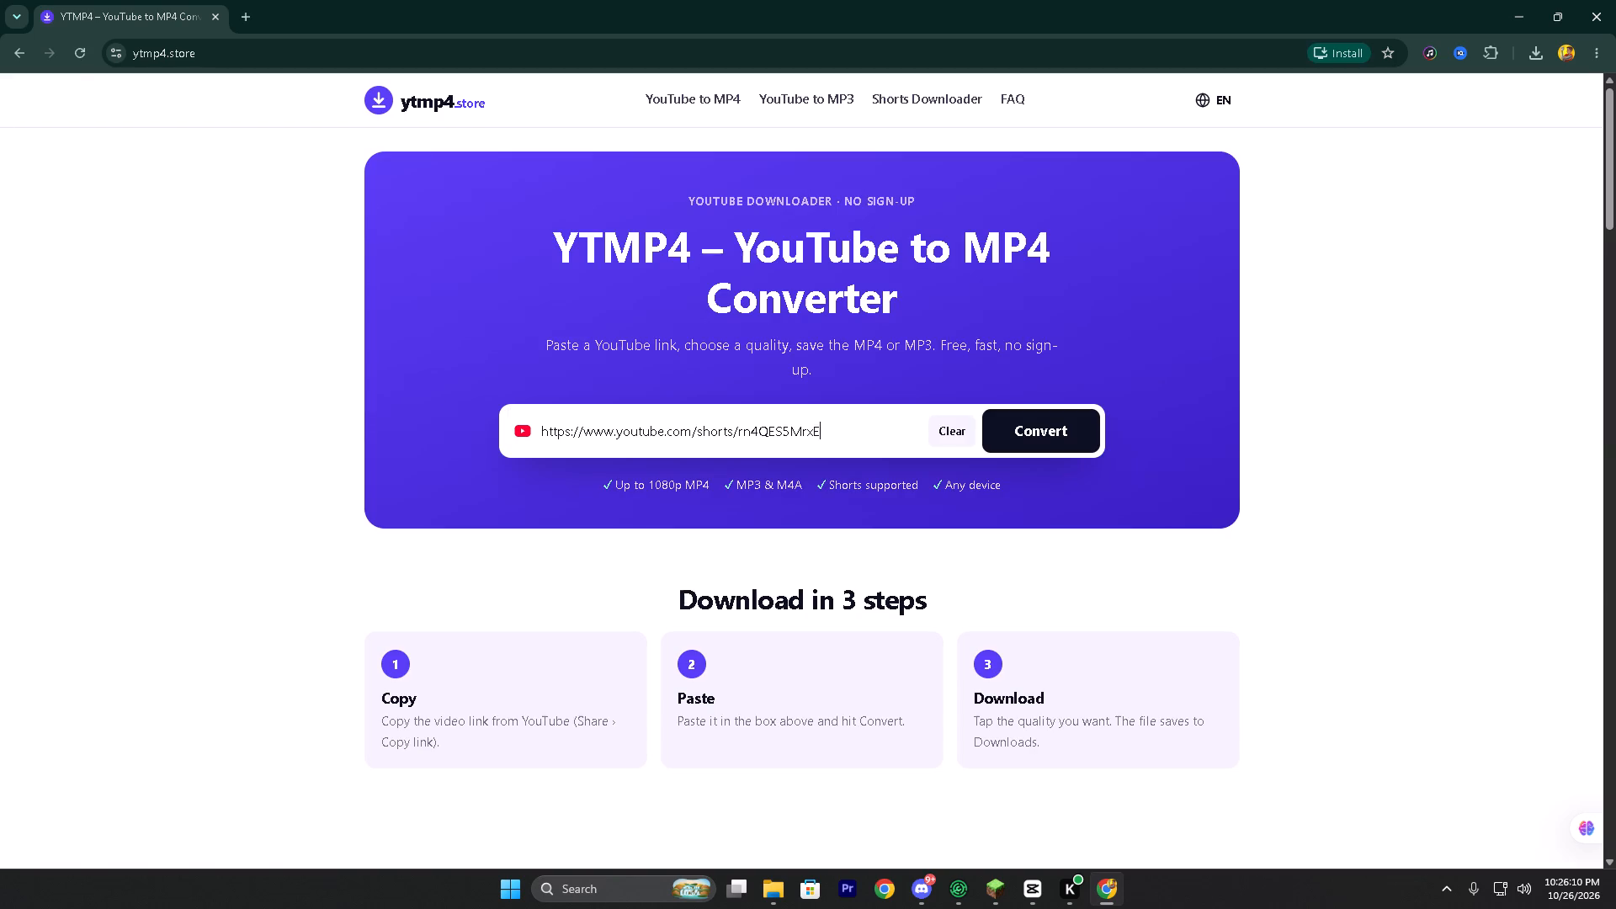
click(1033, 424)
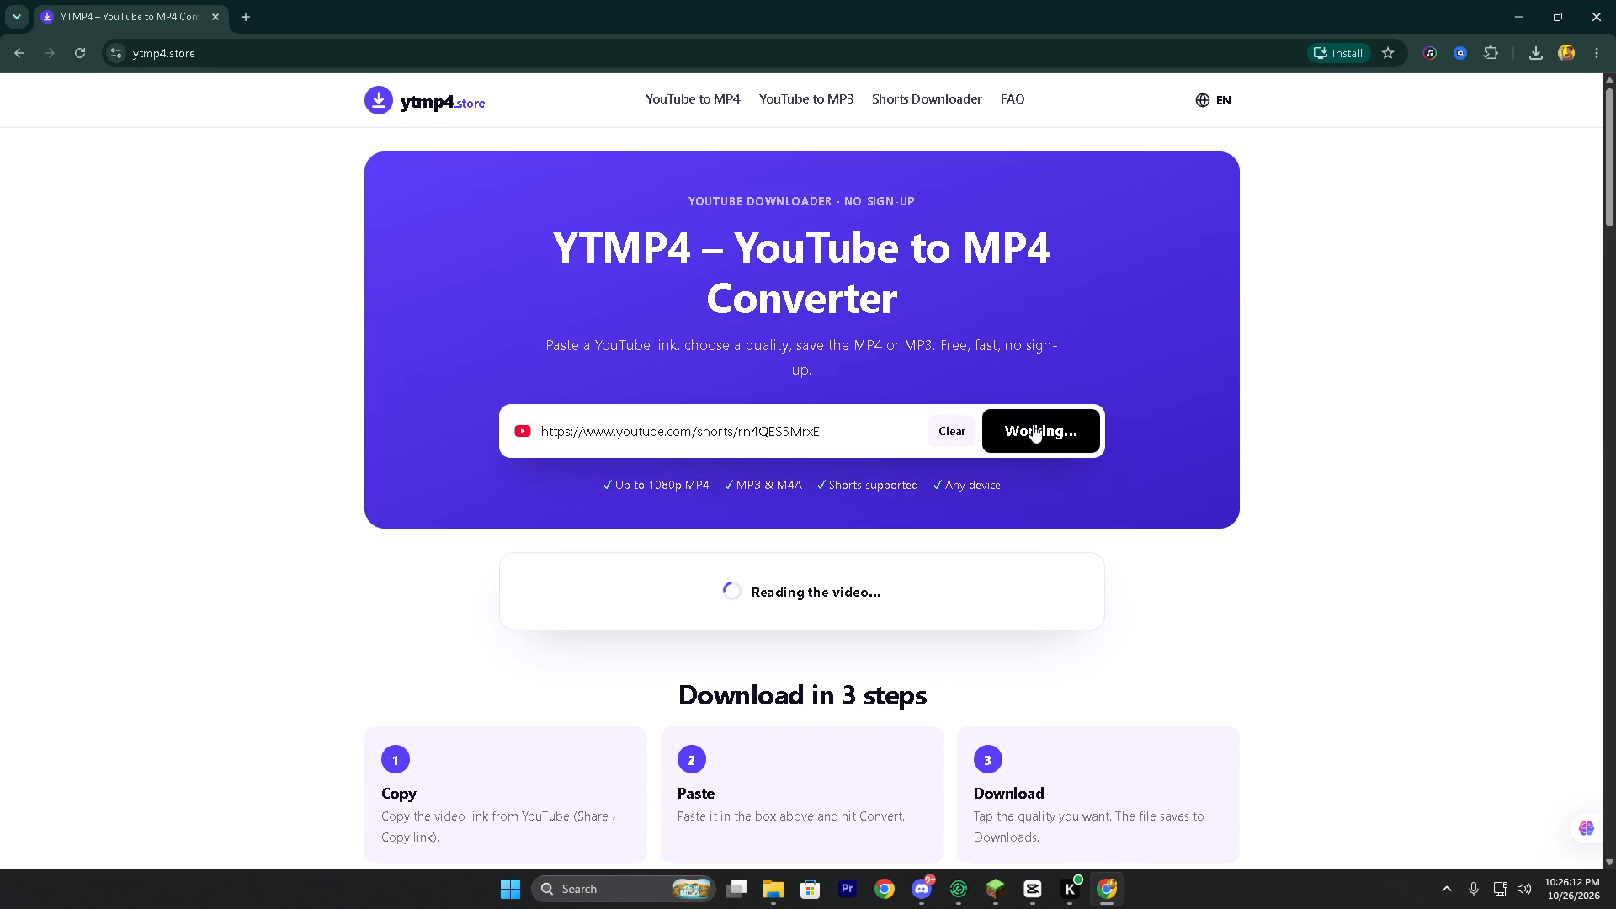
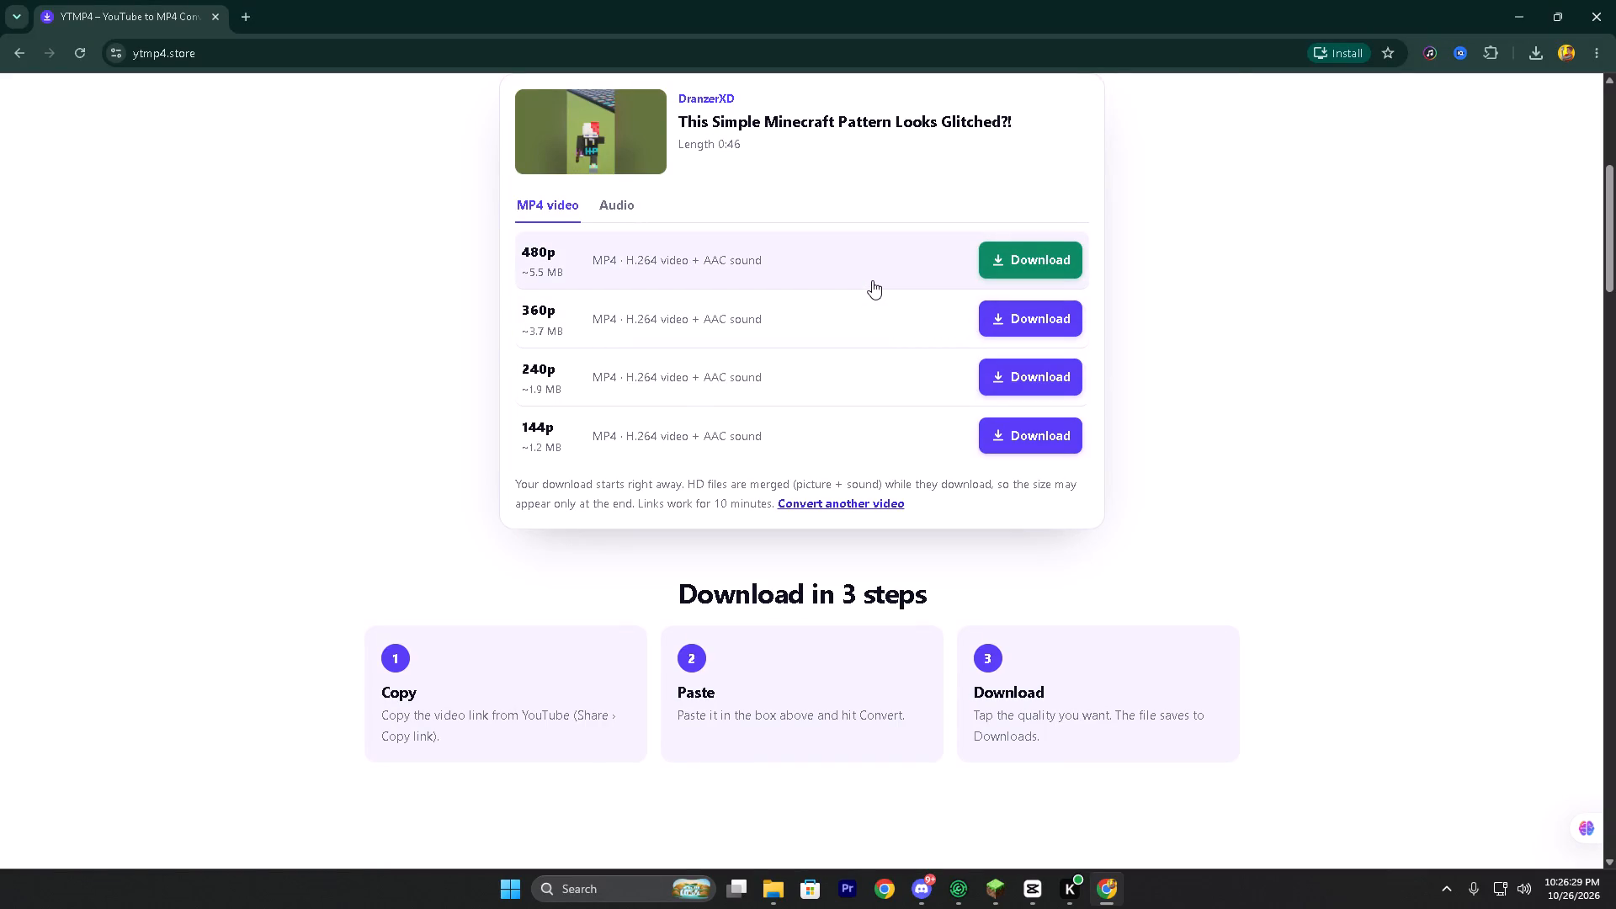
Download the converted Short "This Simple Minecraft Pattern Looks Glitched?!" as the 480p MP4.
scroll(872, 280, up, 1)
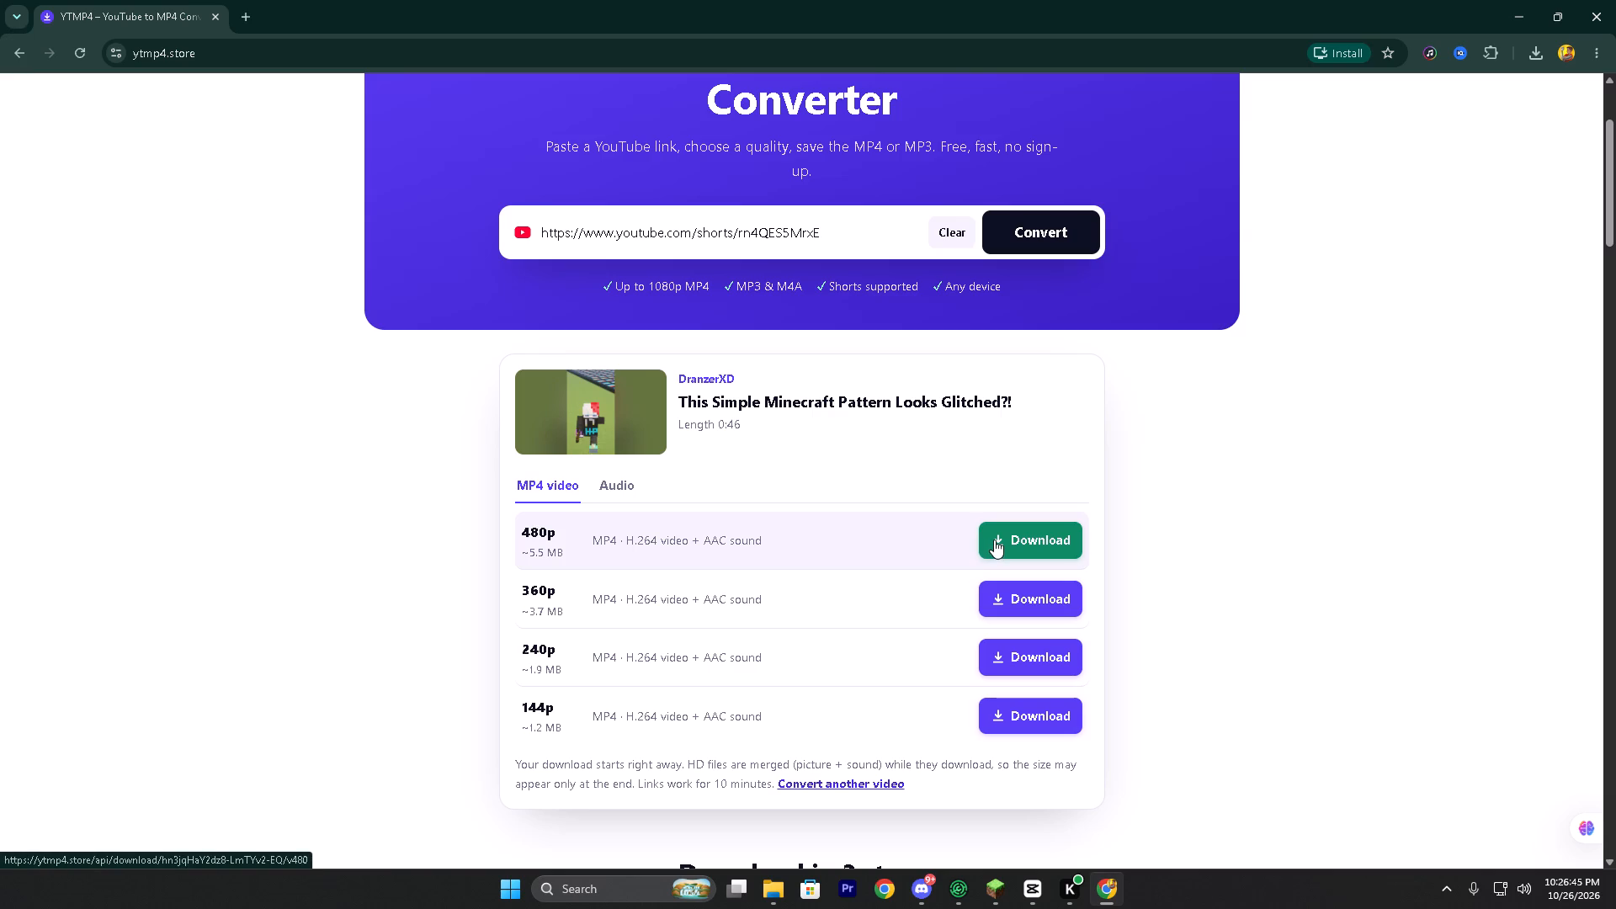
click(1526, 54)
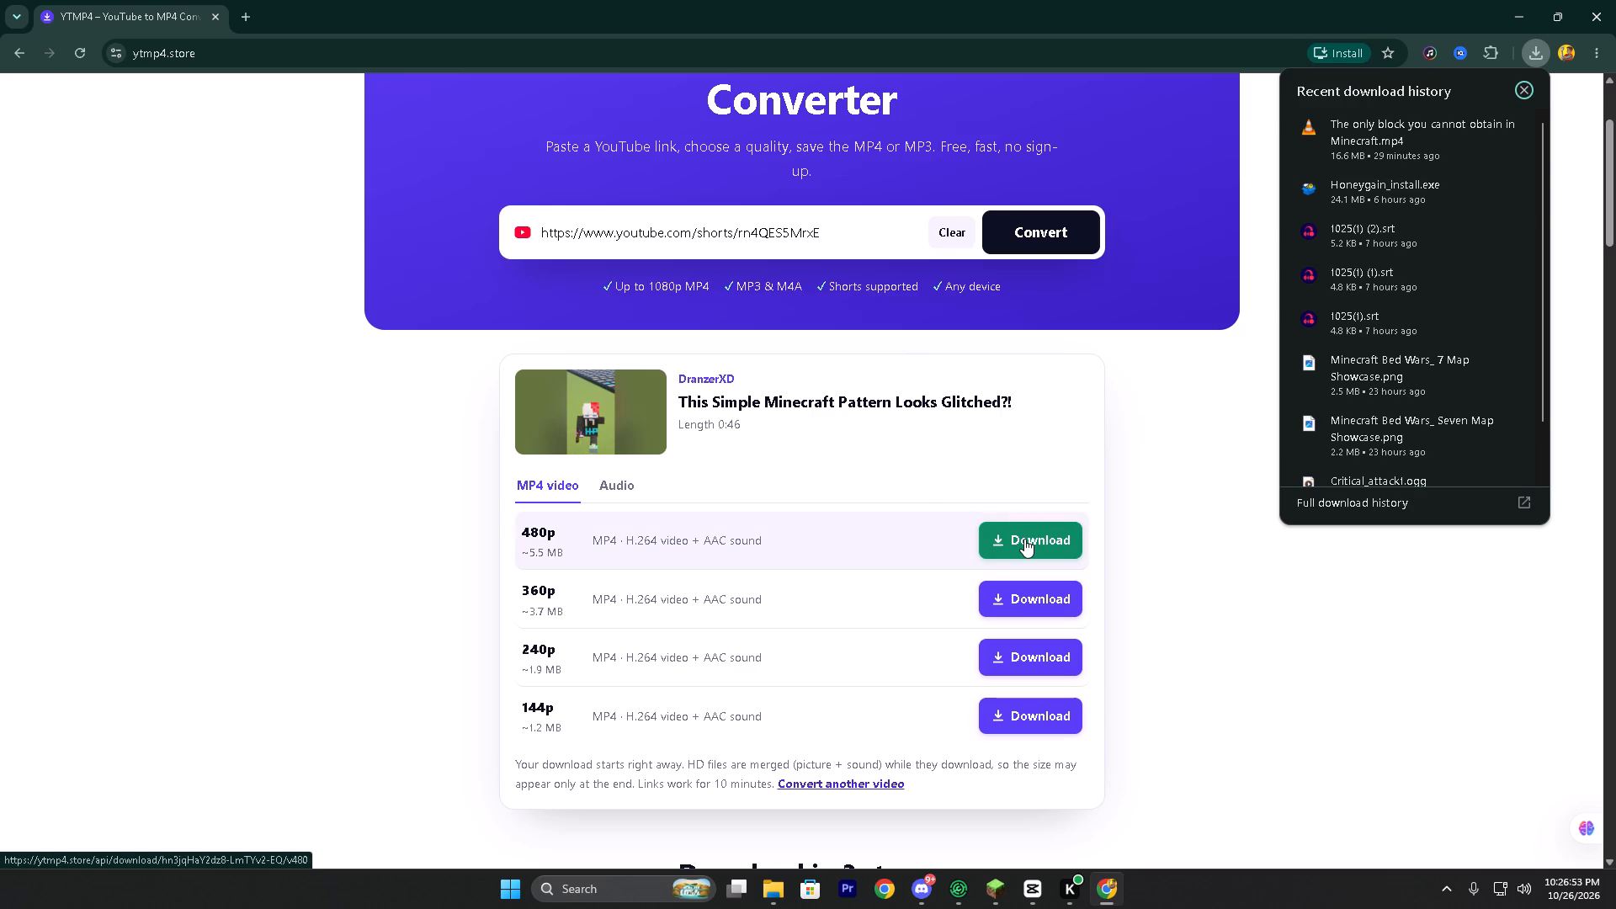
click(1050, 550)
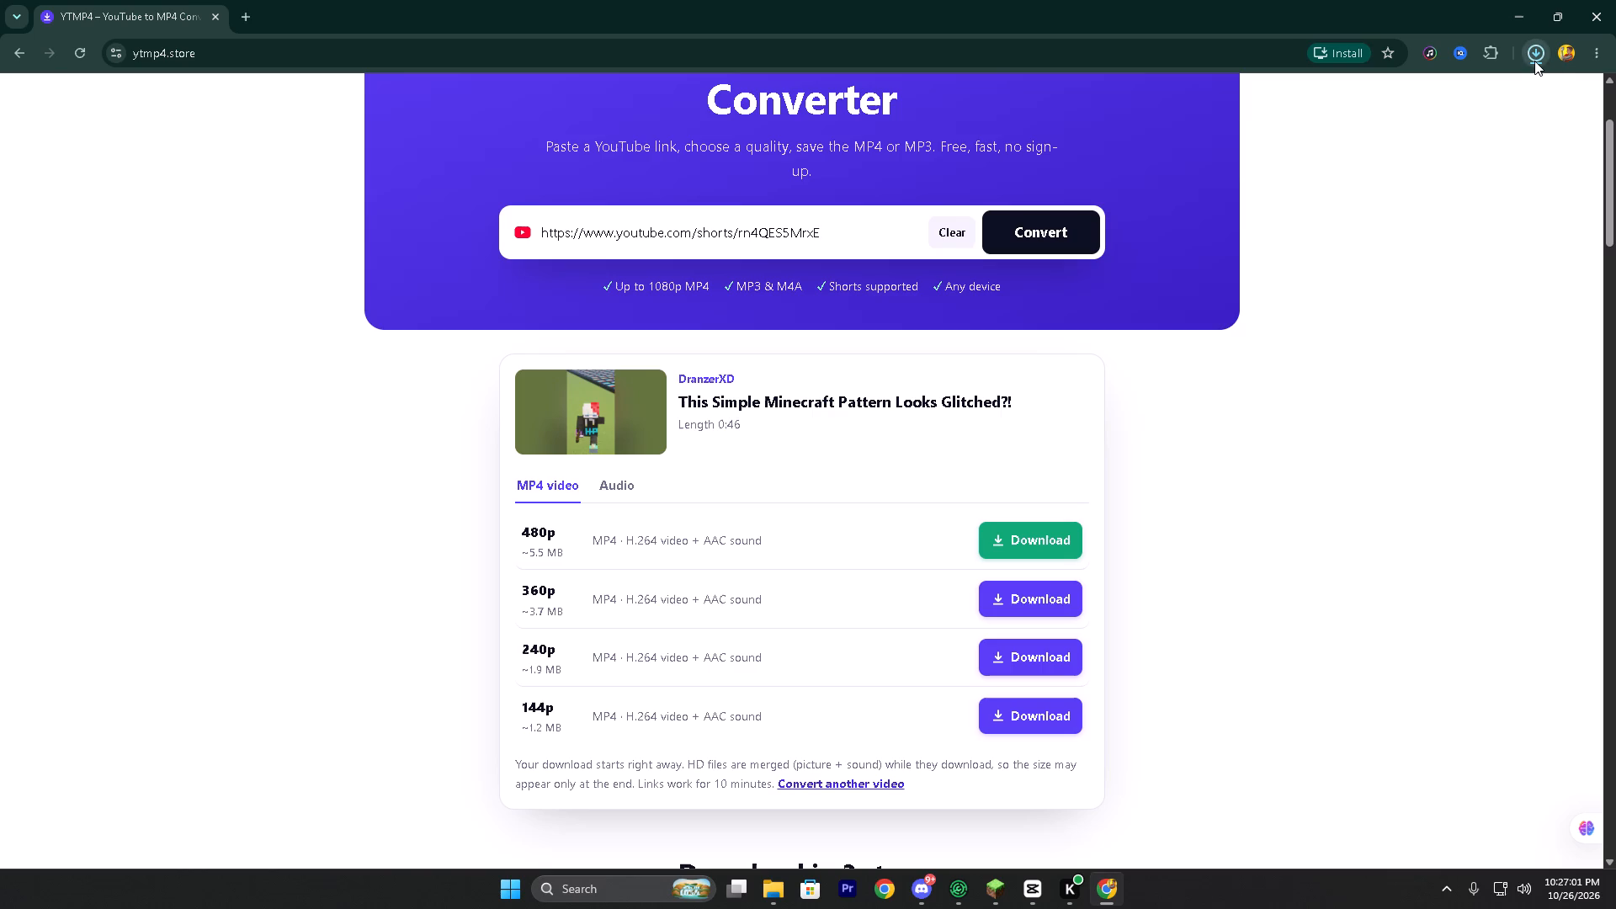
Bring the downloaded 480p Short into the CapCut timeline and place it on the main video track directly after the last clip, at 00:03:43:23.
drag(1438, 99, 1424, 108)
drag(1421, 109, 1433, 103)
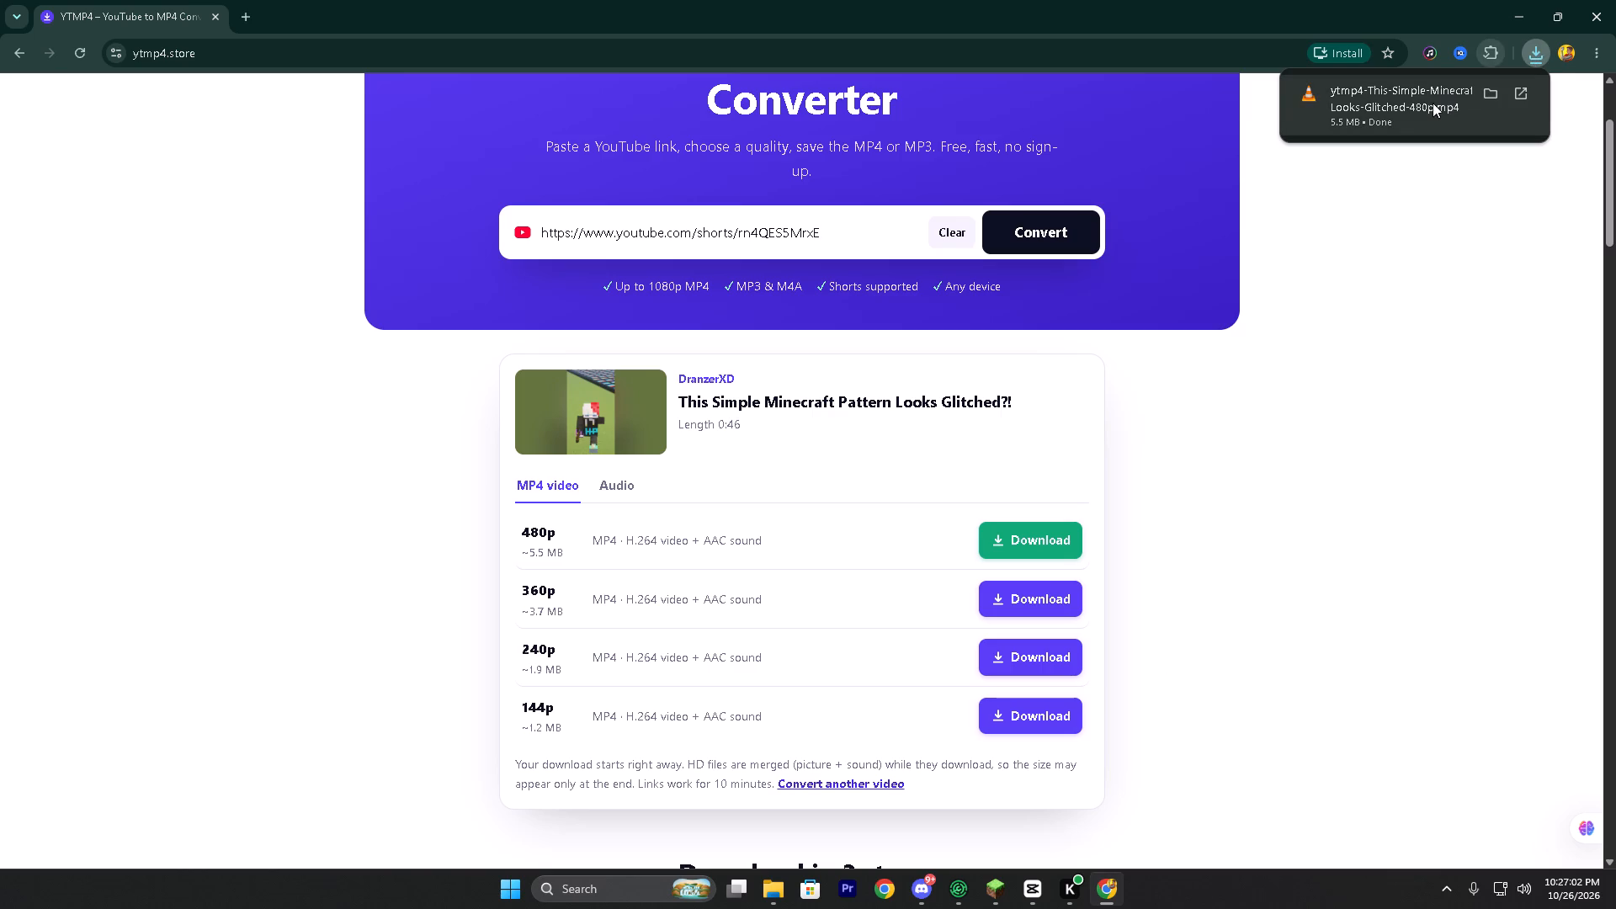
drag(1433, 103, 925, 779)
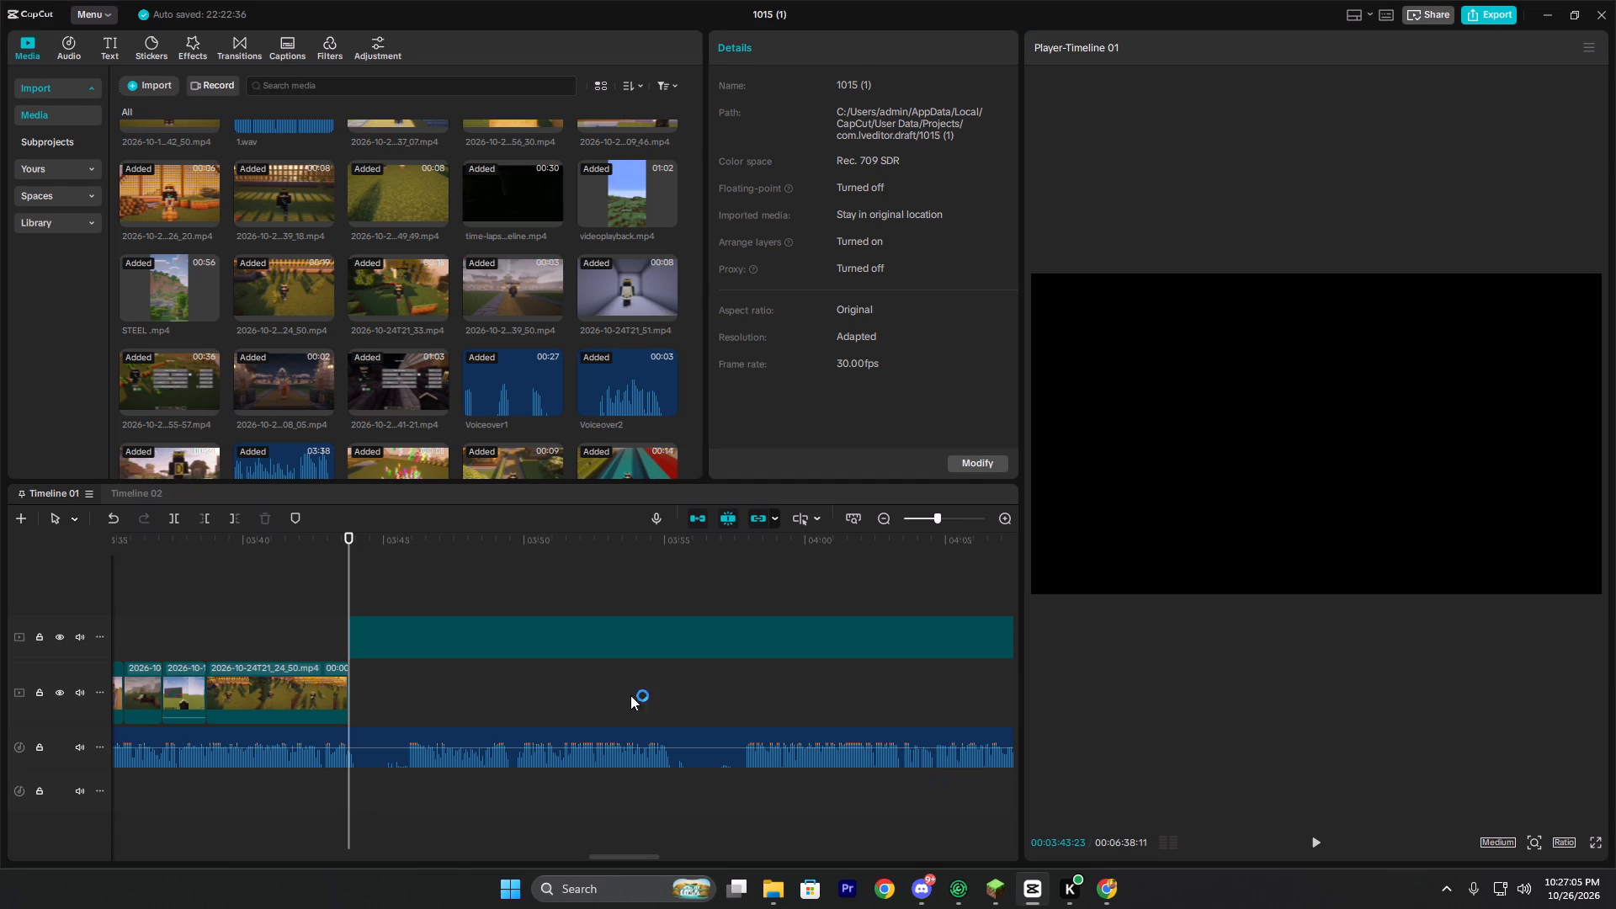
click(492, 634)
drag(492, 632, 501, 678)
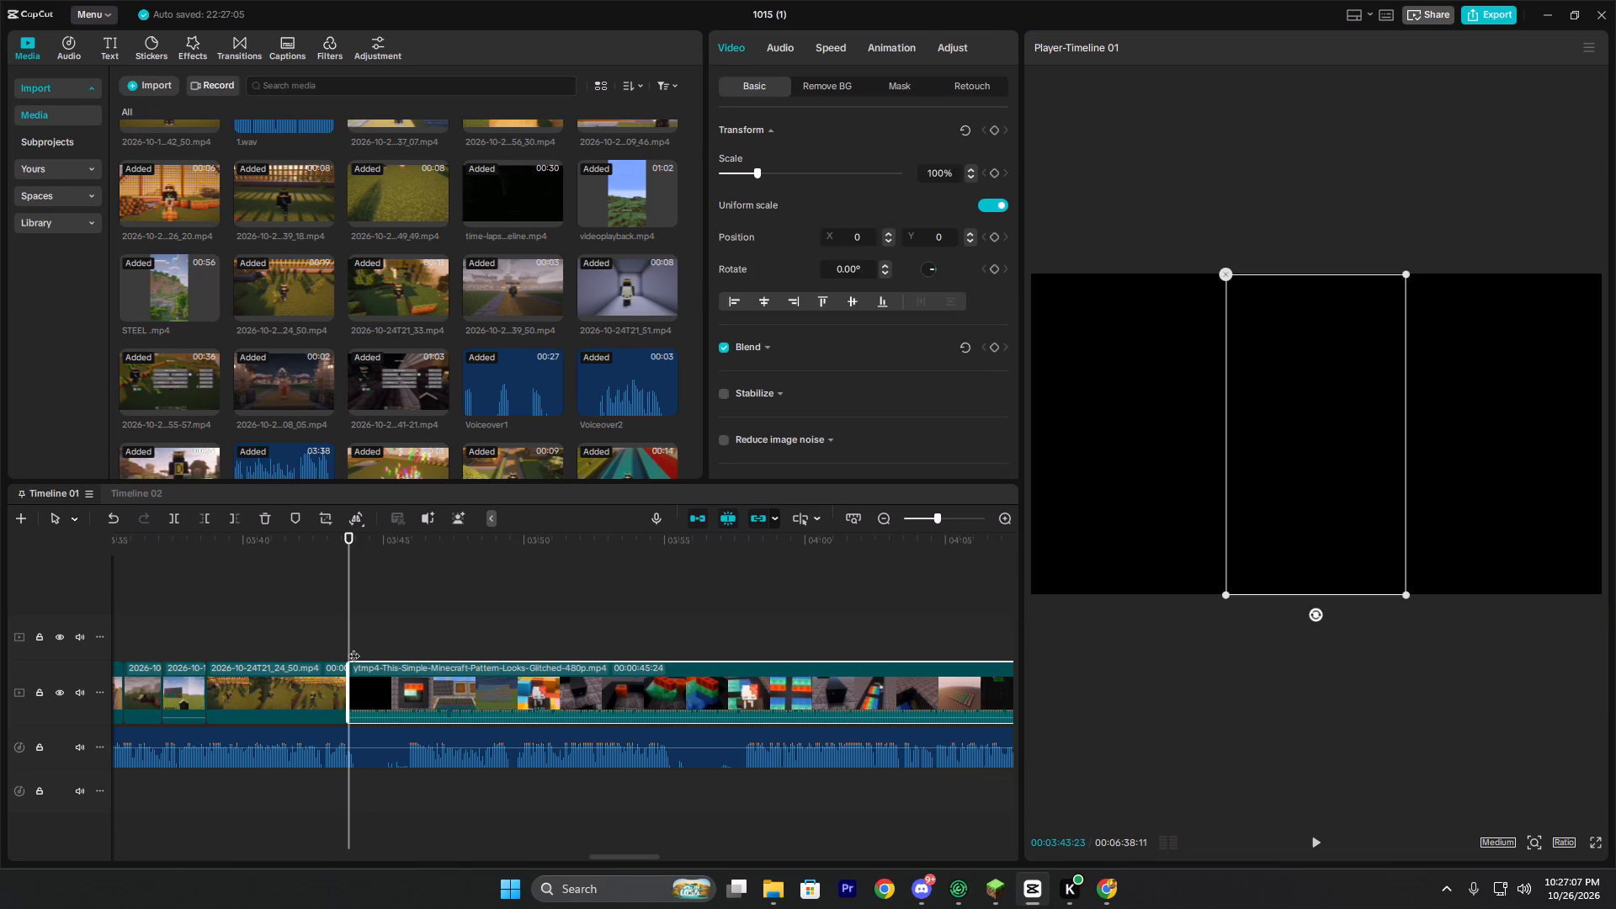
Preview the Short clip against the narration and trim away everything after 00:03:52:18.
click(343, 638)
key(space)
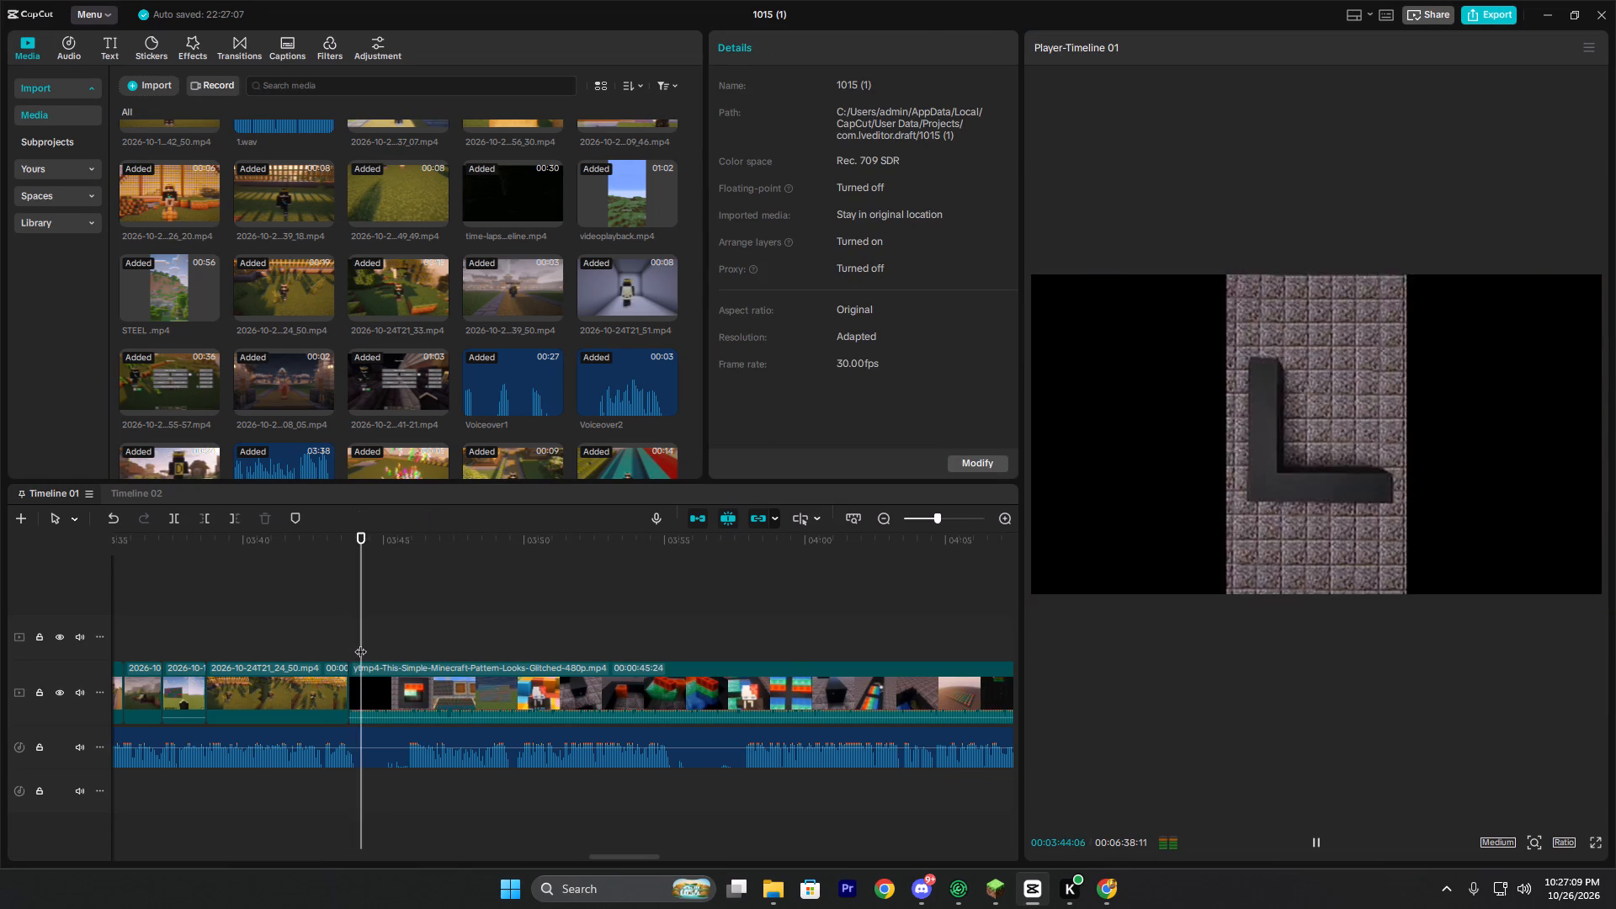
key(space)
key(space)
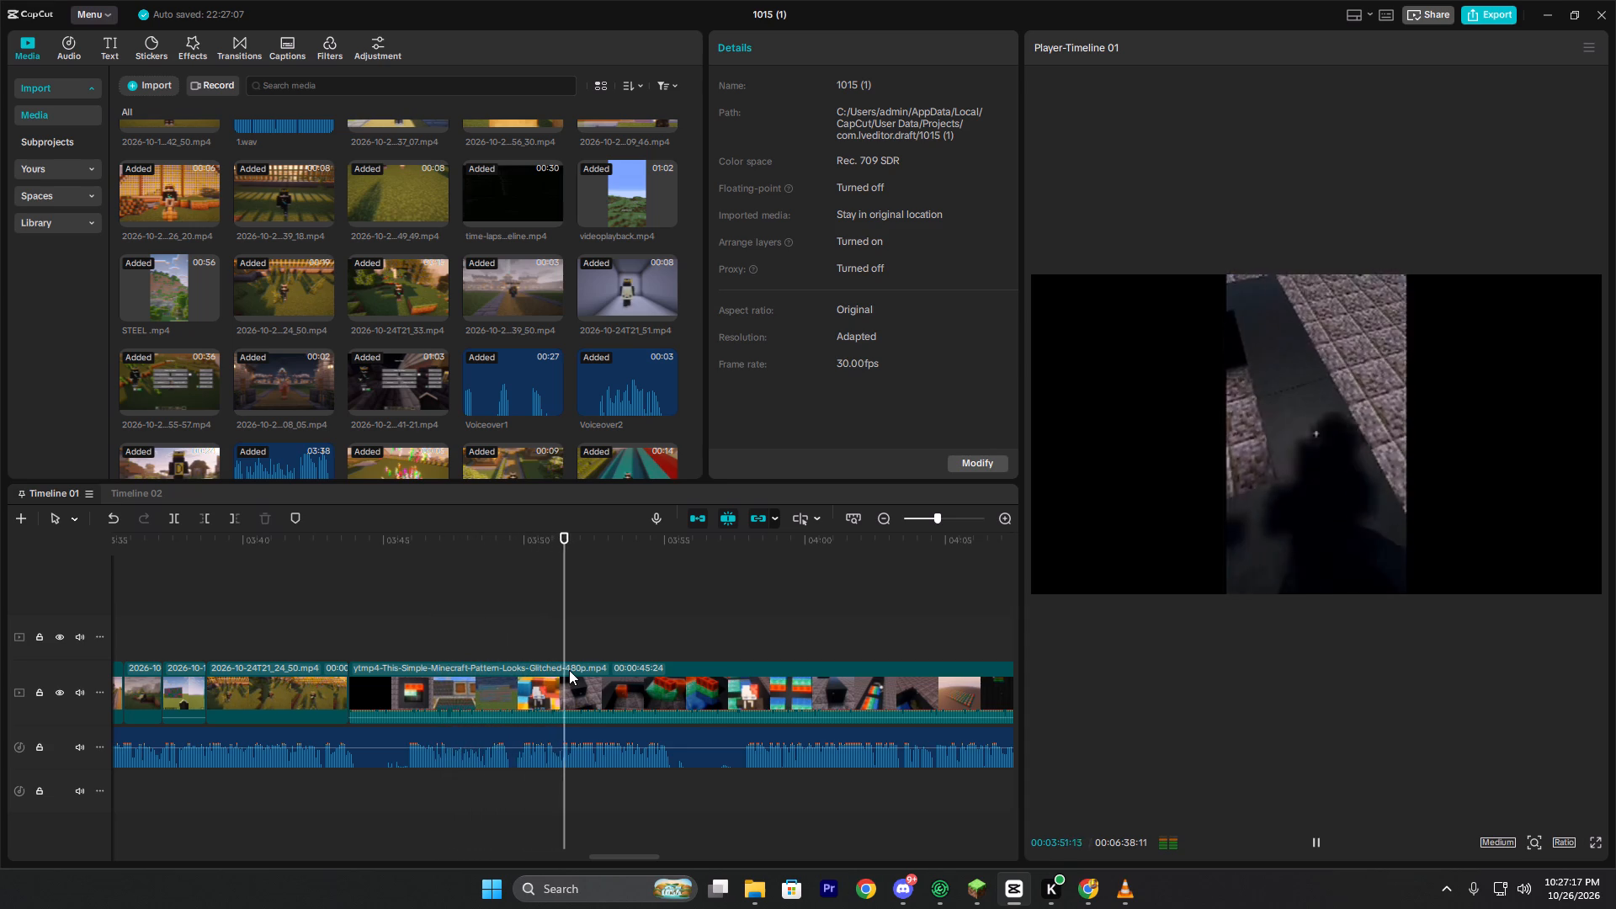
key(space)
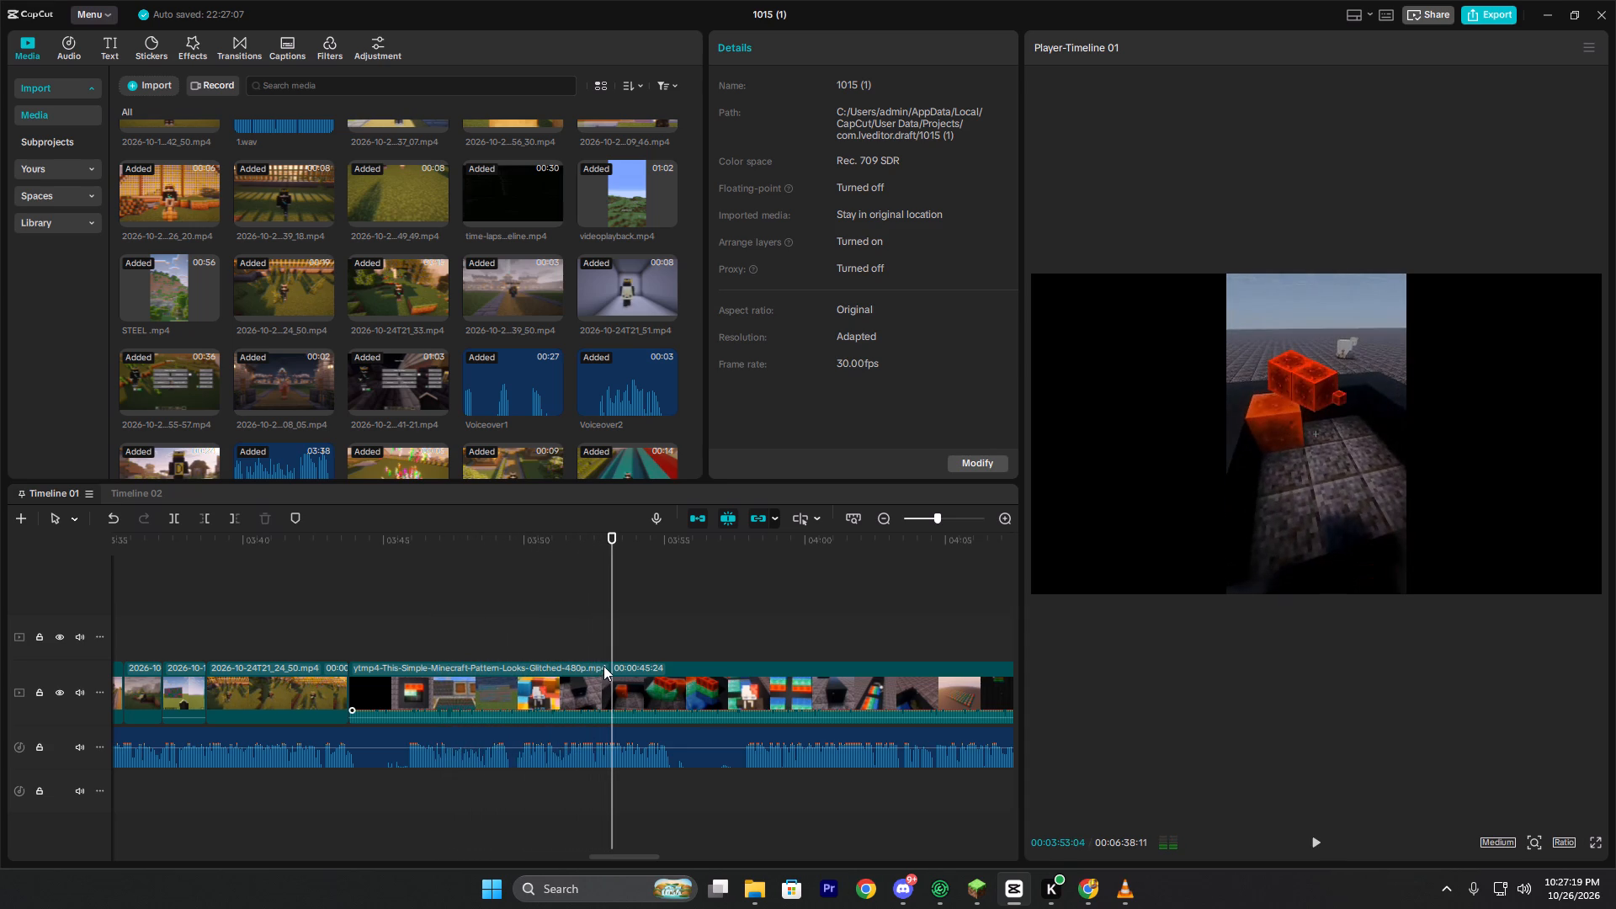
click(520, 630)
key(space)
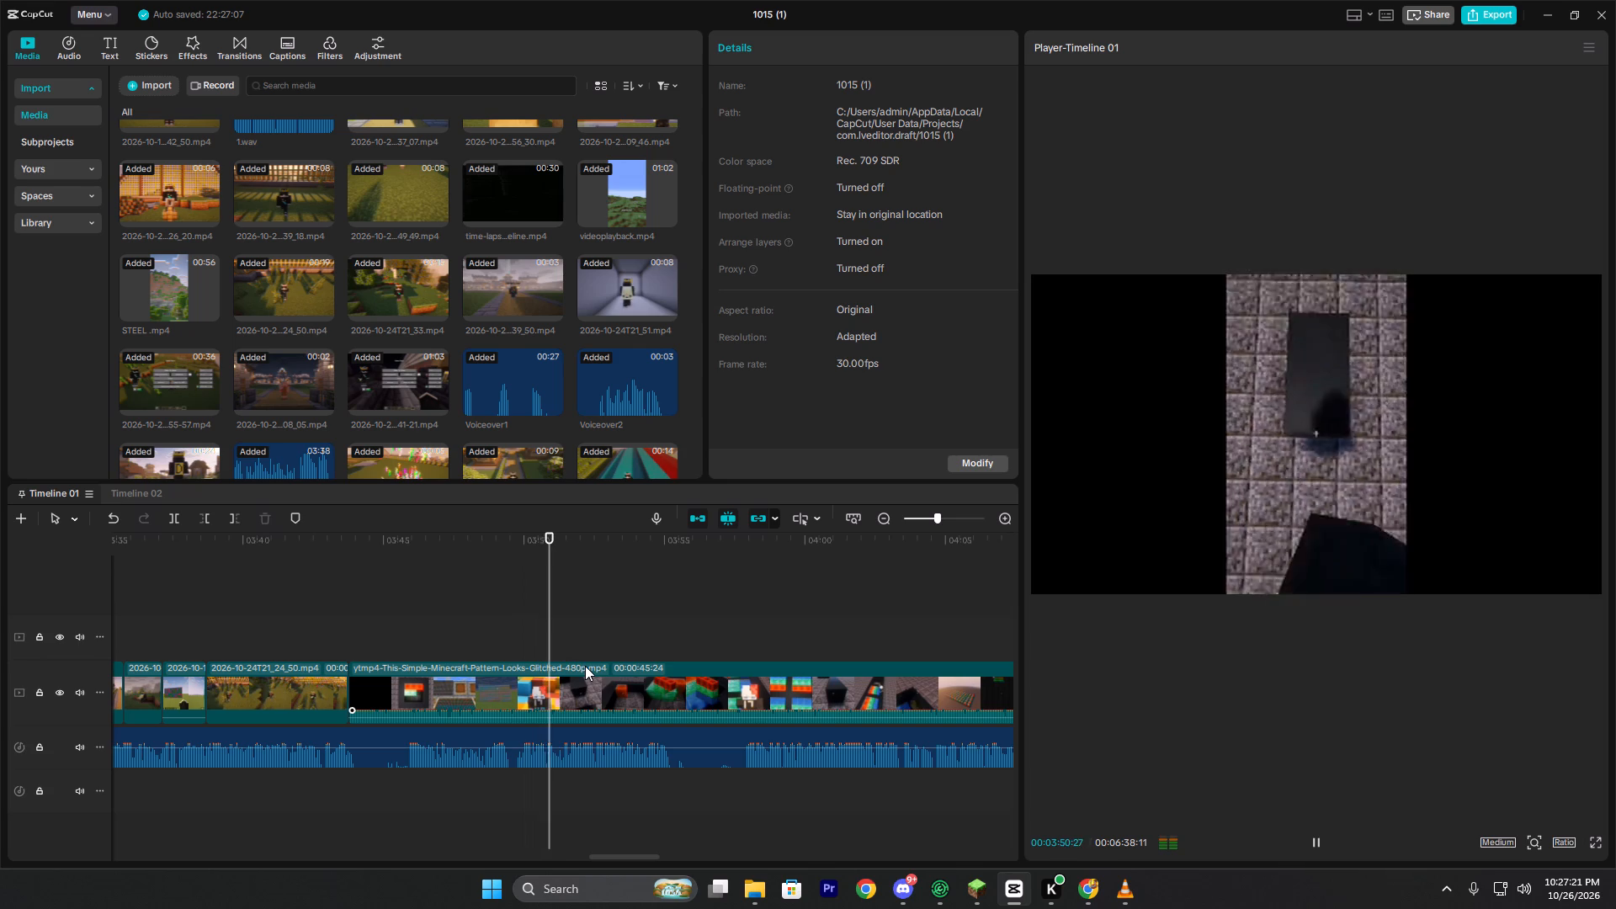
key(space)
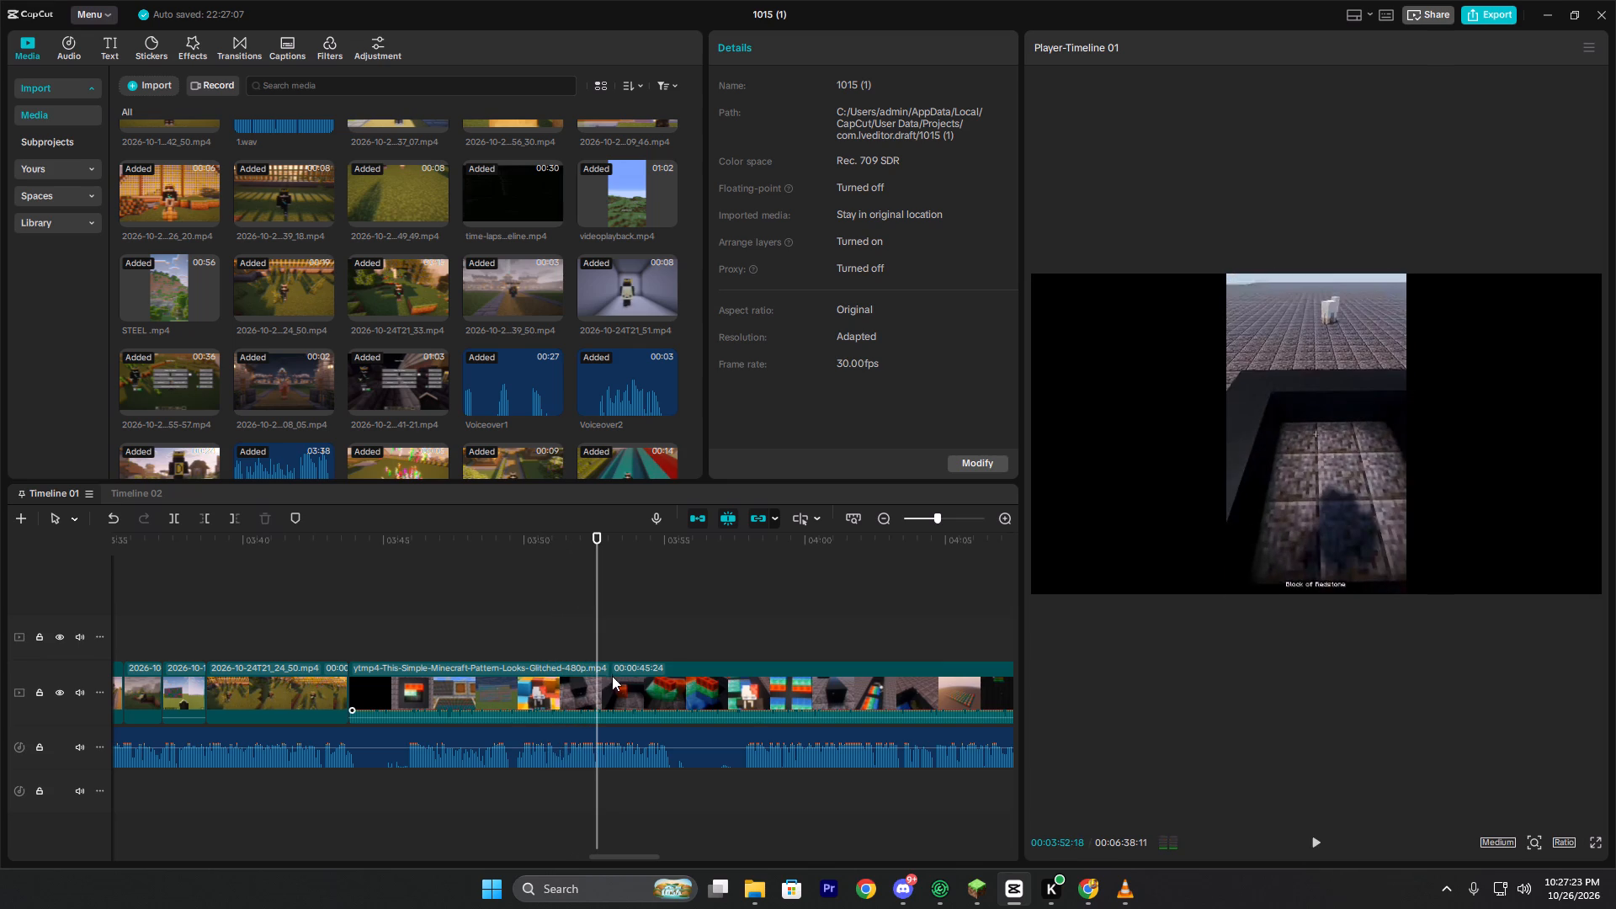
text(w)
key(space)
key(space)
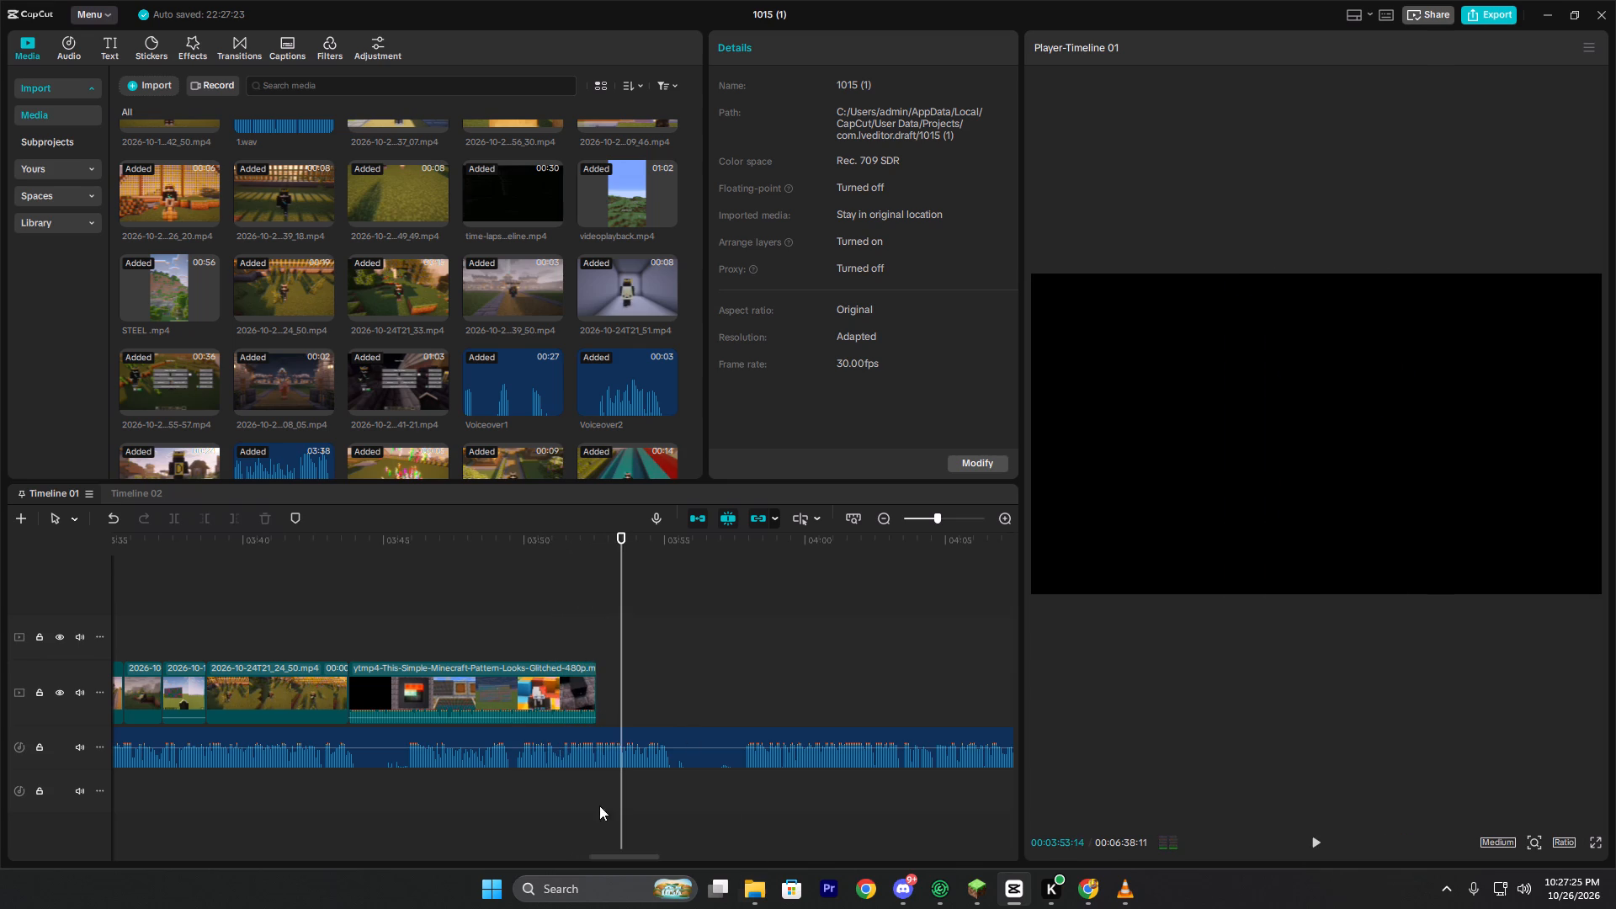
Return the playhead to the start of the Short clip at 00:03:43:23 and select the narration audio beneath it.
click(459, 739)
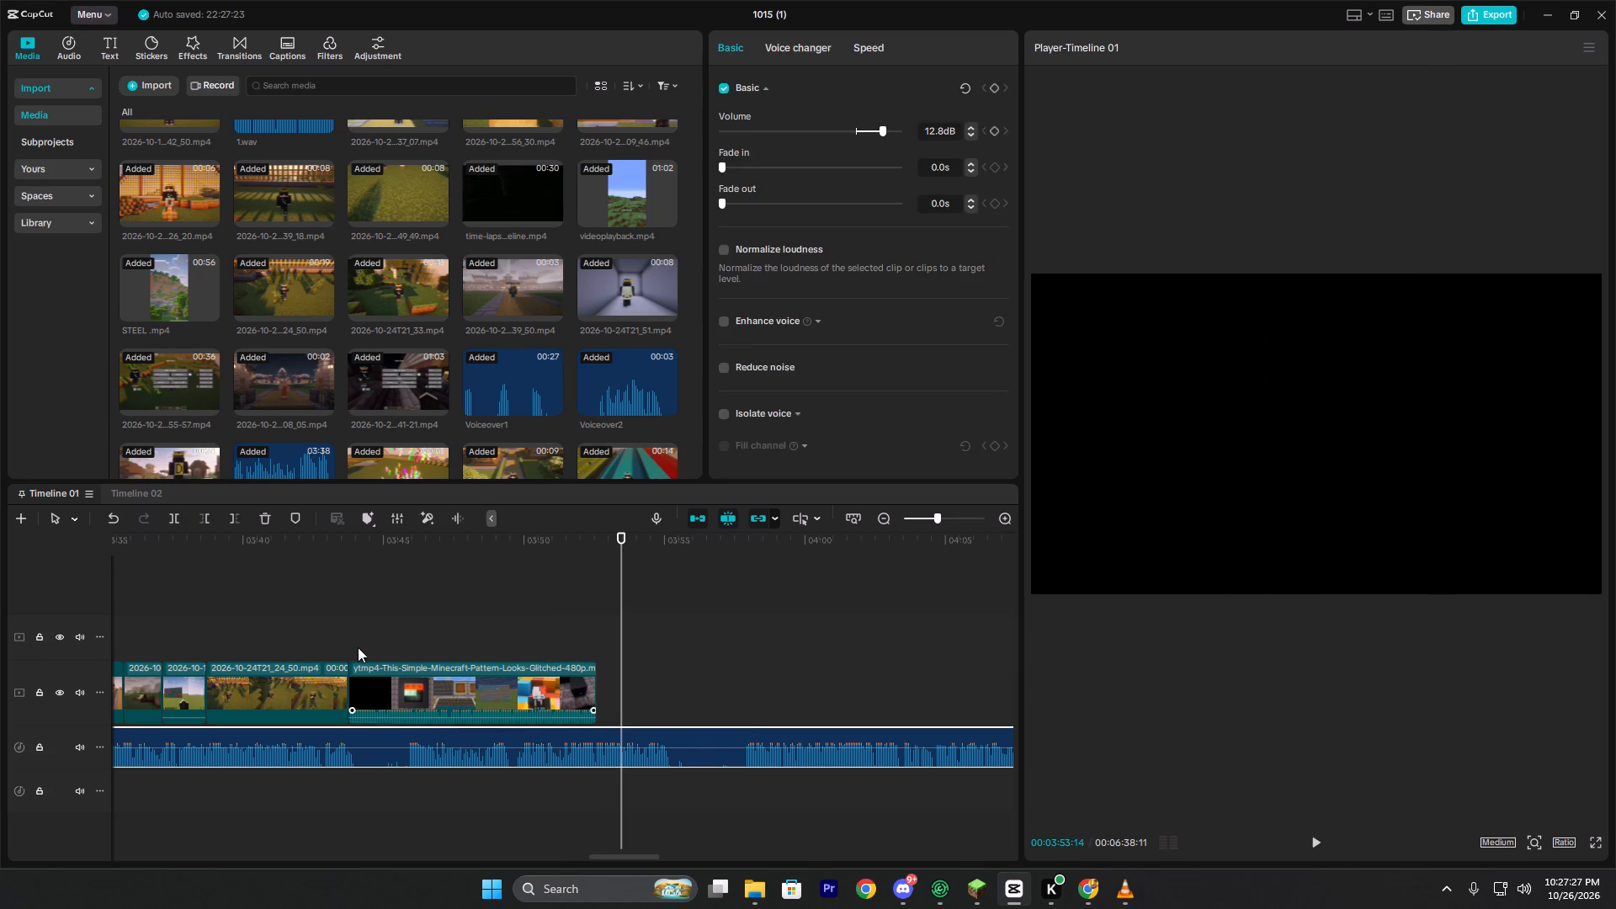
double_click(358, 647)
click(391, 734)
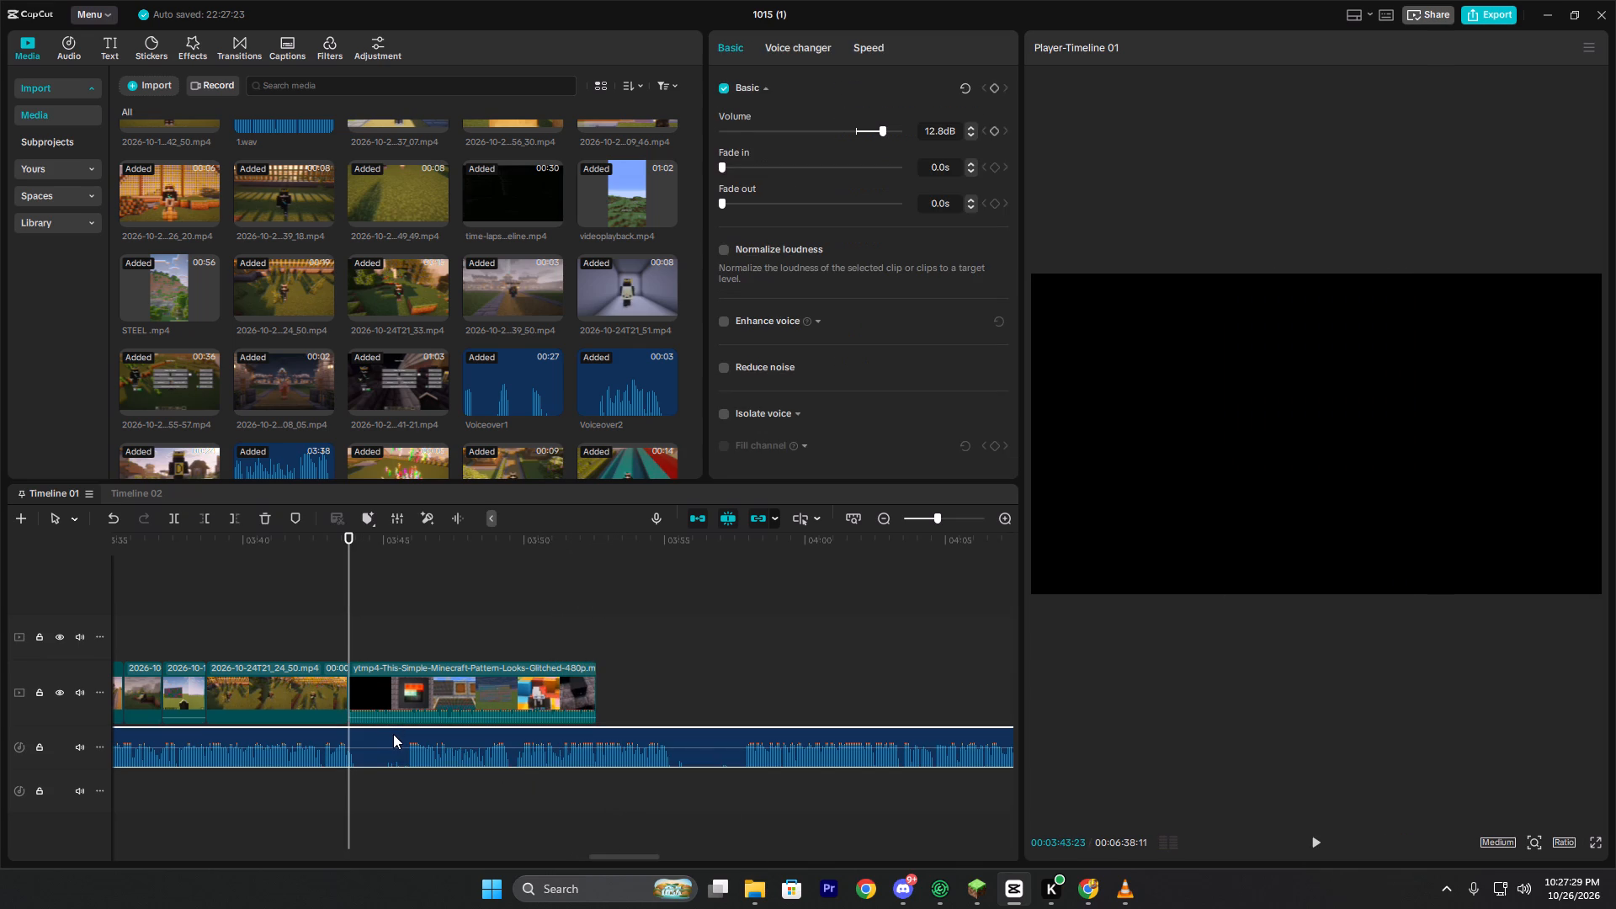
Switch back to the YTMP4 page in Chrome.
double_click(1076, 889)
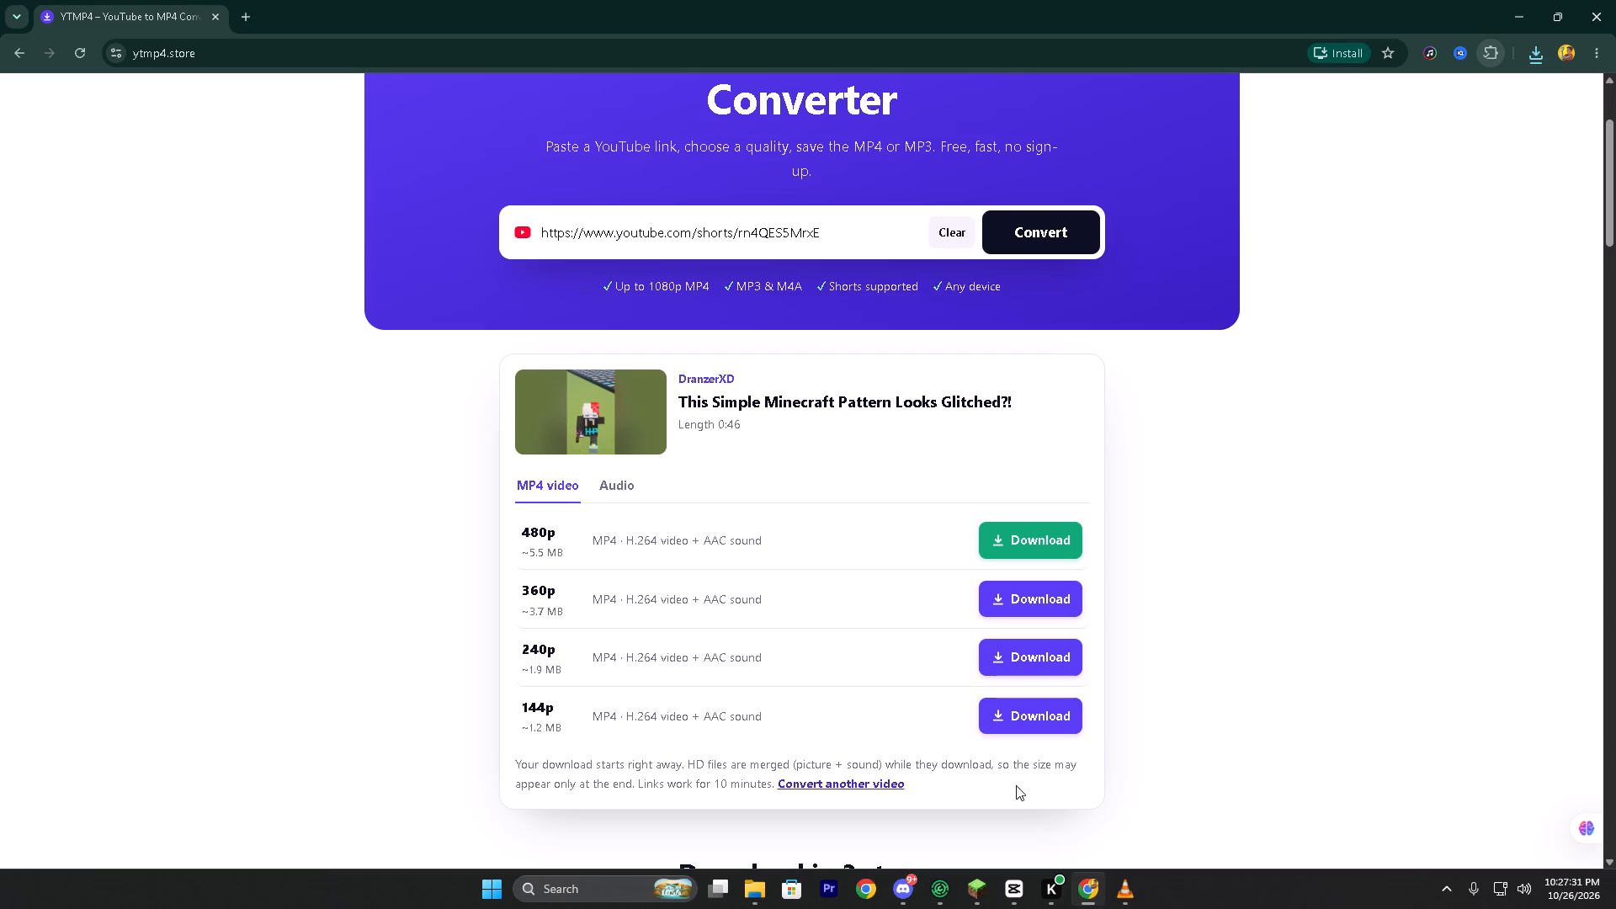
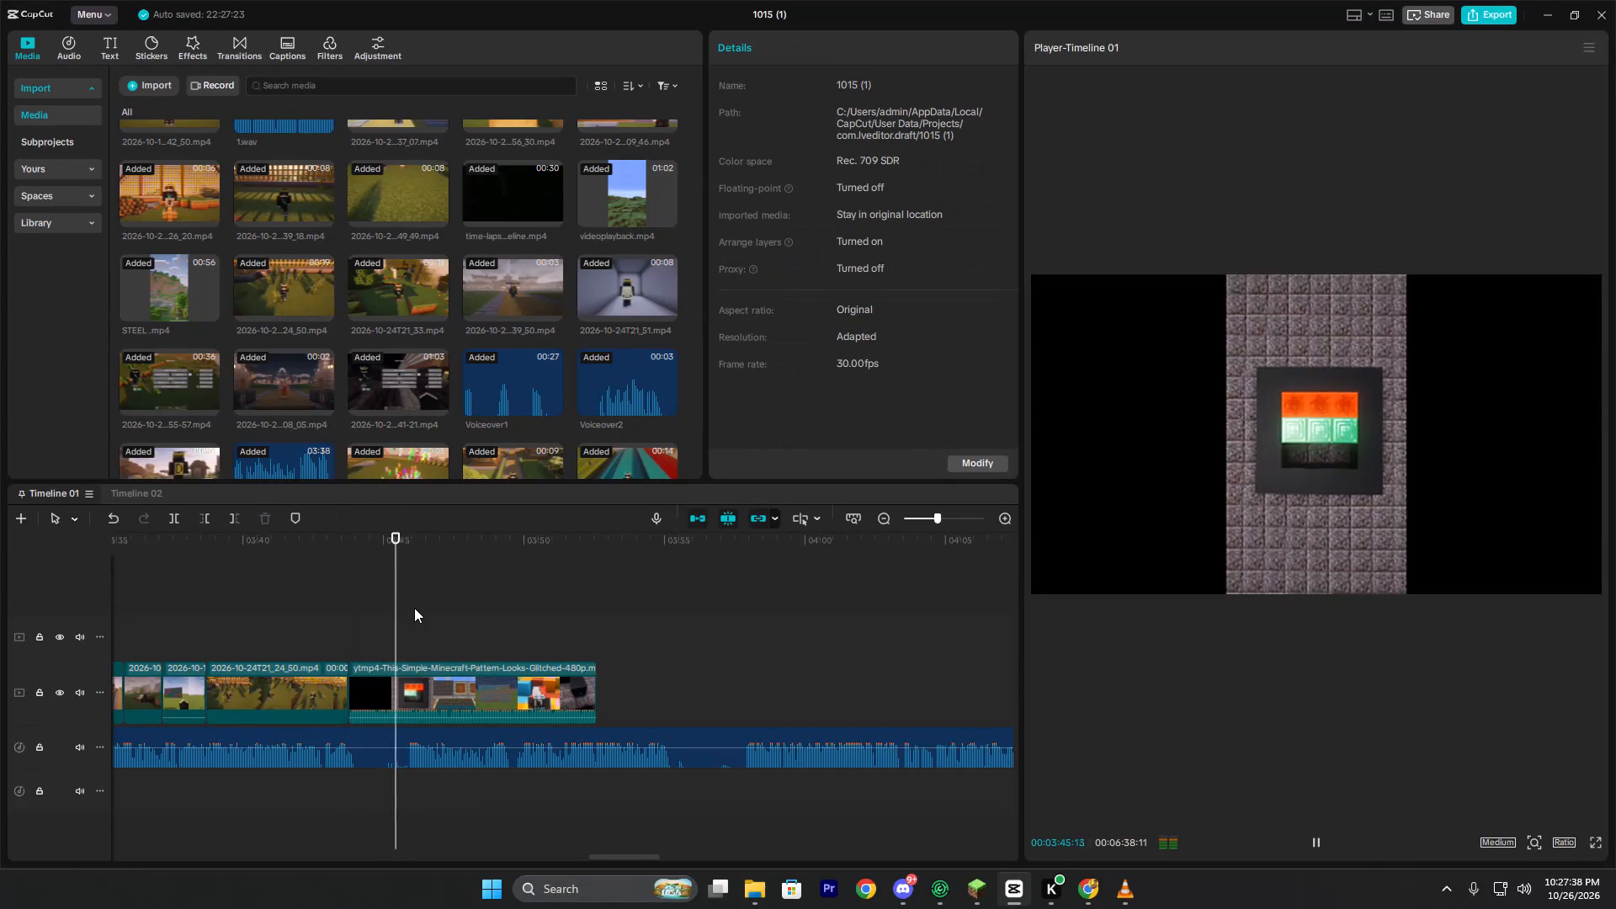
Preview the downloaded 480p Short from the media library and place the playhead at 00:03:44:06 on the timeline.
key(space)
scroll(483, 332, down, 7)
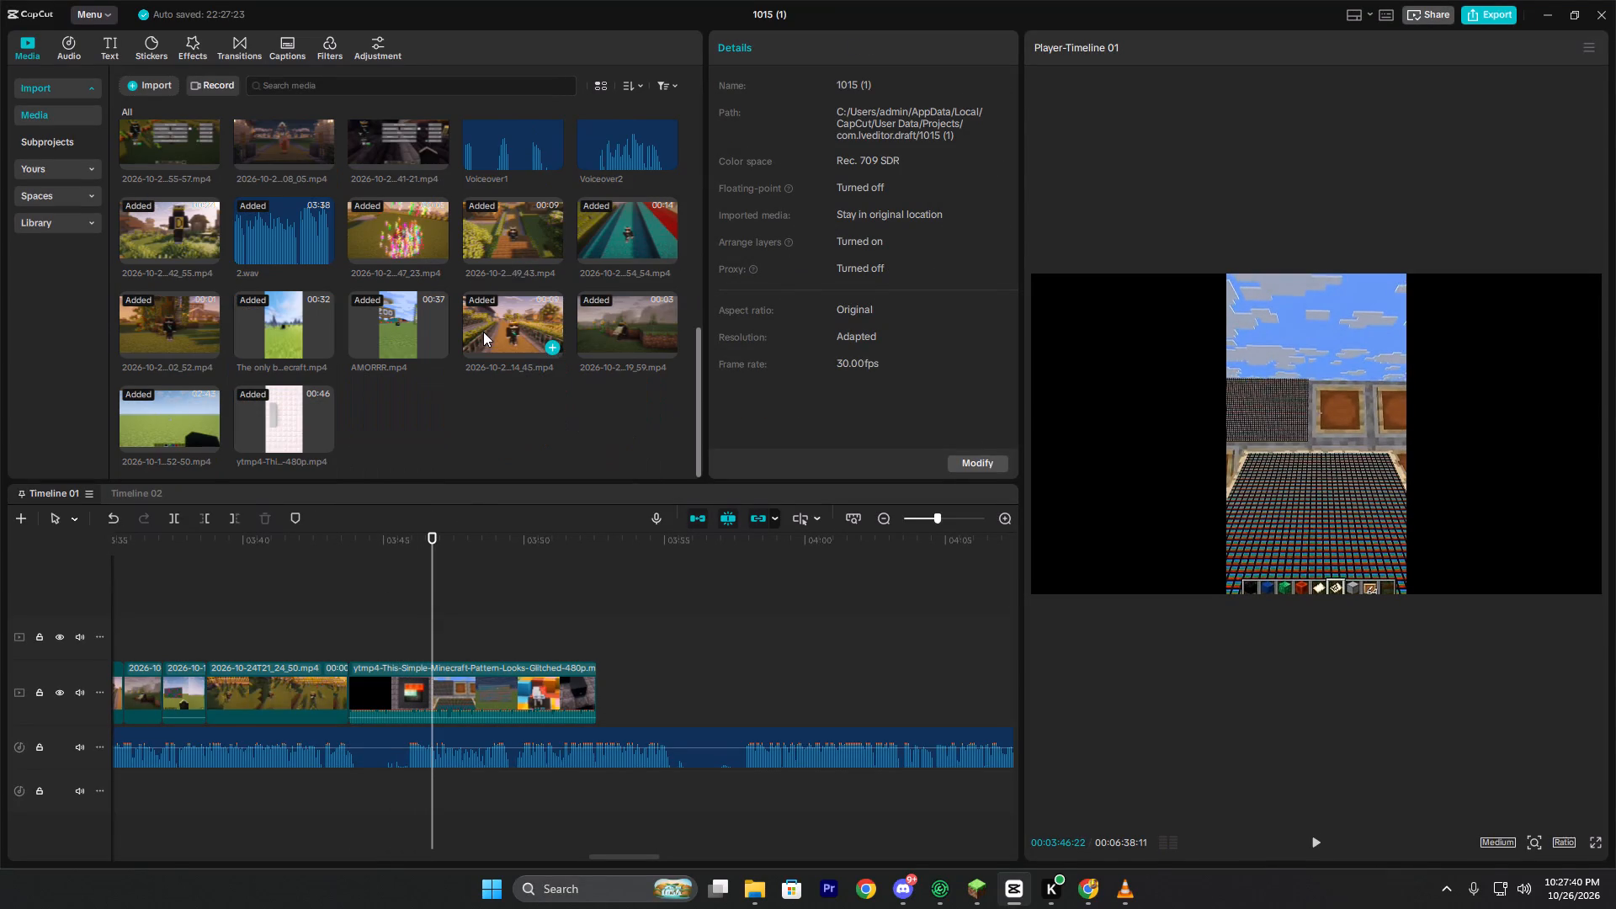
scroll(483, 332, down, 3)
double_click(295, 412)
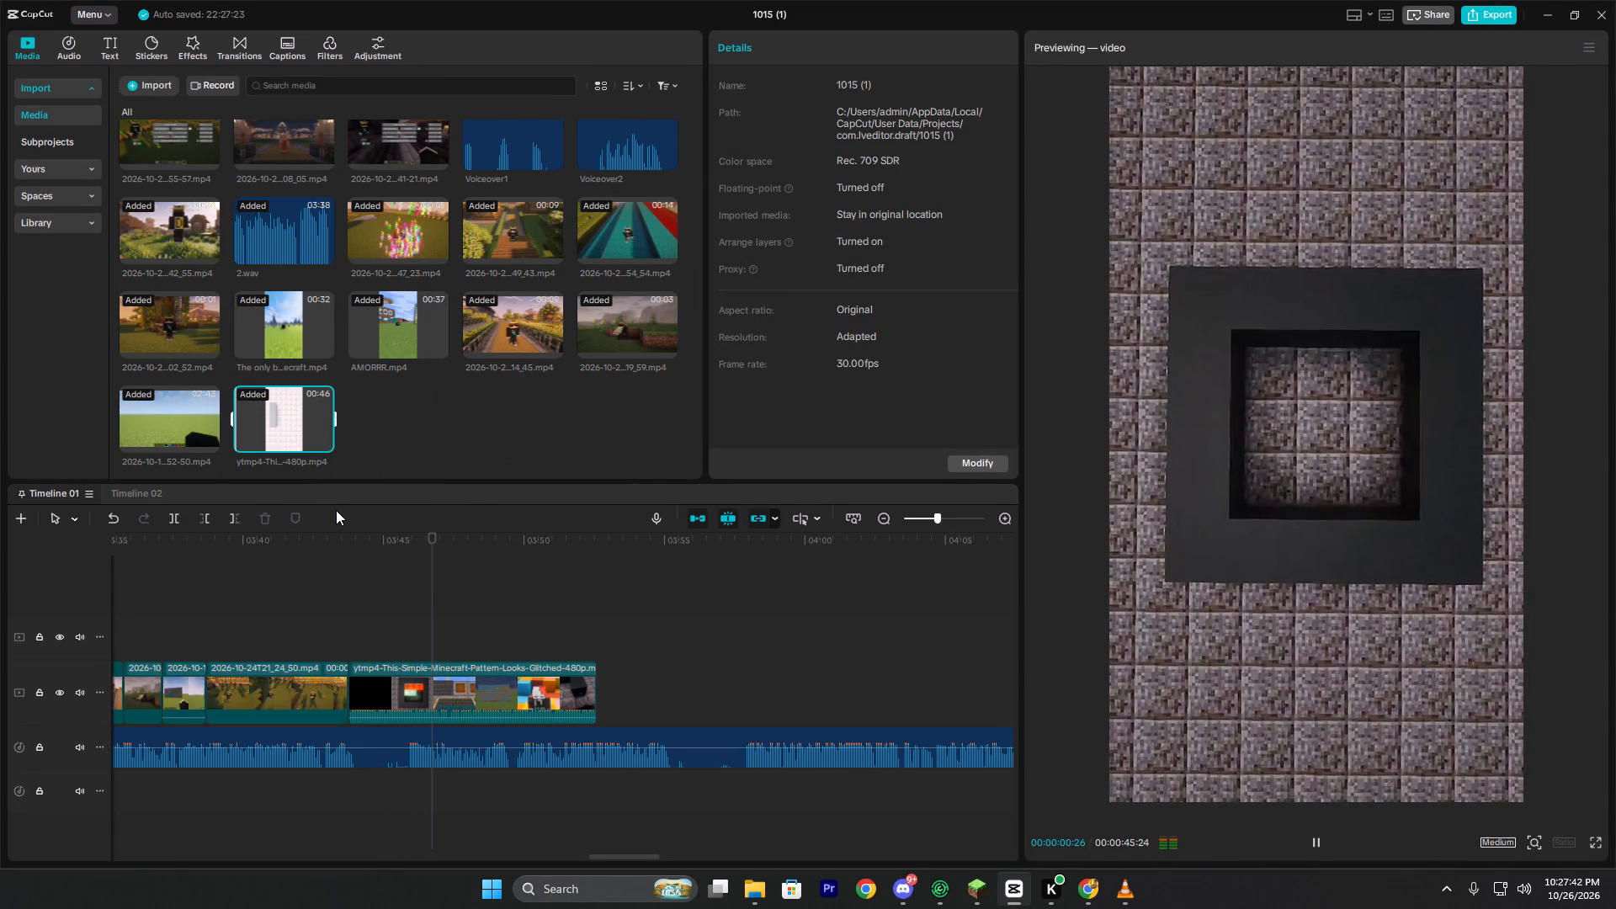
double_click(361, 604)
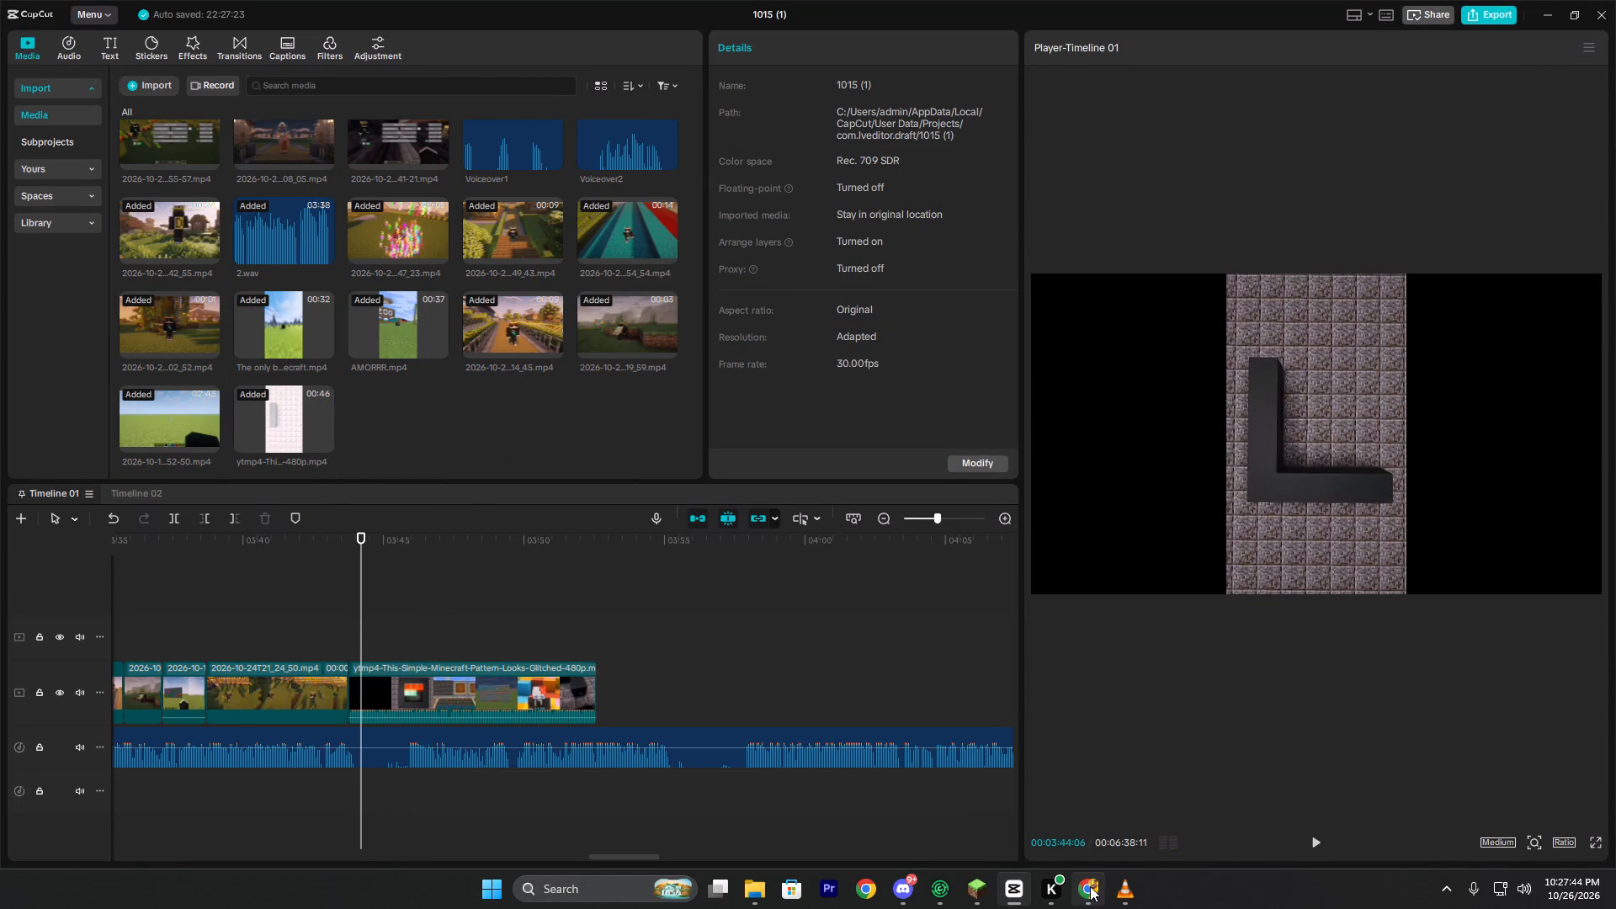
Close the YTMP4 converter tab in Chrome and return to CapCut.
click(1090, 886)
click(231, 21)
click(239, 19)
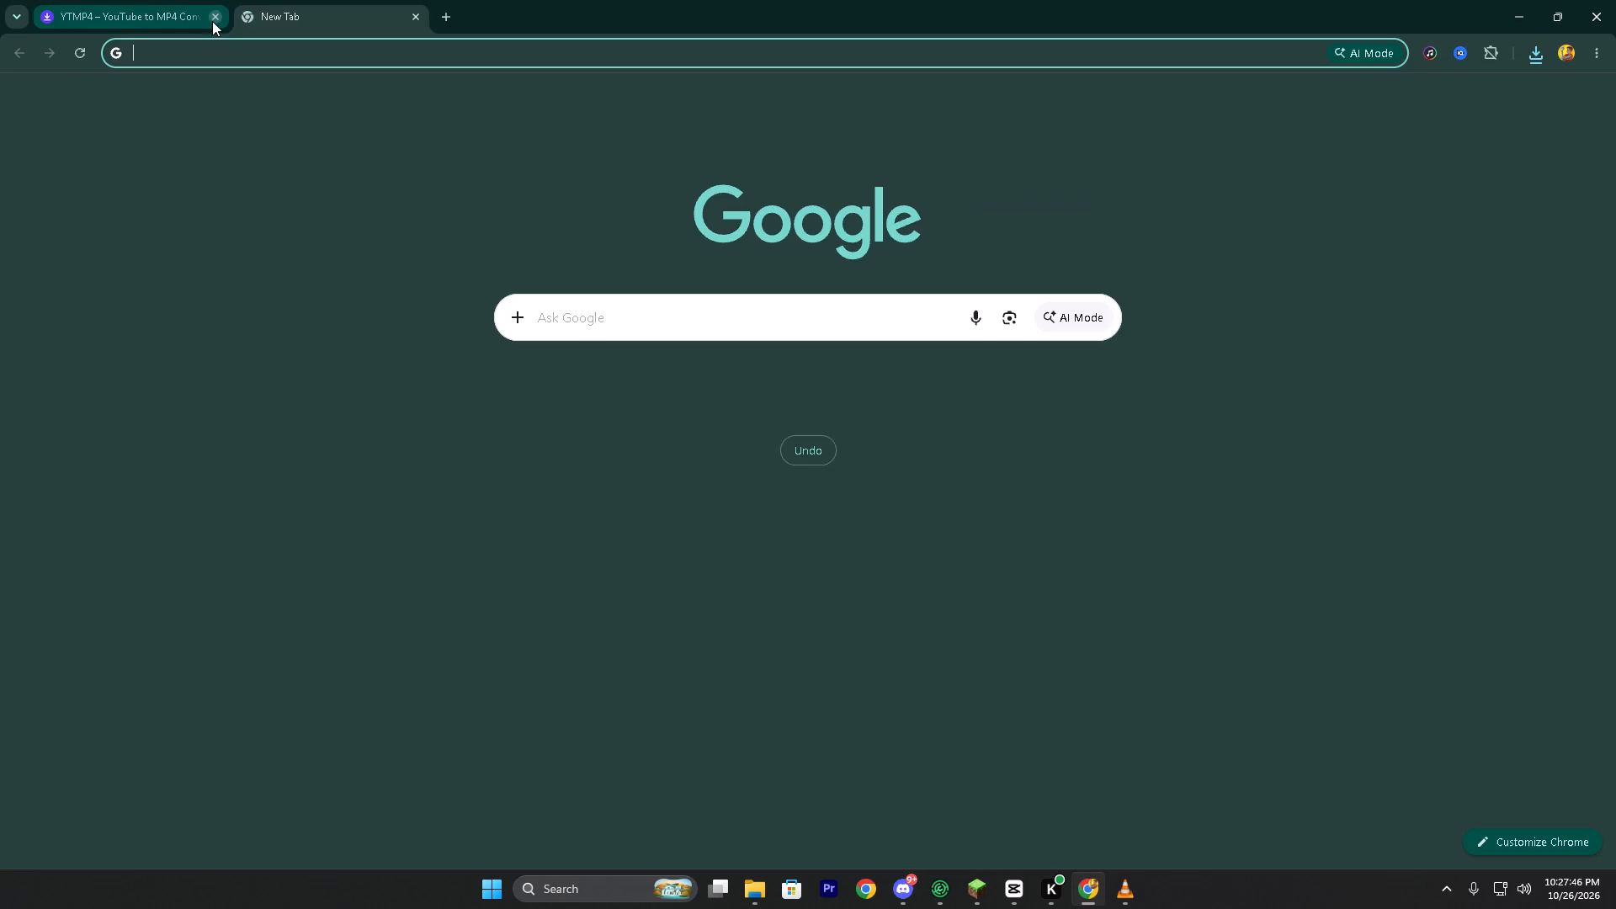
click(215, 19)
click(1027, 894)
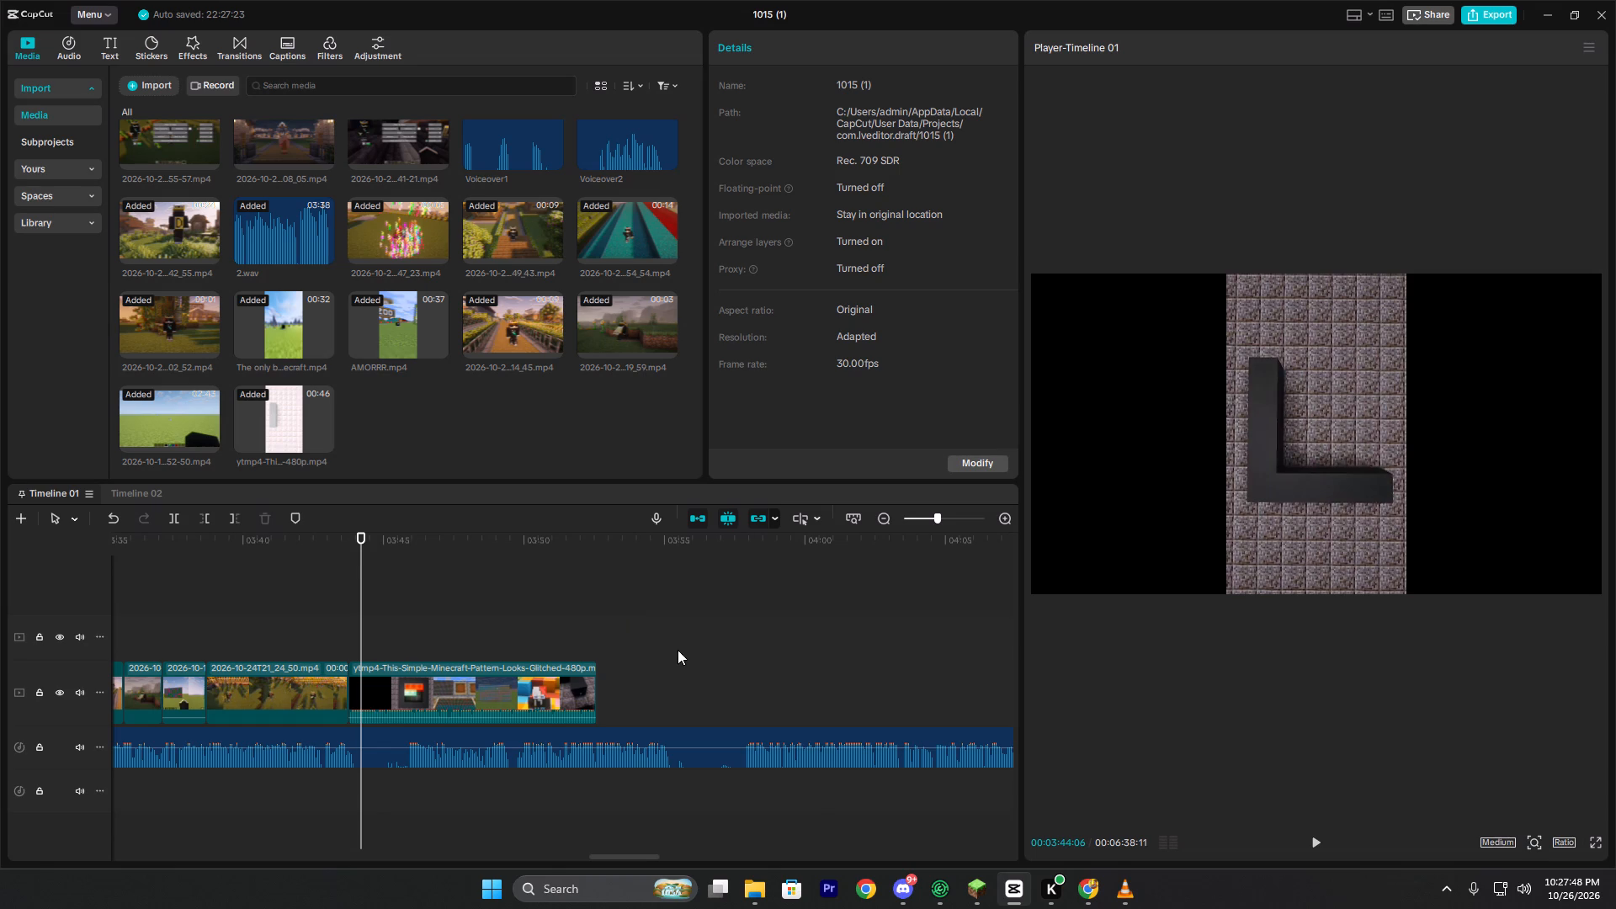
Check Timeline 02 and return to Timeline 01.
click(135, 497)
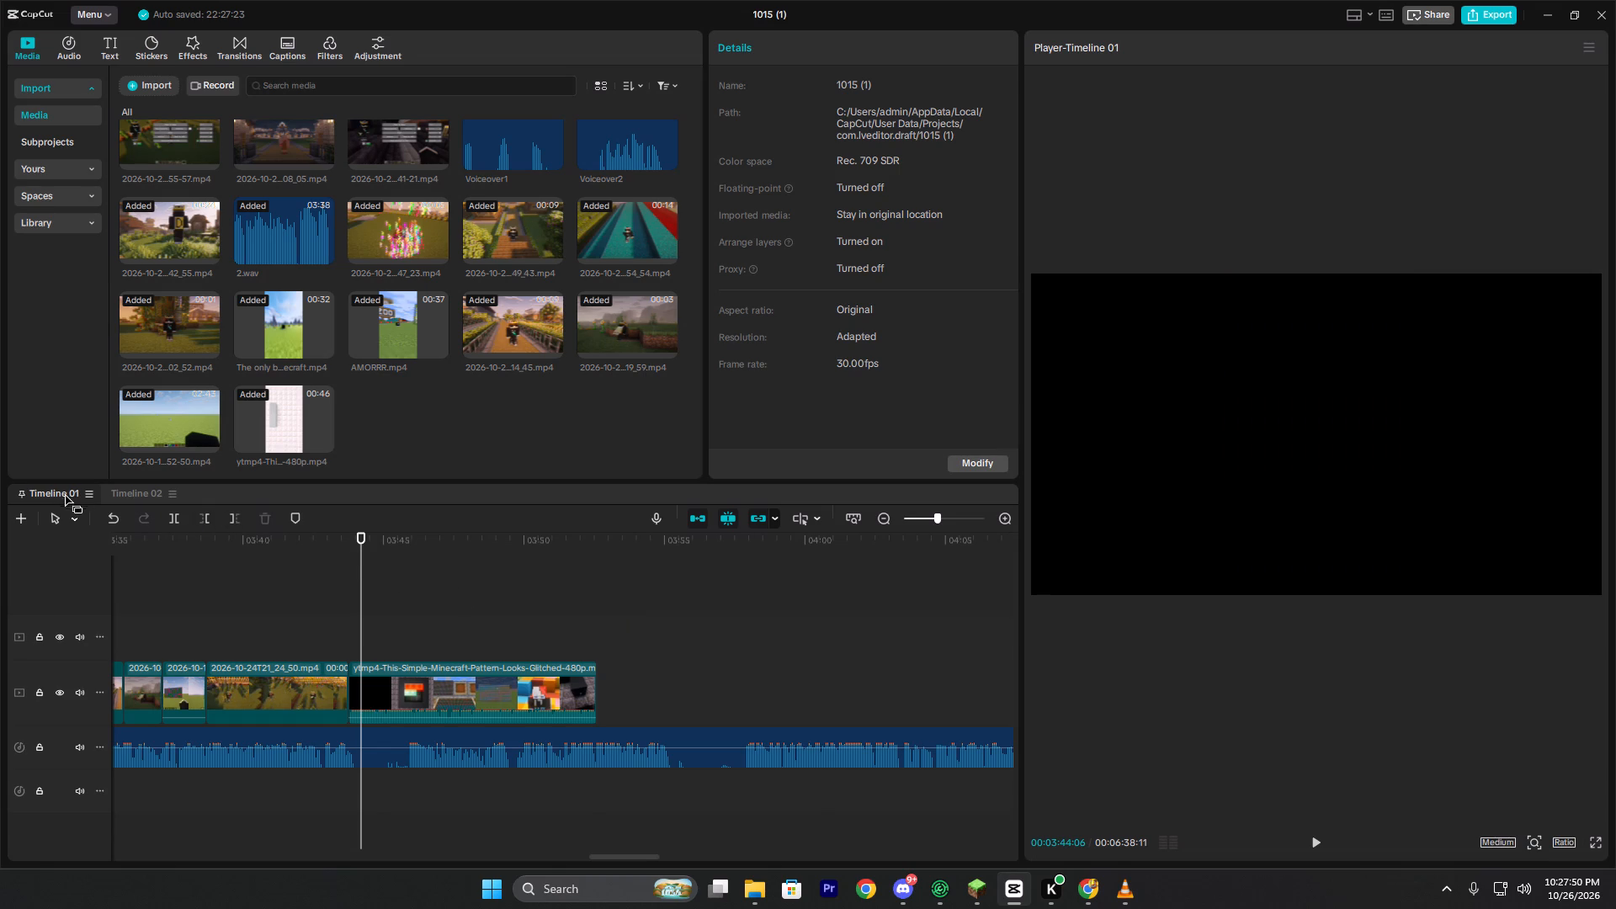
click(53, 489)
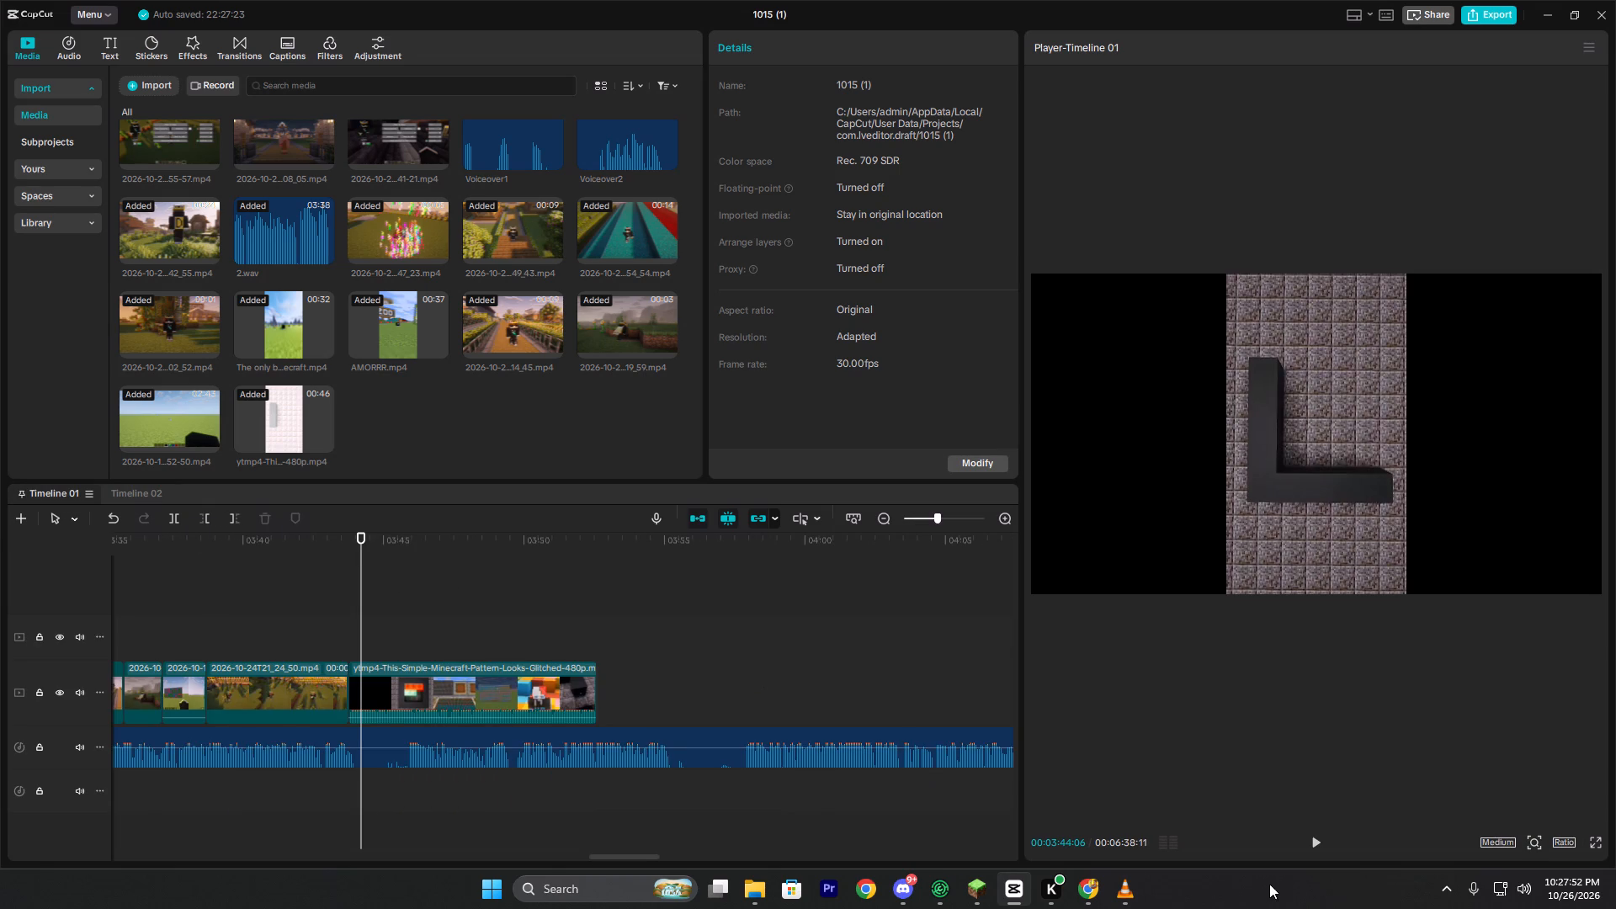
Close the VLC window playing the downloaded Short and return to CapCut.
click(1098, 876)
click(1128, 886)
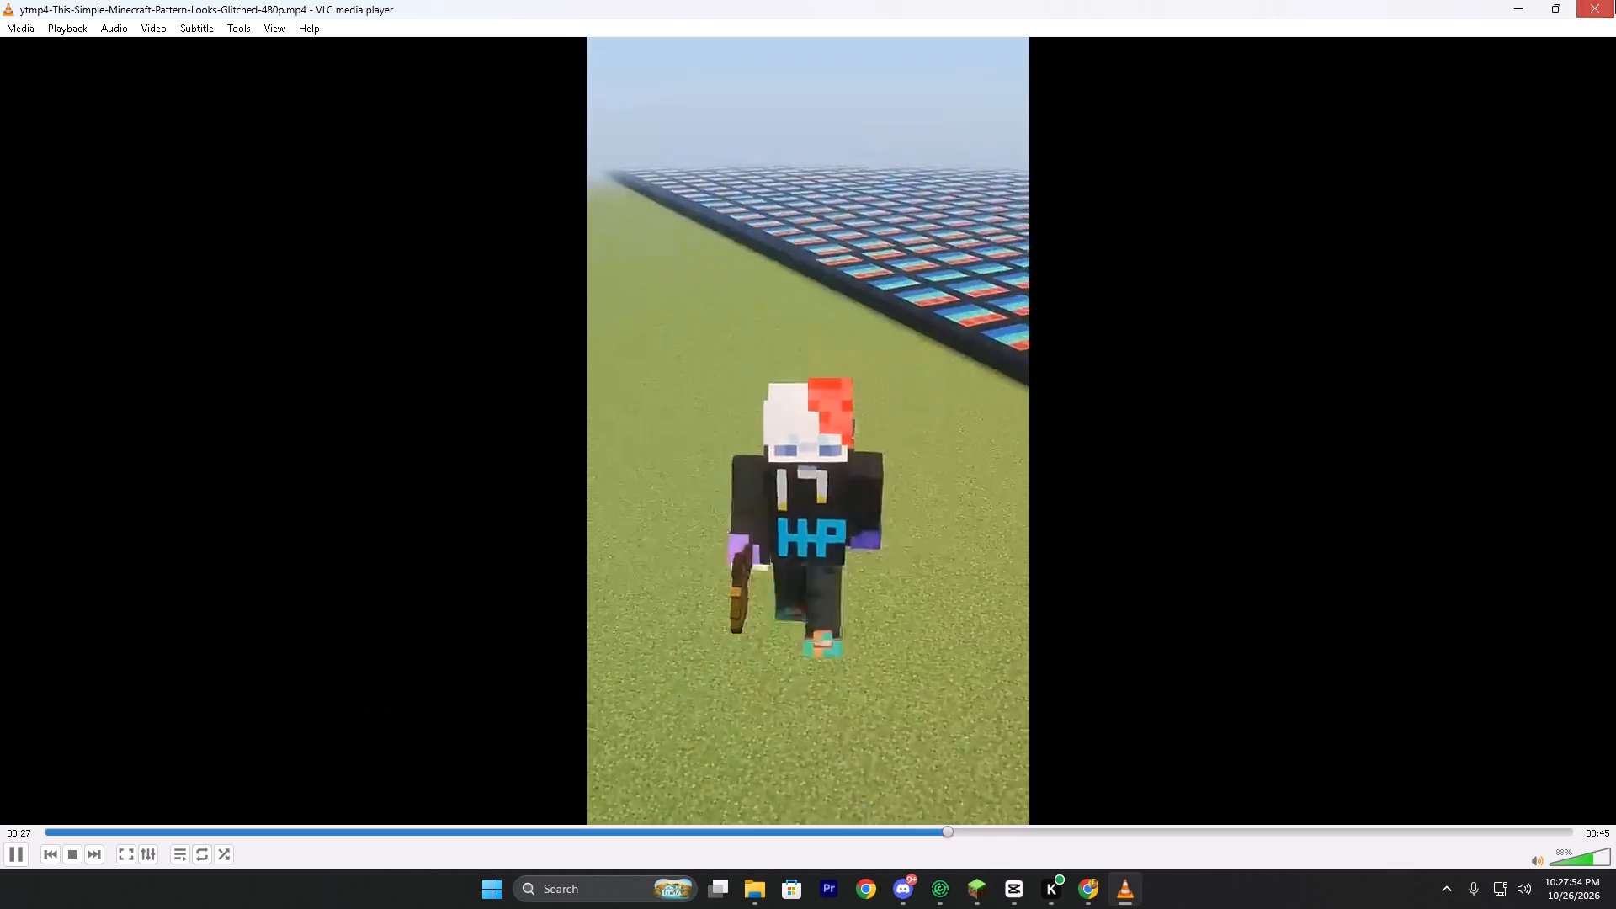
click(1615, 0)
click(1046, 888)
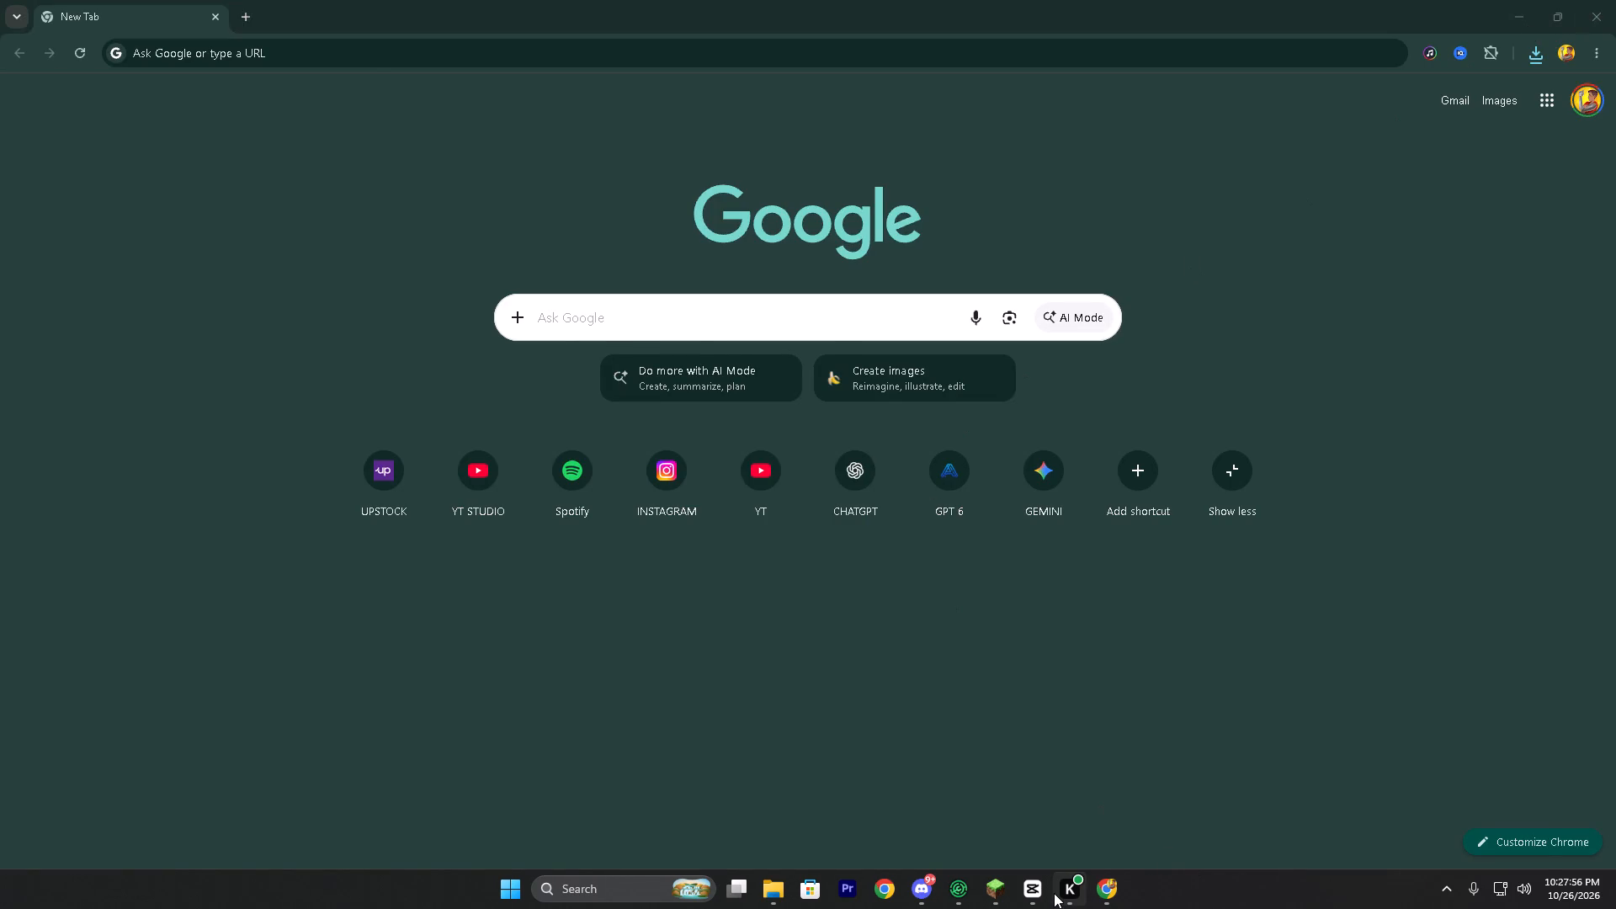
Play the Short clip against the narration from 00:03:44:06 to 00:03:51:04 and check the Videos folder meanwhile.
key(space)
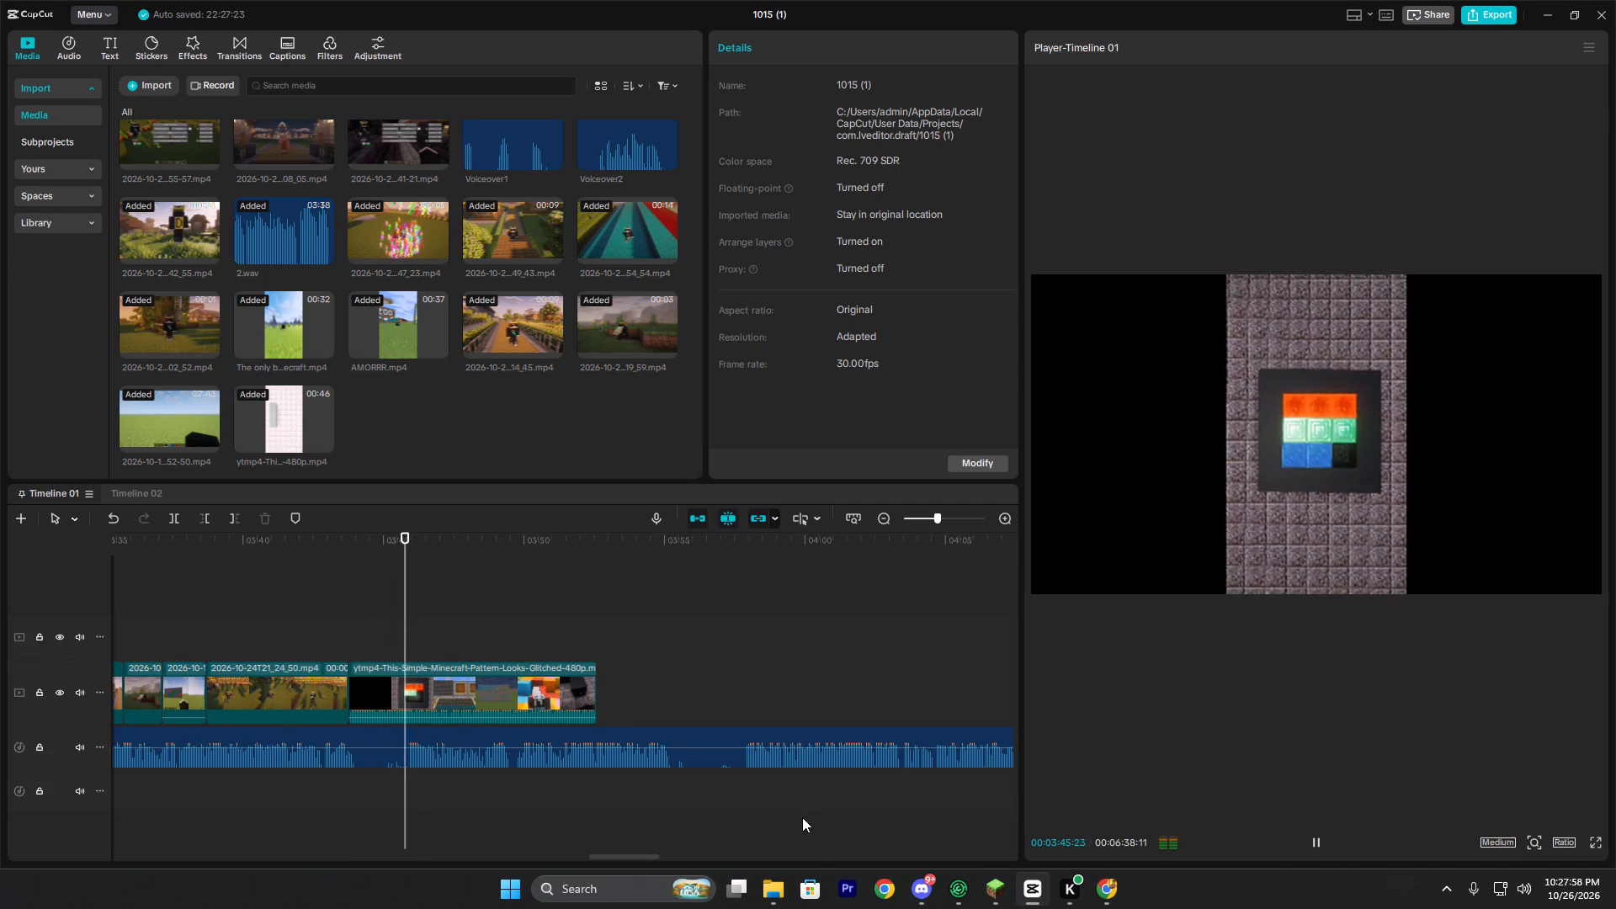
click(784, 888)
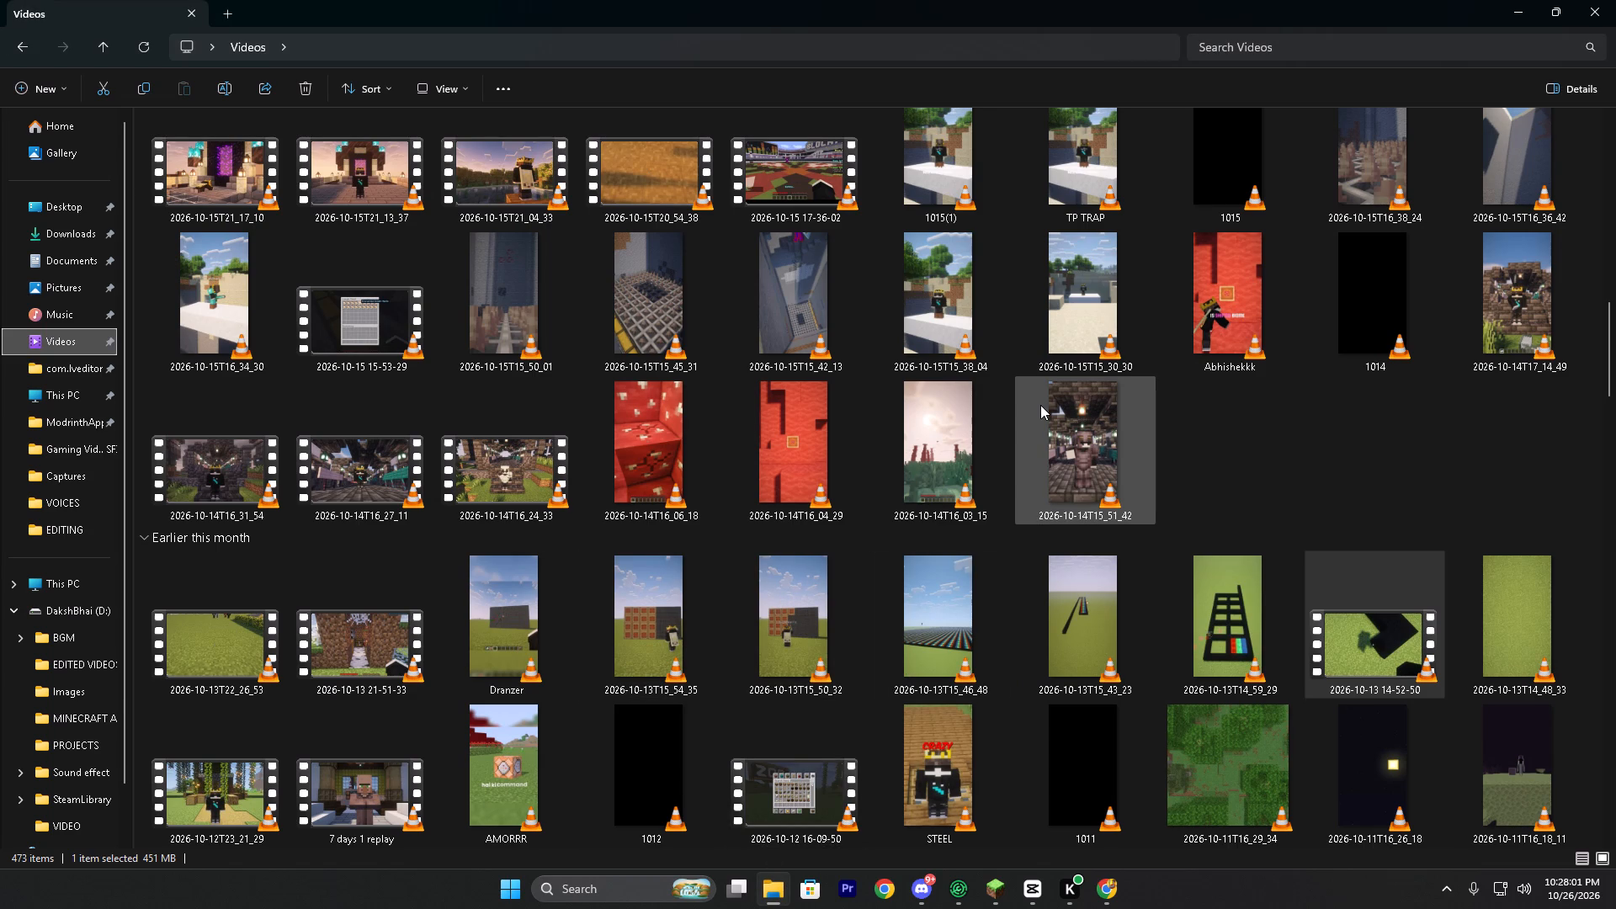
click(1046, 903)
key(space)
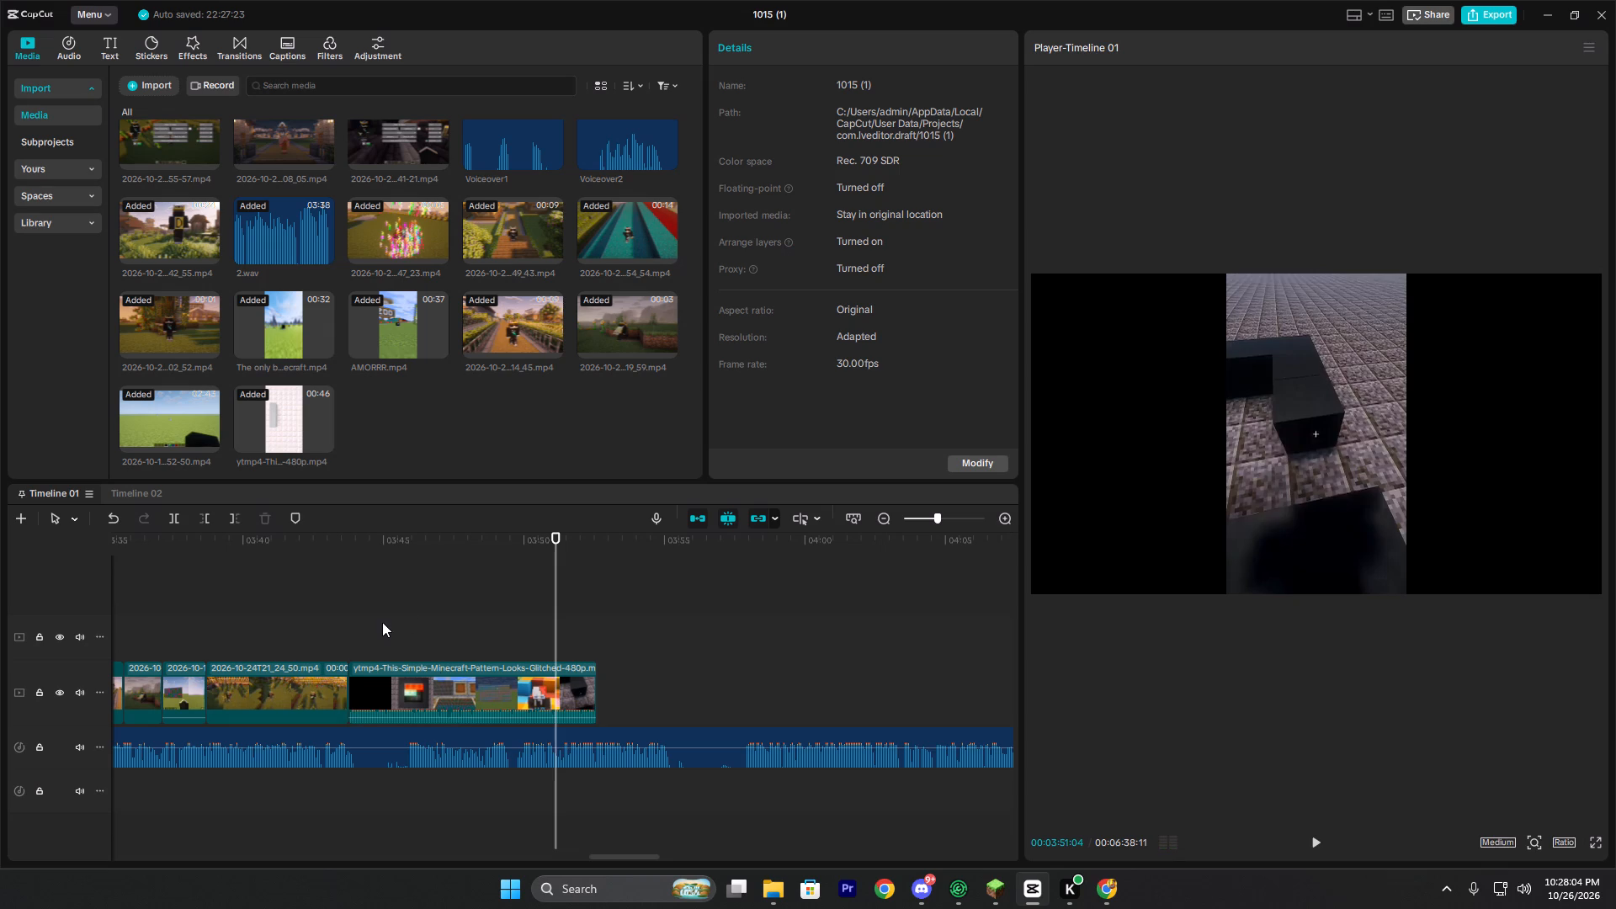
Split the 2.wav narration at 00:03:44:21, within the pause under the Short clip.
click(382, 622)
click(375, 626)
double_click(408, 741)
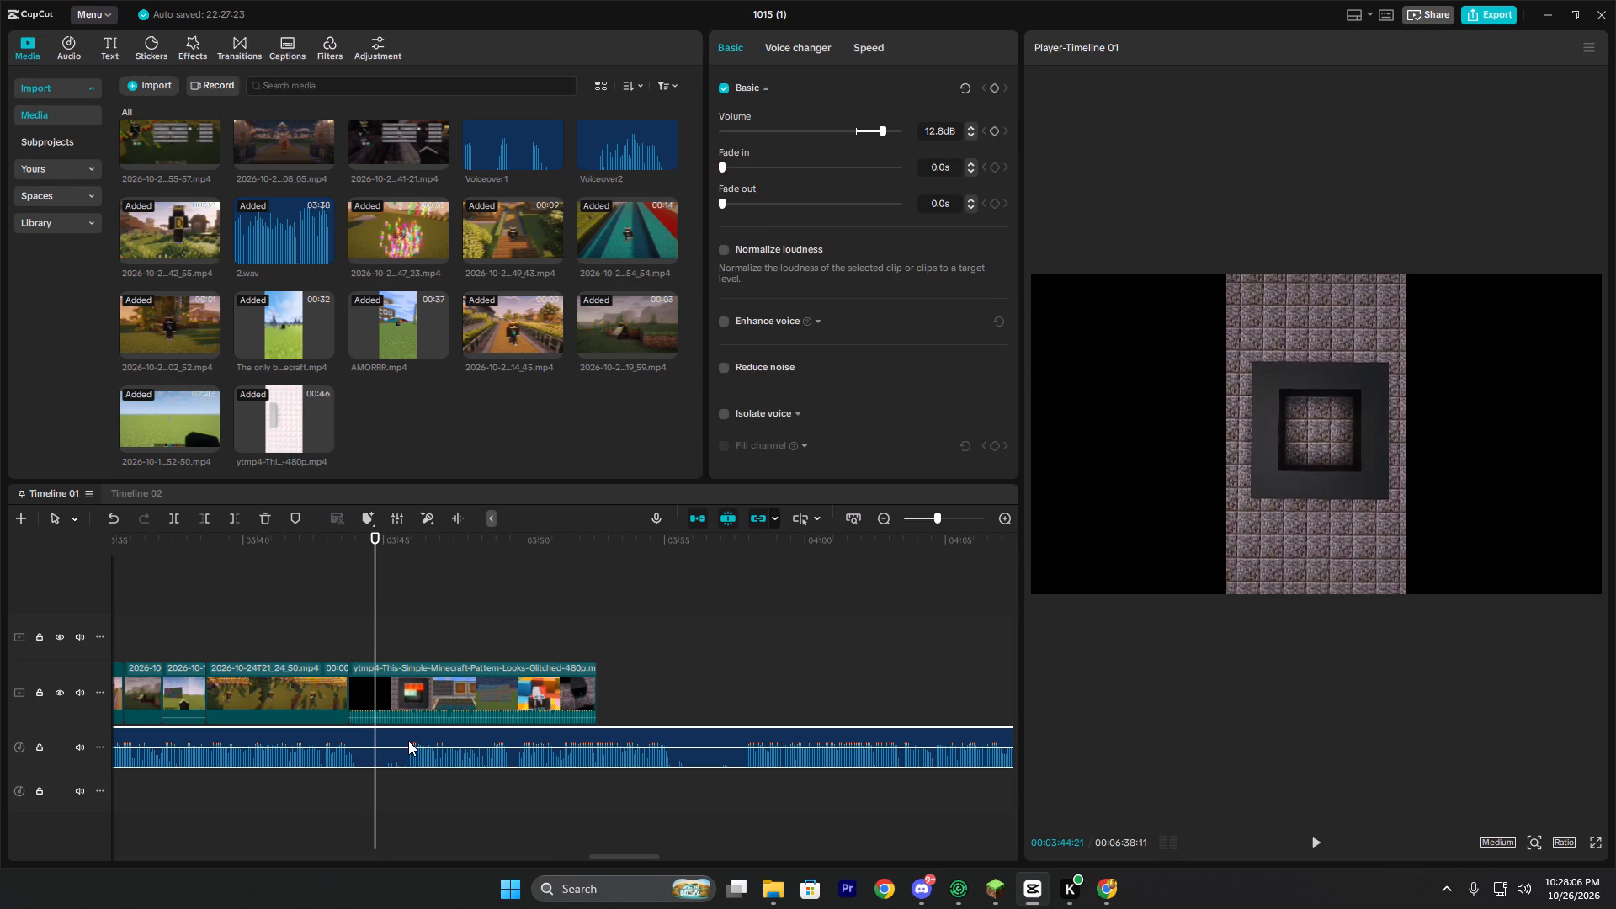
key(ctrl+b)
Move the narration part after the split past the end of the Short clip, starting at about 00:03:58.
drag(448, 733, 499, 733)
drag(528, 733, 632, 740)
drag(633, 740, 656, 731)
click(656, 731)
drag(658, 731, 862, 749)
double_click(862, 749)
drag(862, 749, 984, 743)
click(985, 743)
ctrl+scroll(952, 726, down, 3)
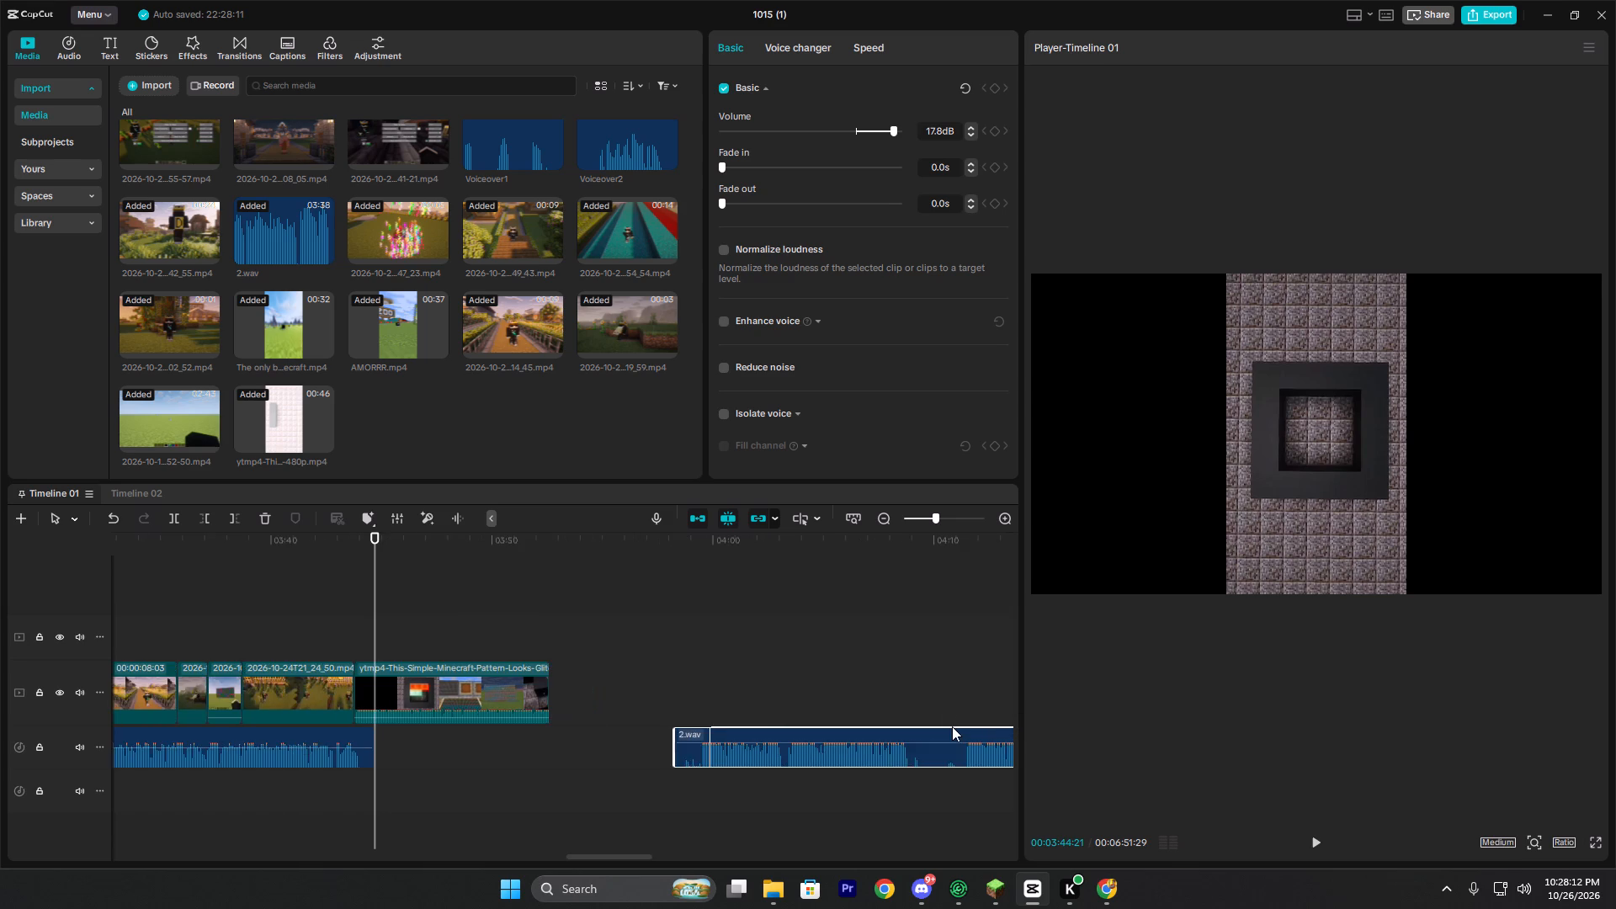
ctrl+scroll(952, 726, down, 2)
ctrl+scroll(901, 700, down, 20)
ctrl+scroll(672, 705, up, 5)
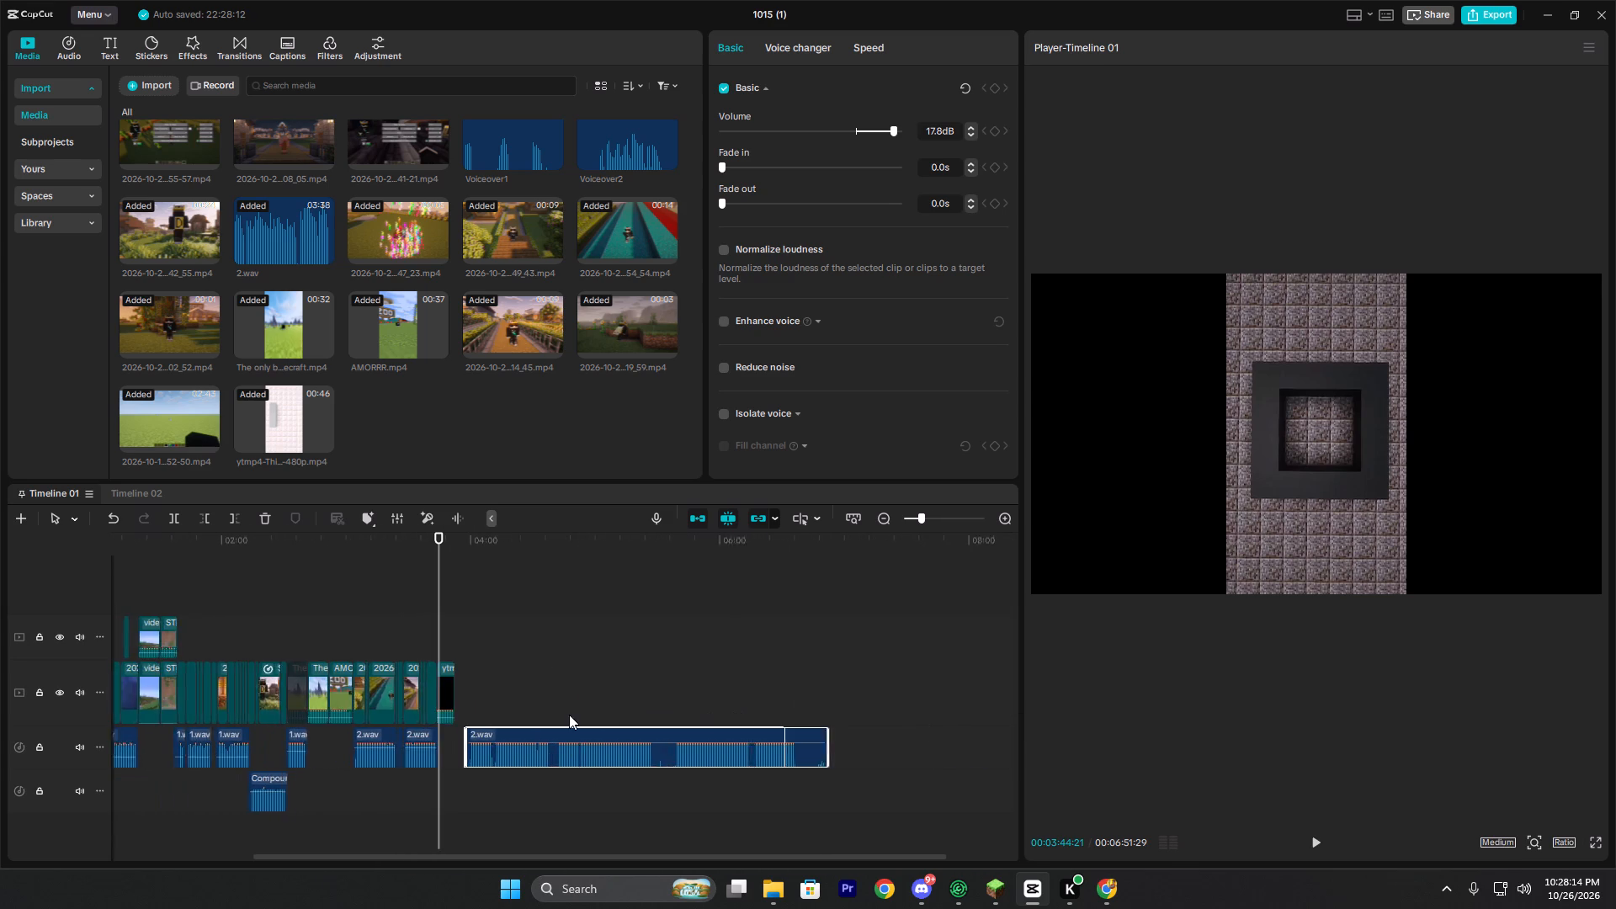
ctrl+scroll(569, 715, up, 12)
double_click(663, 744)
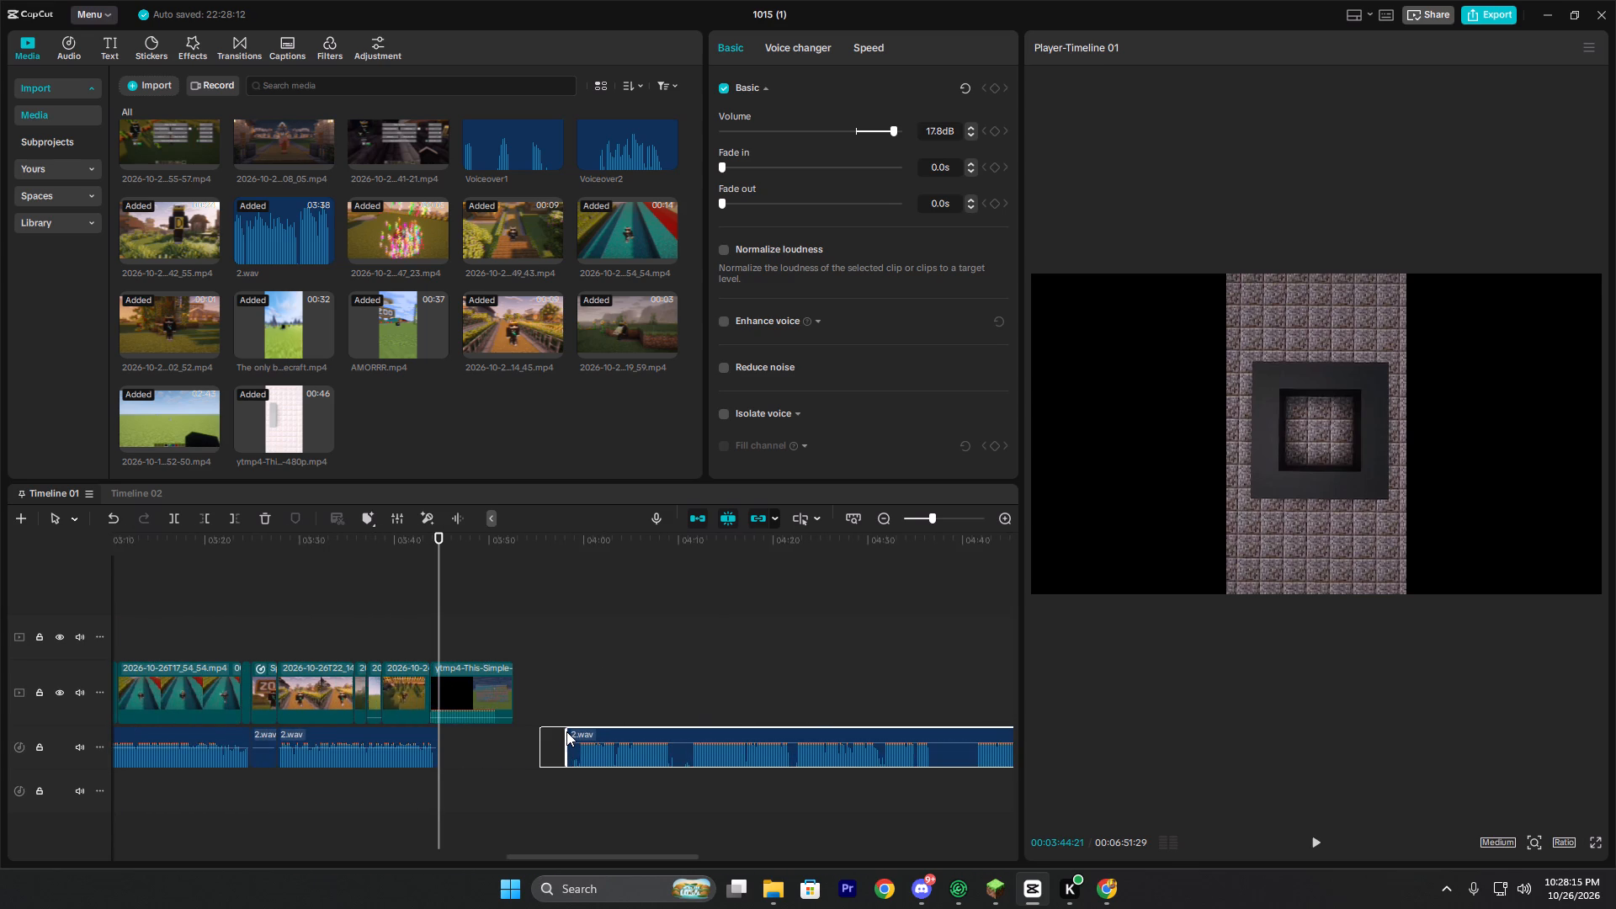
Set the volume of the moved narration part to 11.2 dB.
double_click(861, 130)
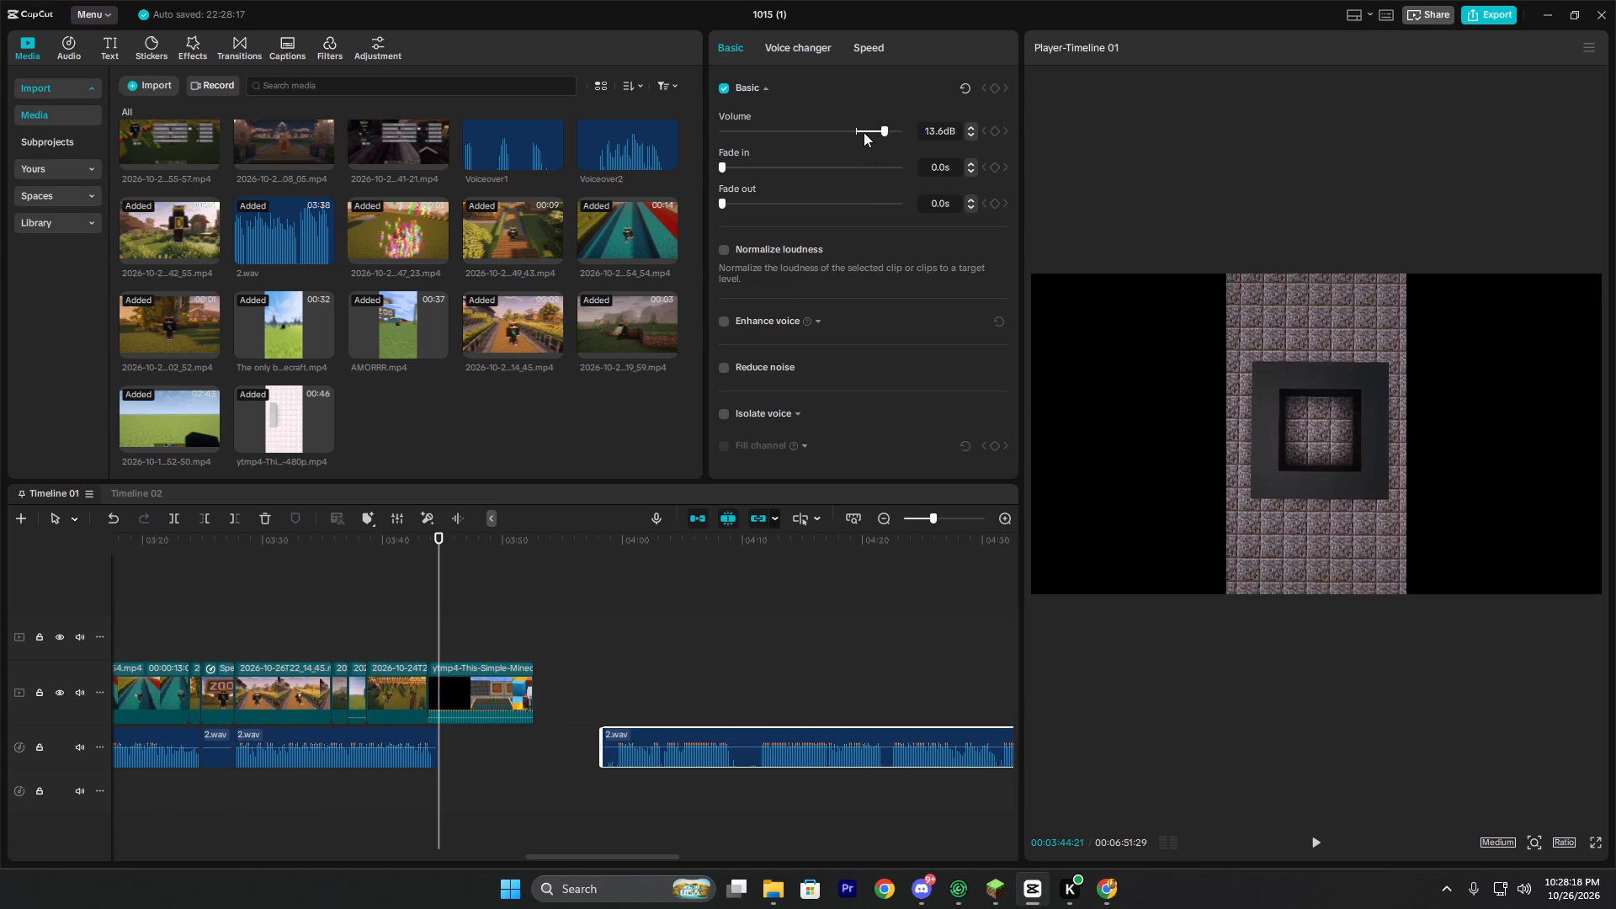
triple_click(865, 130)
click(867, 130)
drag(869, 130, 874, 130)
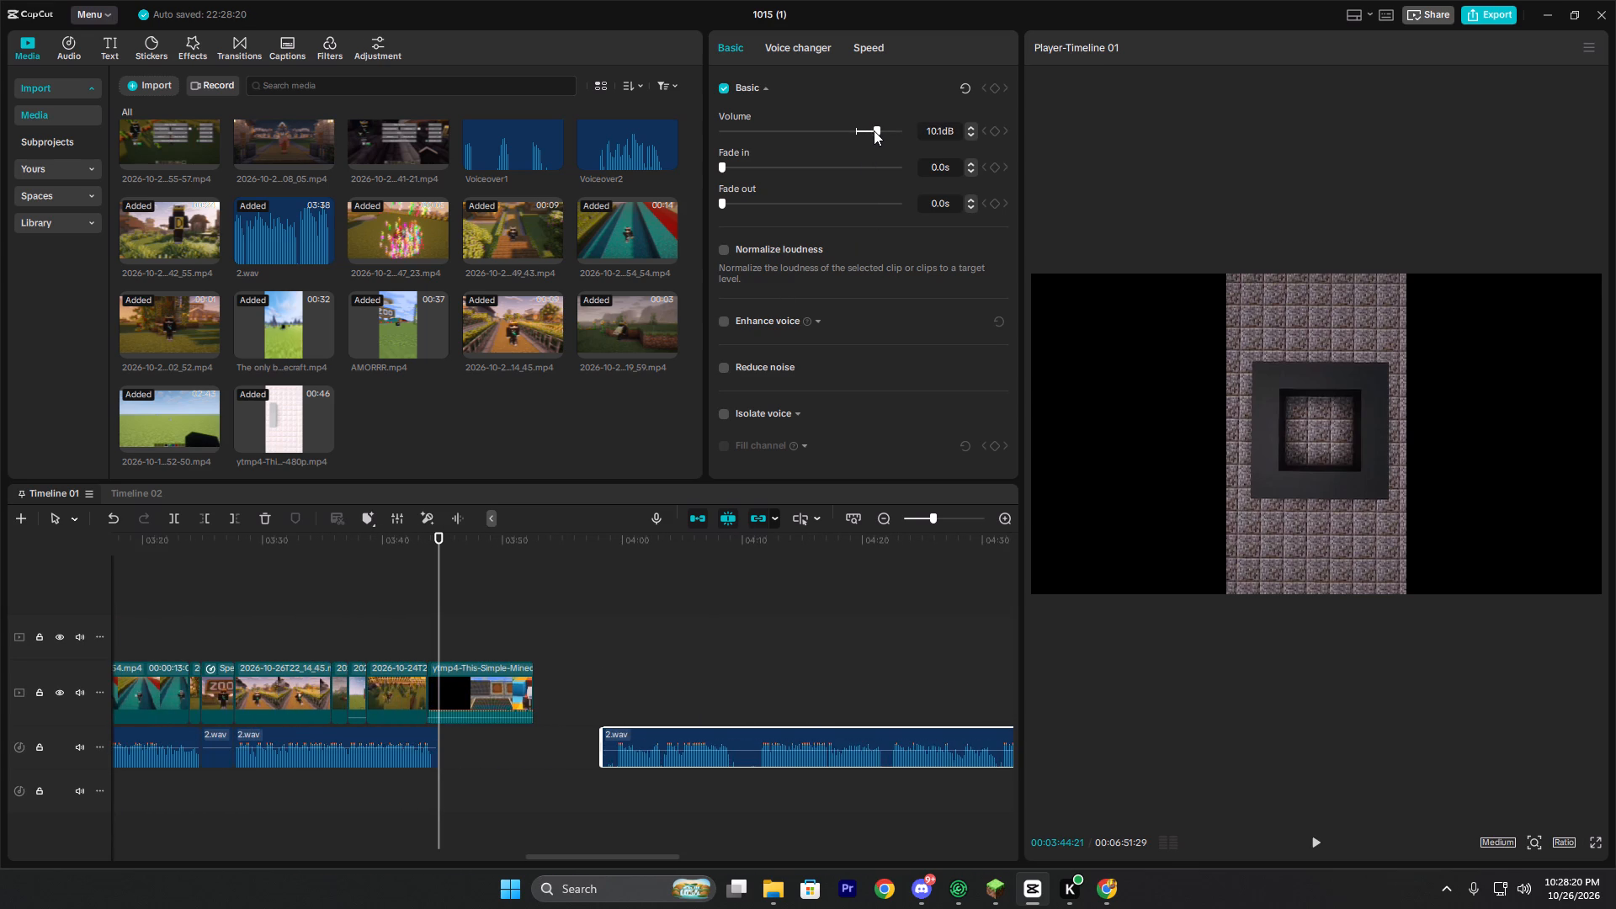
drag(874, 130, 876, 130)
Play the start of the moved narration and the end of the Short clip to check the gap between them.
click(601, 671)
key(space)
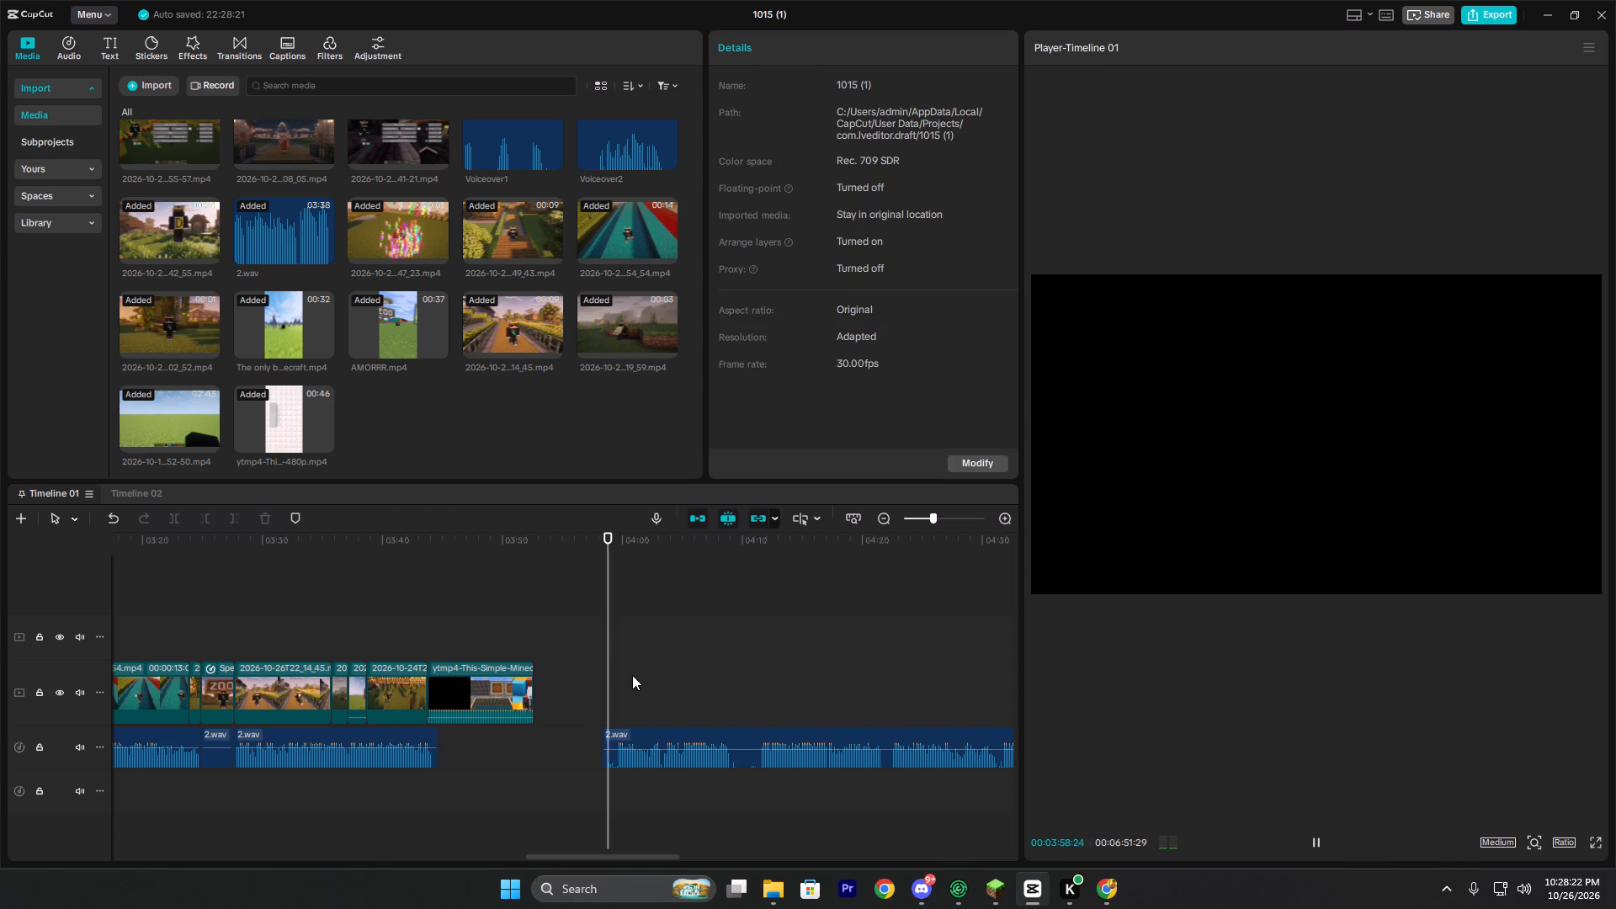
ctrl+scroll(656, 686, up, 5)
ctrl+scroll(502, 662, up, 2)
ctrl+scroll(502, 662, down, 3)
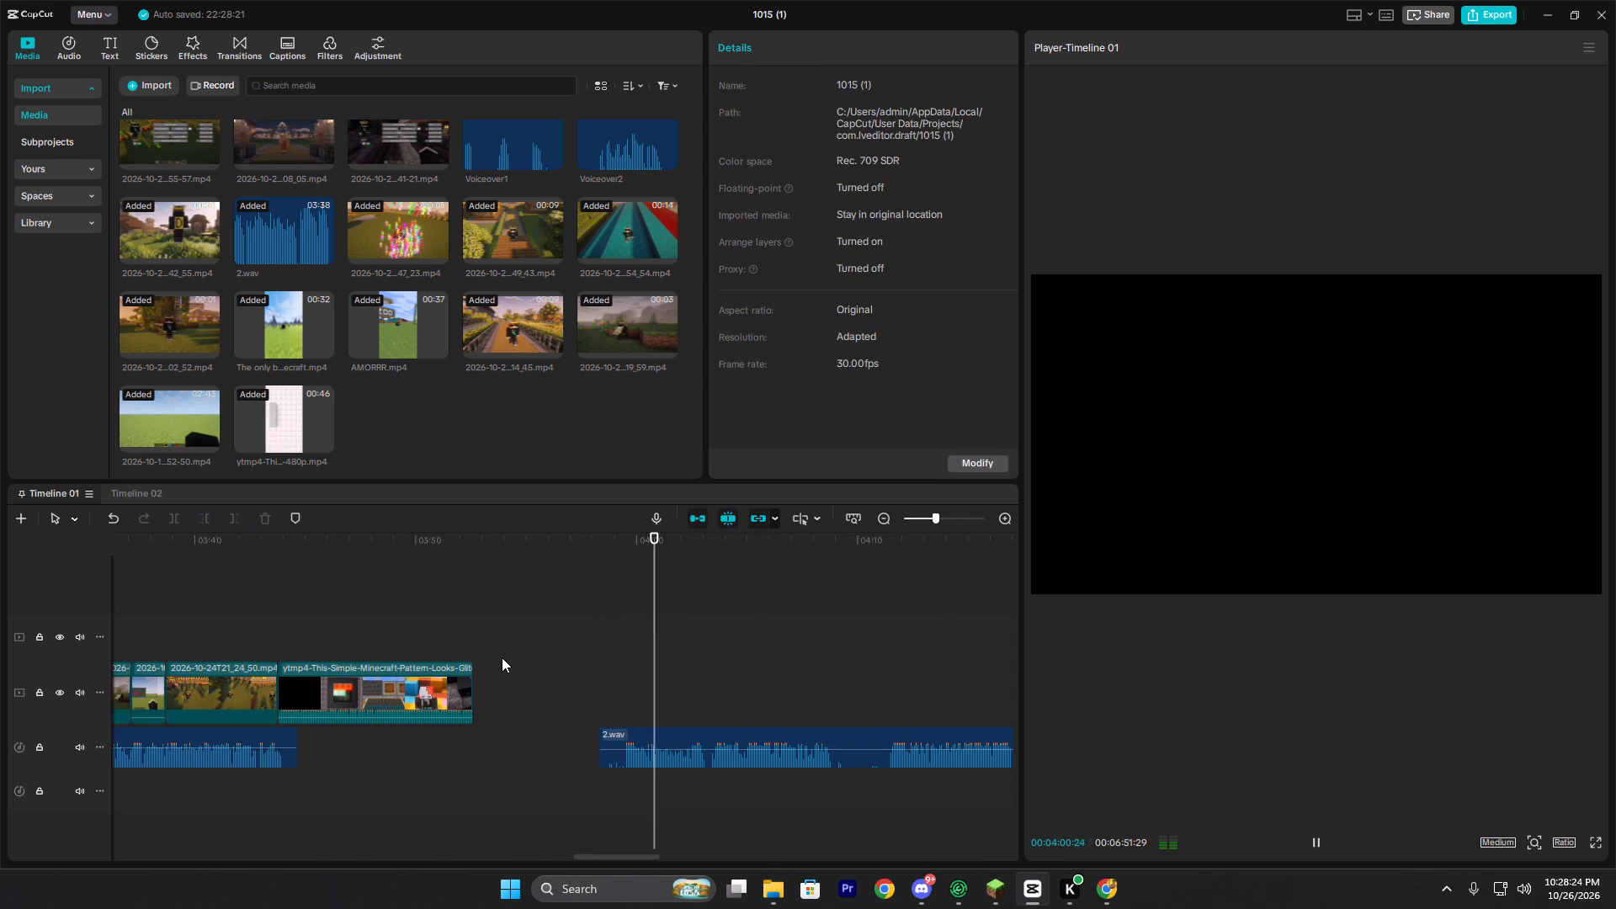
double_click(479, 630)
key(space)
key(space)
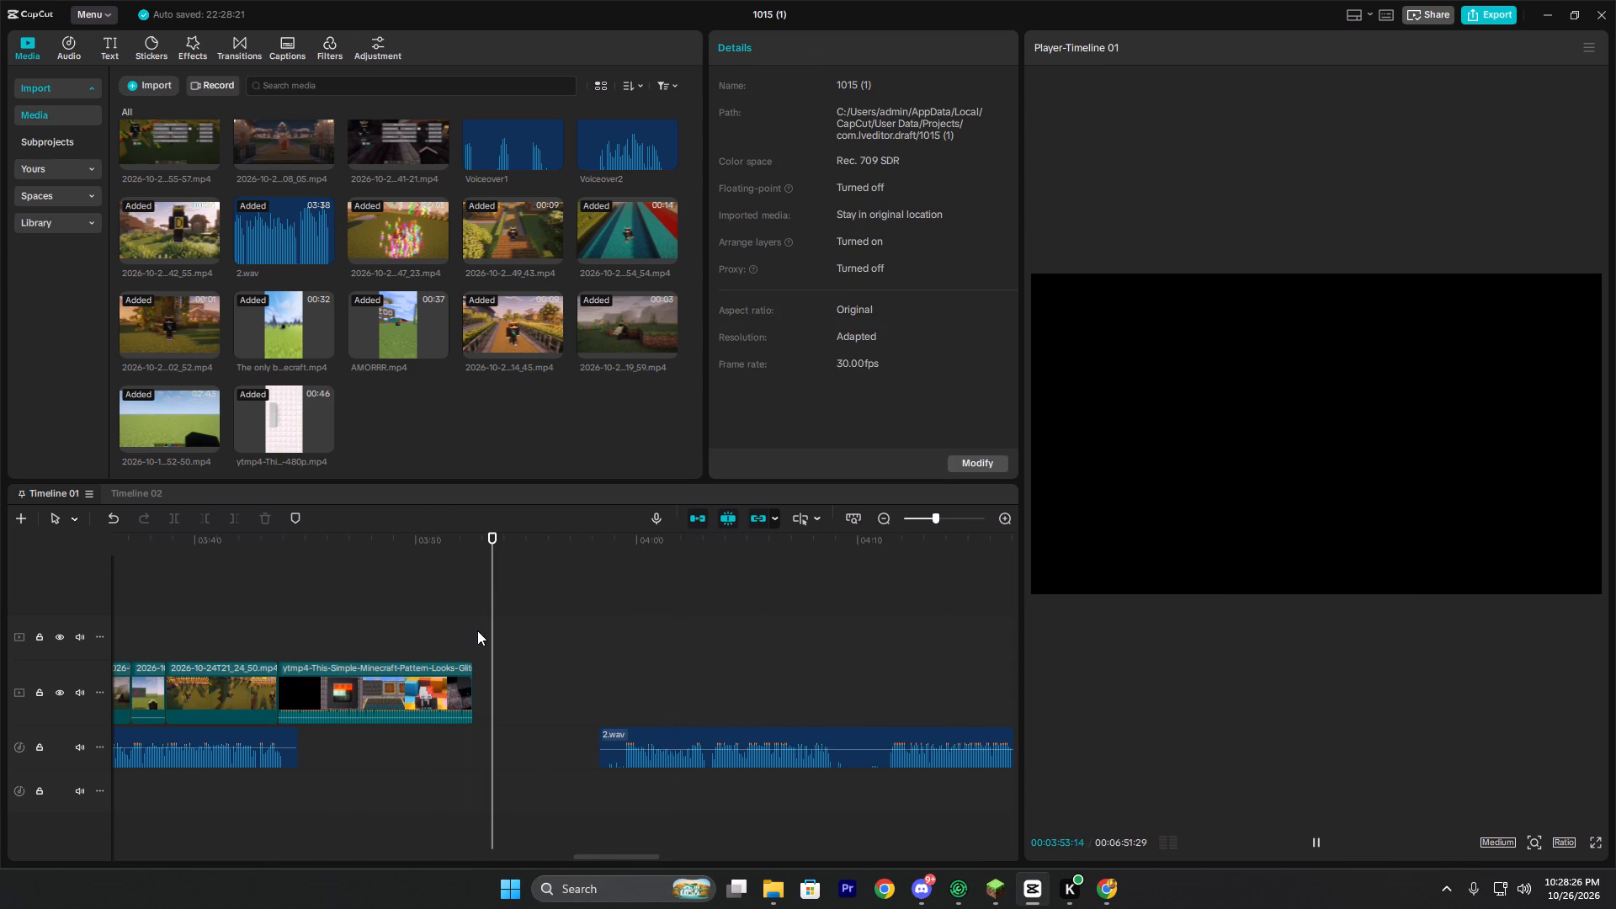
click(433, 635)
key(space)
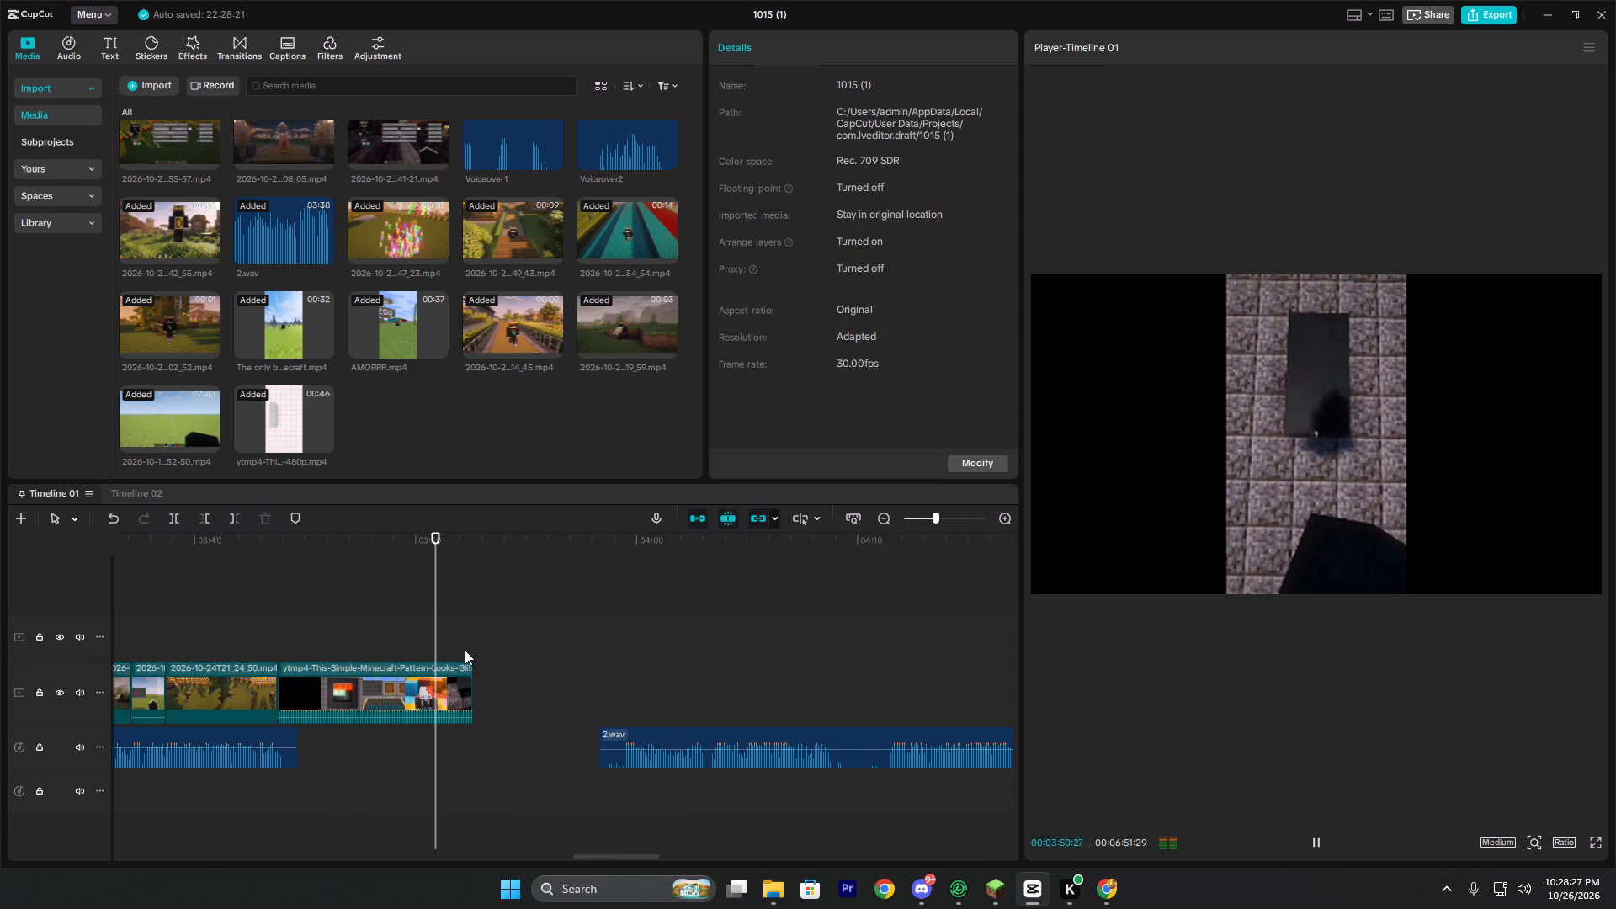
key(space)
Bring the Dranzer video from the Videos folder onto the main video track, directly after the Short clip.
click(772, 898)
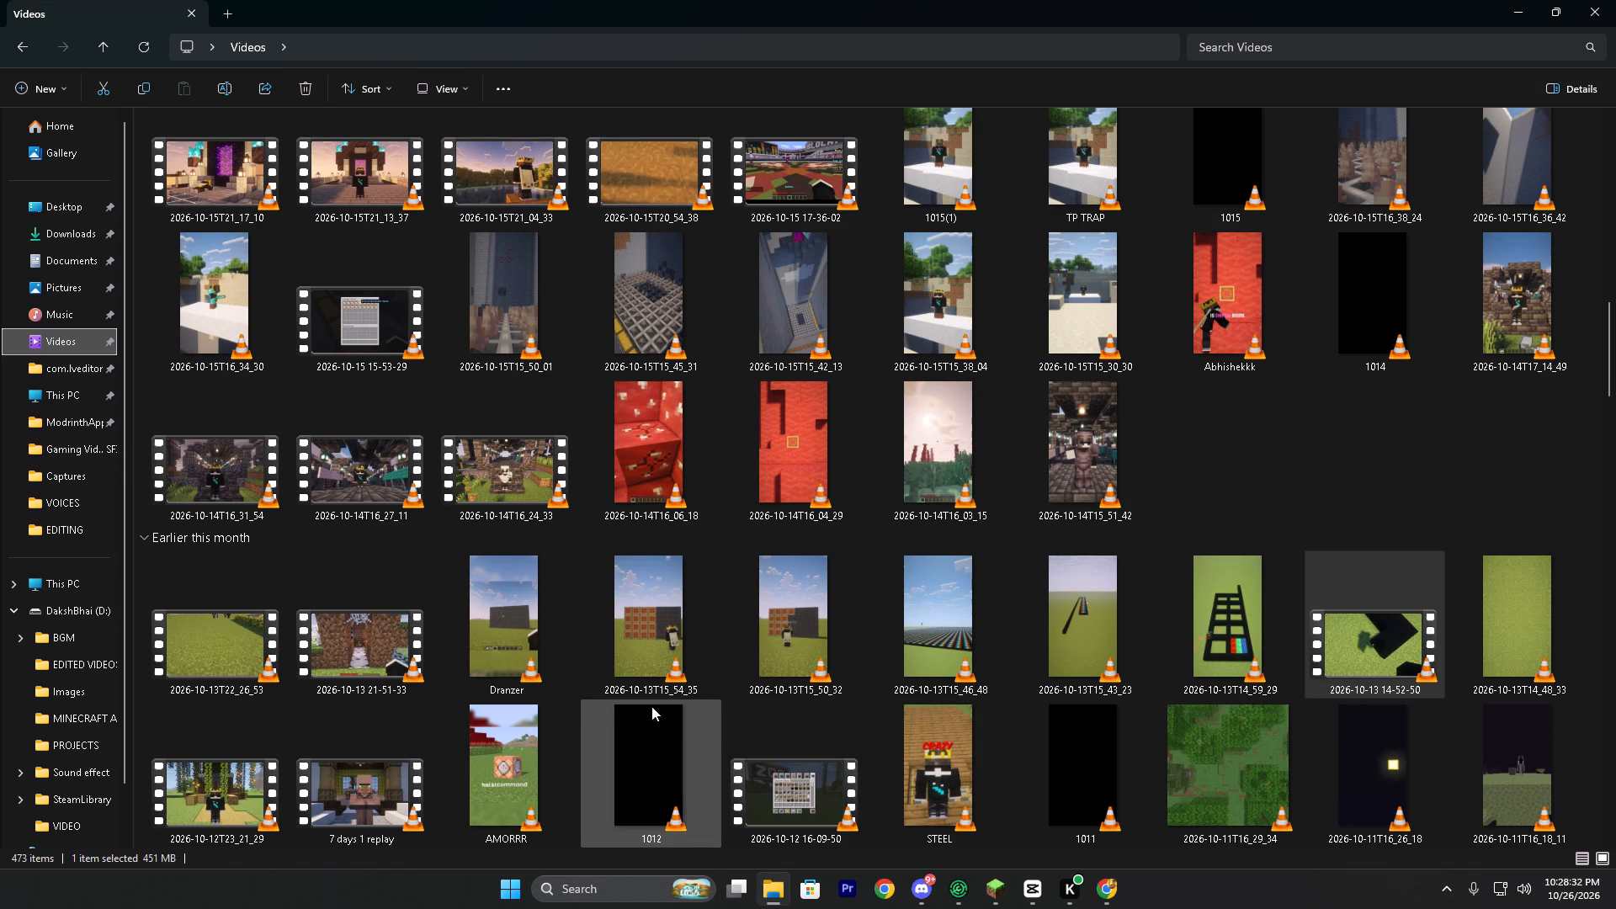
drag(496, 637, 1019, 906)
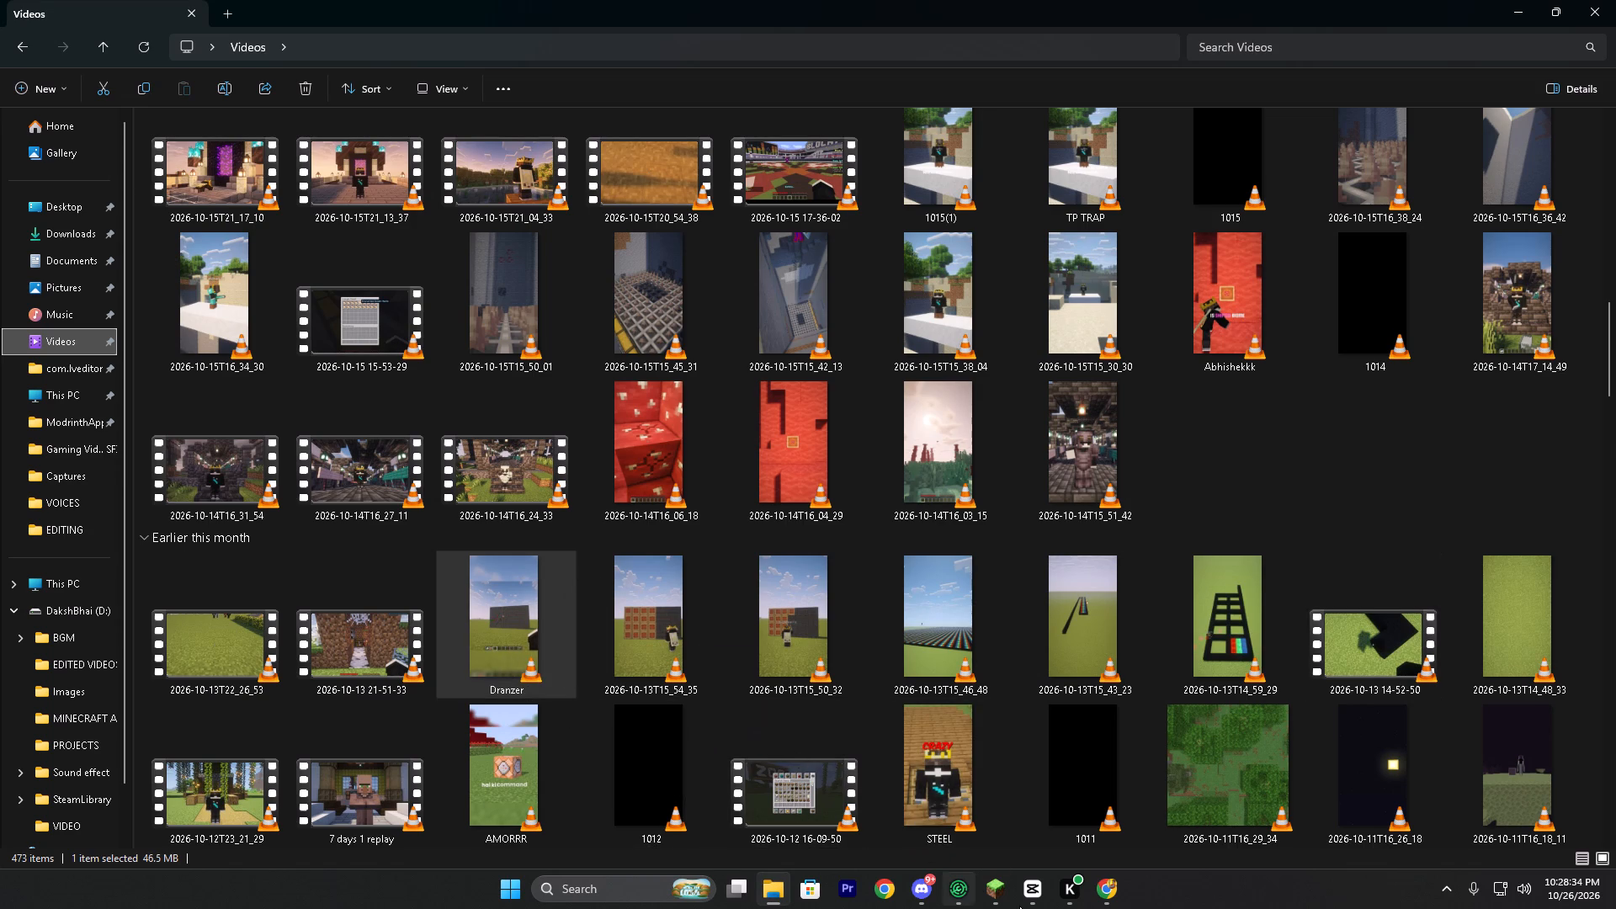
drag(1019, 906, 847, 697)
click(847, 697)
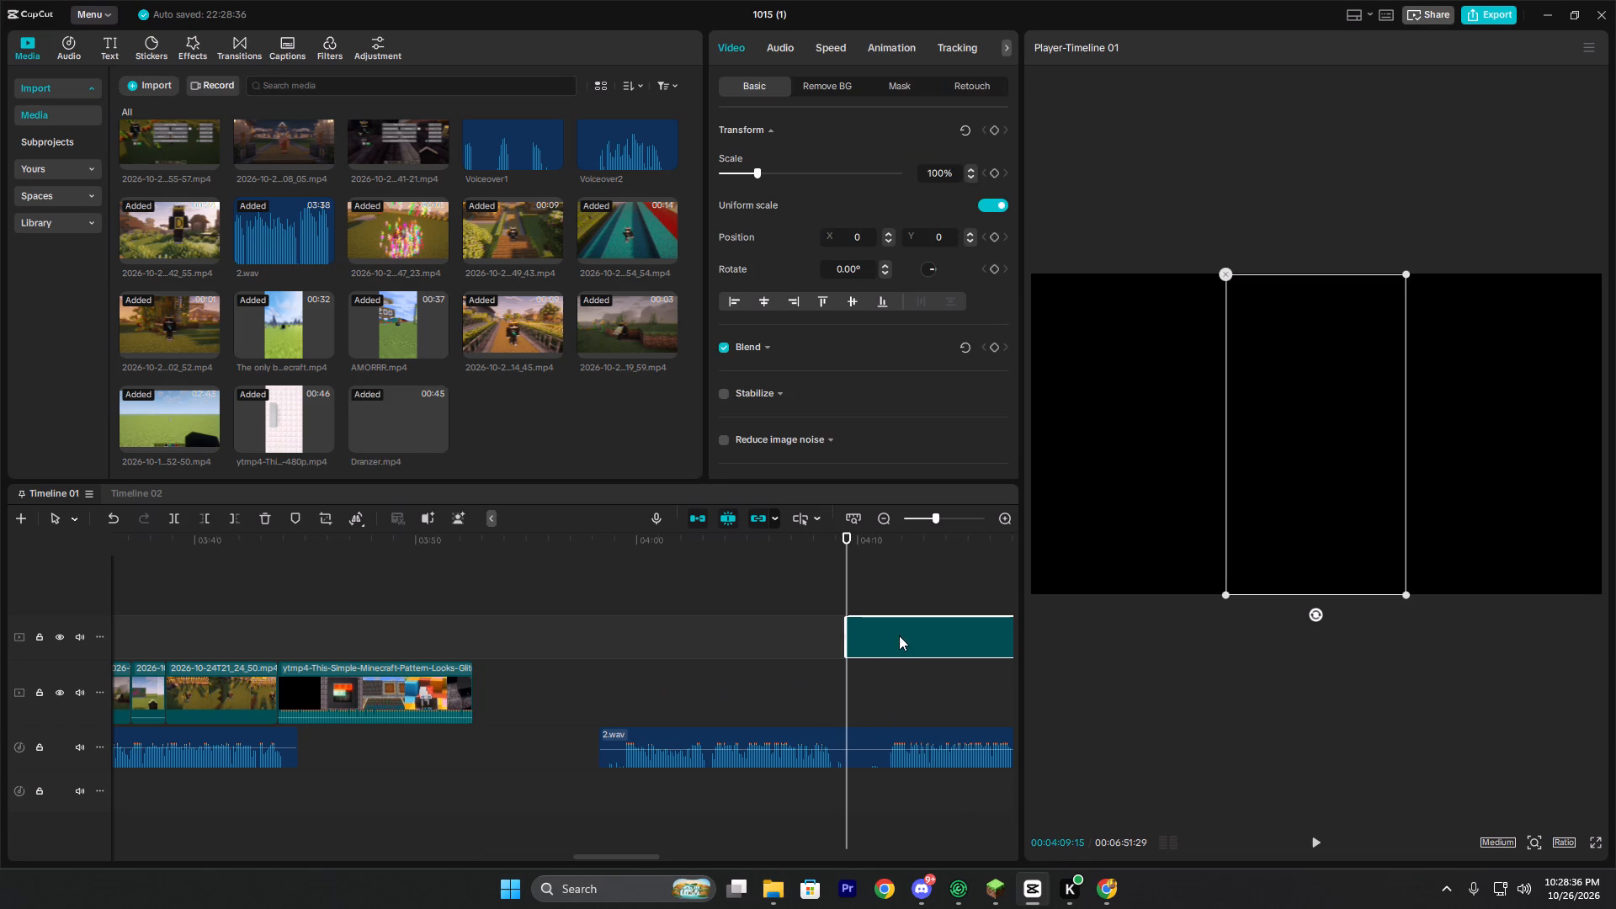
drag(899, 630, 564, 700)
Preview the Dranzer clip and trim off its end, leaving a length of 00:00:09:00.
click(474, 630)
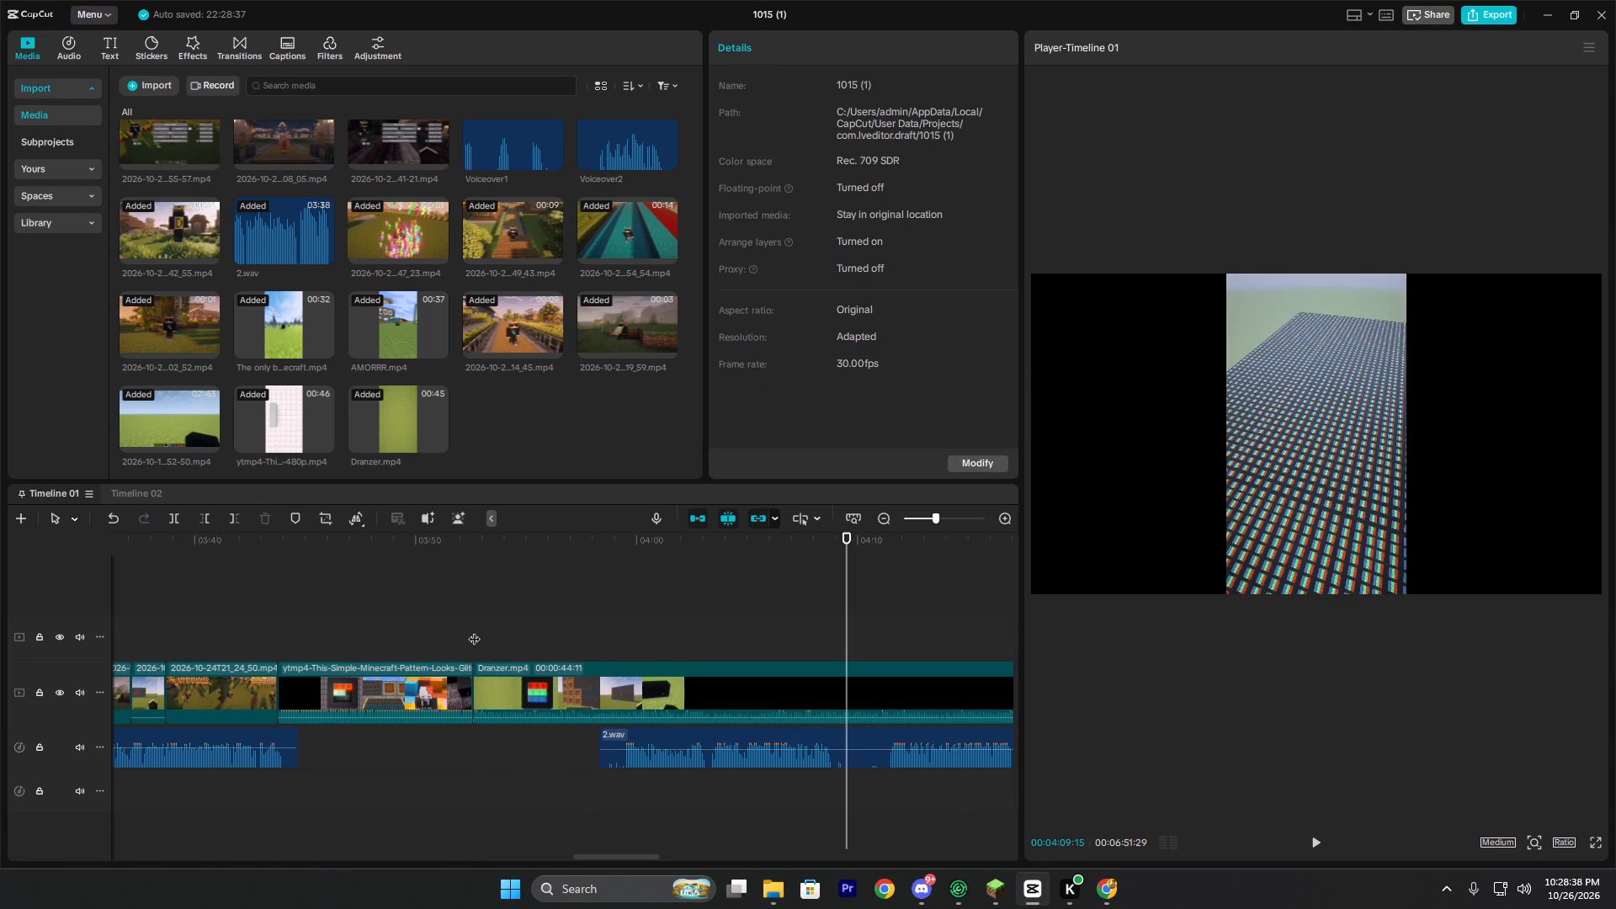
key(space)
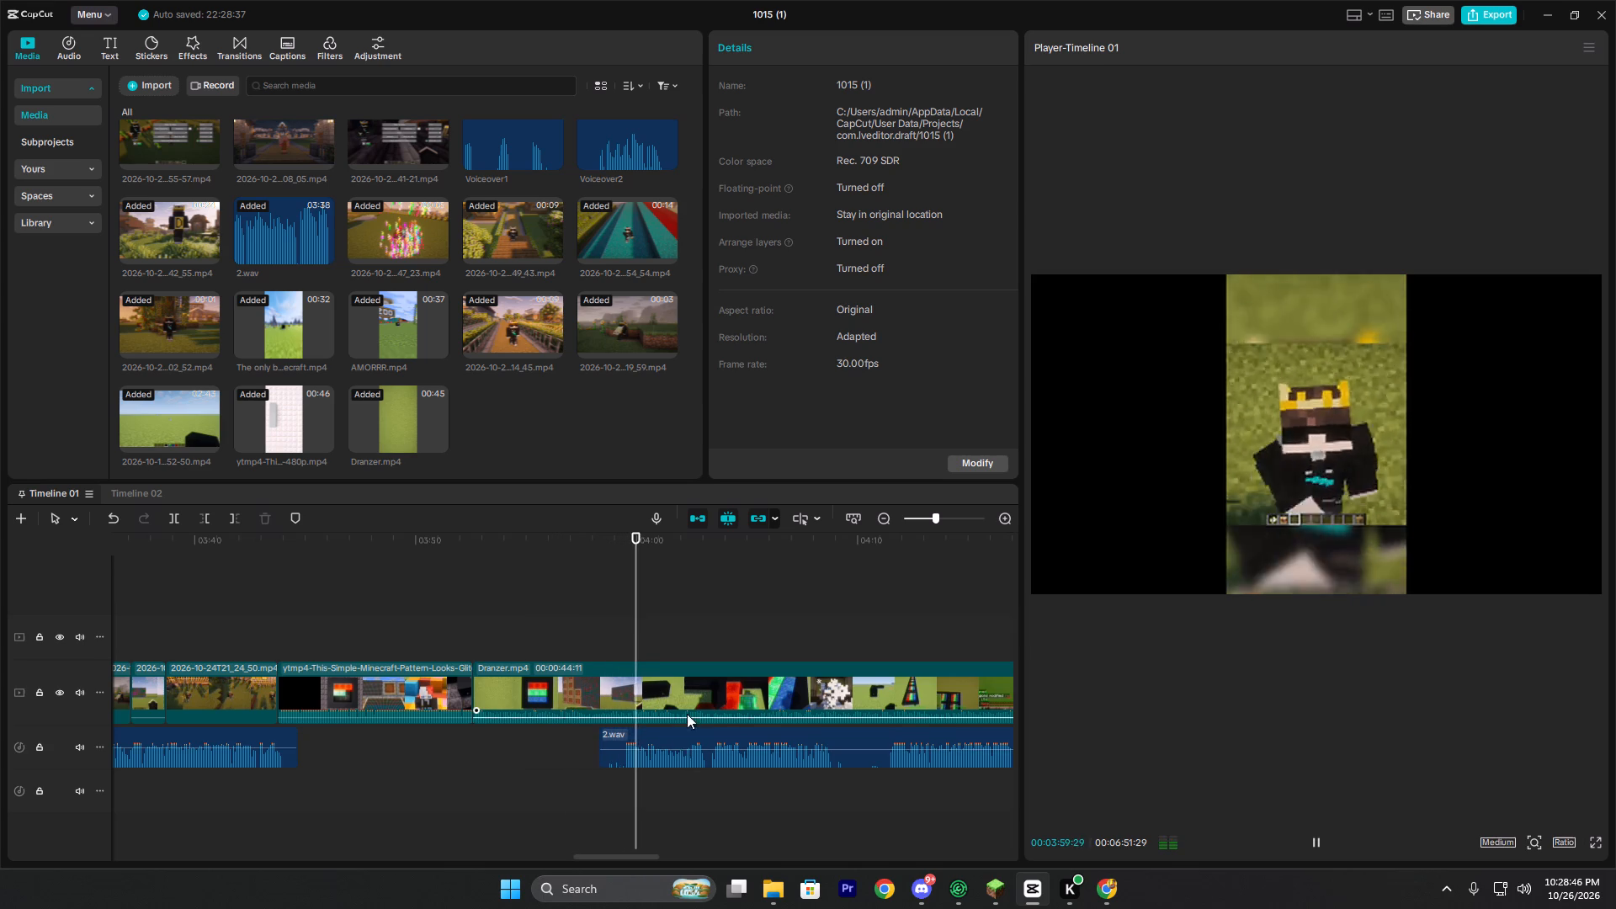
key(space)
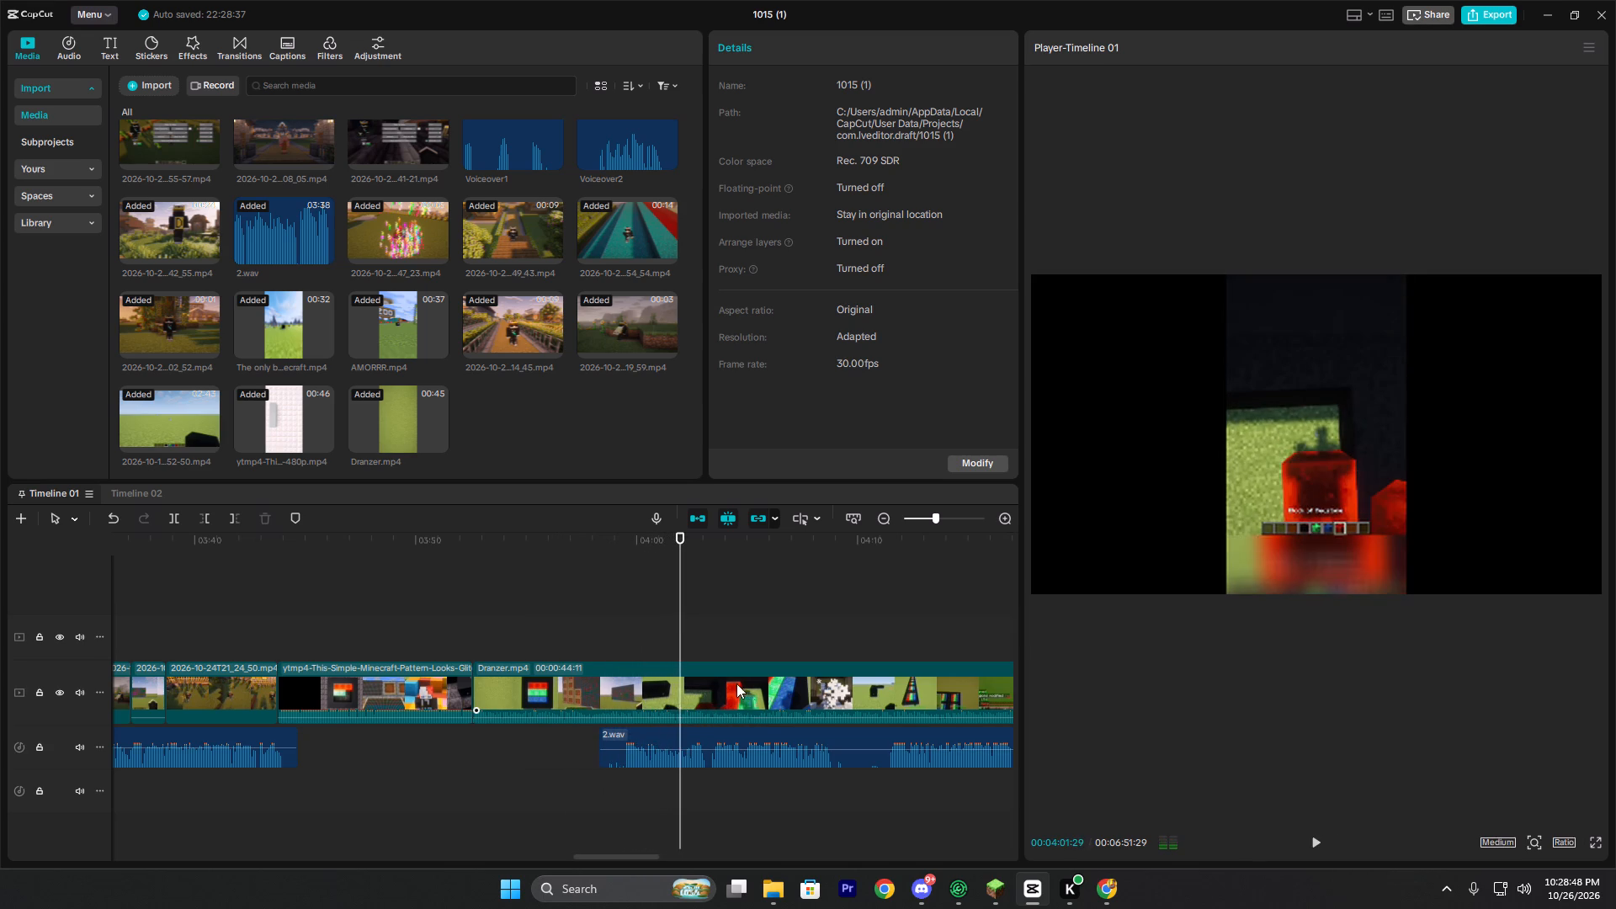
click(635, 630)
key(space)
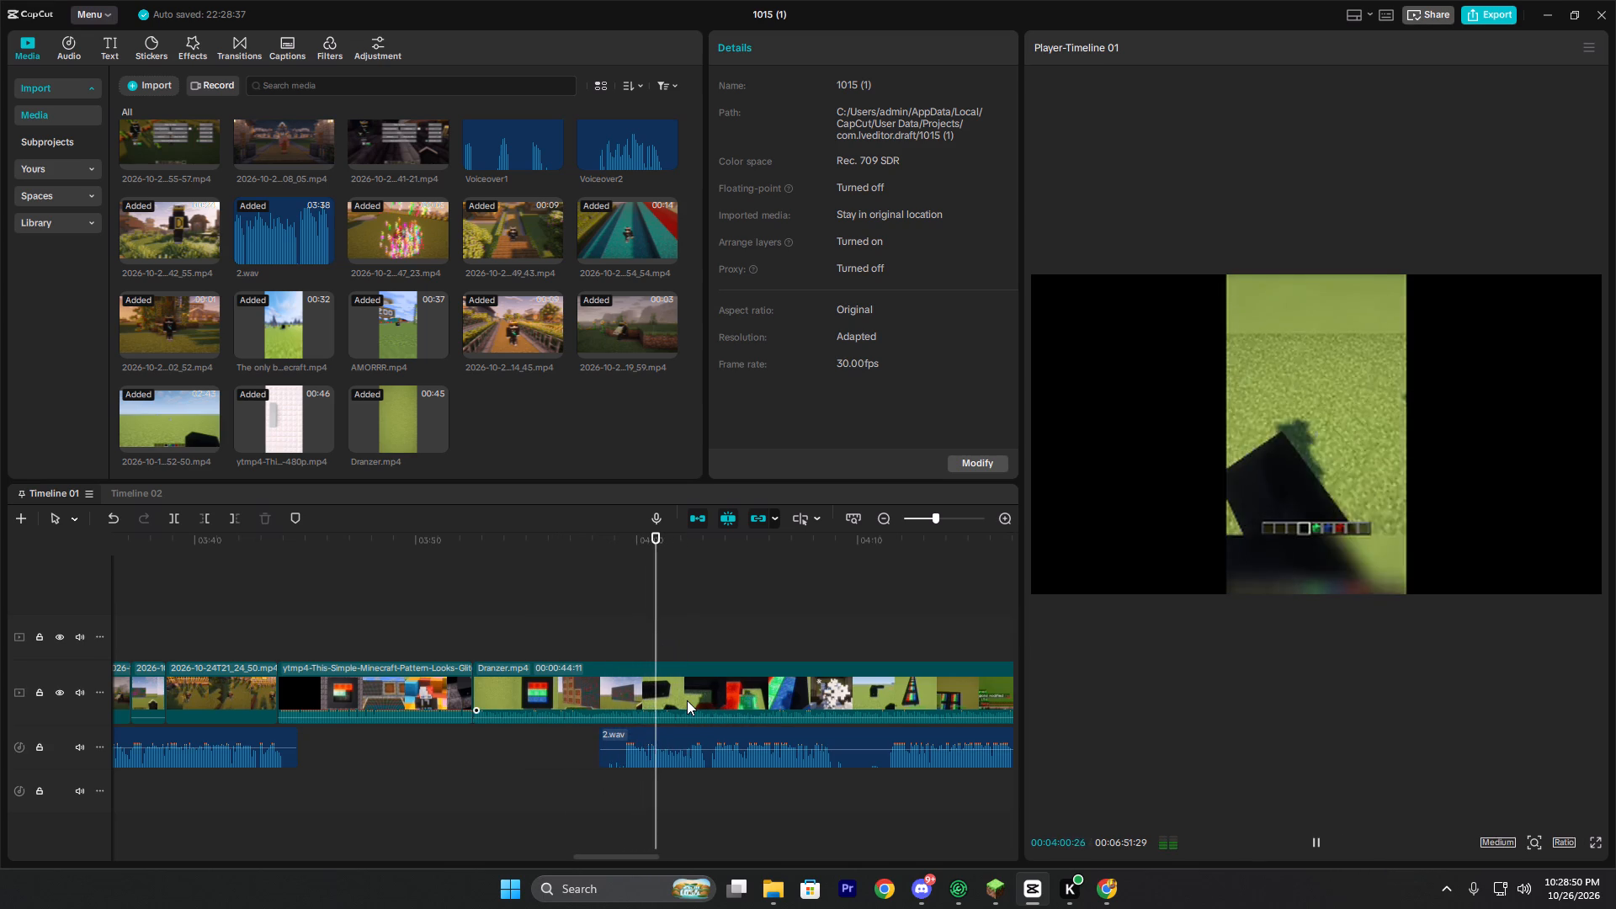
key(space)
key(w)
key(space)
key(space)
Move the later narration part to start at about 00:04:01, near the Dranzer clip's end, on a new upper audio track.
click(694, 742)
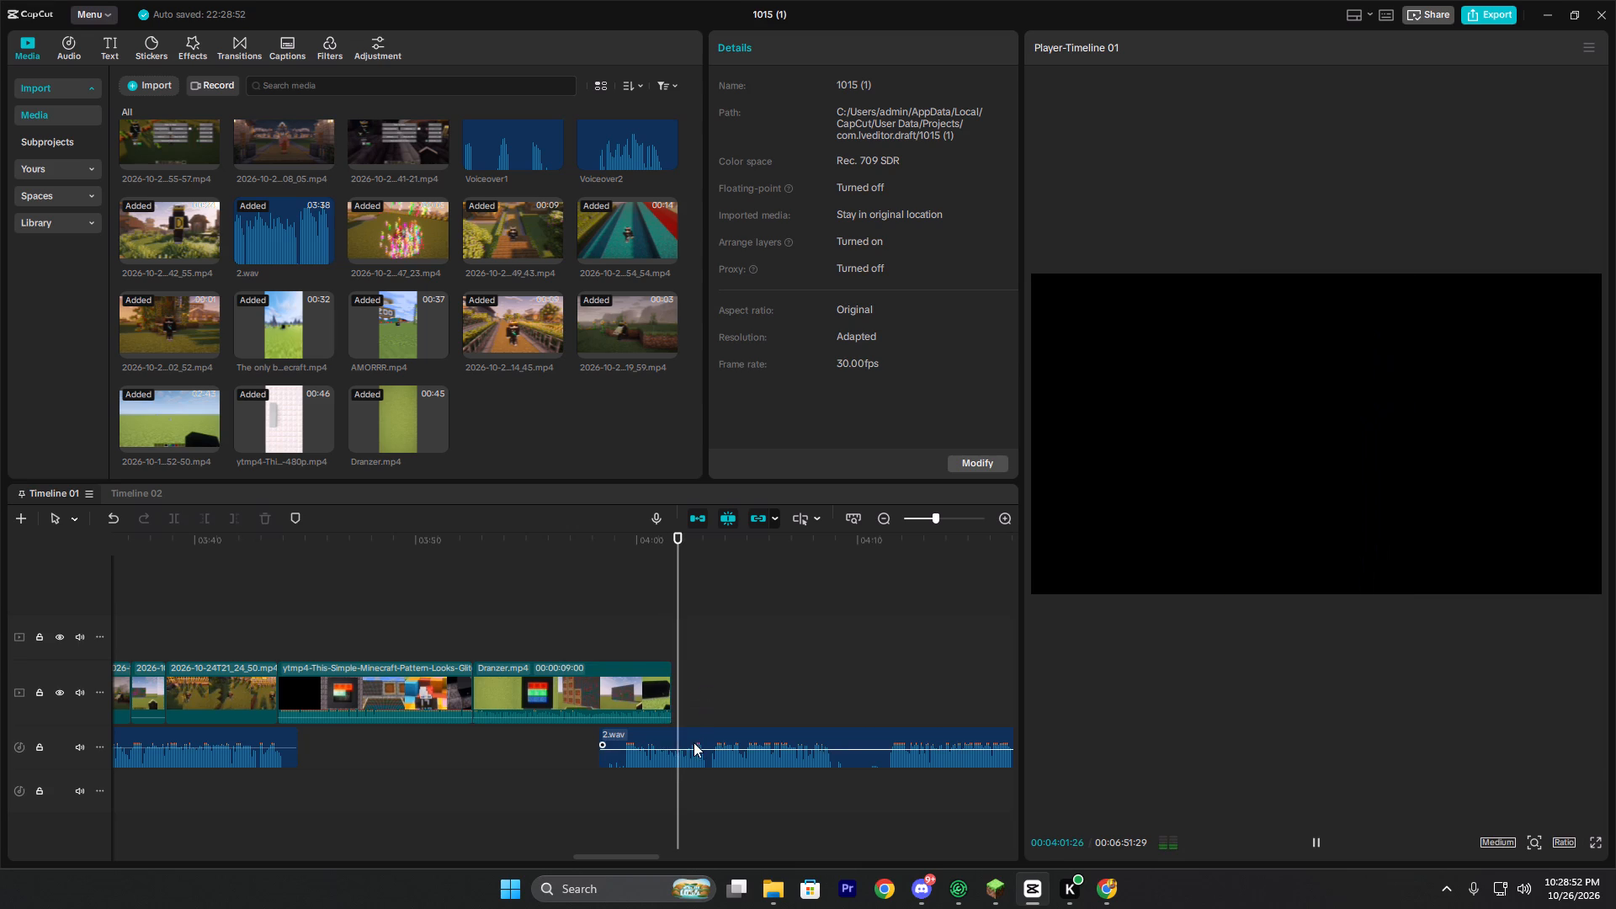
click(661, 742)
drag(661, 742, 752, 715)
click(752, 715)
drag(753, 715, 740, 736)
drag(739, 737, 726, 735)
drag(717, 722, 717, 745)
triple_click(717, 744)
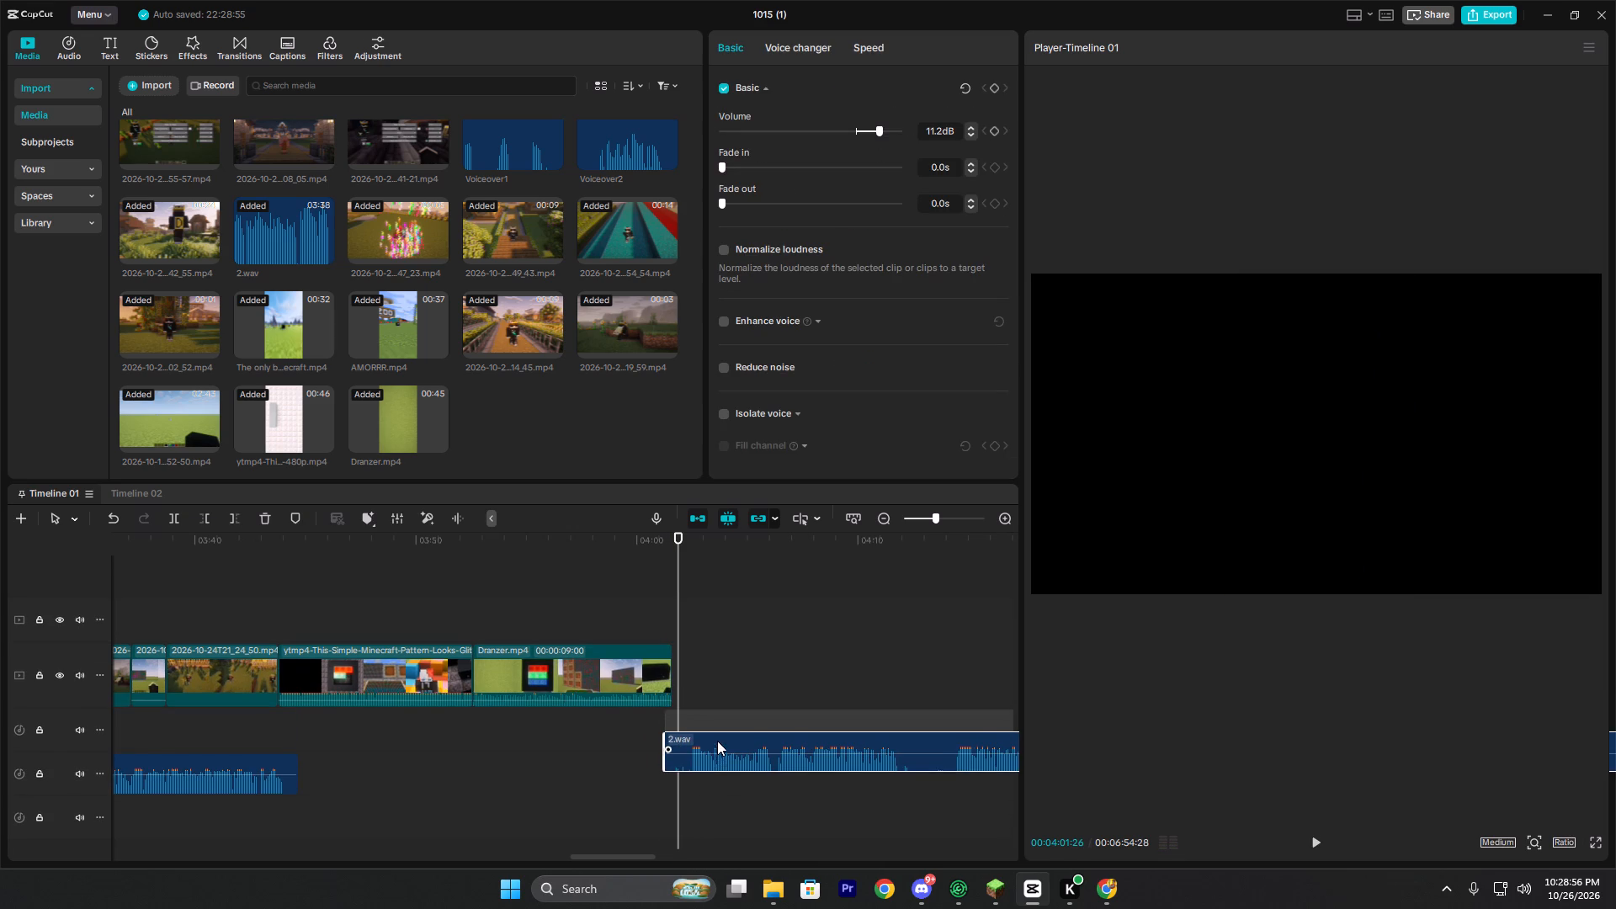
Move the preceding narration segment, ending at 00:03:44:21, up onto the upper audio track.
click(278, 769)
drag(253, 771, 258, 744)
click(258, 744)
Play back the edit from 00:02:59:06 in the AMORRR clip to review the following clips and narration.
click(247, 634)
drag(247, 620, 651, 656)
double_click(651, 656)
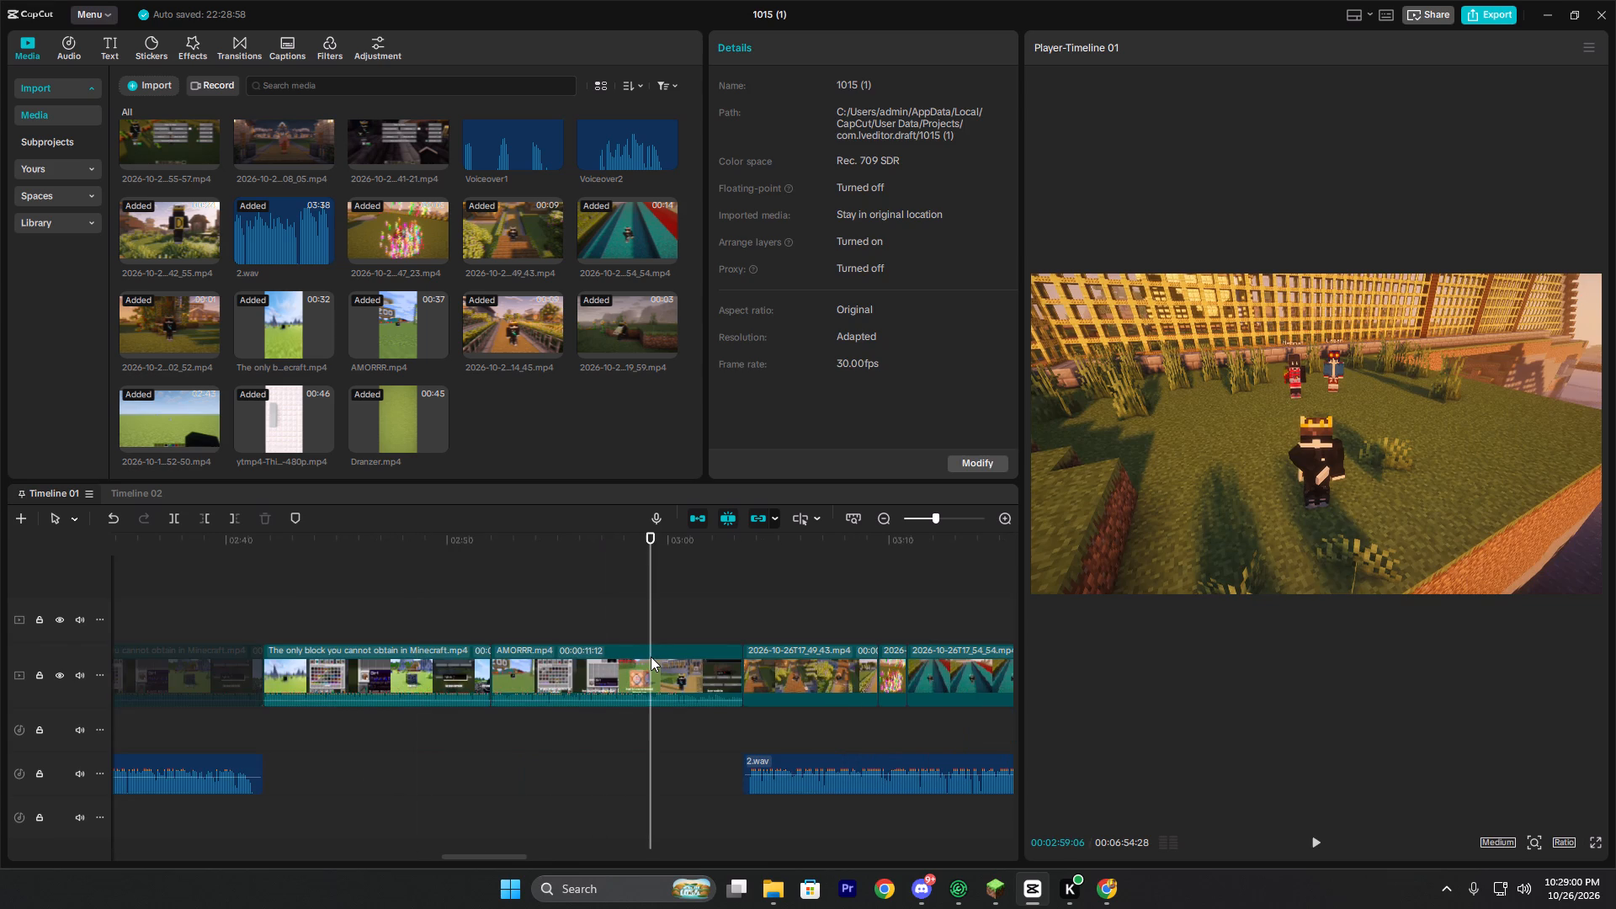
key(space)
ctrl+scroll(729, 651, down, 9)
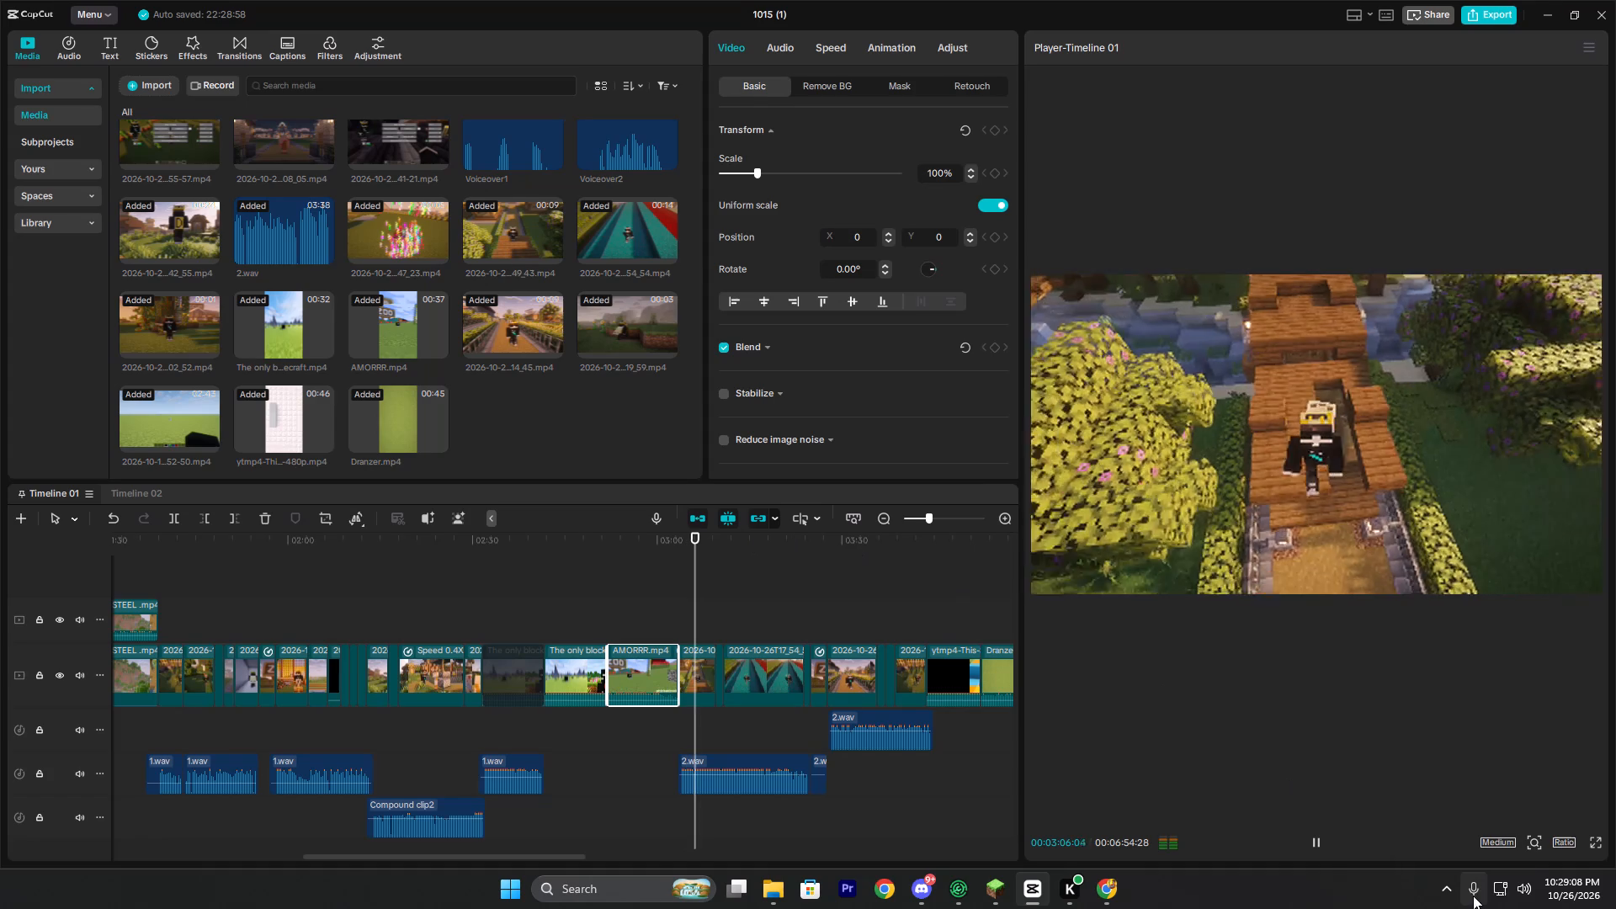
Lower the Discord and Minecraft volumes in the Windows volume mixer, leaving the CapCut volume as it is.
double_click(1524, 888)
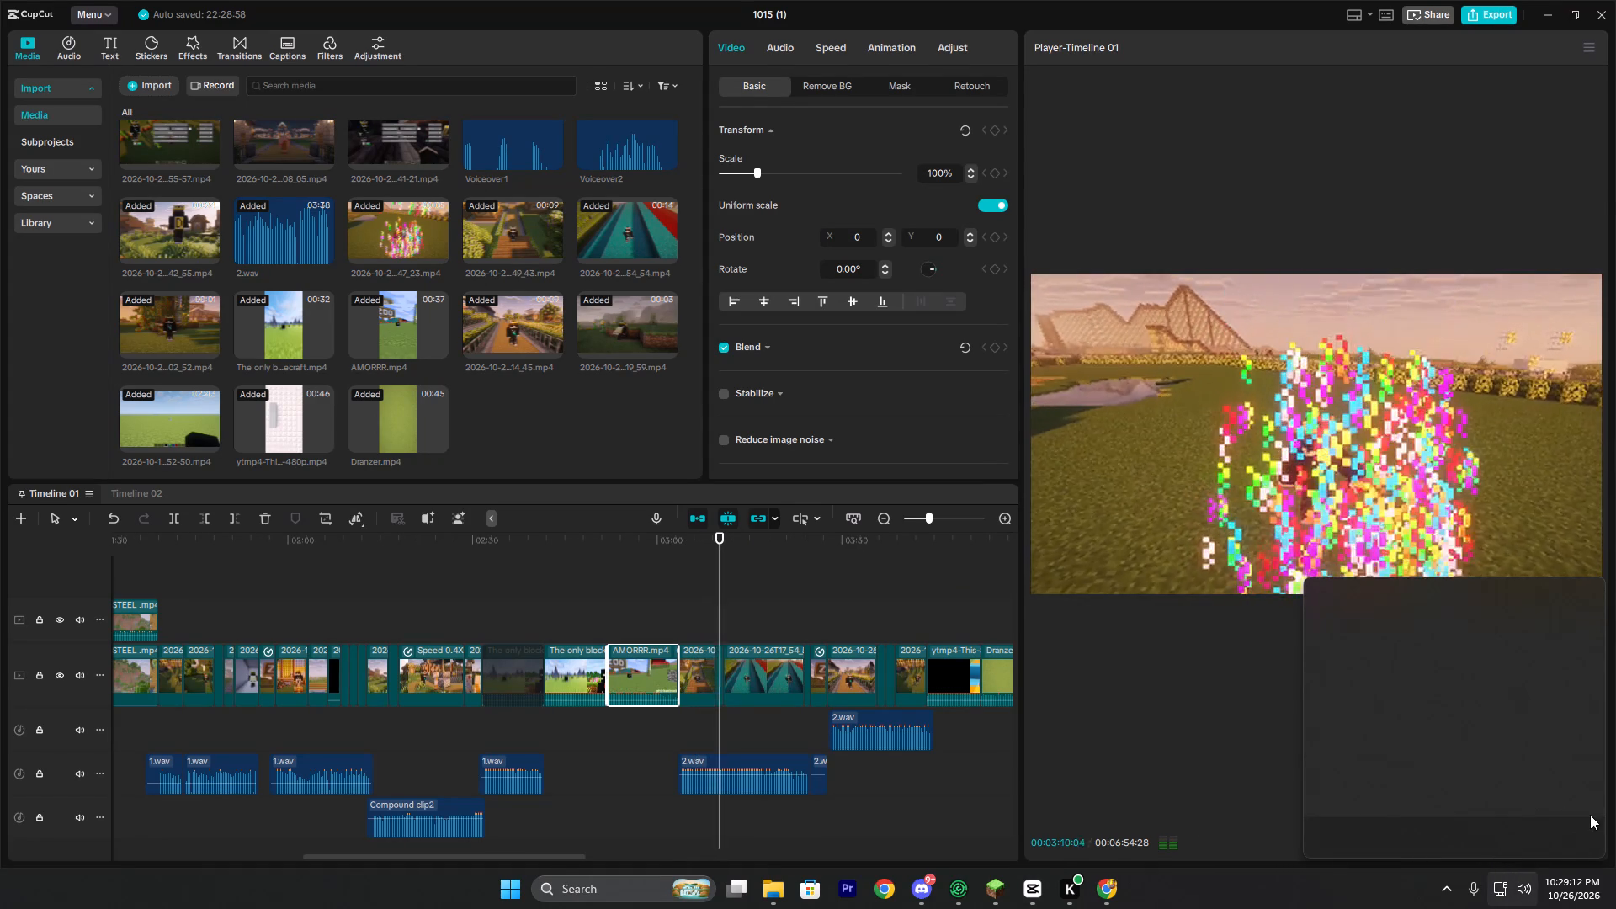
click(1576, 792)
scroll(1534, 744, down, 5)
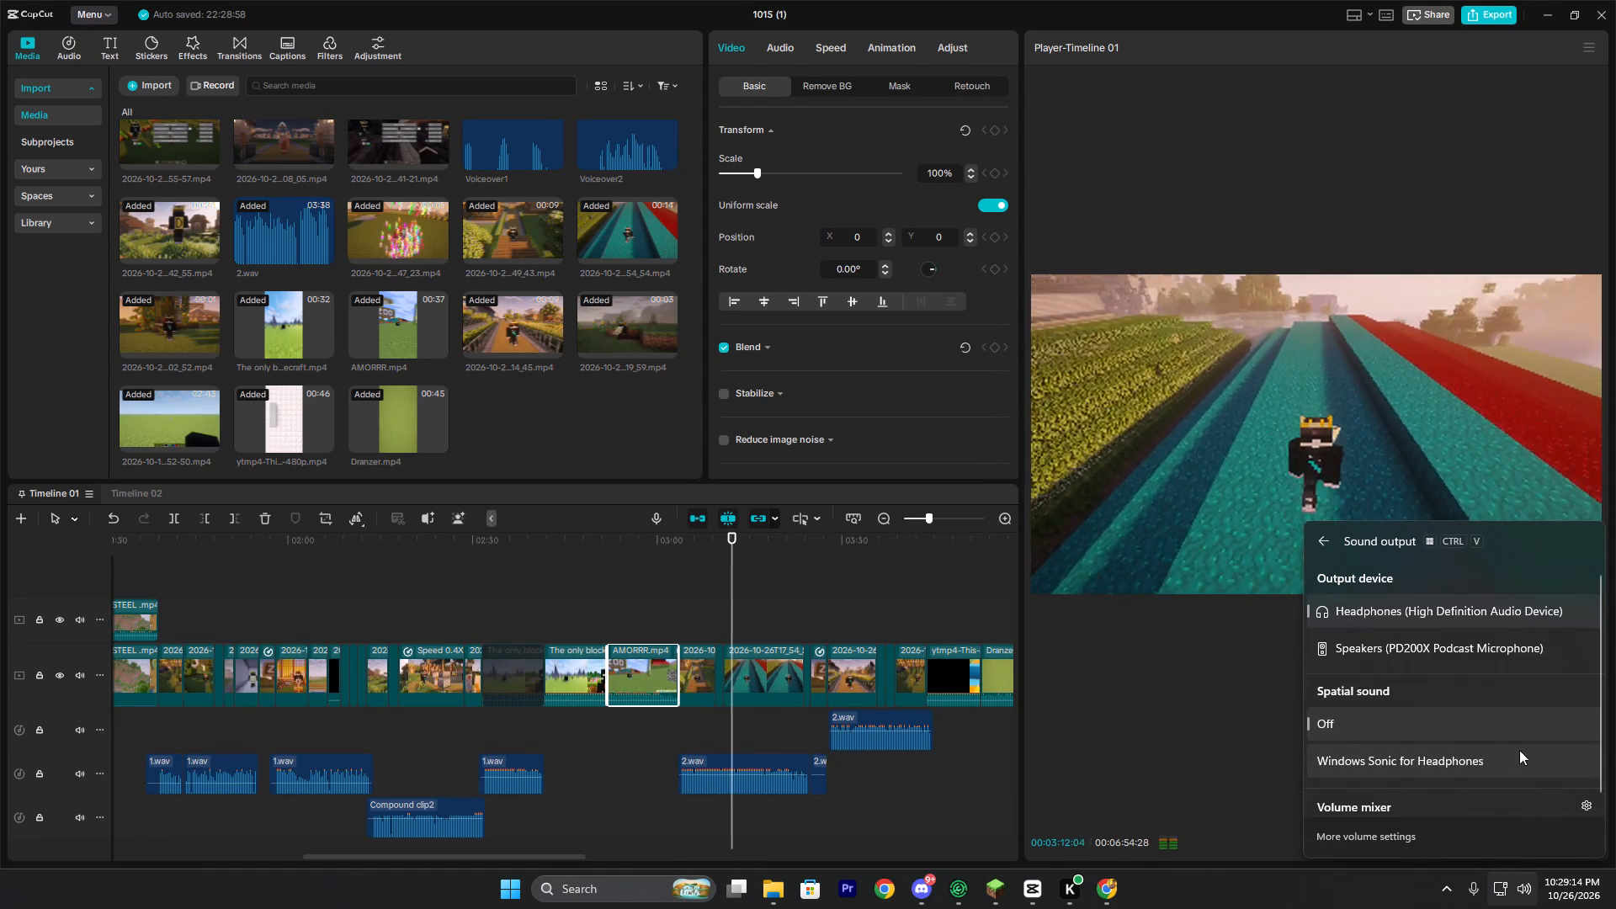
scroll(1443, 772, down, 6)
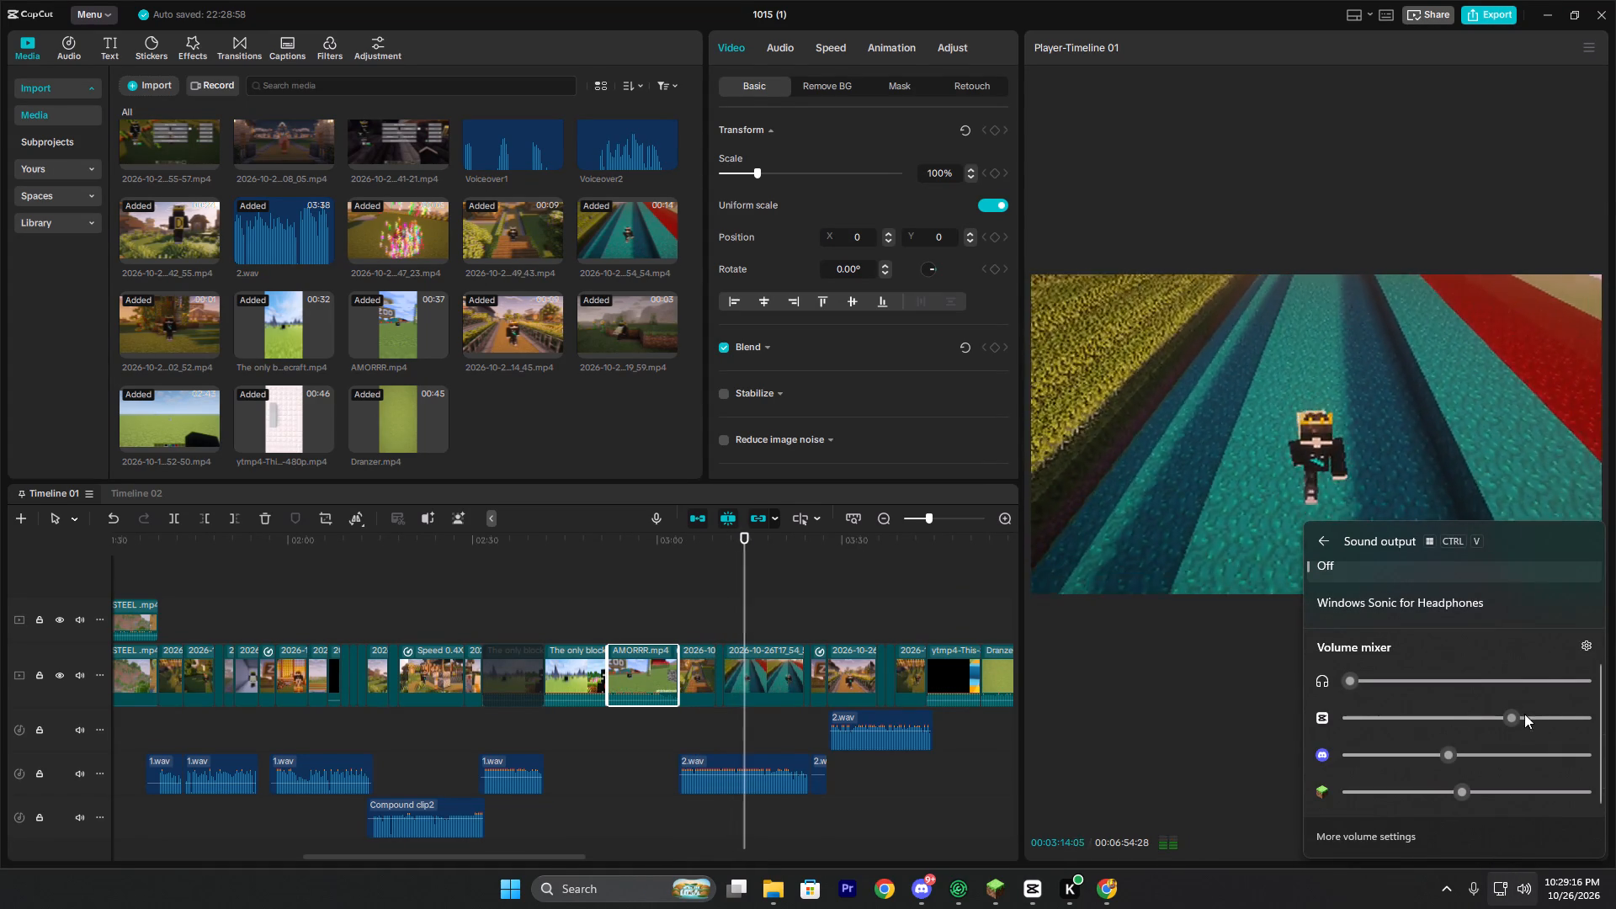
click(1524, 714)
drag(1524, 714, 1570, 720)
drag(1581, 720, 1611, 726)
click(1611, 726)
drag(1539, 708, 1588, 722)
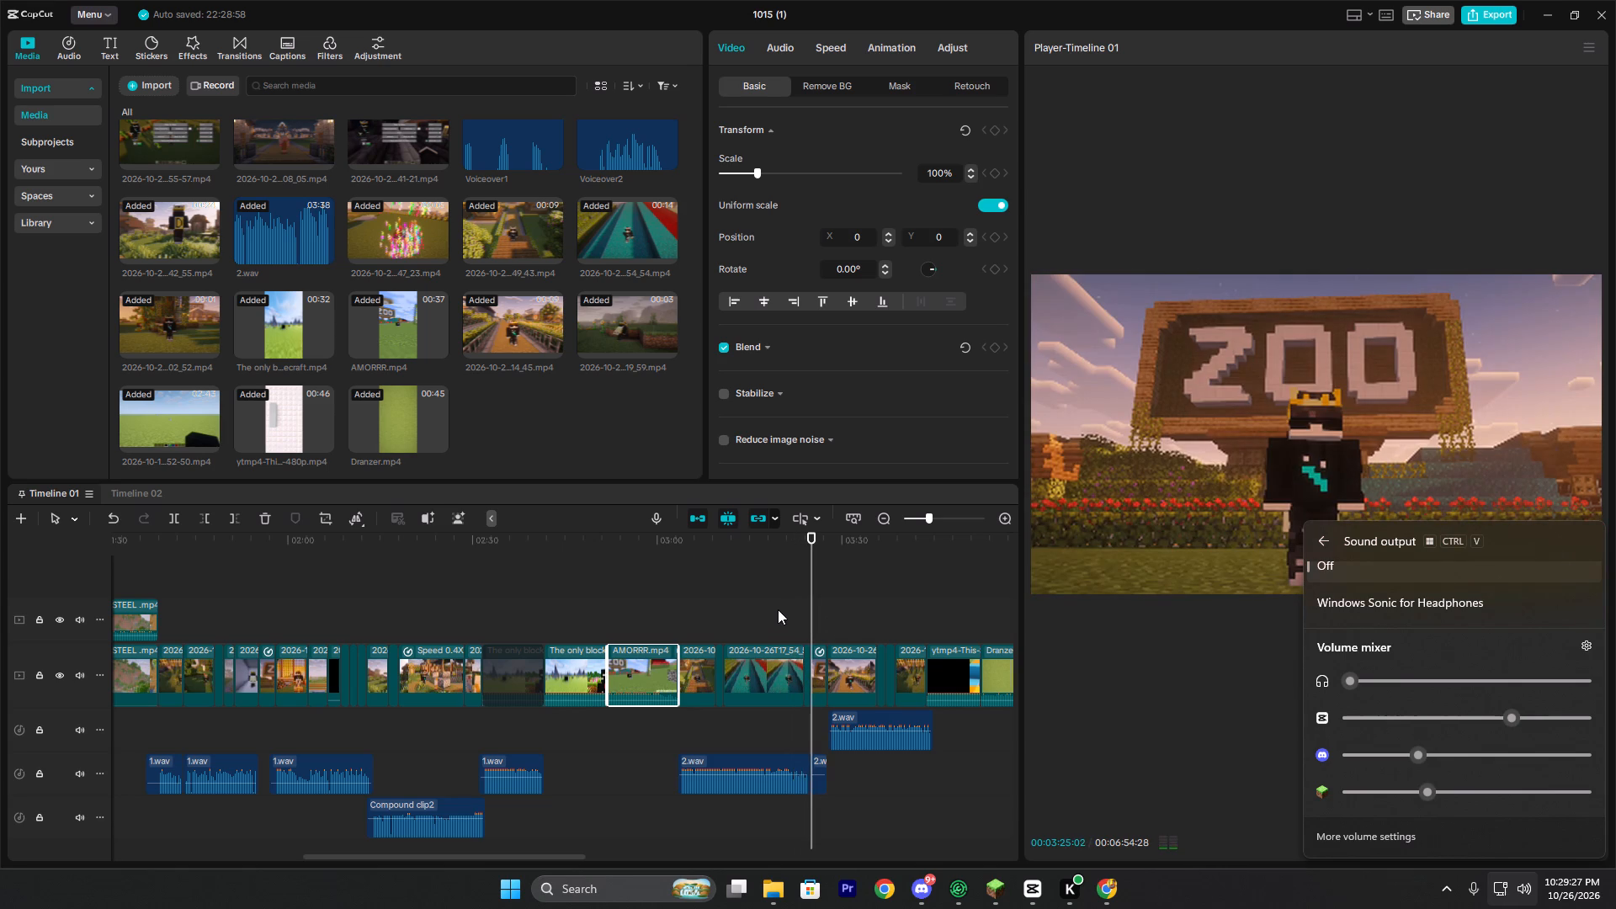
scroll(828, 640, up, 7)
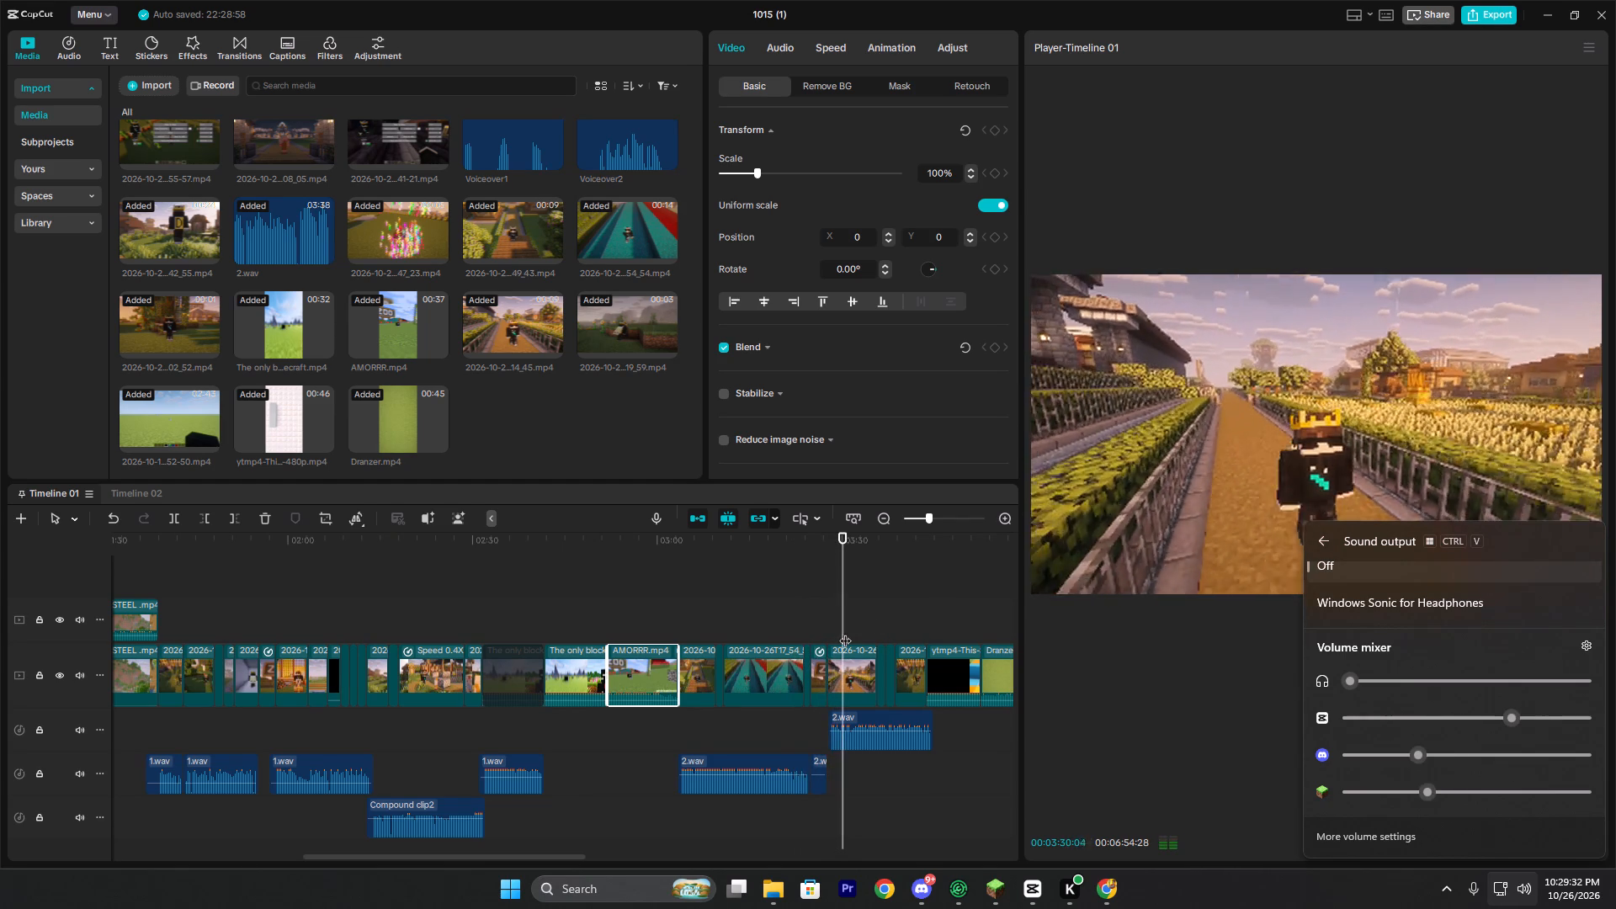
triple_click(1326, 541)
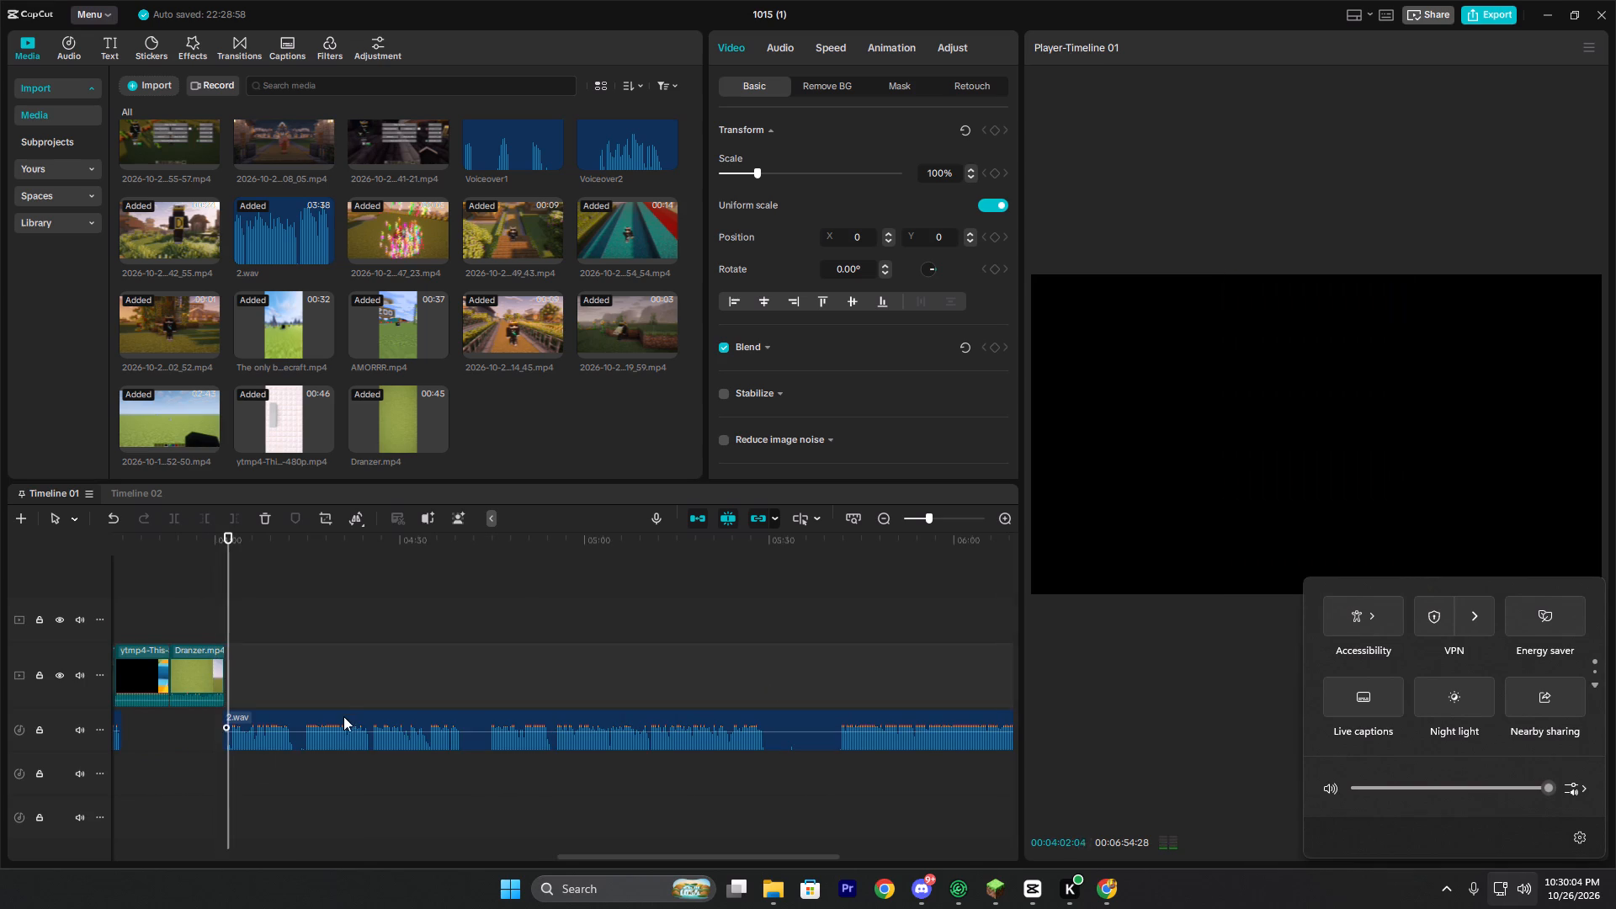
Listen to the narration starting at the Dranzer clip's end and move it about 20 frames earlier, to start near 00:04:00:22.
ctrl+scroll(295, 702, up, 10)
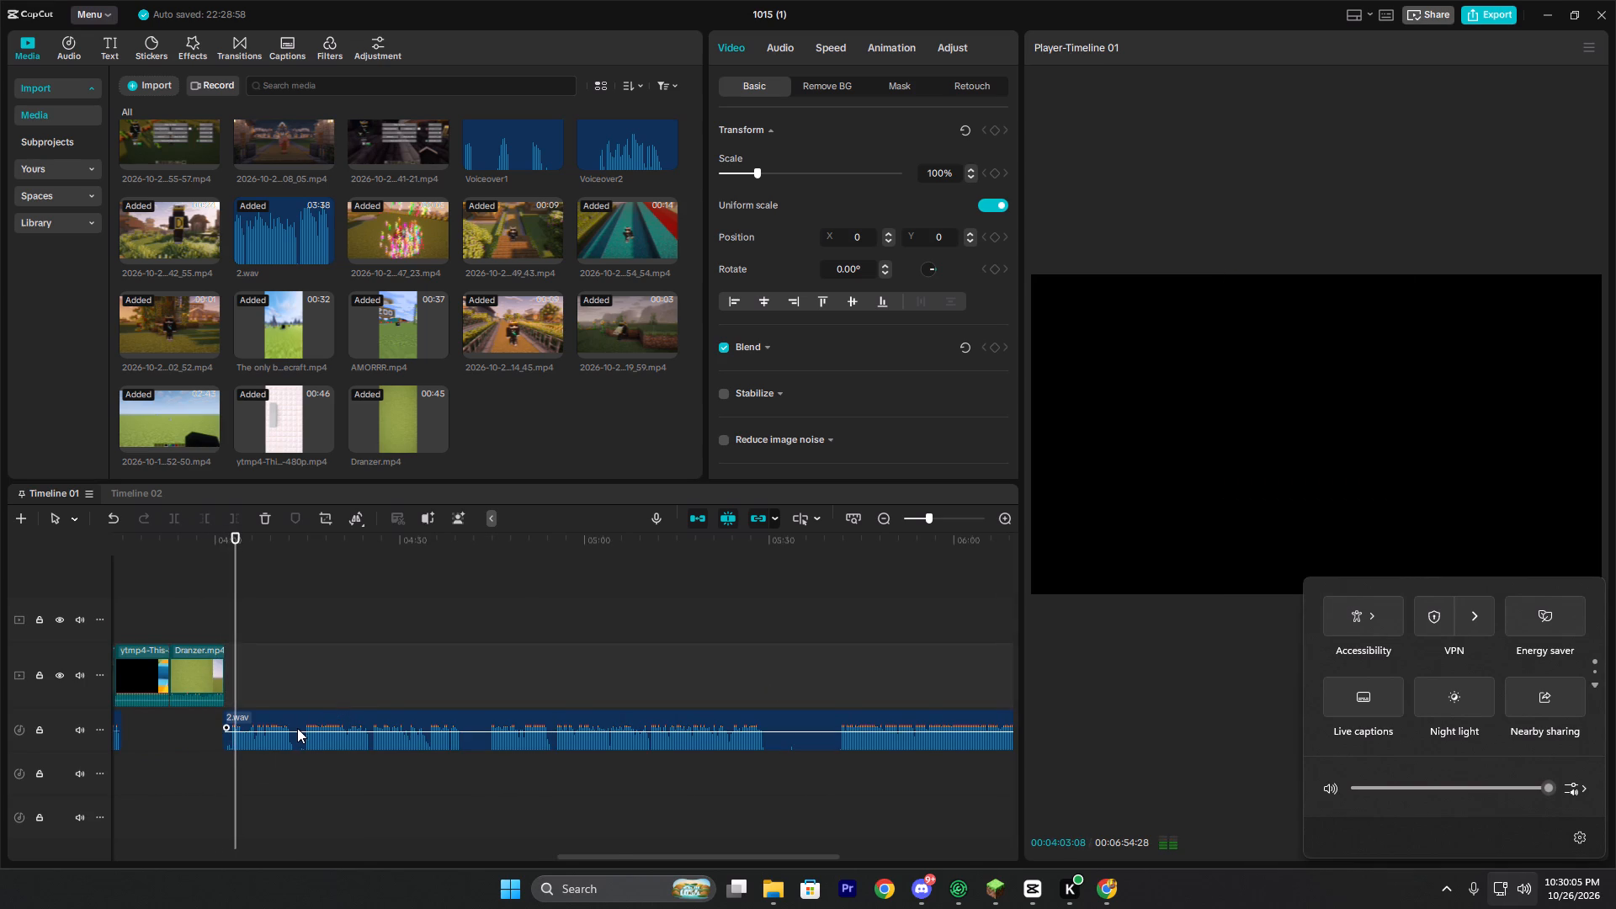
double_click(205, 662)
key(space)
click(147, 607)
key(space)
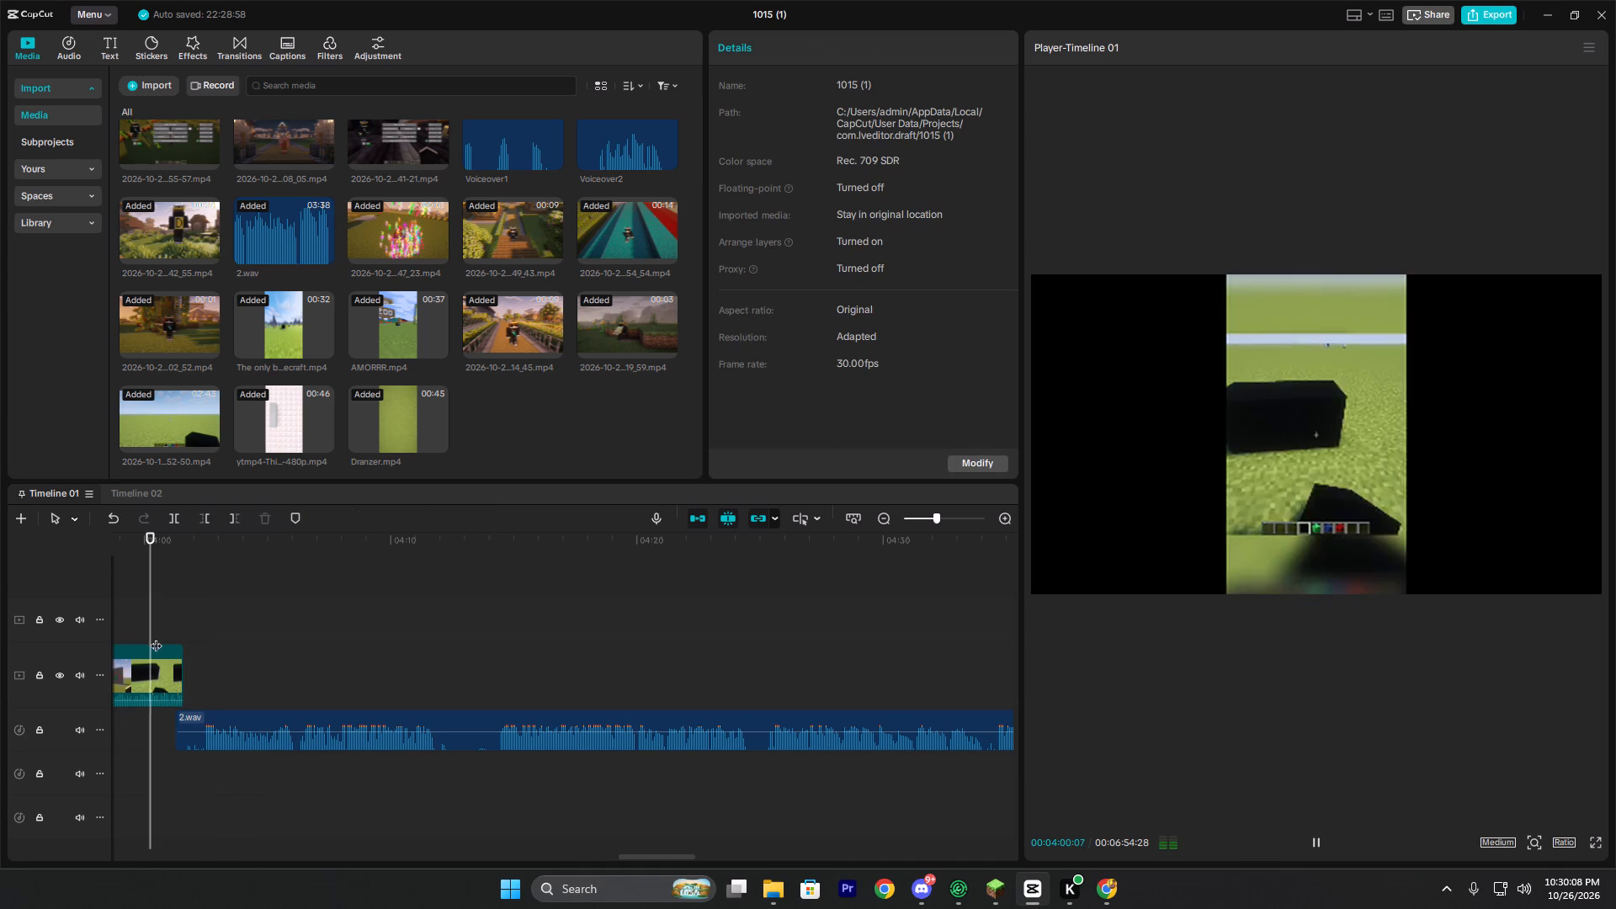
key(space)
click(244, 721)
drag(237, 720, 226, 720)
double_click(226, 720)
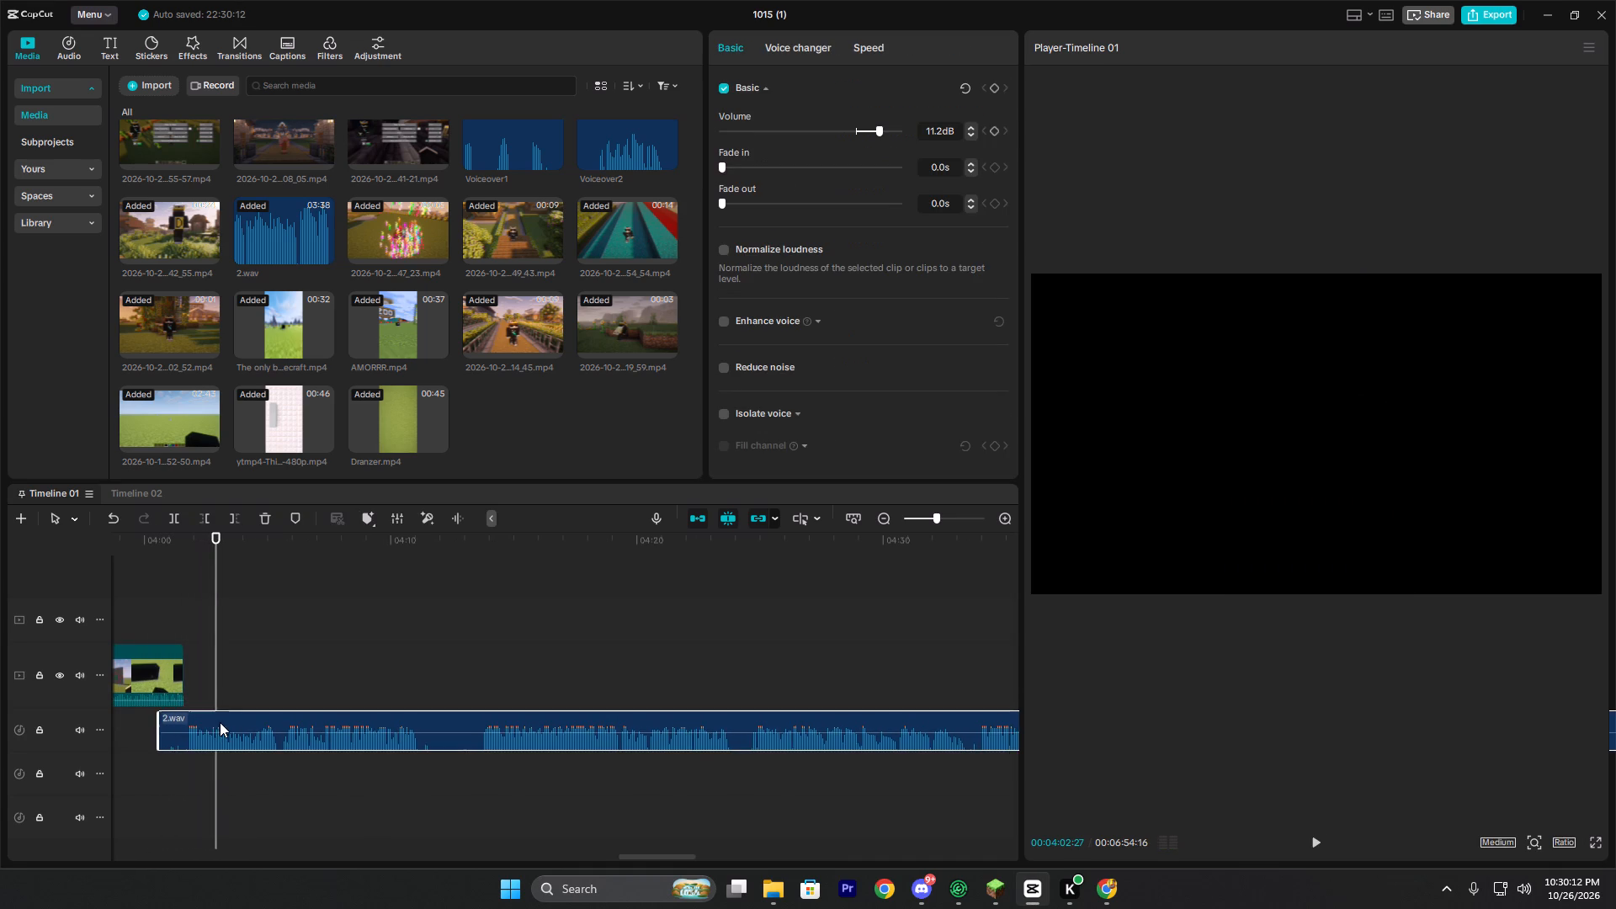
double_click(220, 722)
Play back the repositioned narration from the end of the Dranzer clip to check its timing and listen to the following lines.
double_click(170, 621)
key(space)
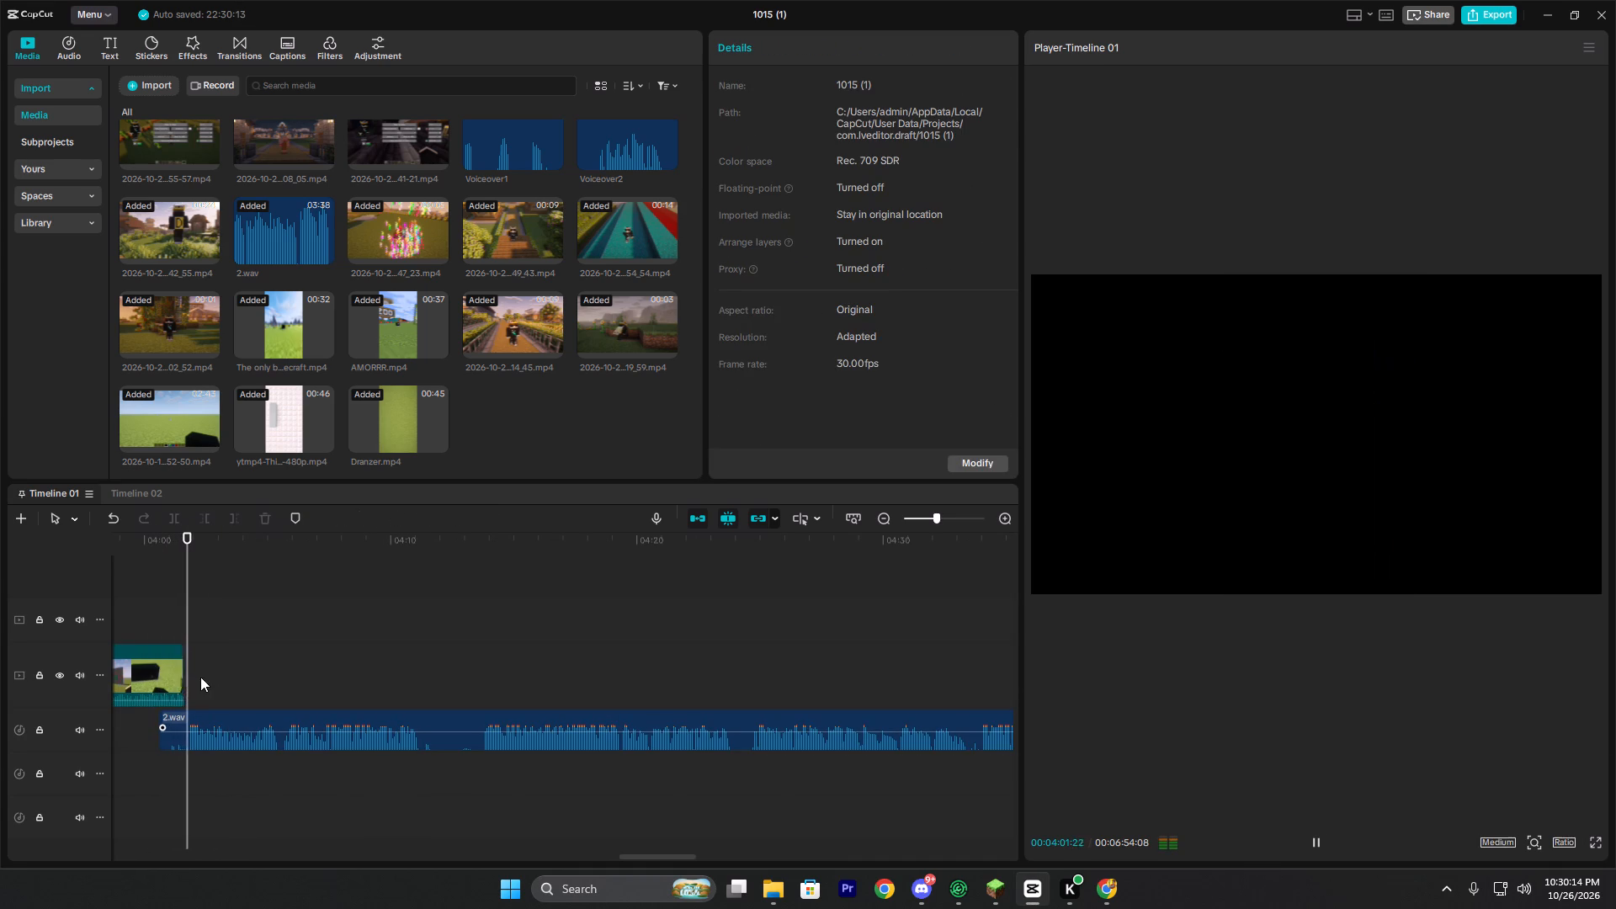
ctrl+scroll(552, 727, down, 5)
ctrl+scroll(456, 715, up, 5)
ctrl+scroll(306, 689, up, 2)
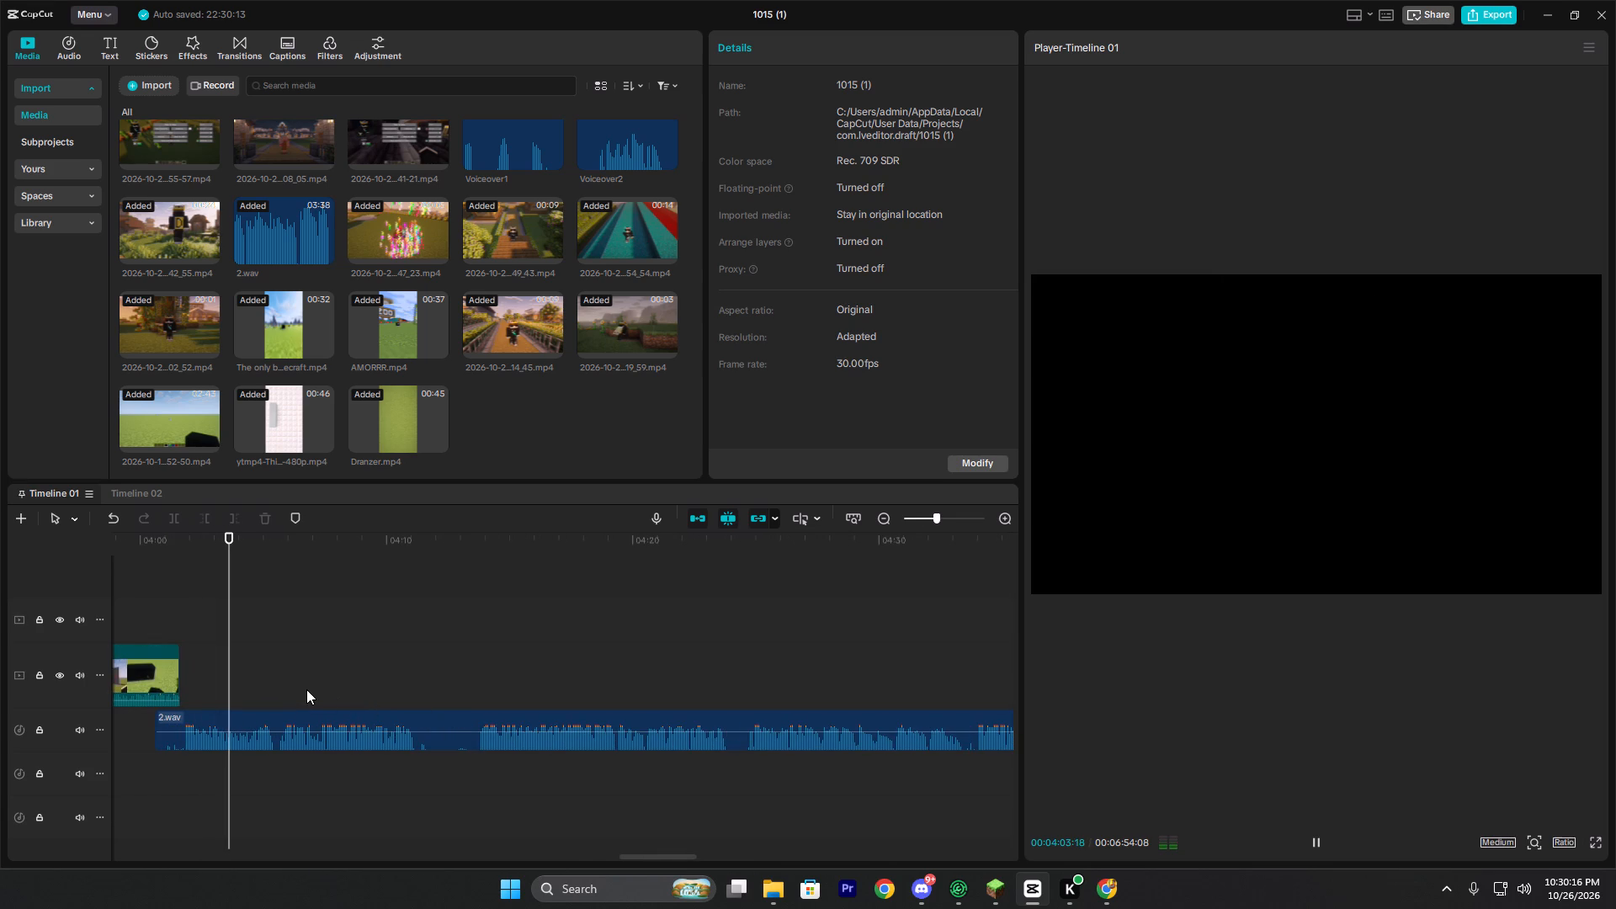
ctrl+scroll(306, 689, up, 2)
ctrl+scroll(444, 693, down, 3)
ctrl+scroll(444, 694, up, 6)
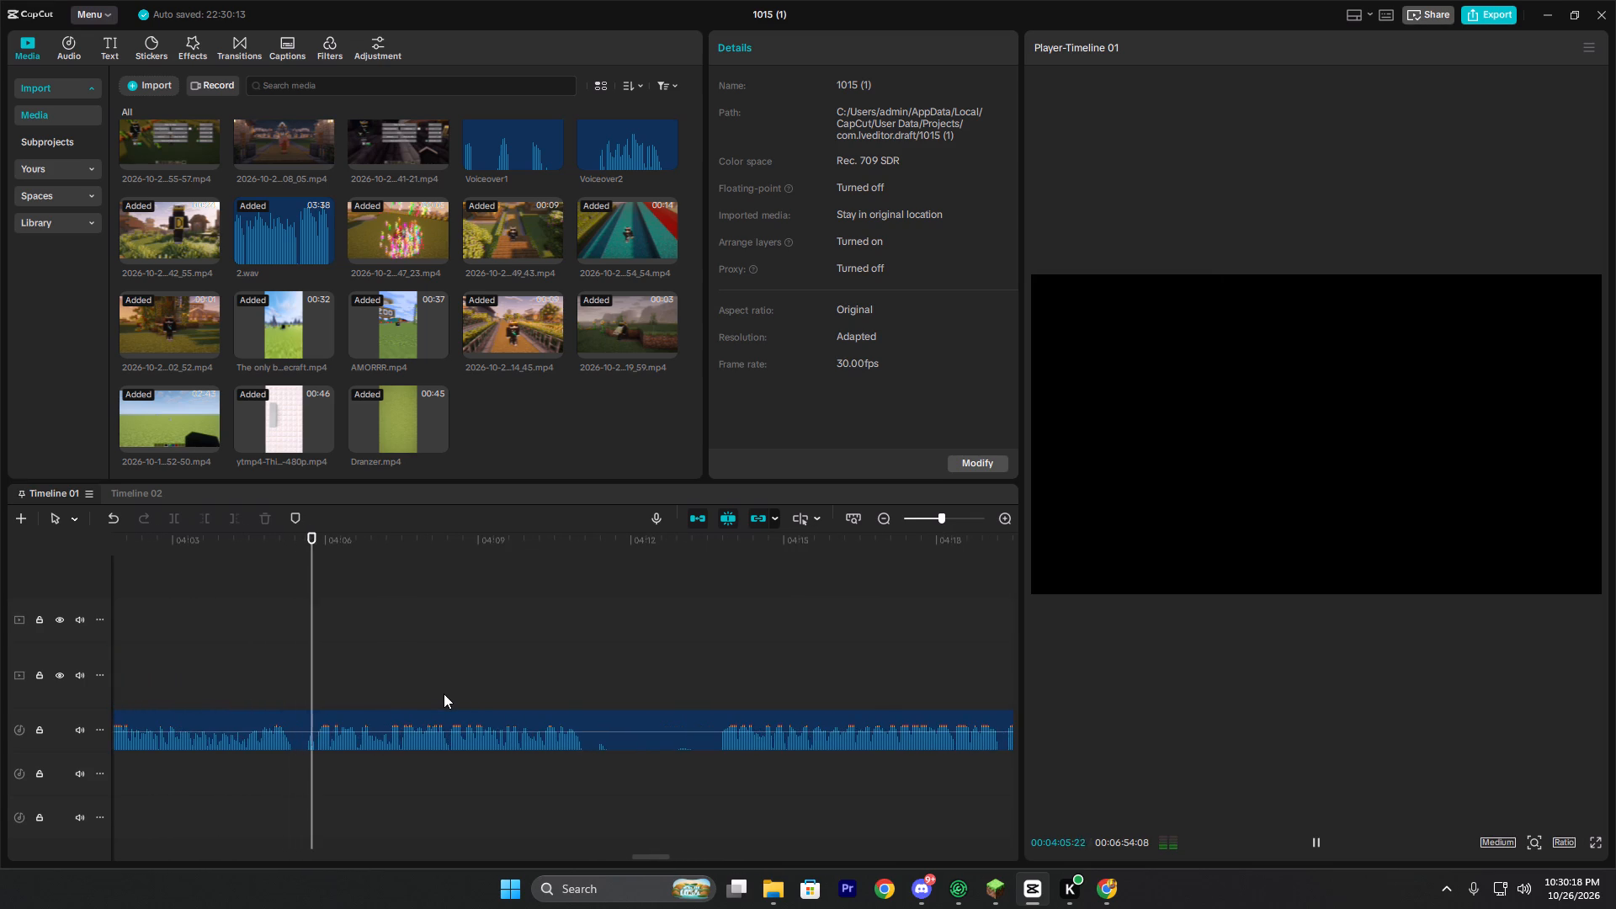
ctrl+scroll(439, 694, down, 5)
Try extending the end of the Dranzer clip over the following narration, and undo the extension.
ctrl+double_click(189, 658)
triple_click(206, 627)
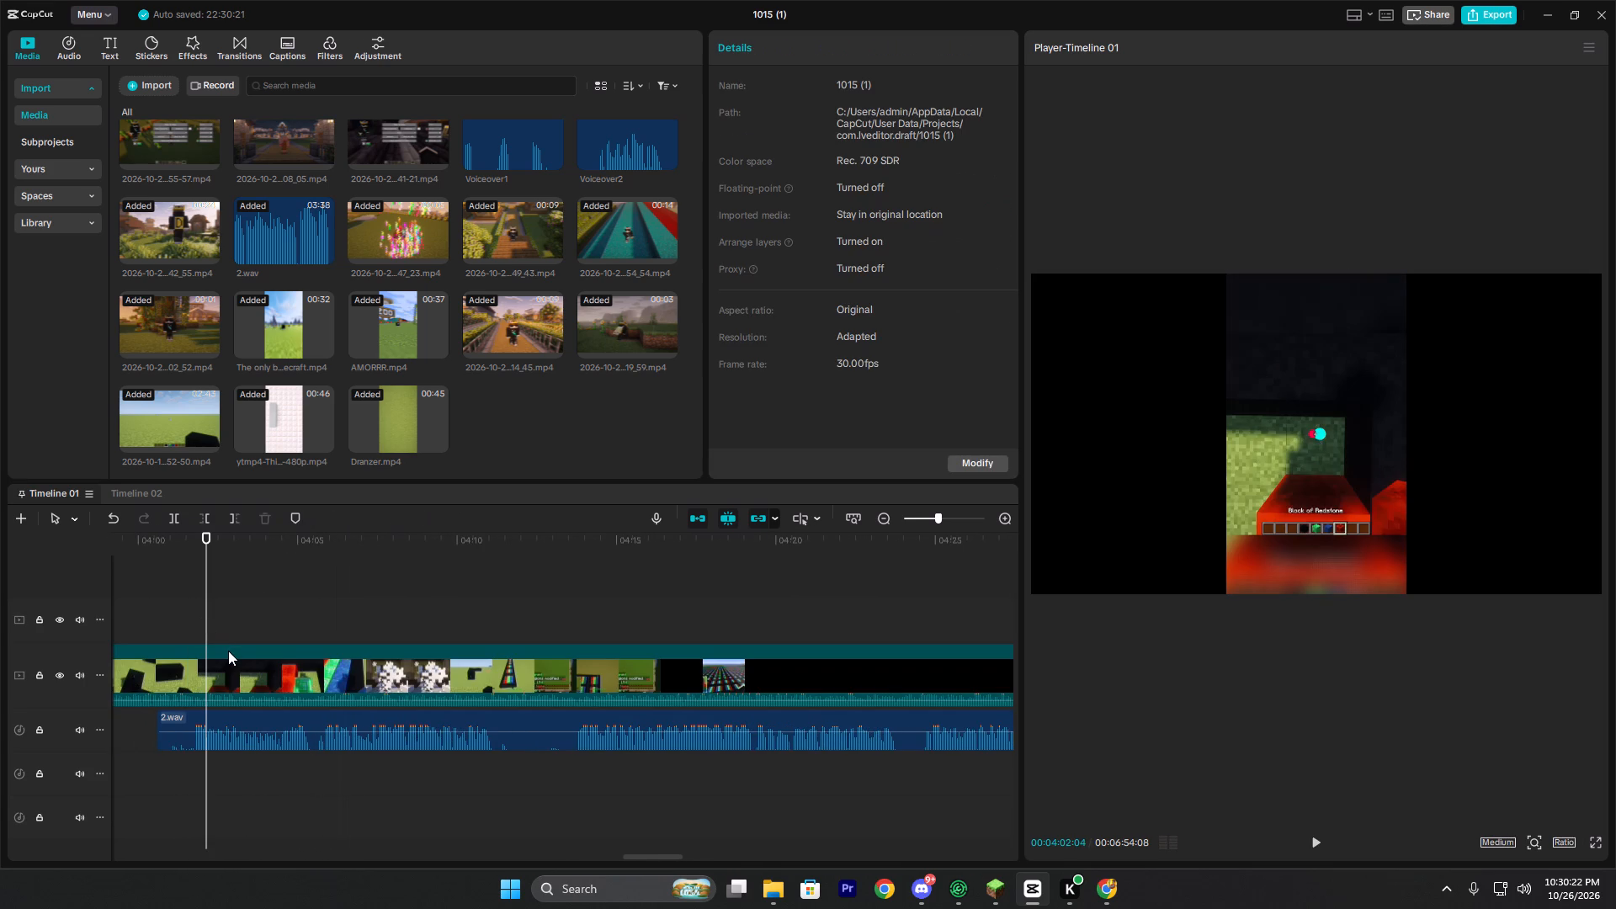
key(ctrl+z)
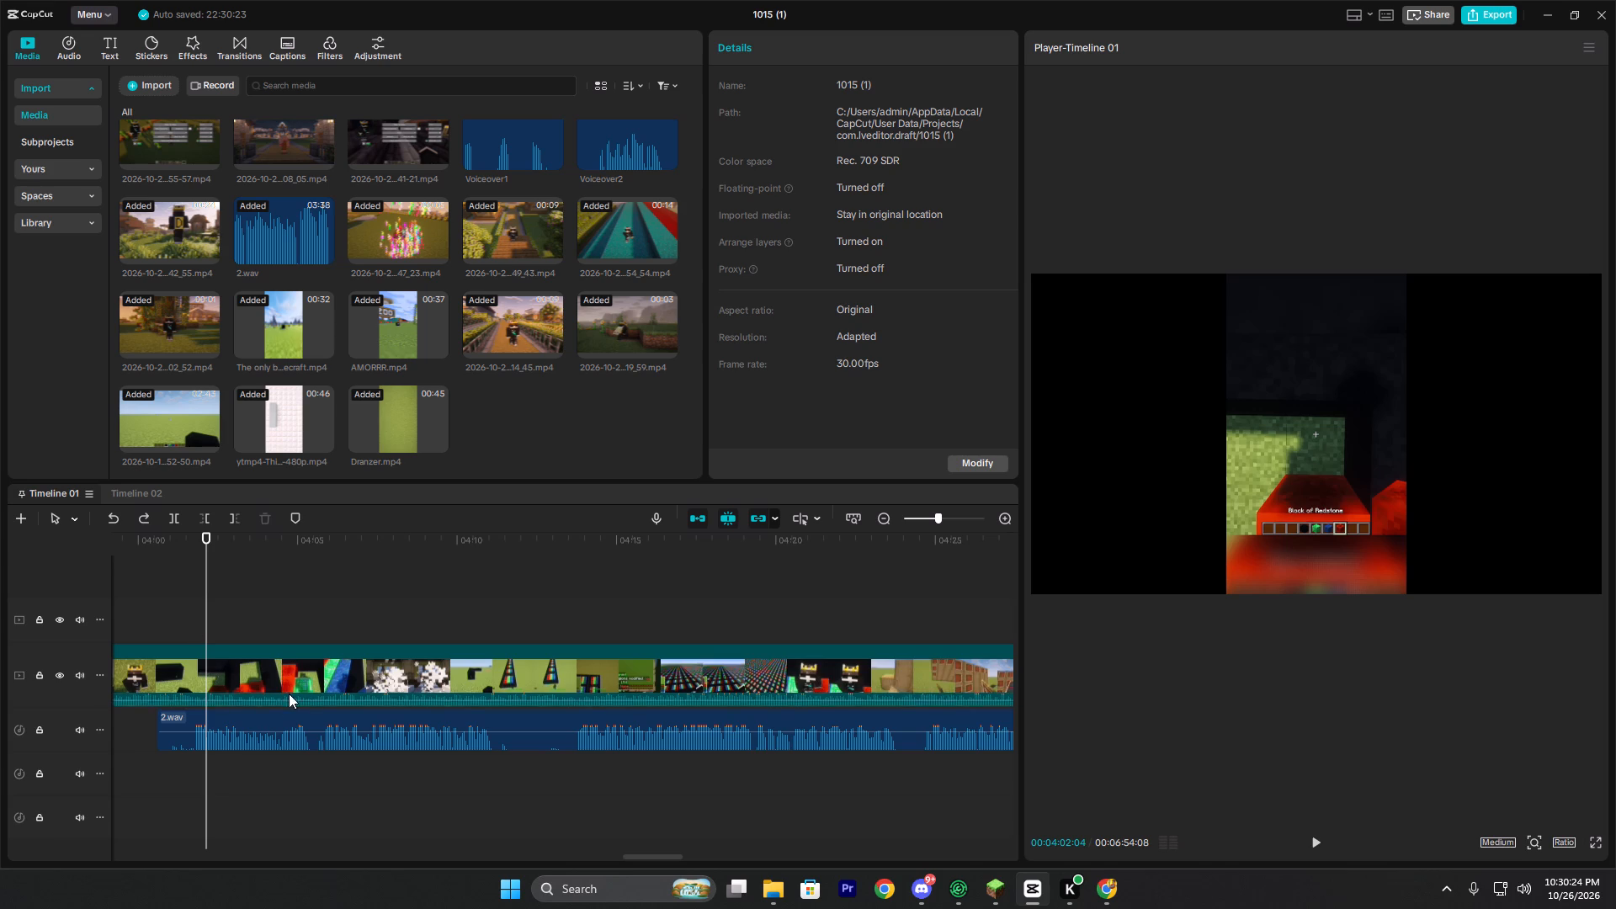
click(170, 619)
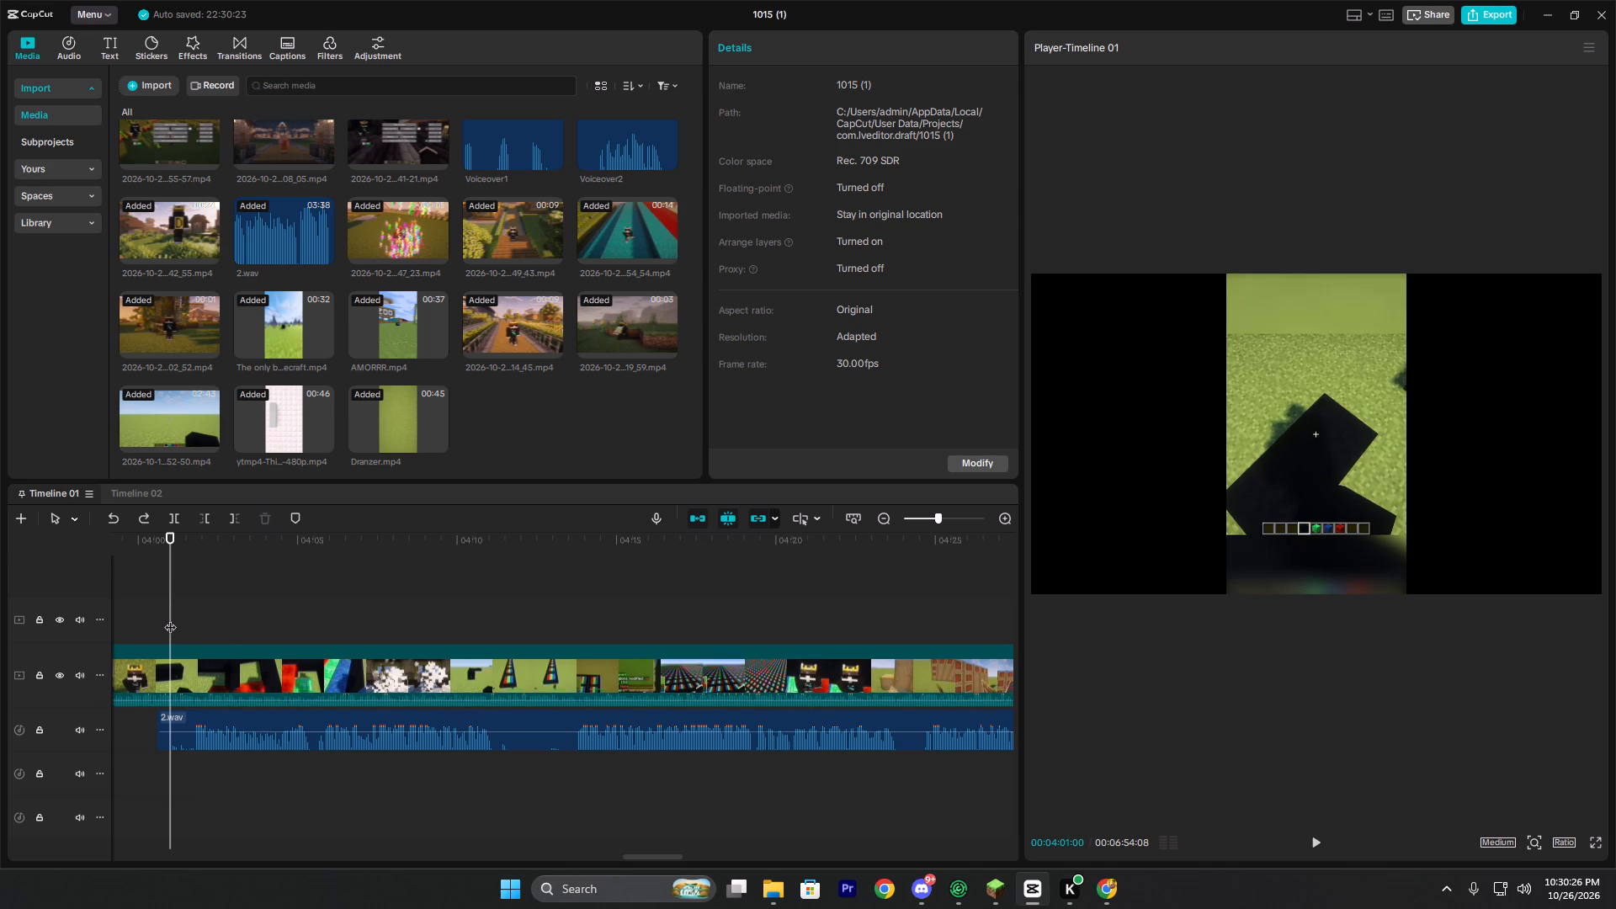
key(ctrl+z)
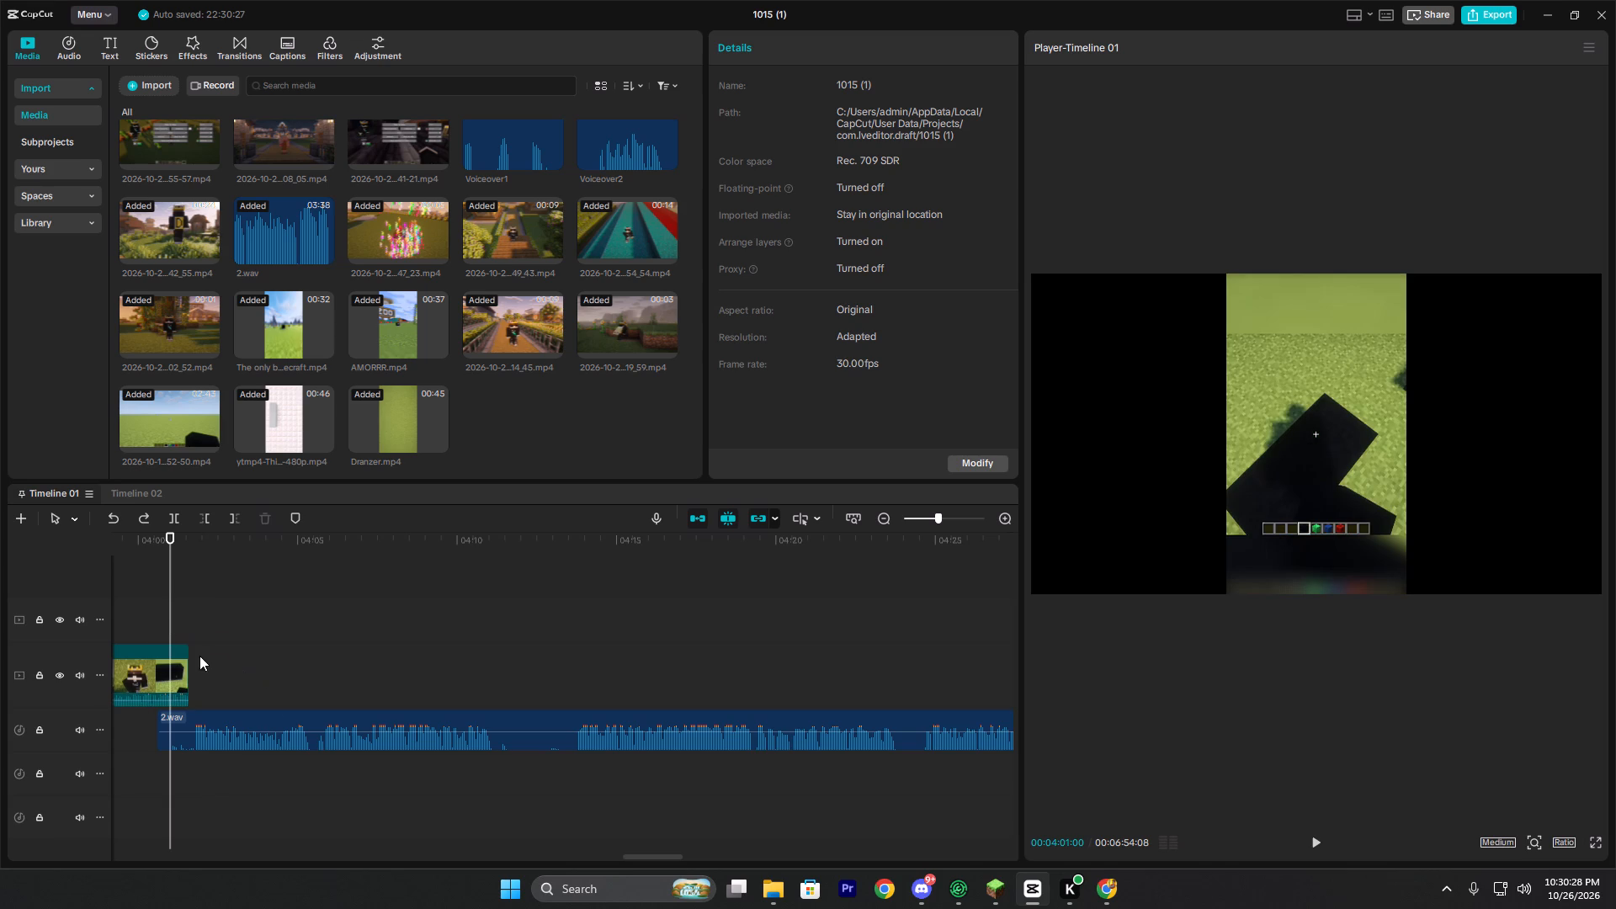
Switch to Minecraft and open the list of singleplayer worlds.
click(991, 885)
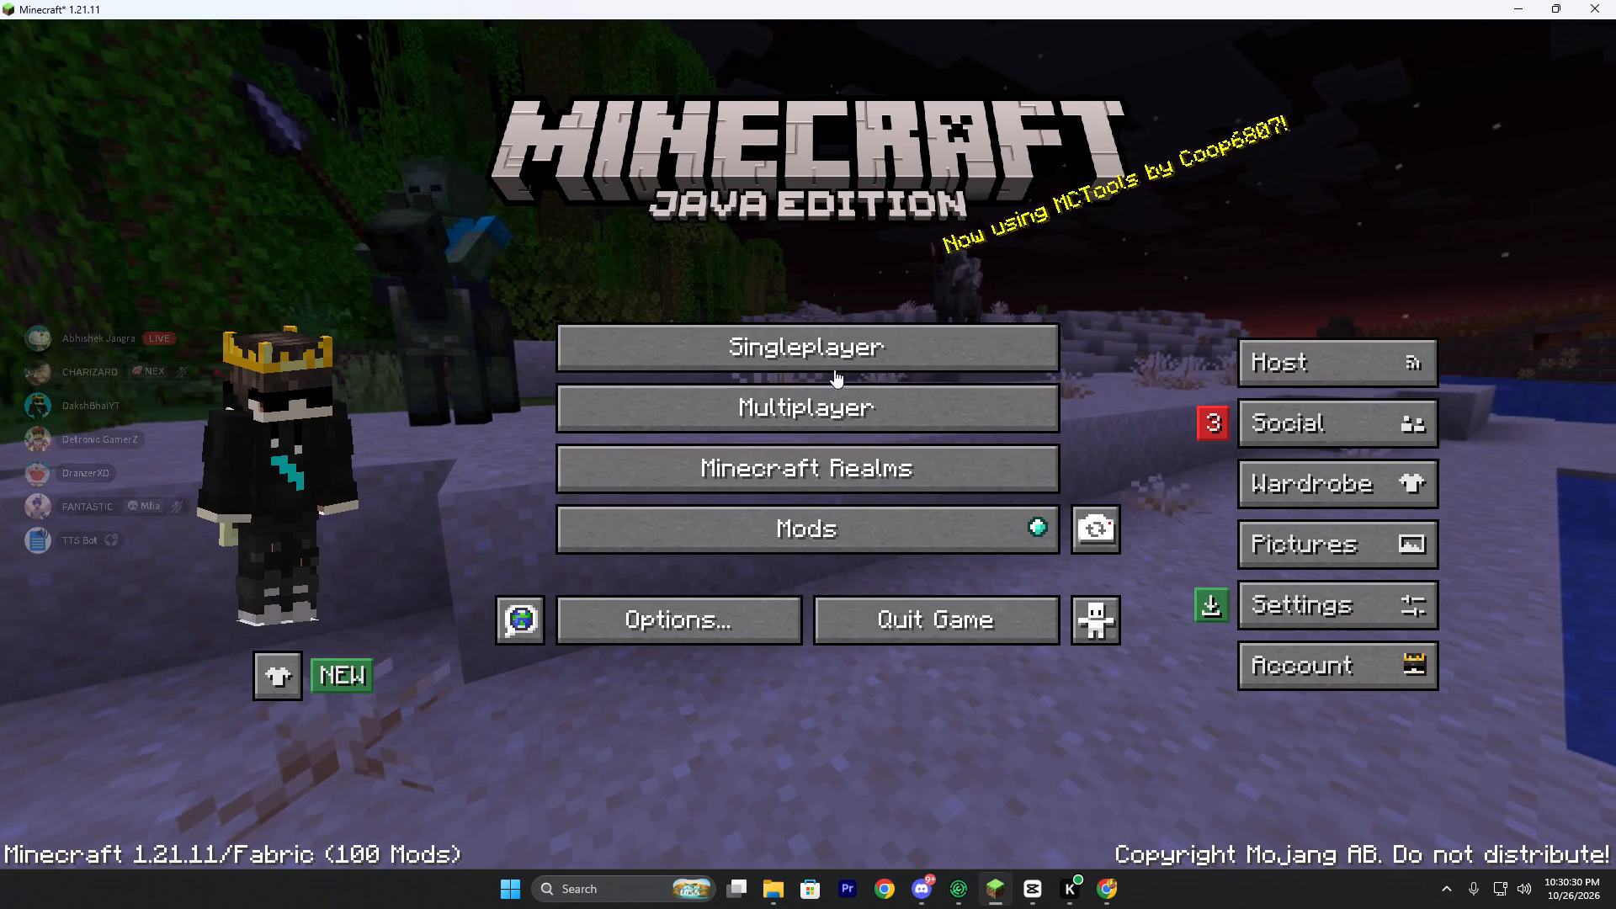
click(832, 364)
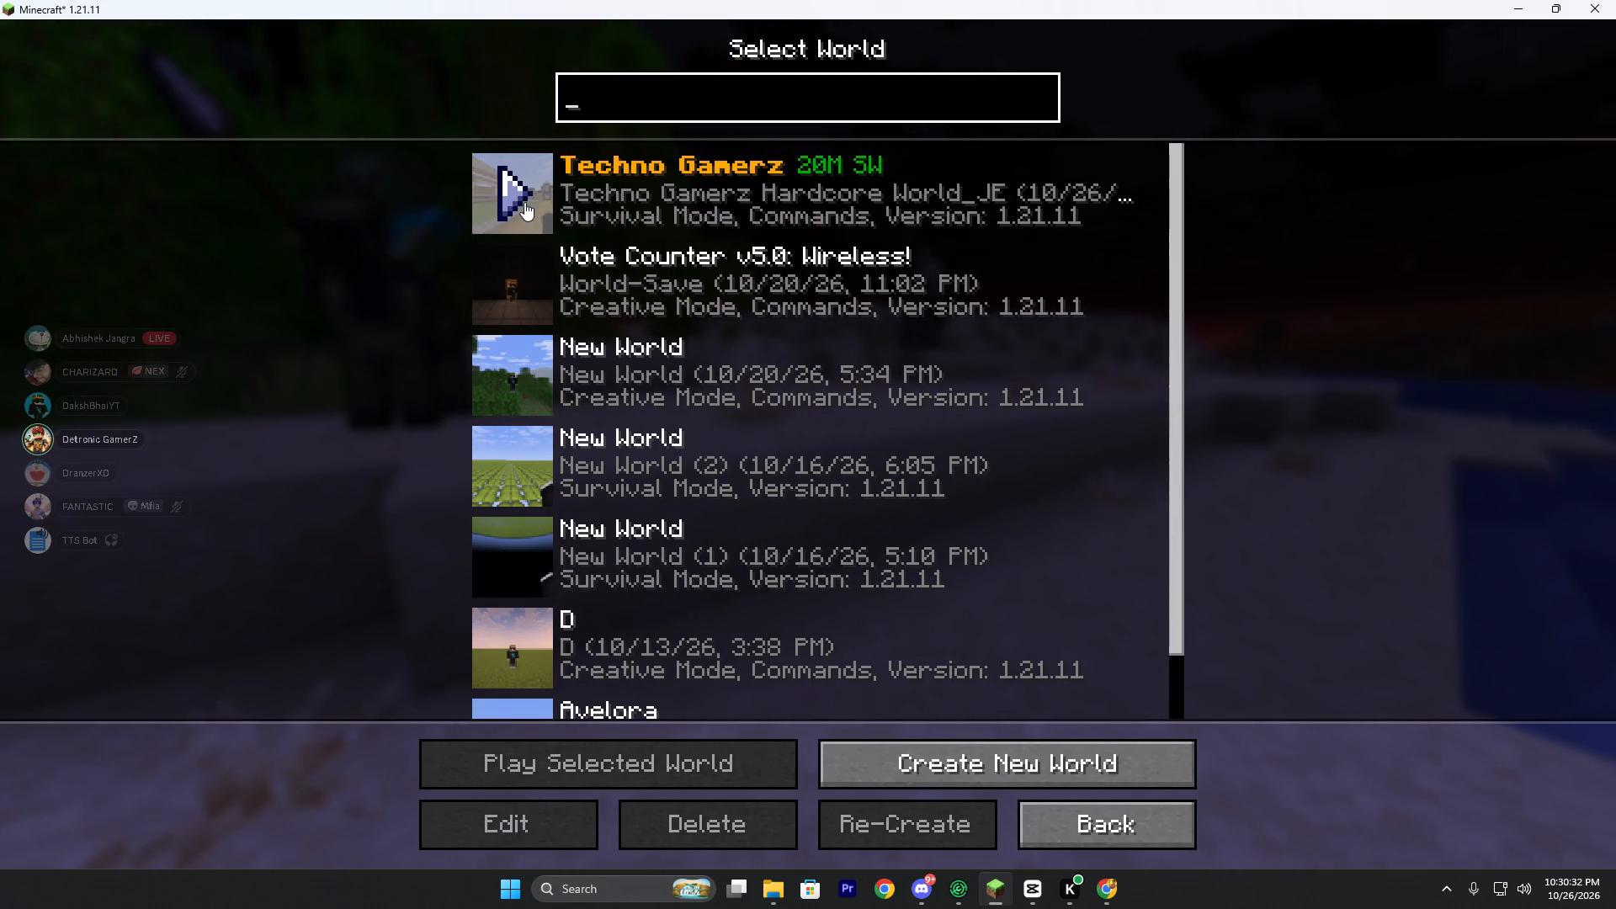